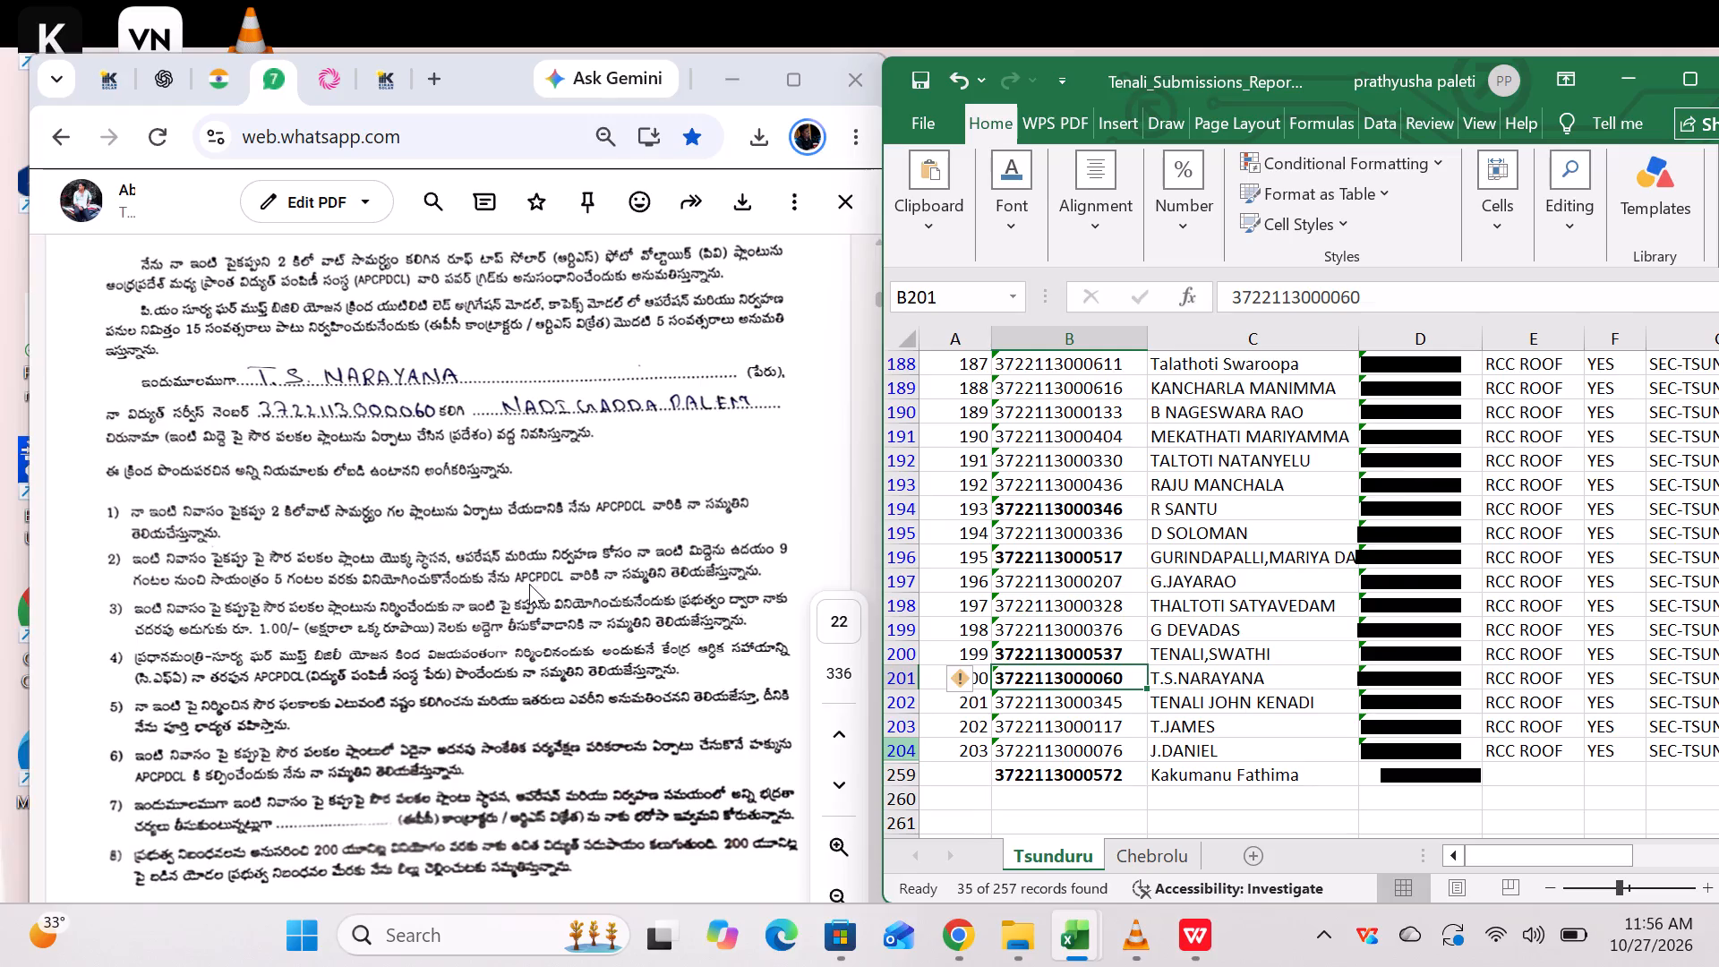
Examine the rest of the scanned solar consent form, down to the consumer's signature and address details.
{"action": "scroll", "coordinate": [529, 584], "scroll_direction": "down", "scroll_amount": 1}
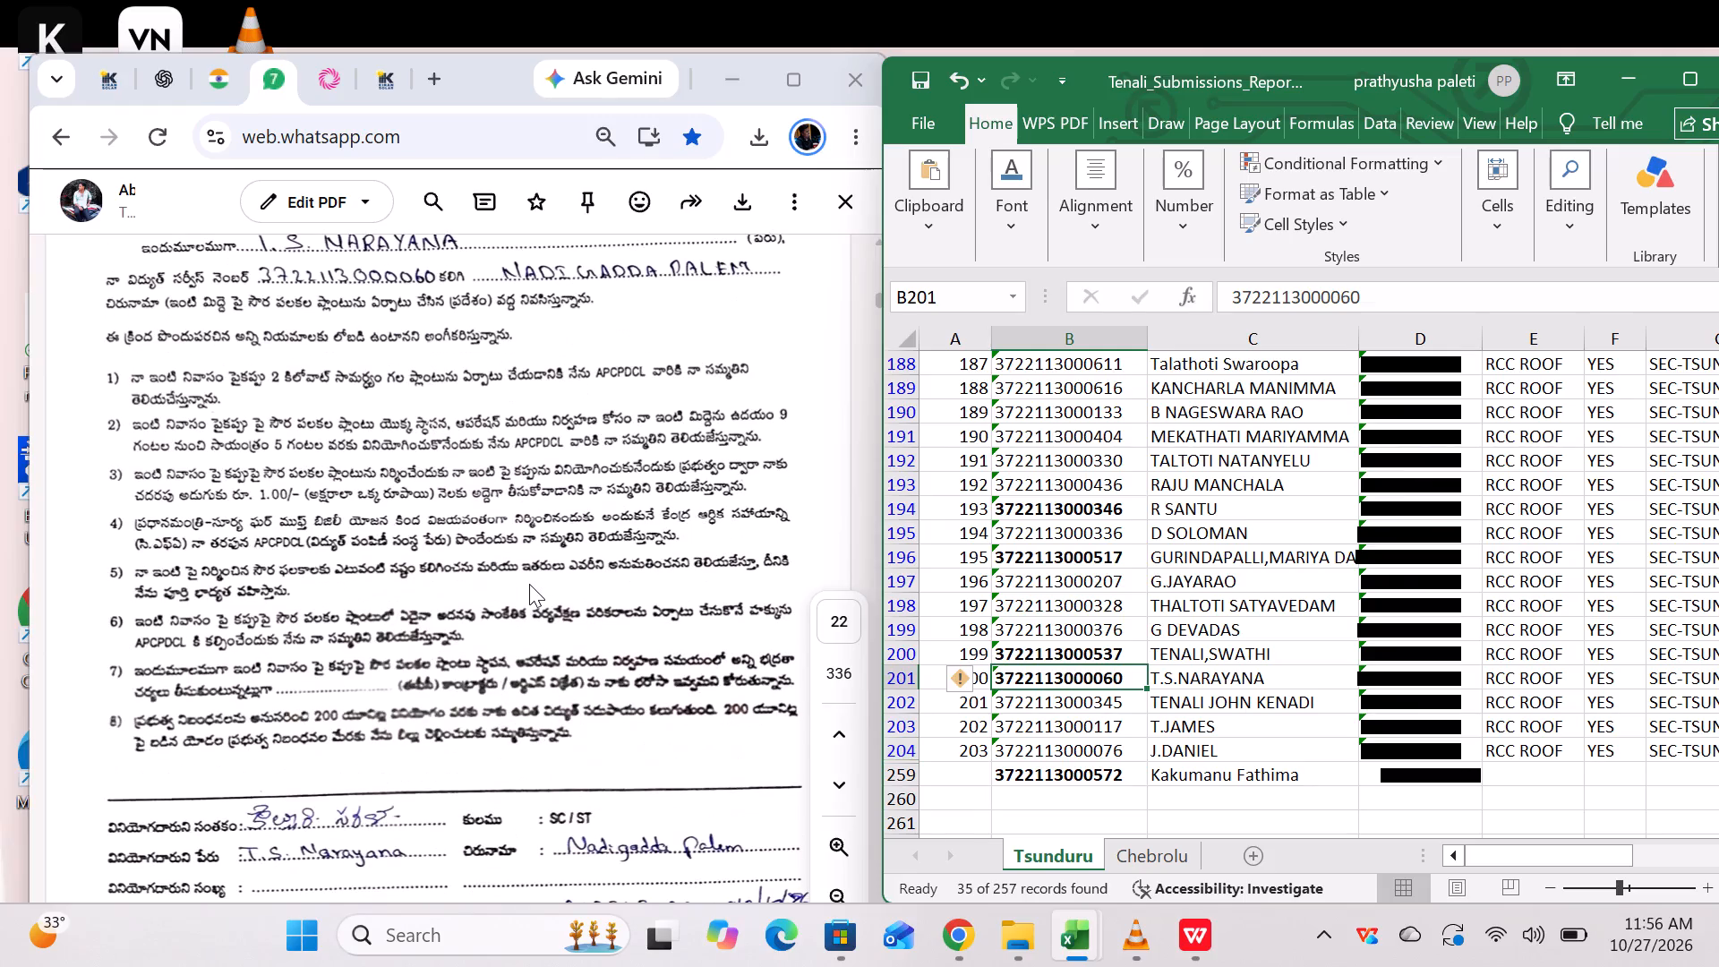
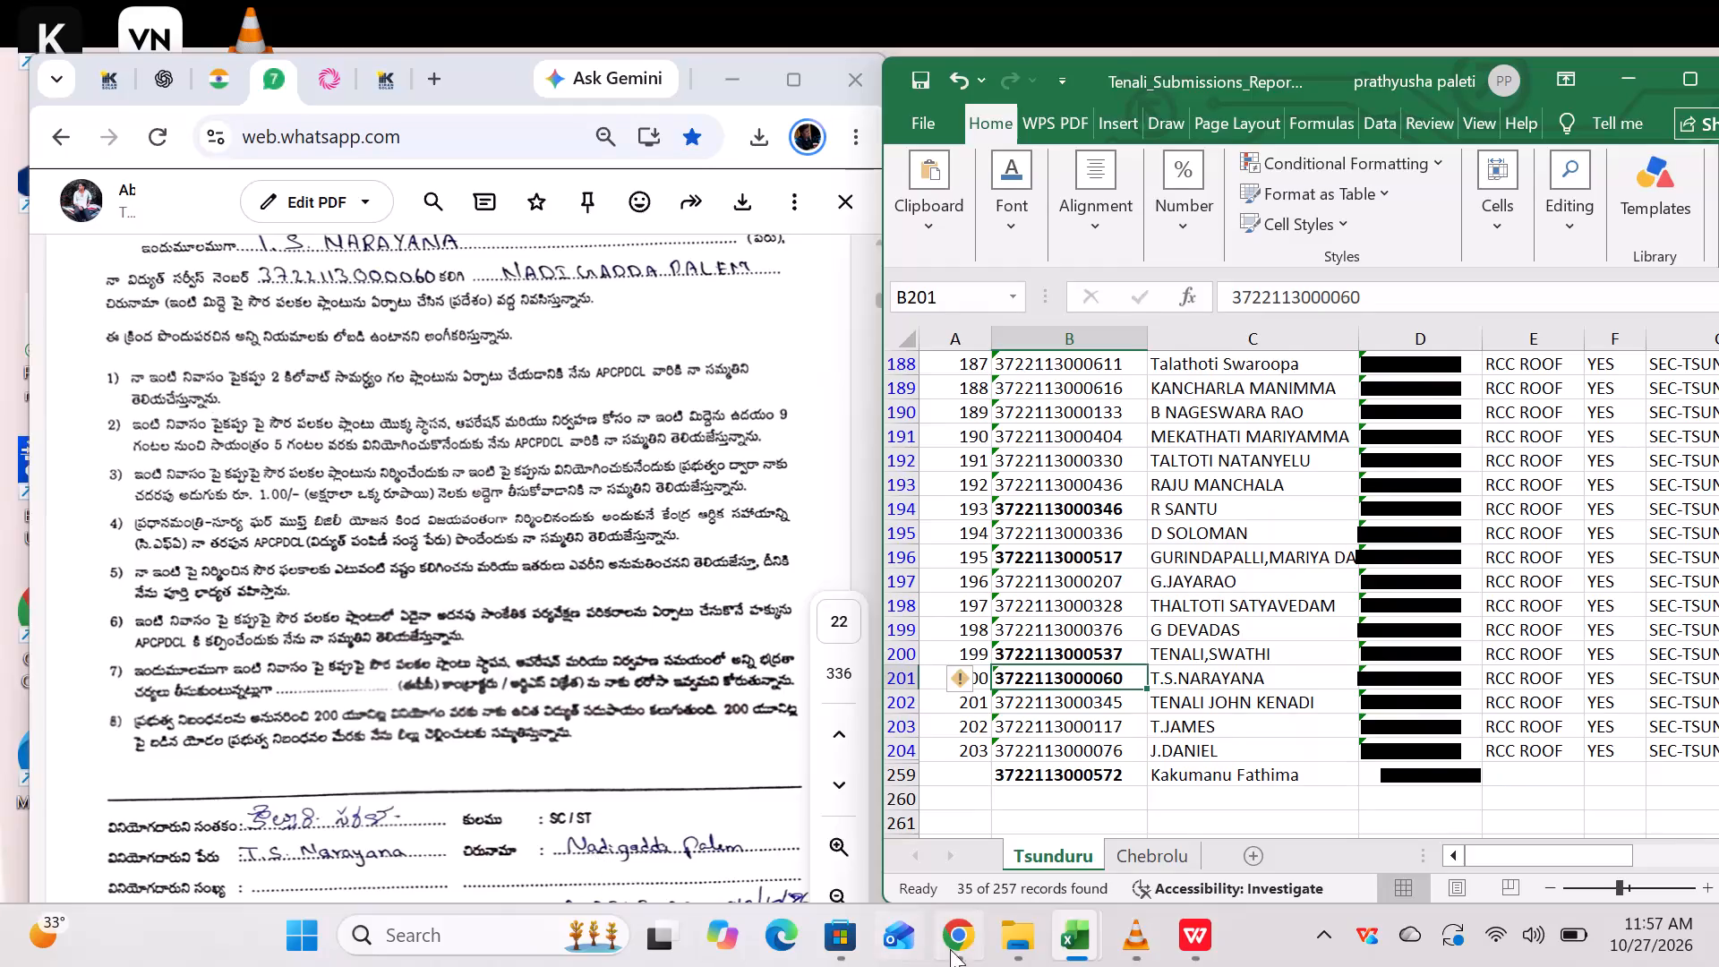
Switch to File Explorer, open the TENALI (1) workbook from Downloads, look over the service numbers in Sheet1, and close it.
{"action": "left_click", "coordinate": [1016, 933]}
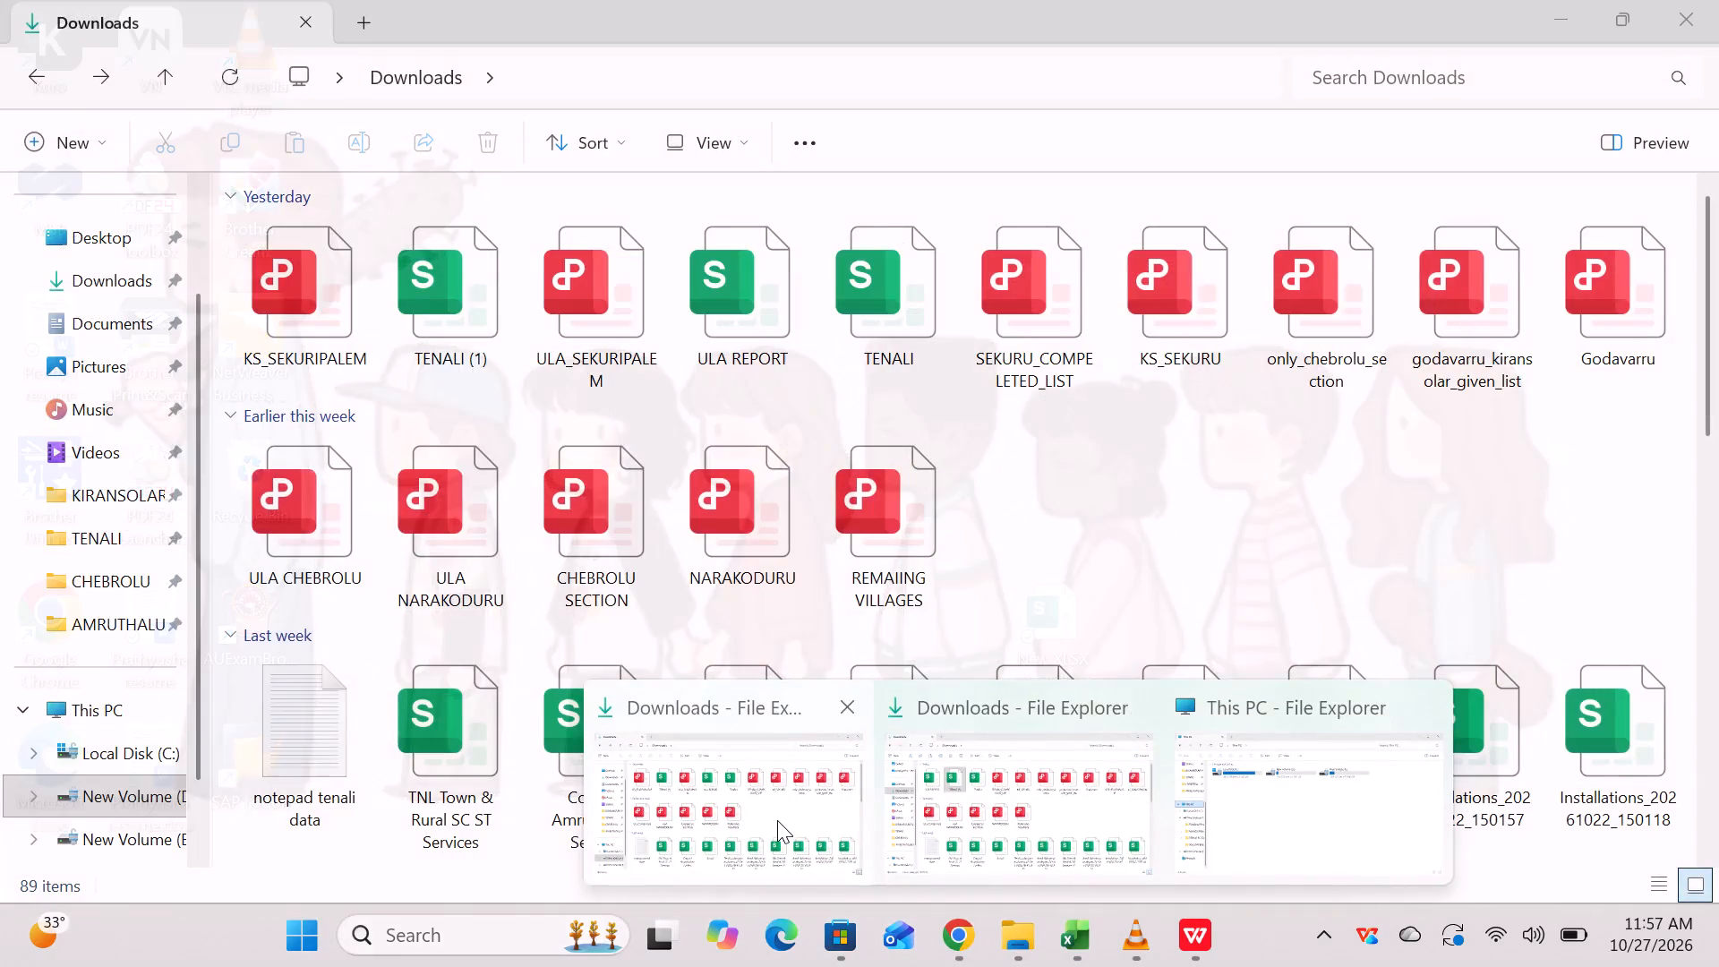
{"action": "left_click", "coordinate": [777, 820]}
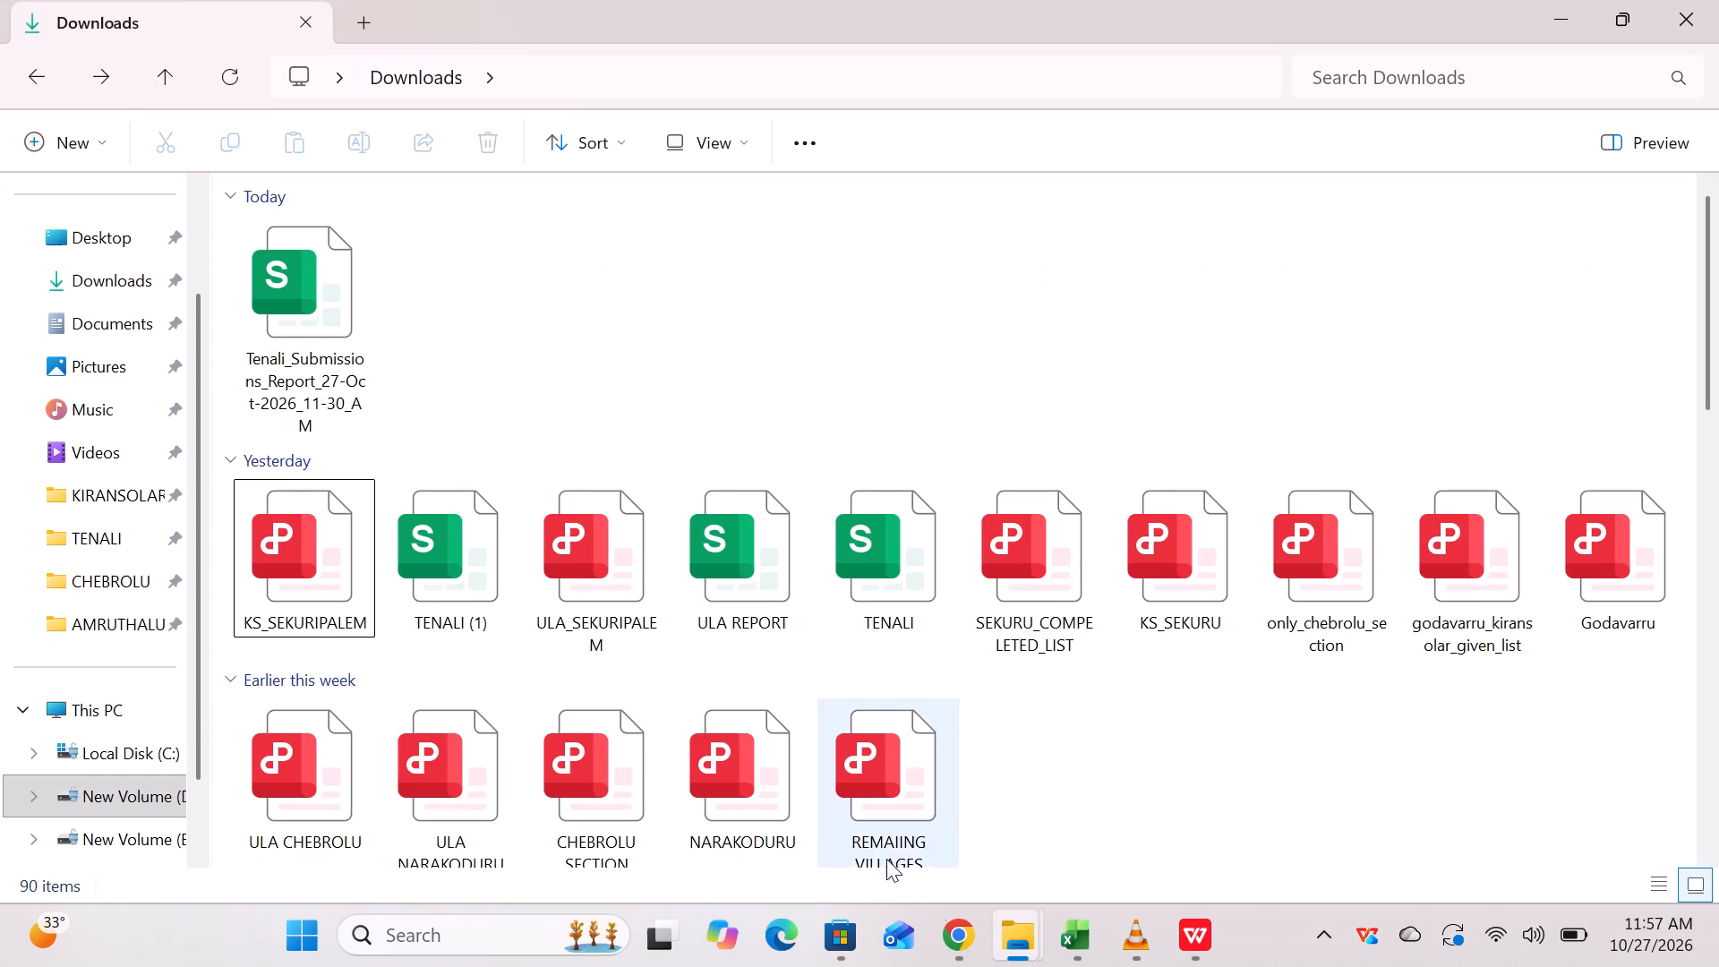
{"action": "left_click", "coordinate": [991, 794]}
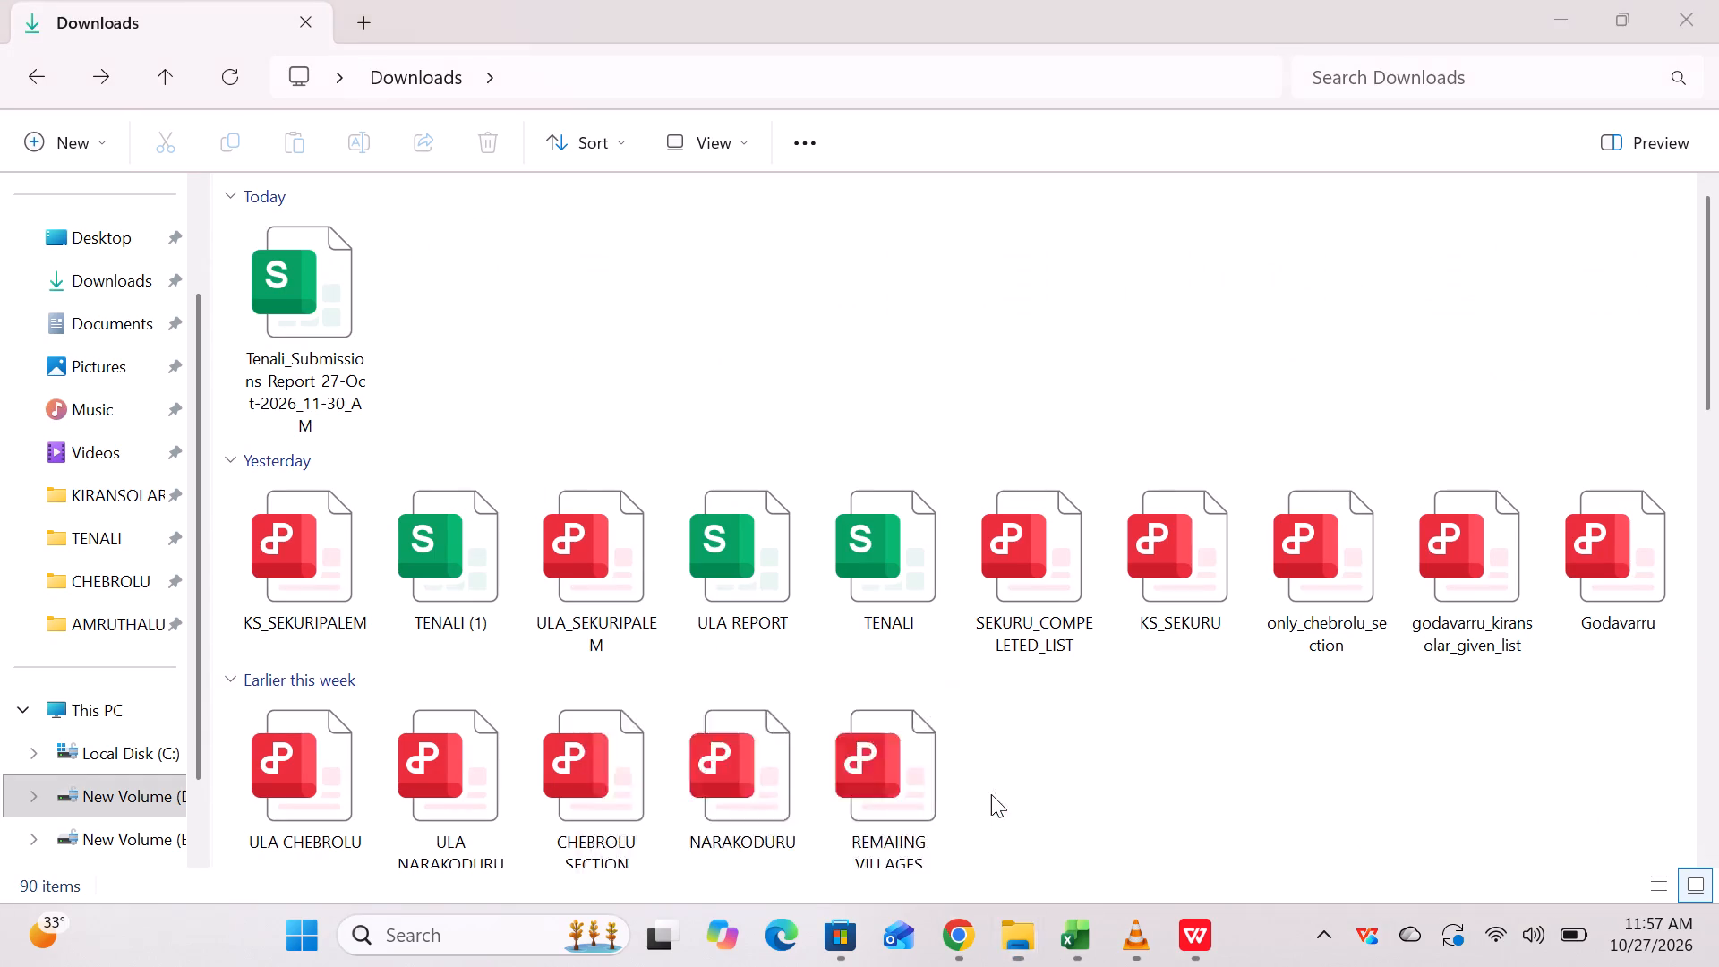
{"action": "double_click", "coordinate": [492, 553]}
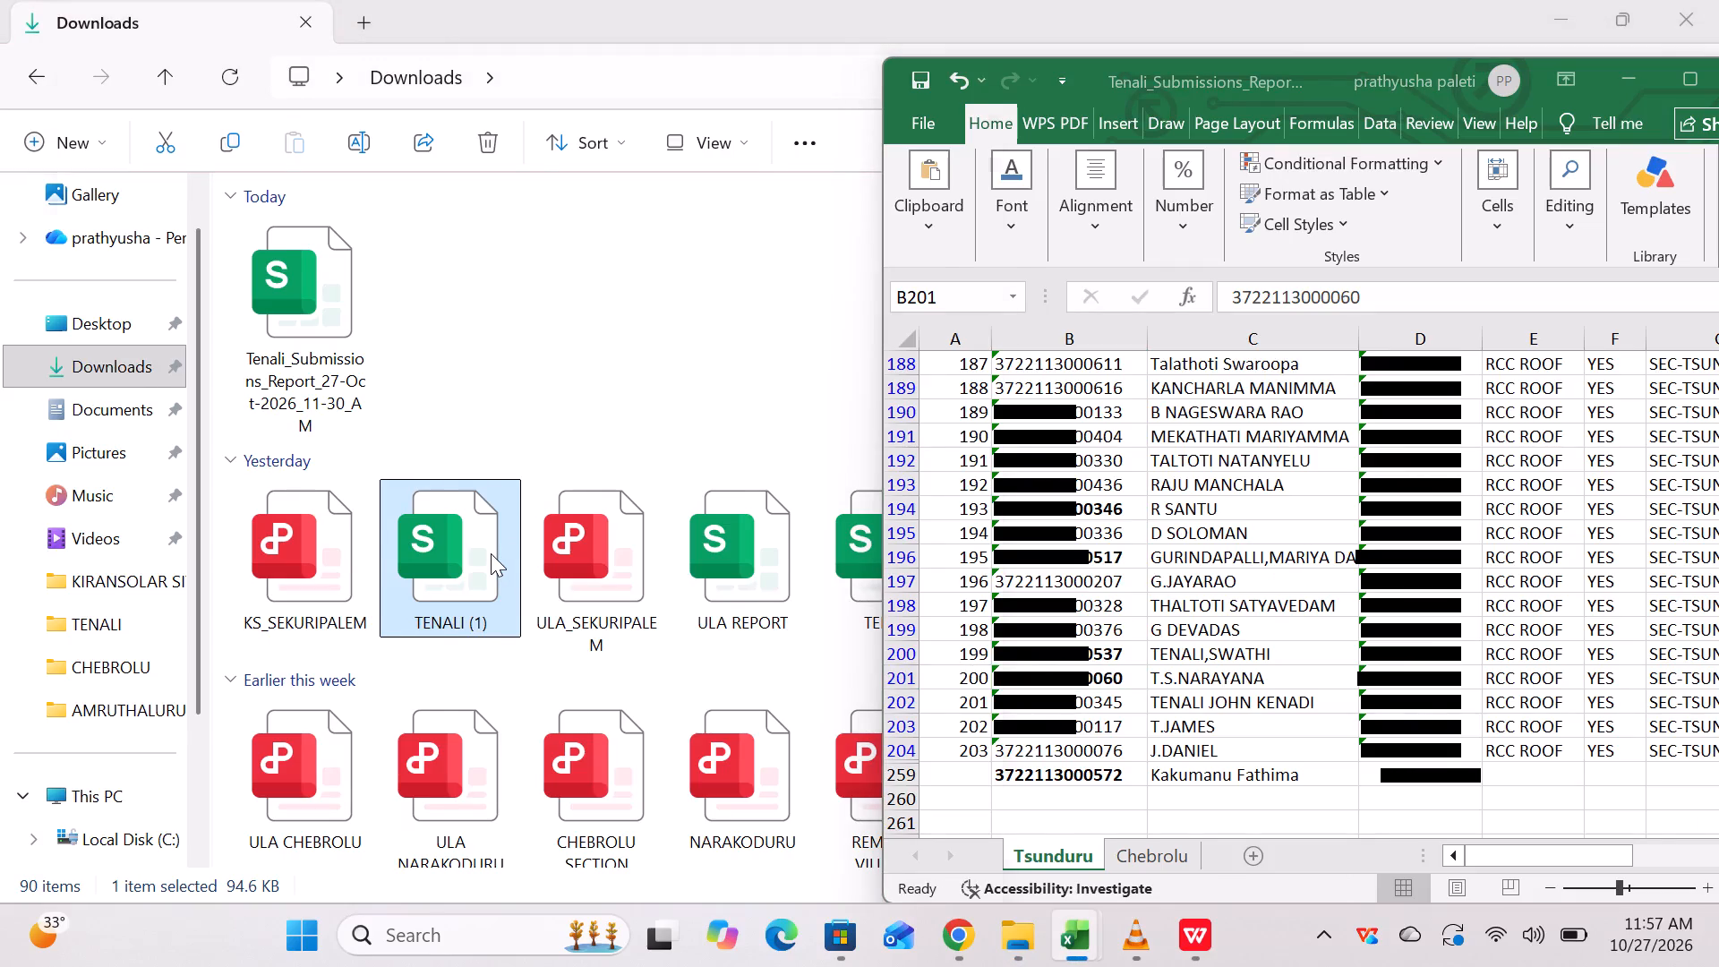
{"action": "scroll", "coordinate": [466, 529], "scroll_direction": "up", "scroll_amount": 10}
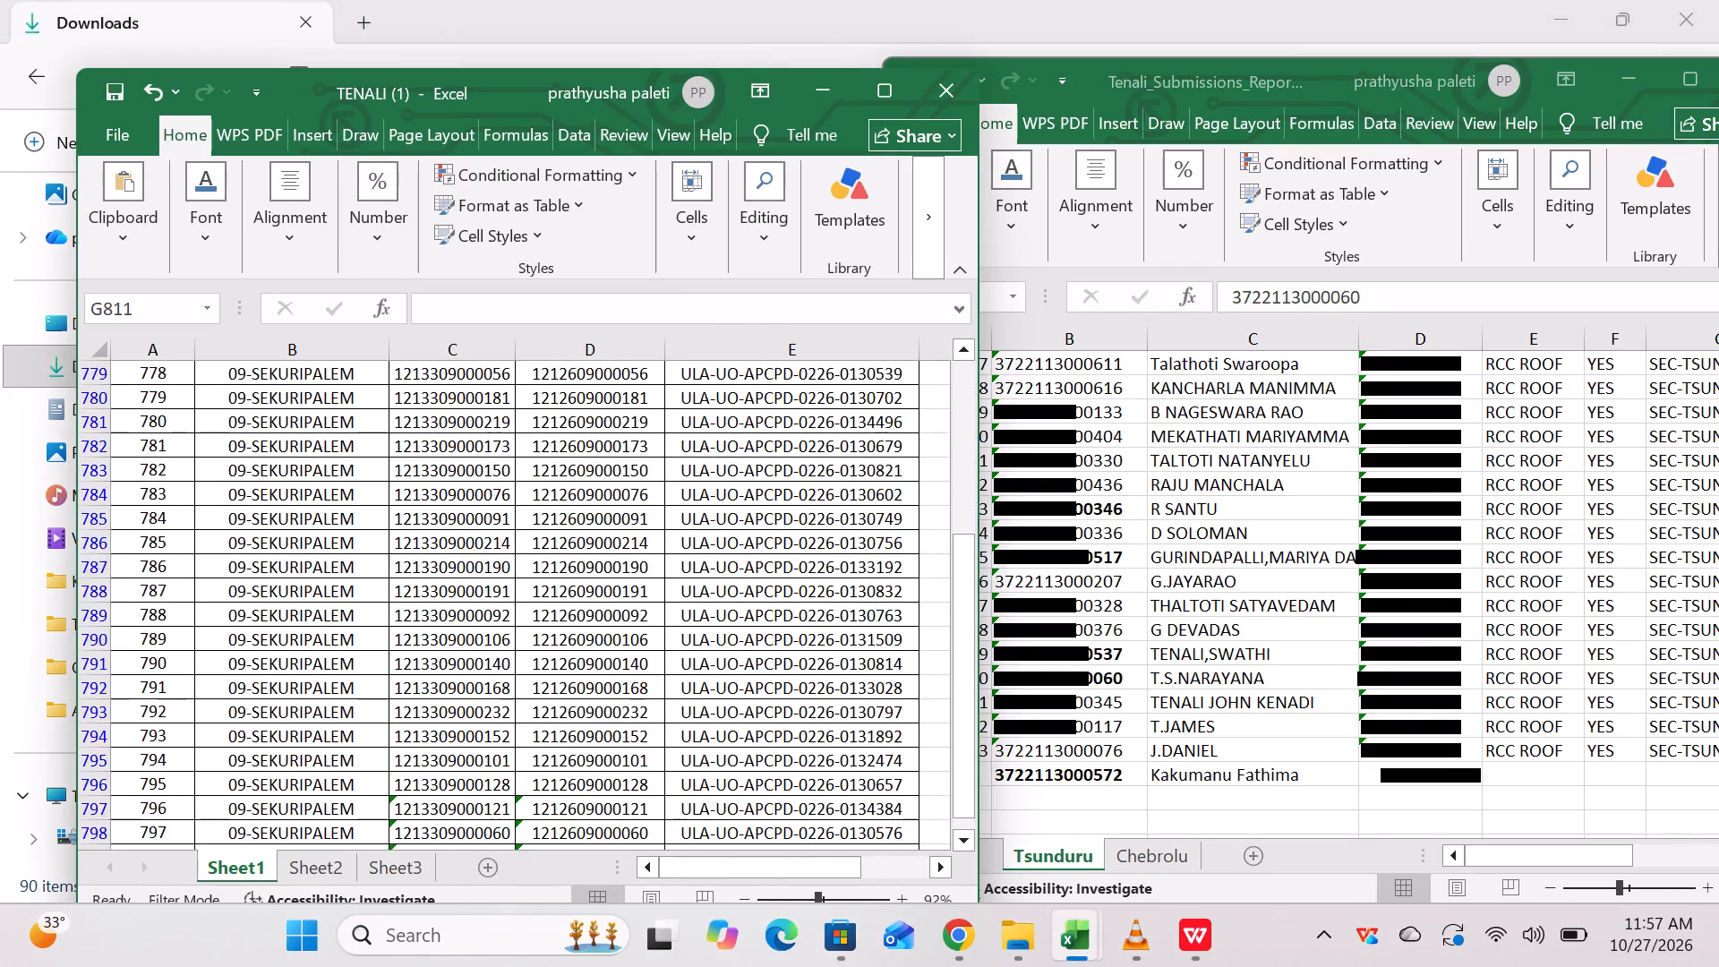
{"action": "scroll", "coordinate": [465, 531], "scroll_direction": "up", "scroll_amount": 8}
{"action": "left_click", "coordinate": [921, 101]}
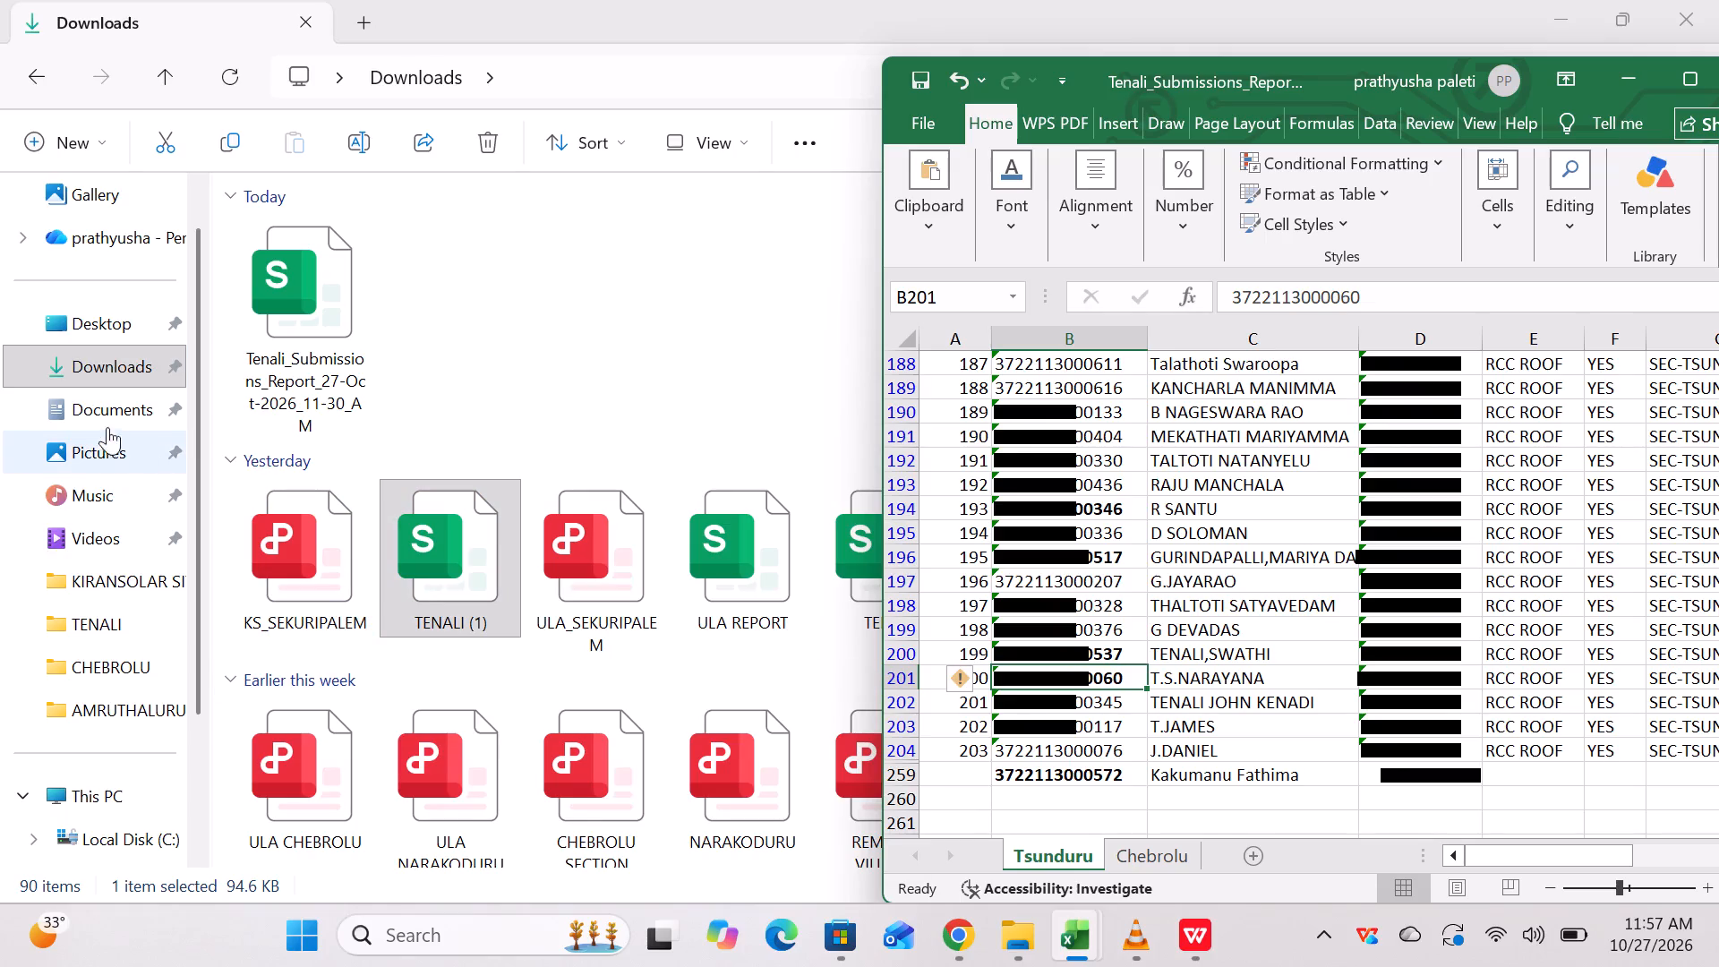
Look through the Downloads, TENALI and KIRANSOLAR SITE SURVEY OLD folders for related survey files, briefly returning to the Tenali submissions workbook.
{"action": "scroll", "coordinate": [385, 663], "scroll_direction": "down", "scroll_amount": 1}
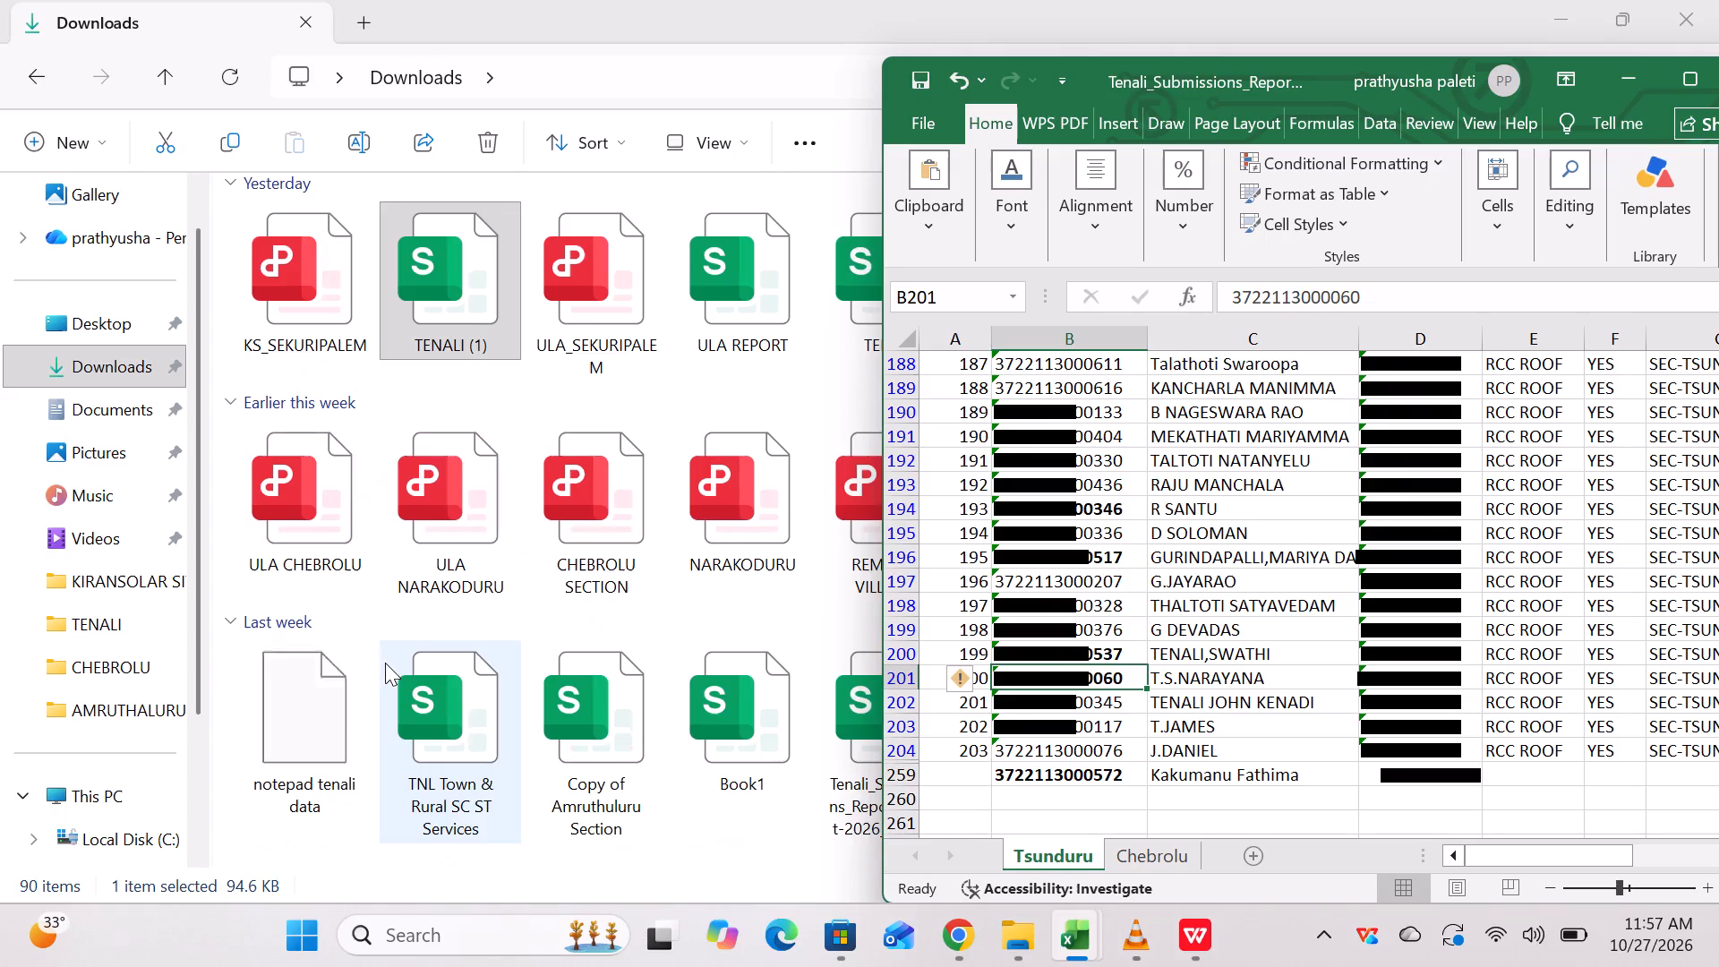
{"action": "scroll", "coordinate": [387, 661], "scroll_direction": "up", "scroll_amount": 3}
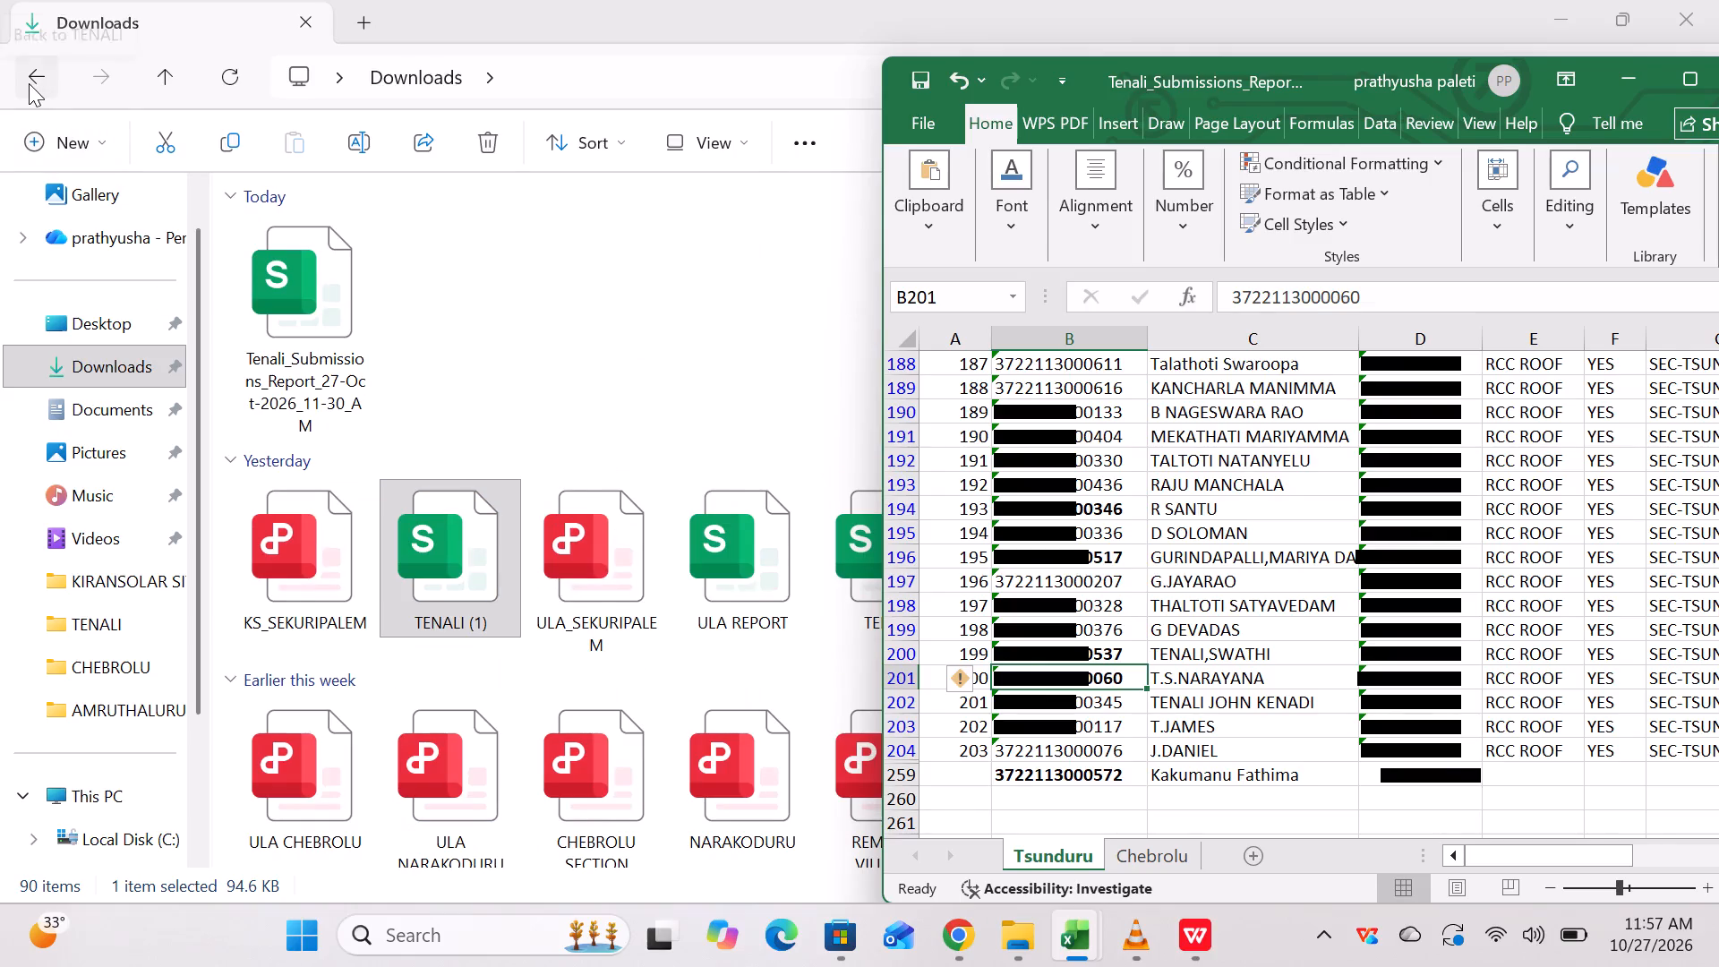
{"action": "left_click", "coordinate": [54, 627]}
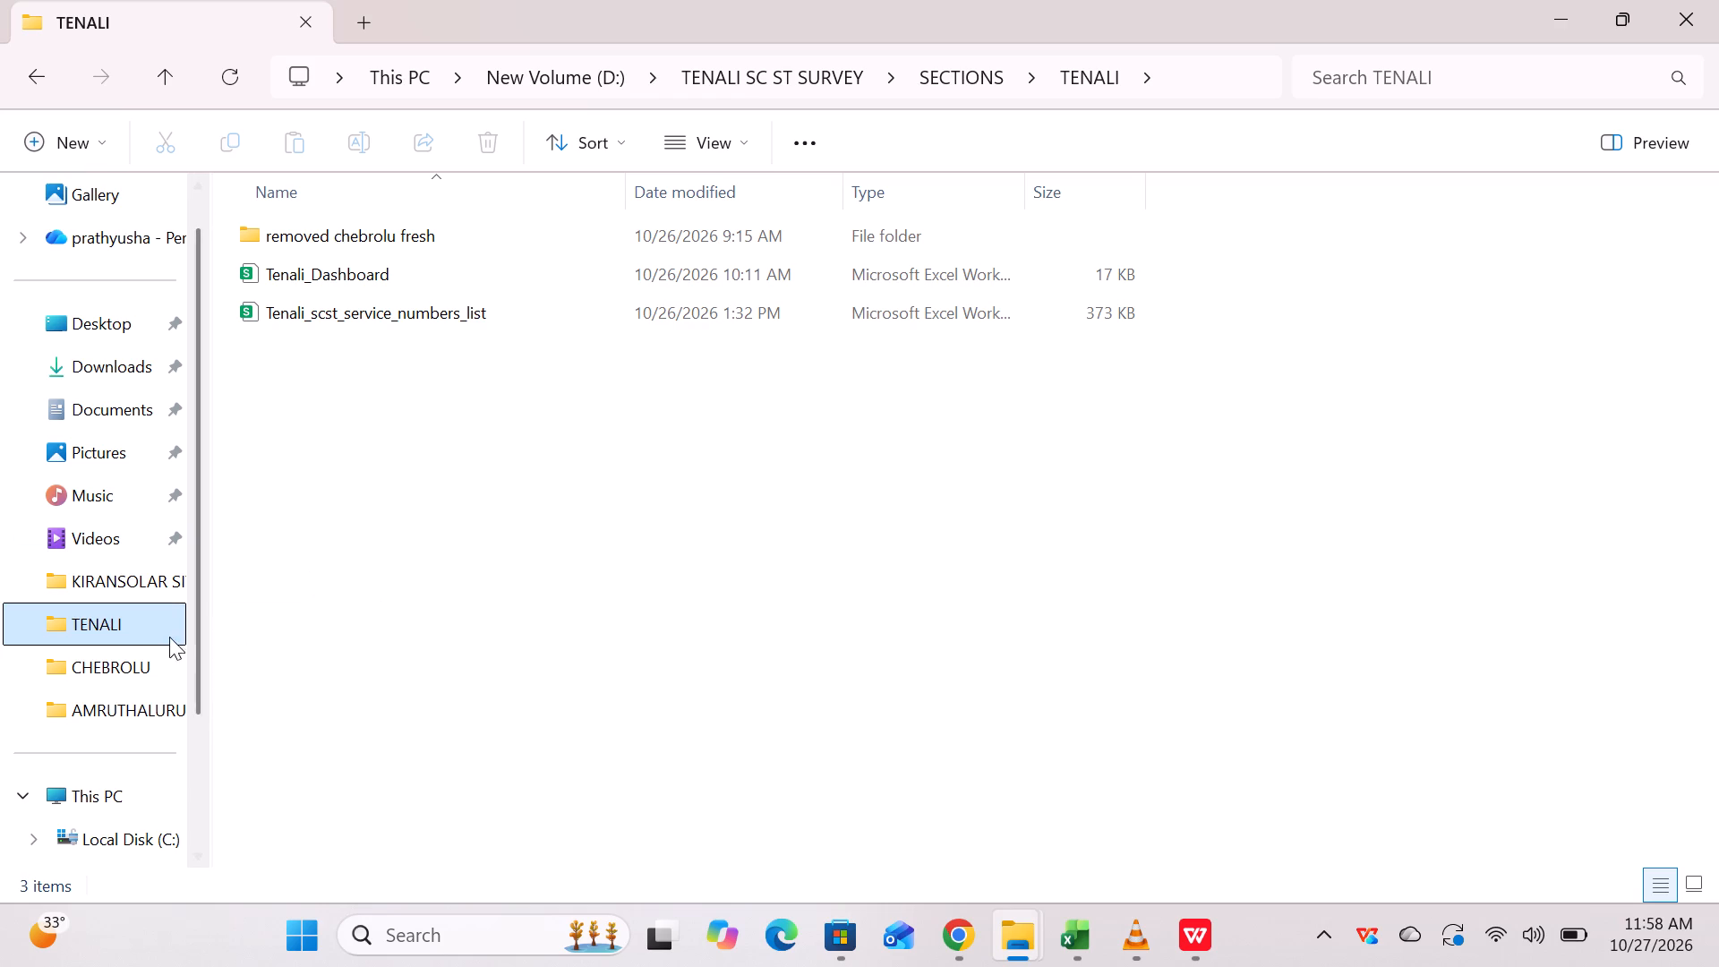
{"action": "left_click", "coordinate": [158, 587]}
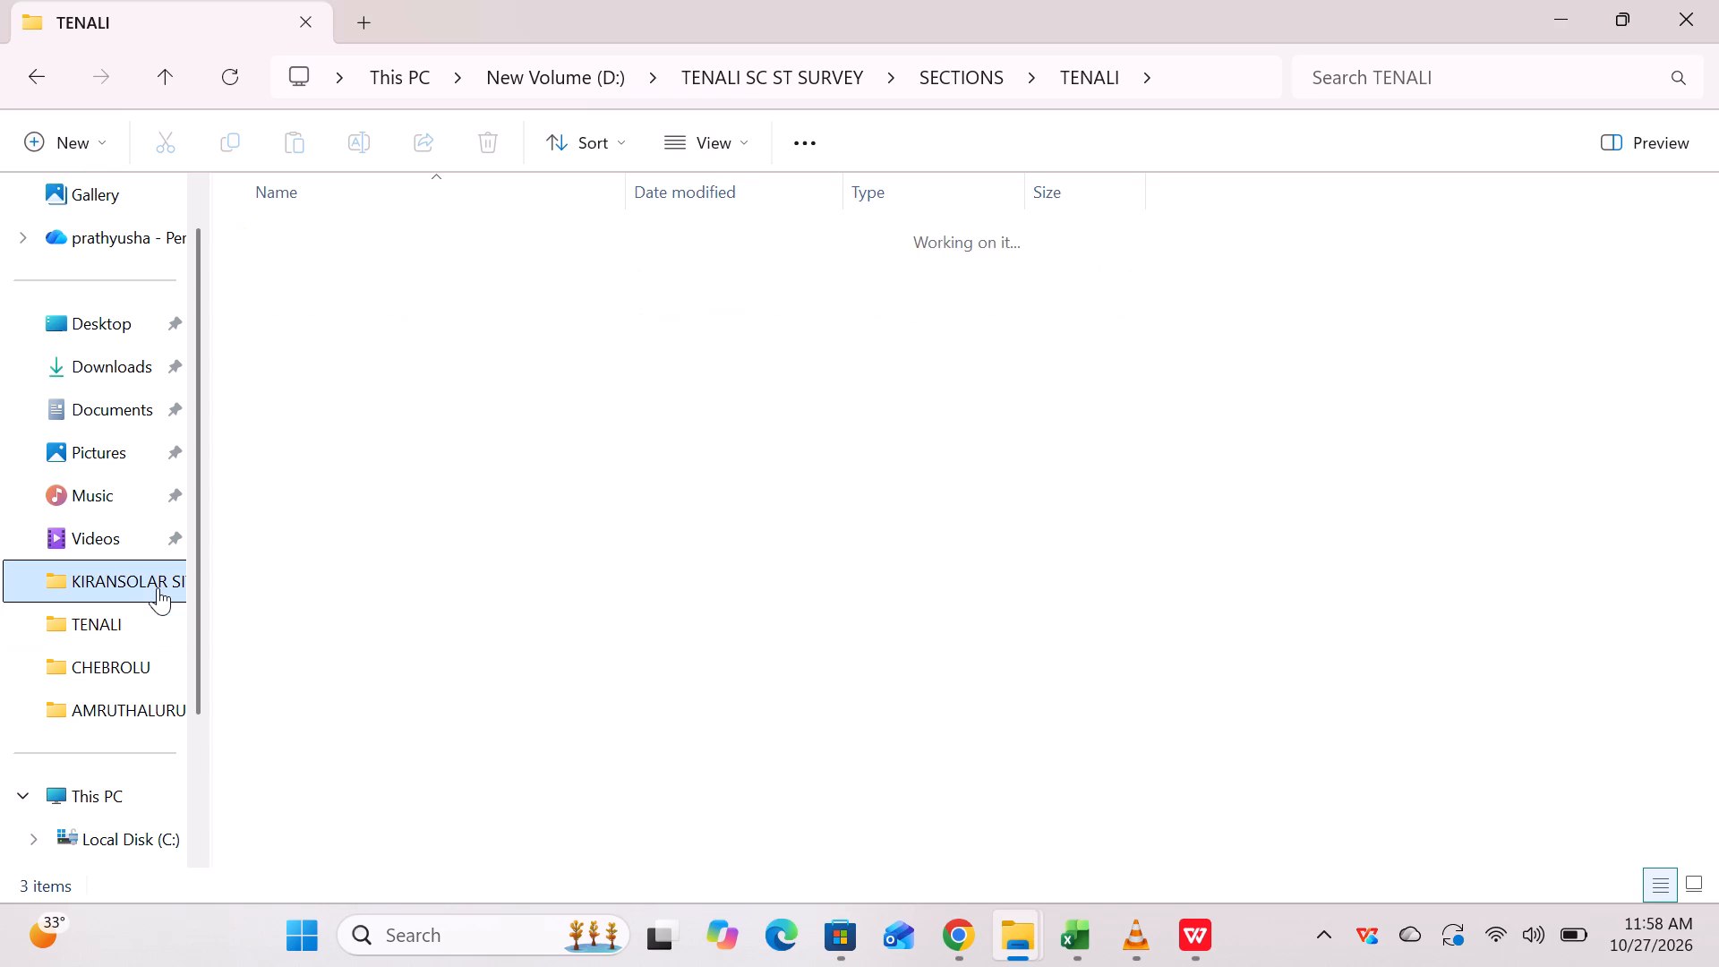
{"action": "left_click", "coordinate": [146, 609]}
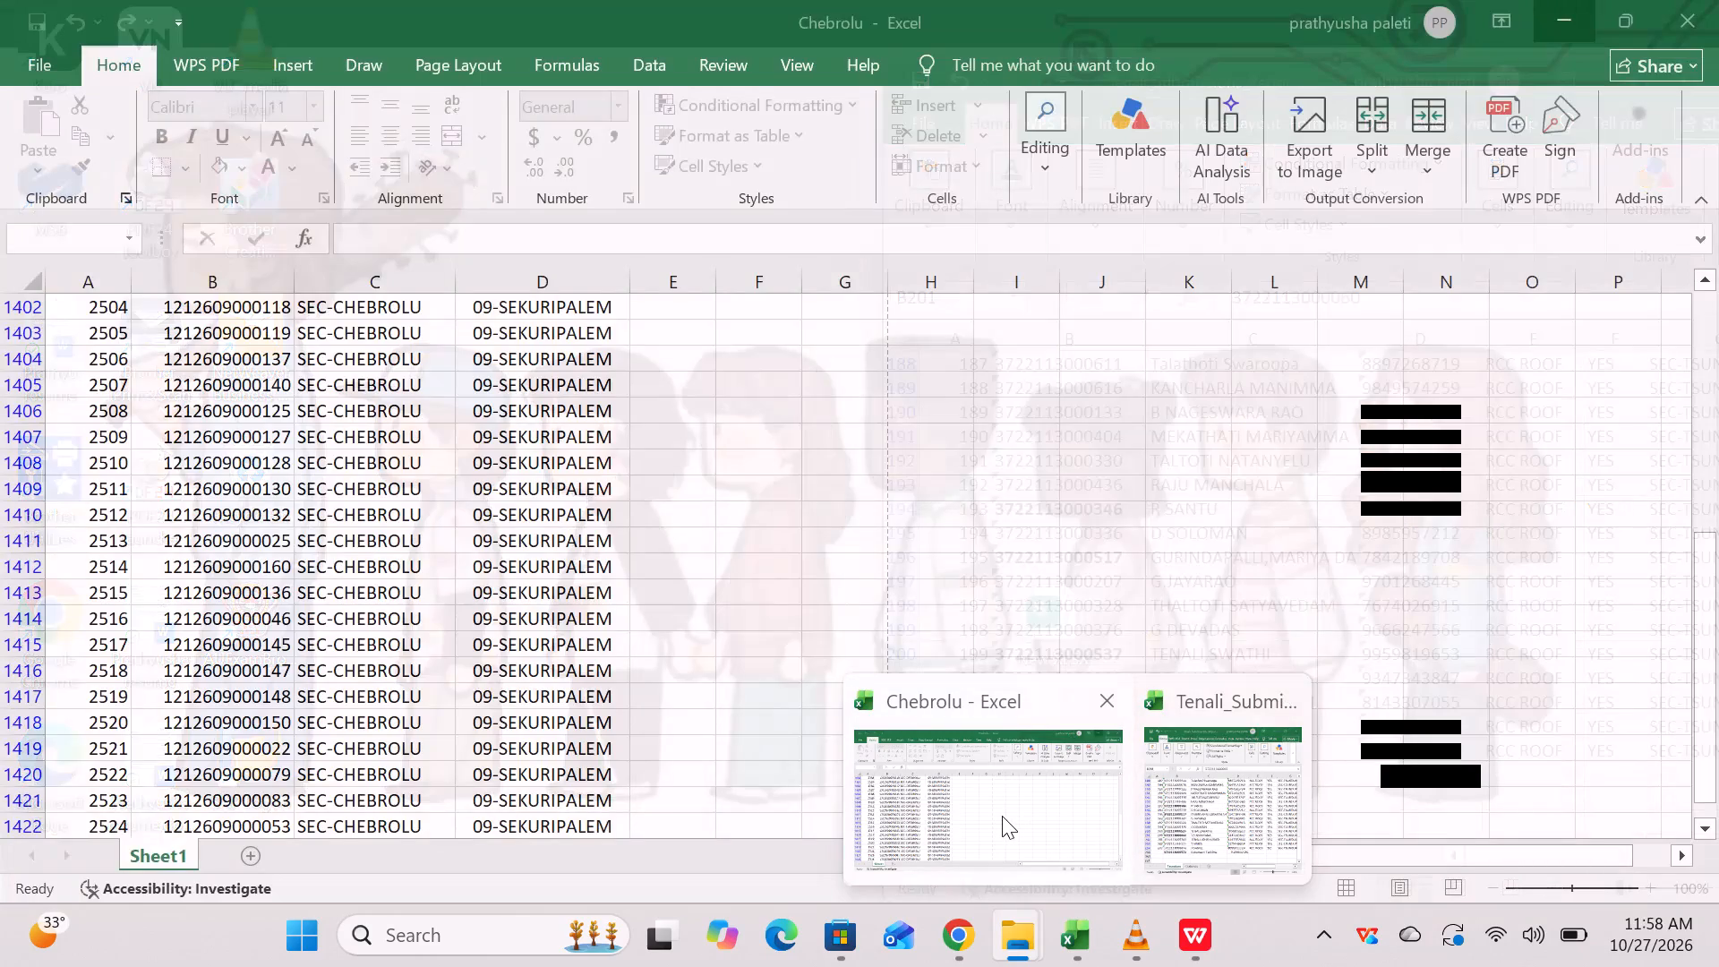
{"action": "left_click", "coordinate": [1231, 816]}
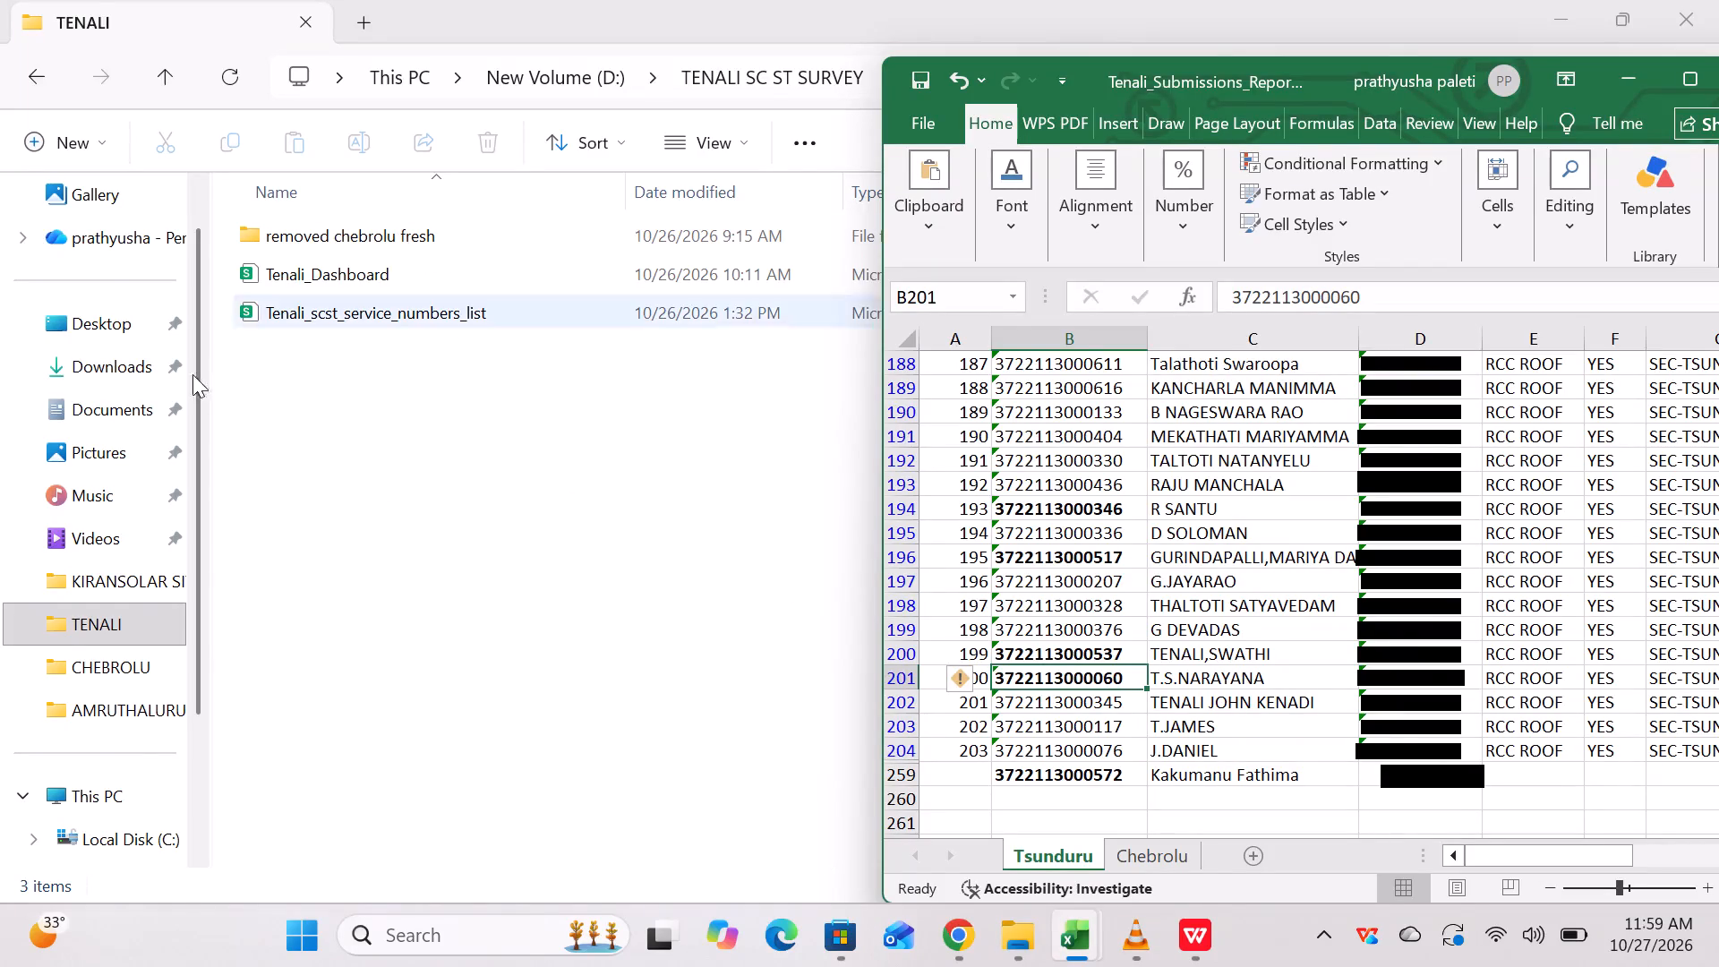
{"action": "left_click", "coordinate": [100, 592]}
{"action": "left_click", "coordinate": [104, 610]}
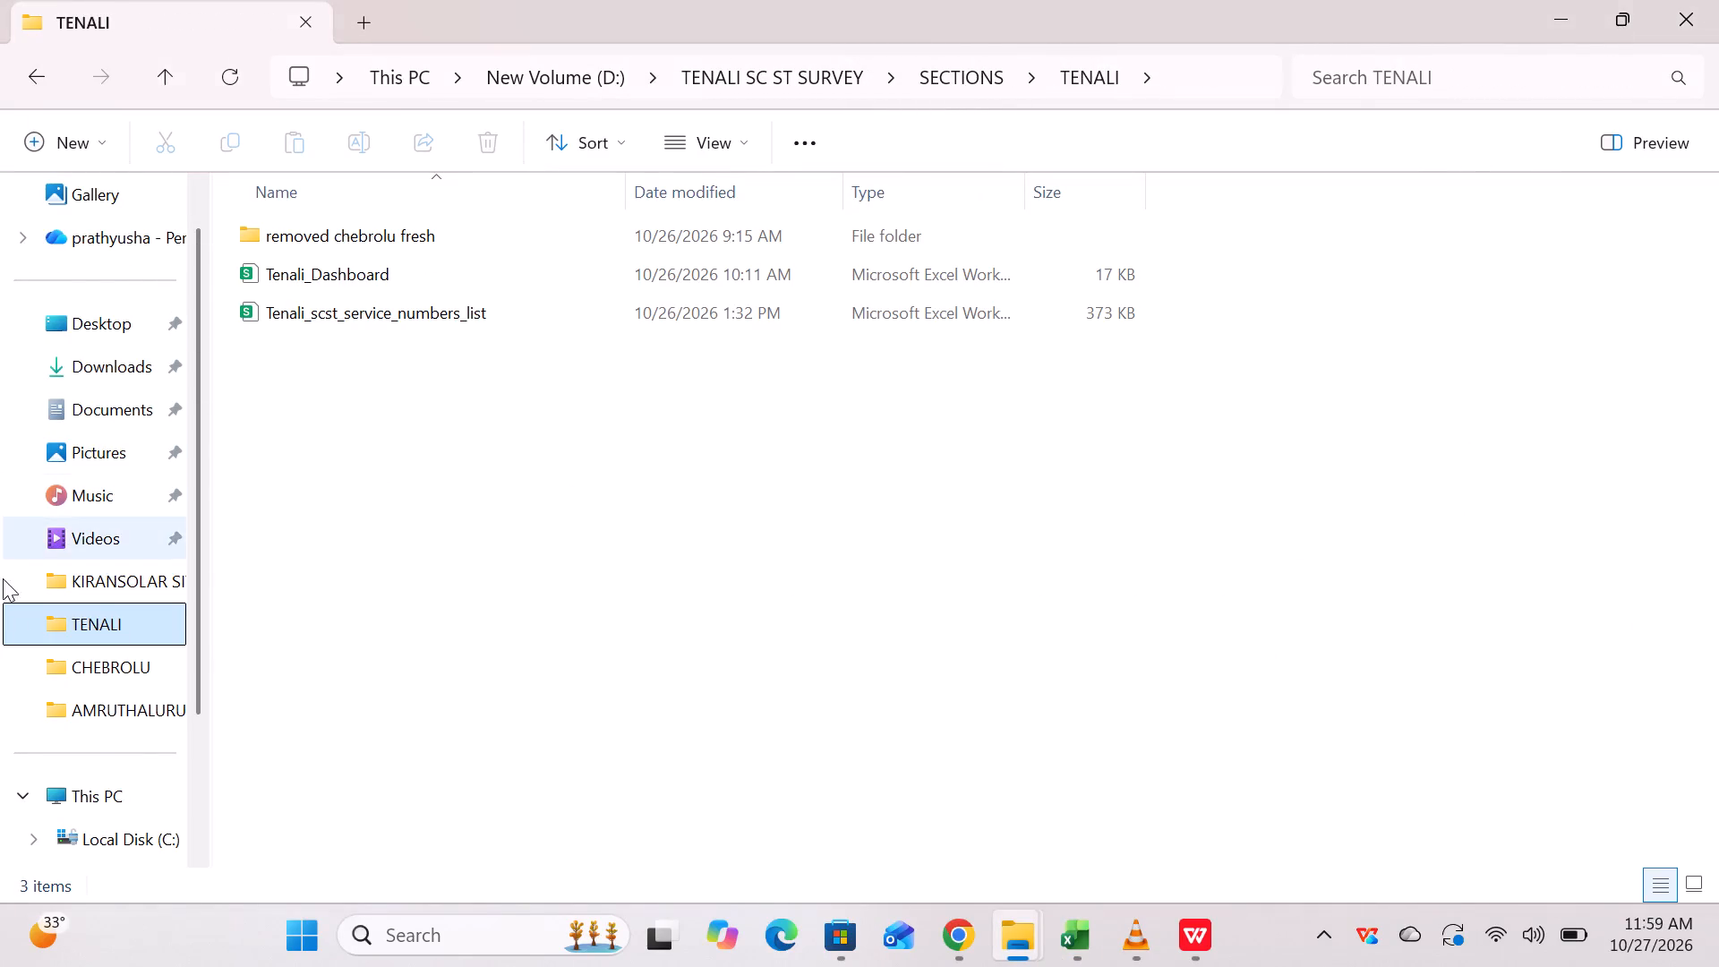
{"action": "left_click", "coordinate": [55, 662]}
{"action": "left_click", "coordinate": [100, 575]}
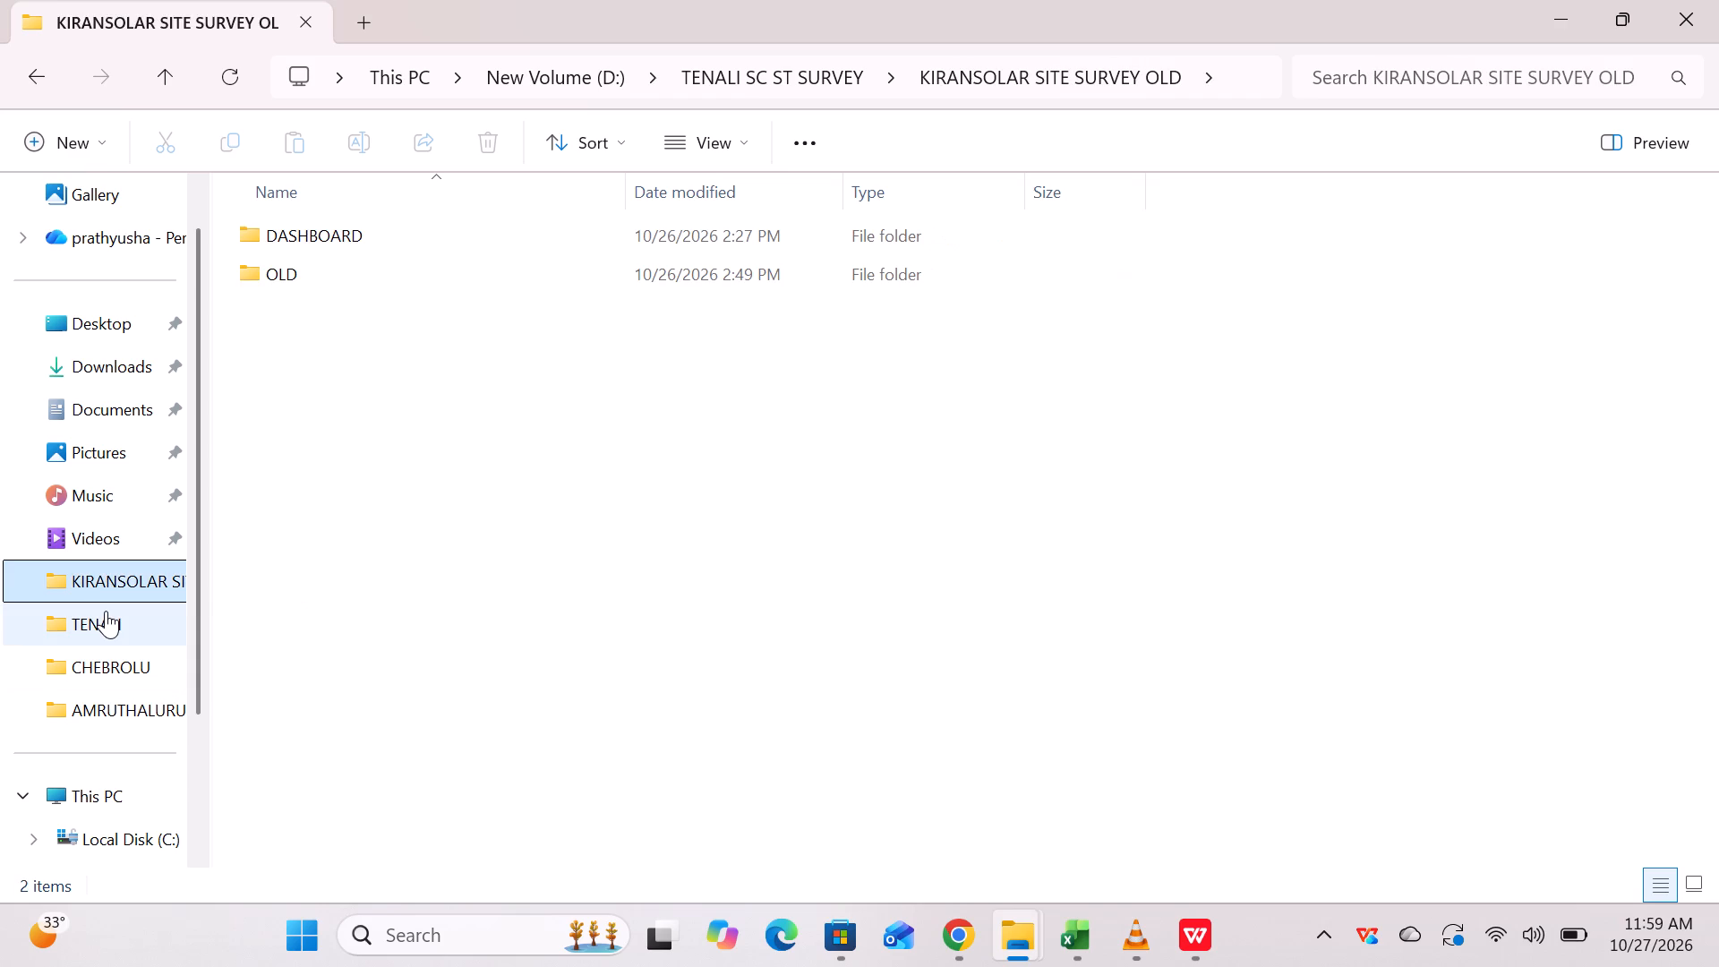
{"action": "left_click", "coordinate": [106, 611]}
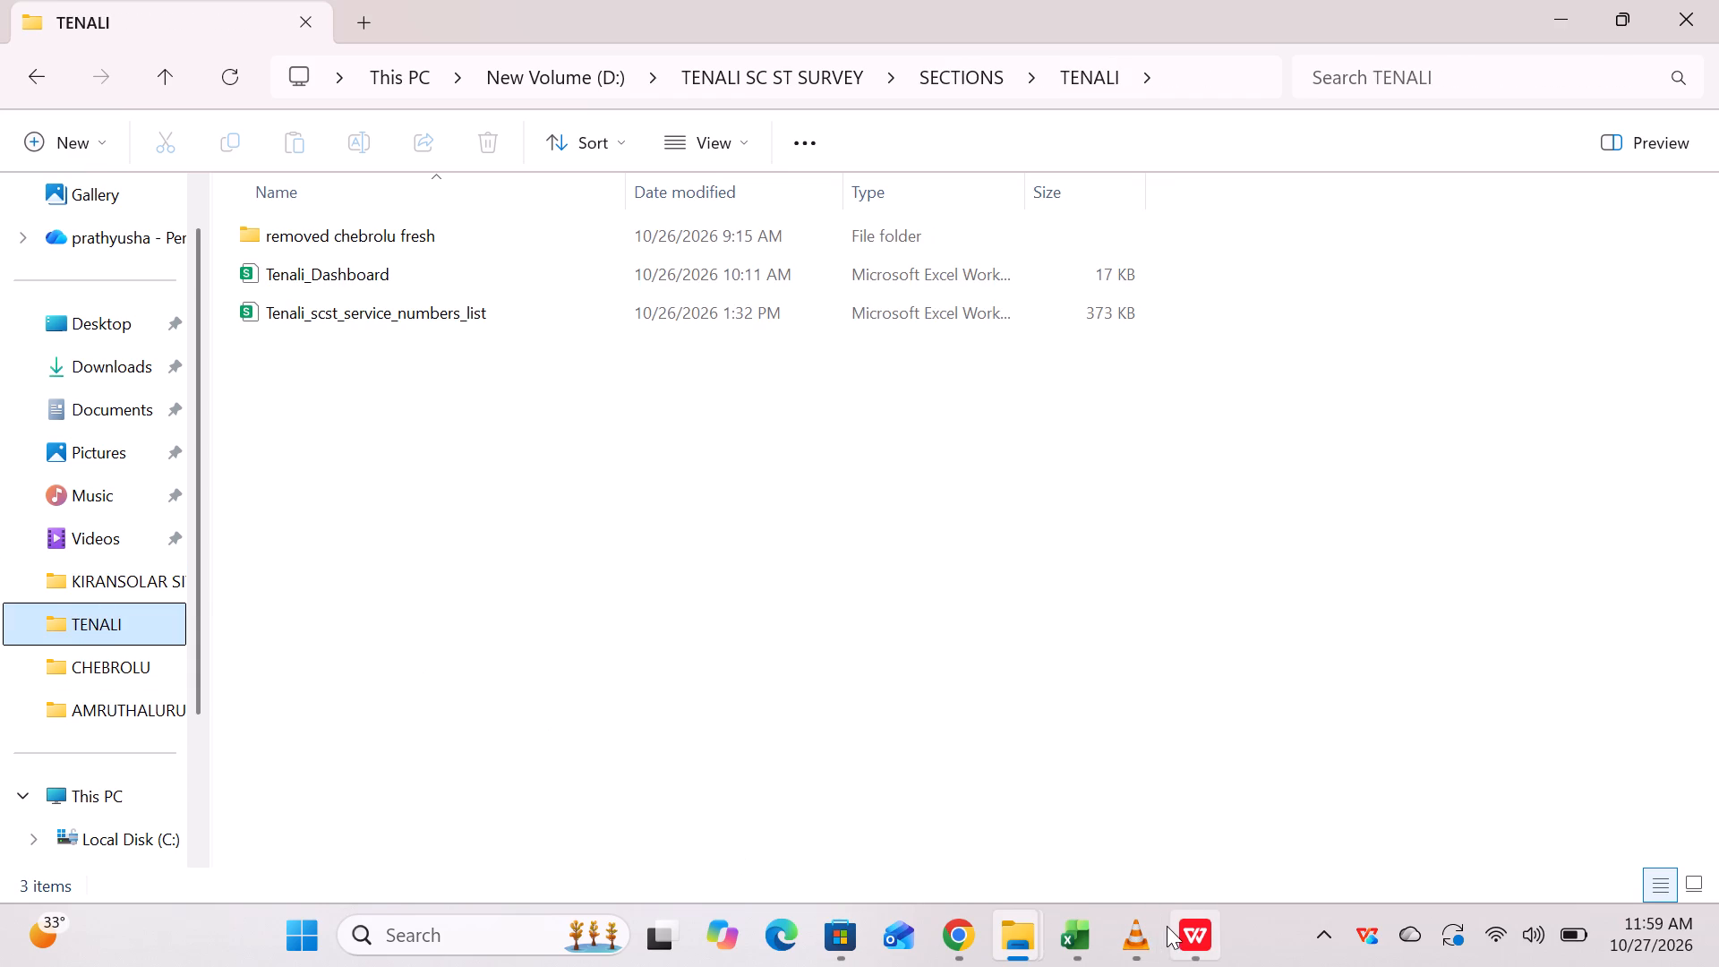
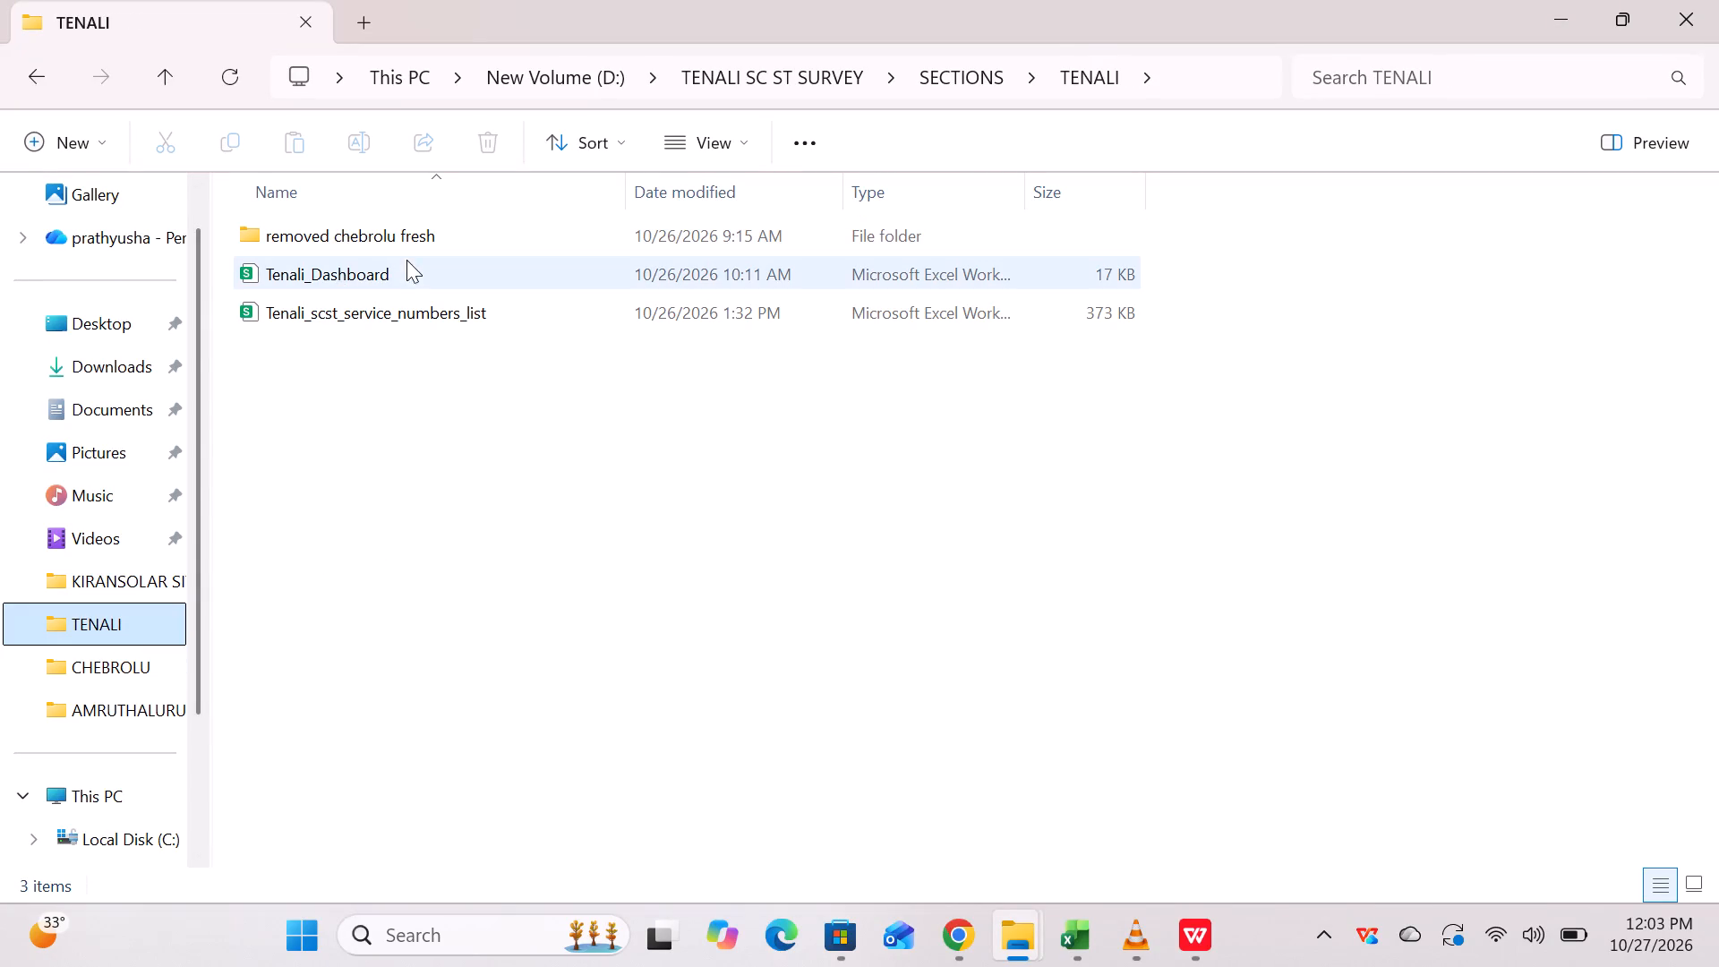
Open the Tenali_Dashboard and Tenali_scst_service_numbers_list workbooks from the TENALI folder, glance over their contents, and close both.
{"action": "double_click", "coordinate": [362, 270]}
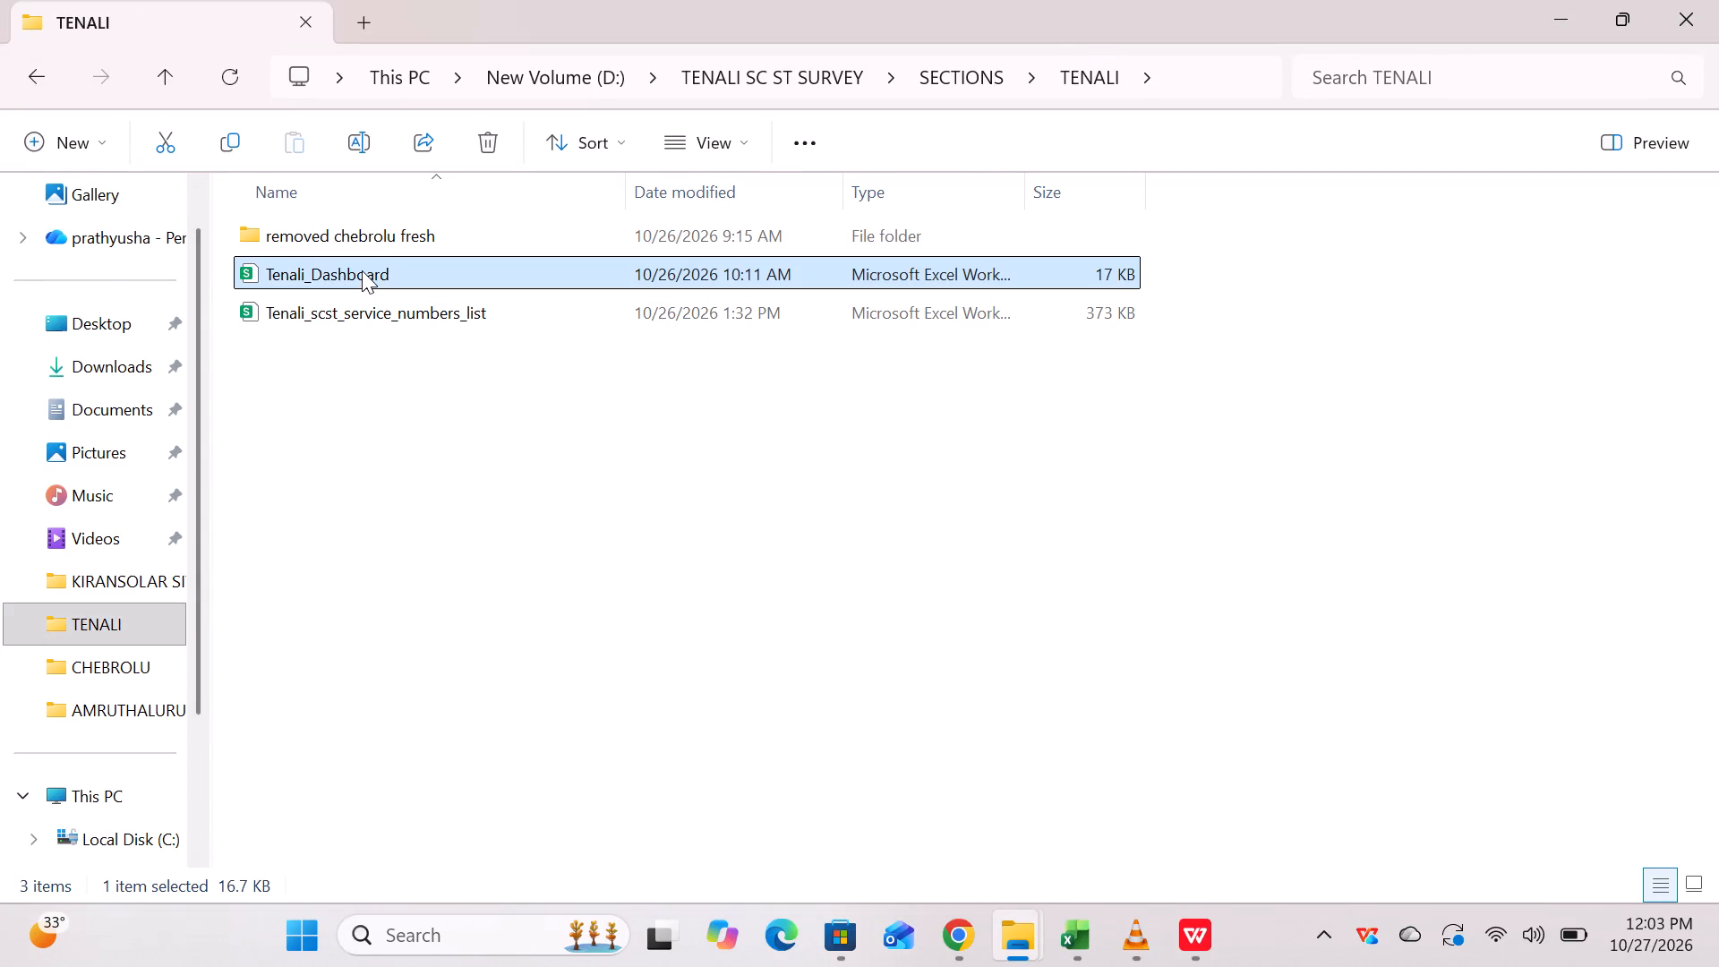
{"action": "double_click", "coordinate": [359, 310]}
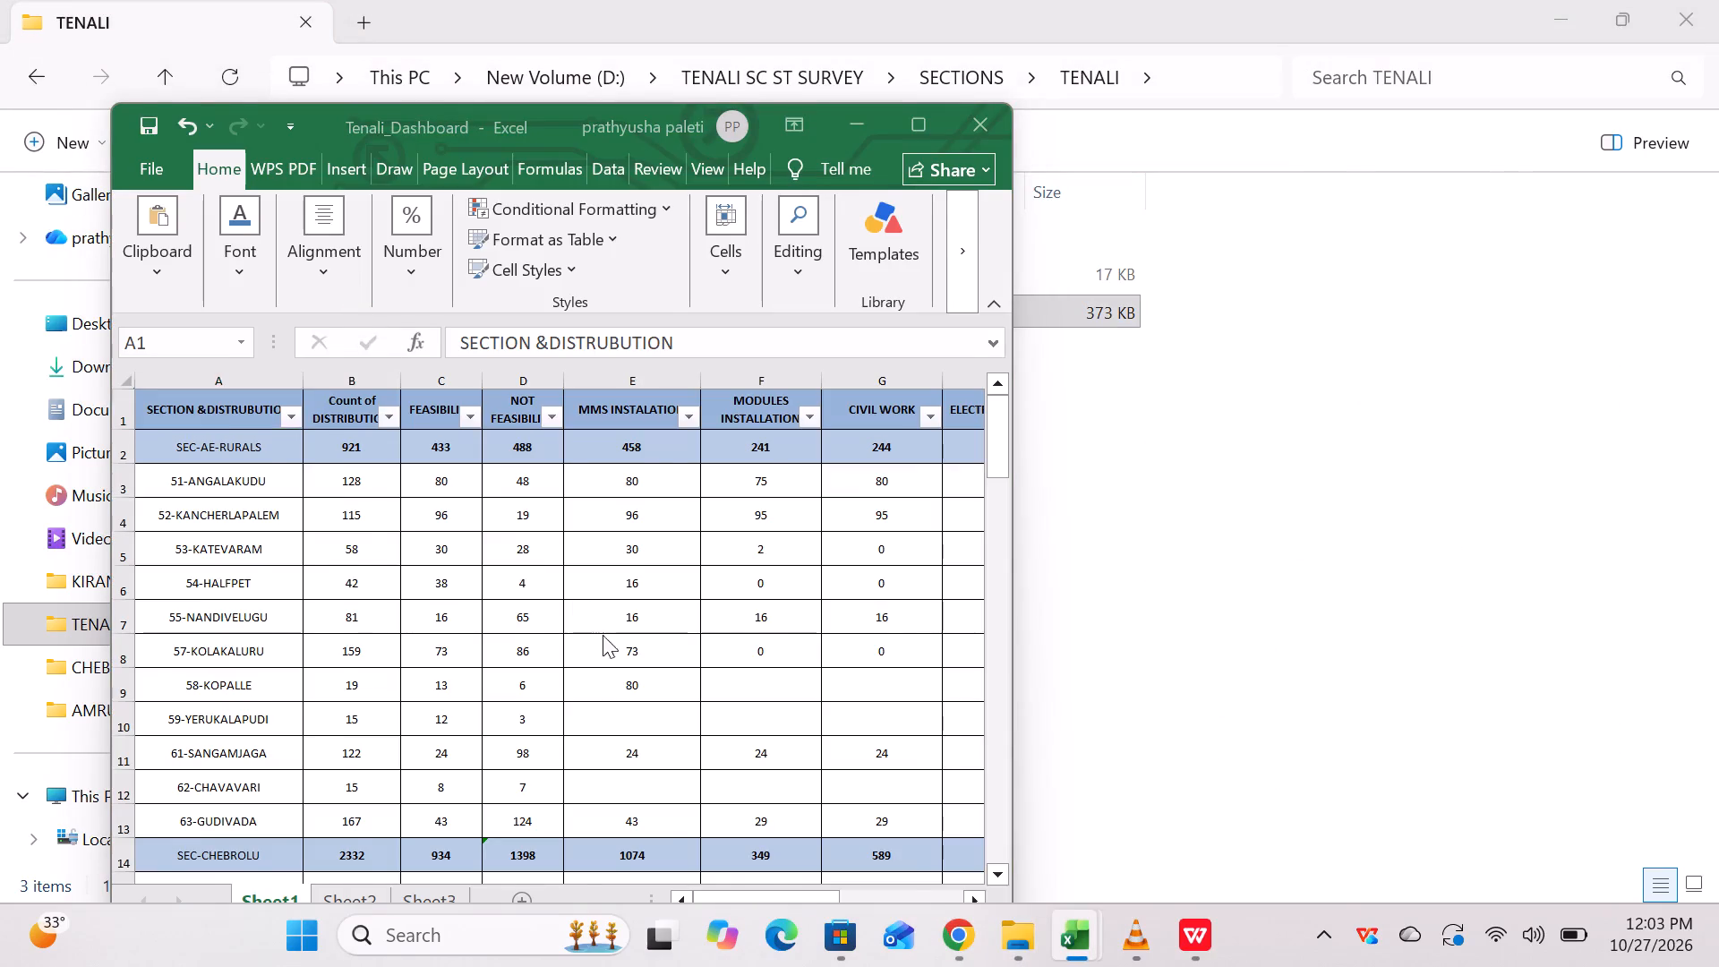
{"action": "scroll", "coordinate": [557, 606], "scroll_direction": "down", "scroll_amount": 3}
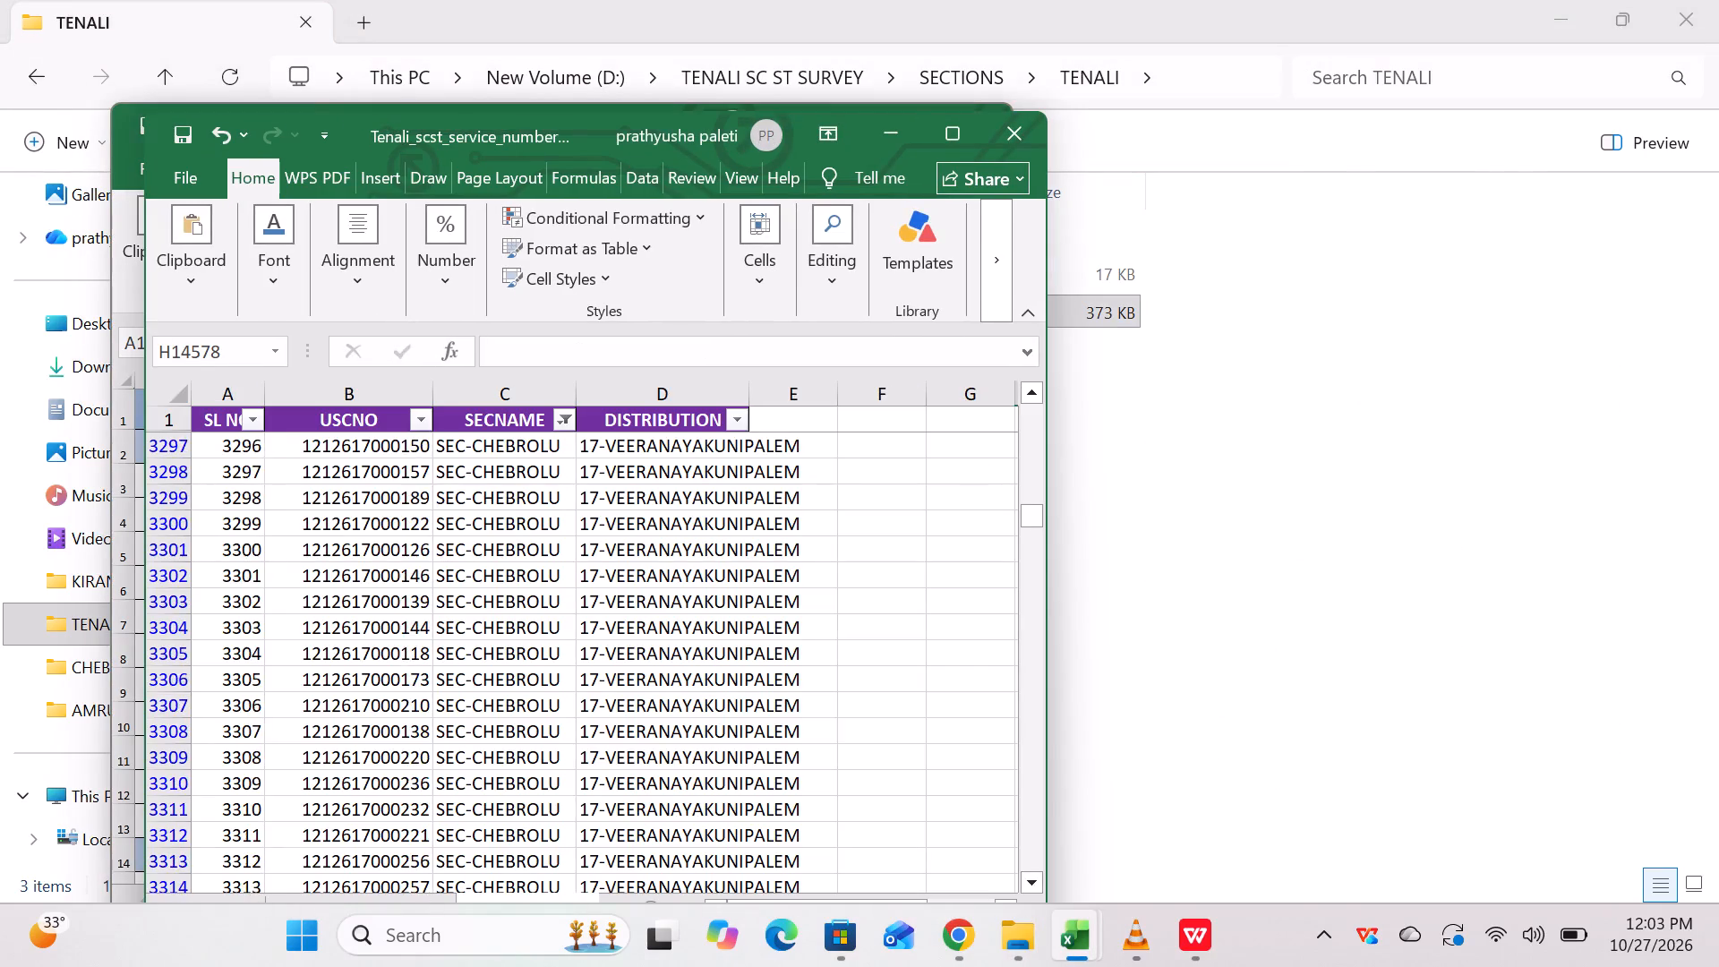
{"action": "scroll", "coordinate": [613, 541], "scroll_direction": "up", "scroll_amount": 3}
{"action": "left_click", "coordinate": [1032, 124]}
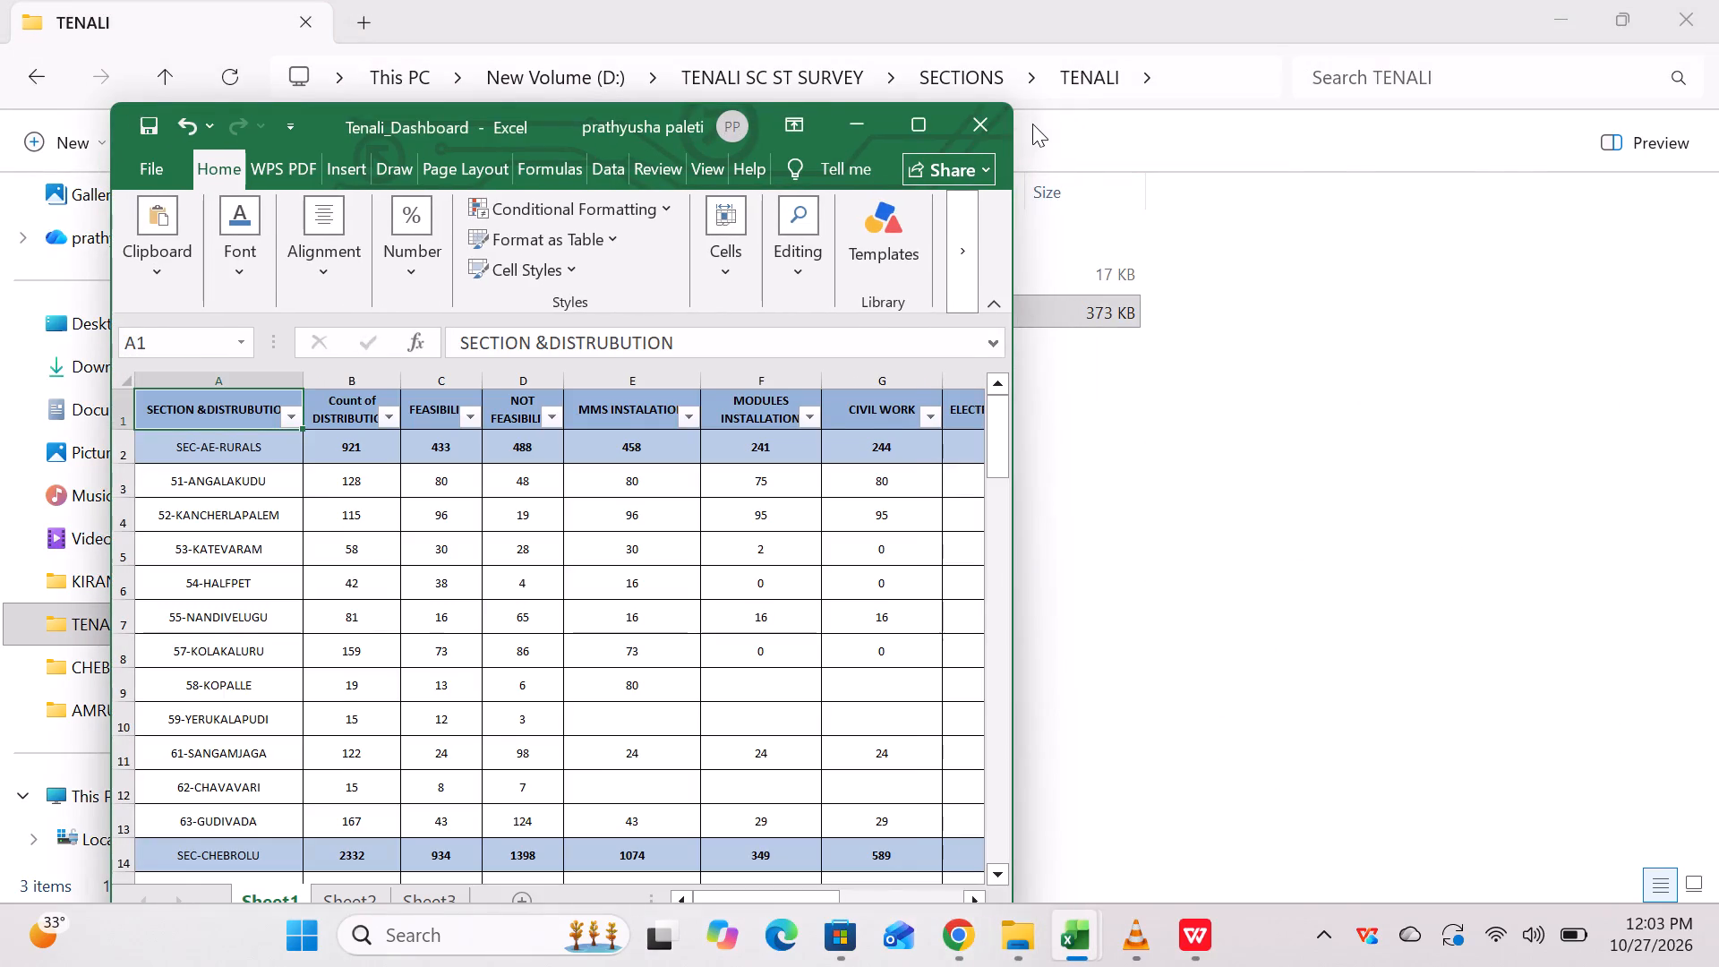
{"action": "left_click", "coordinate": [983, 112]}
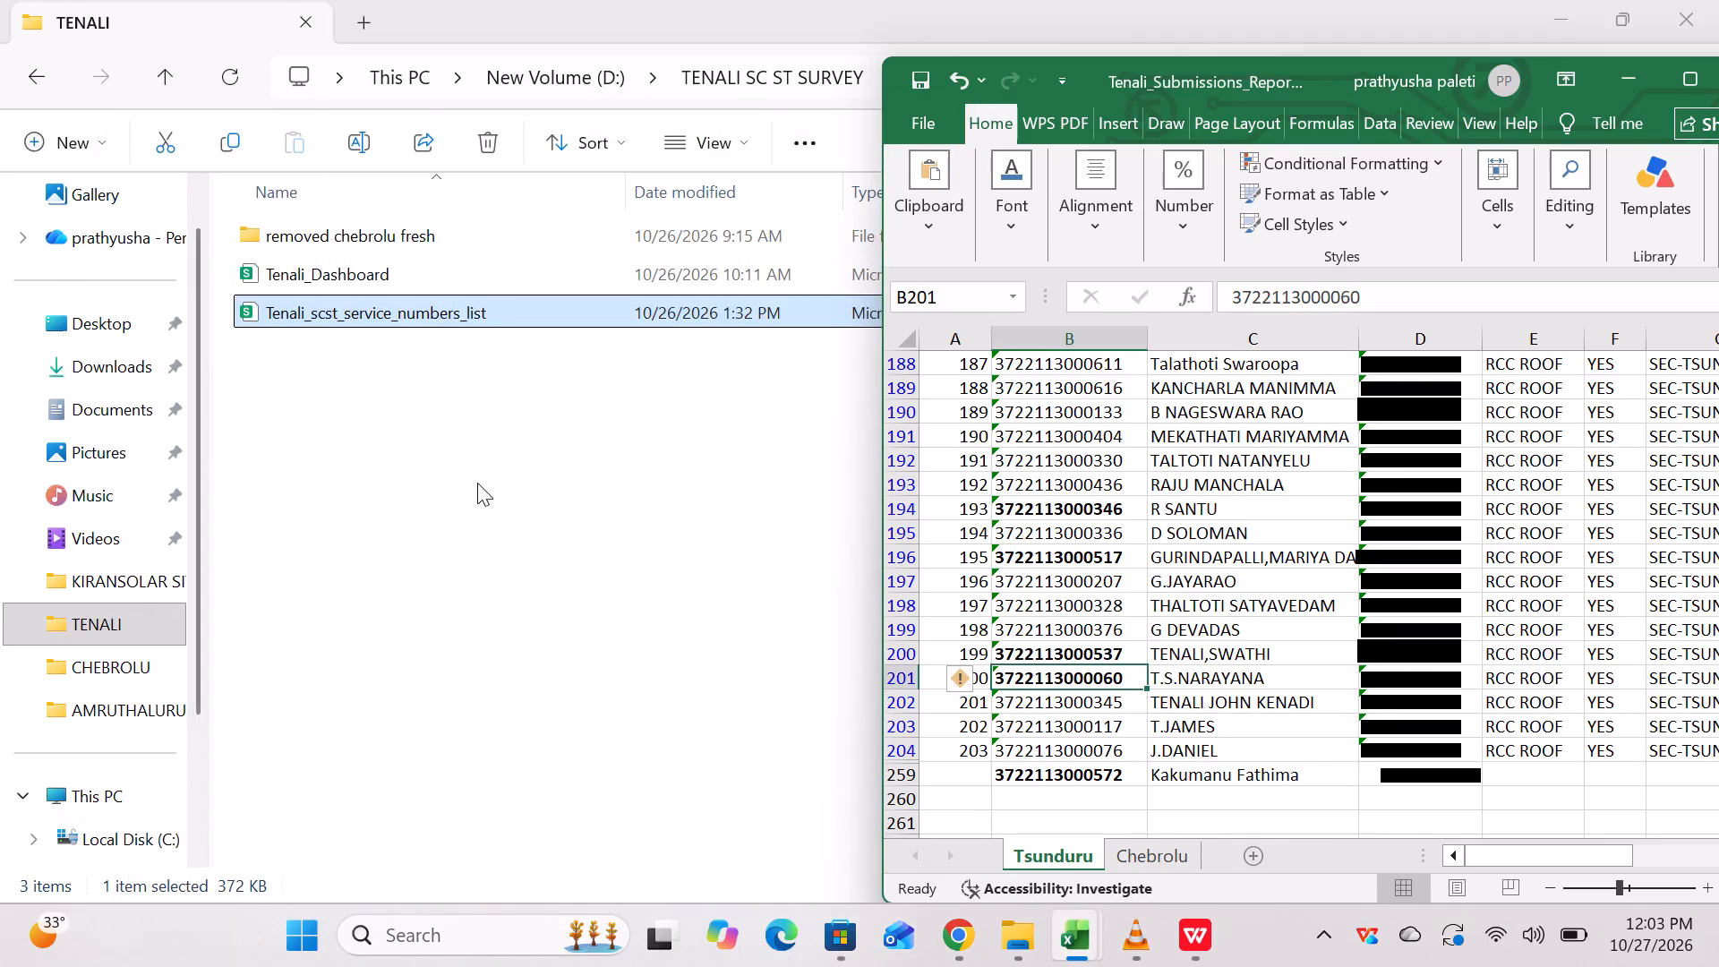
Reopen the TENALI (1) workbook from the Downloads folder and look over its 09-SEKURIPALEM service number rows.
{"action": "left_click", "coordinate": [1650, 70]}
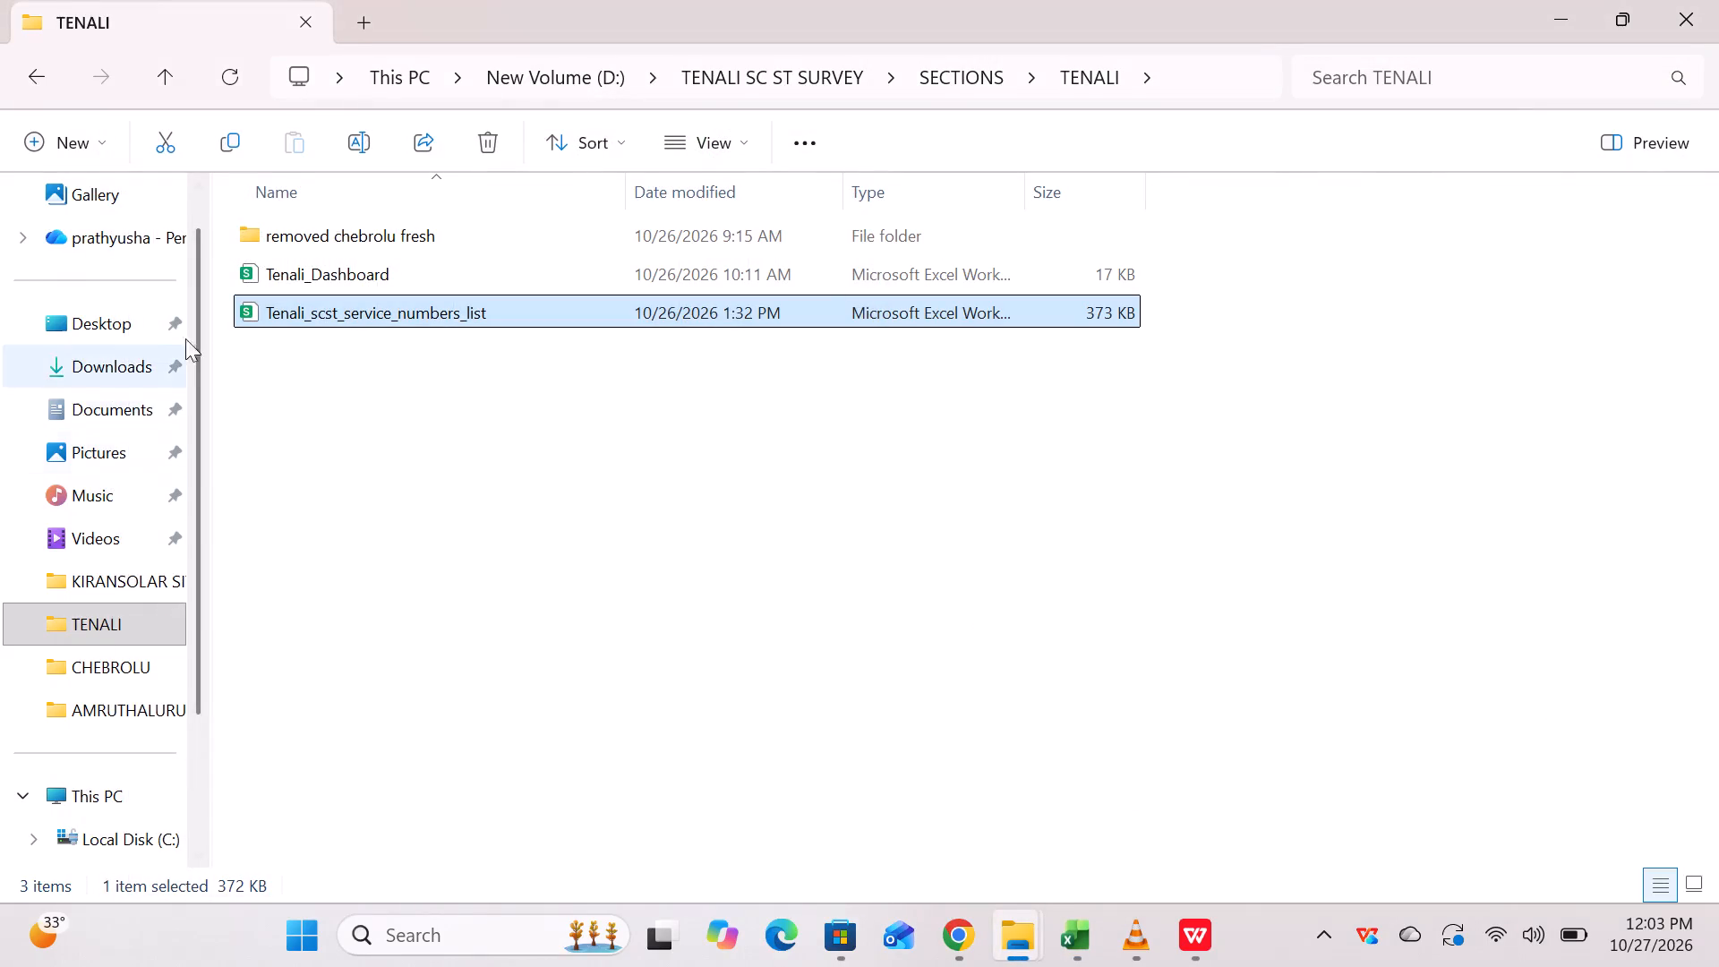
{"action": "scroll", "coordinate": [73, 608], "scroll_direction": "down", "scroll_amount": 3}
{"action": "scroll", "coordinate": [71, 614], "scroll_direction": "up", "scroll_amount": 5}
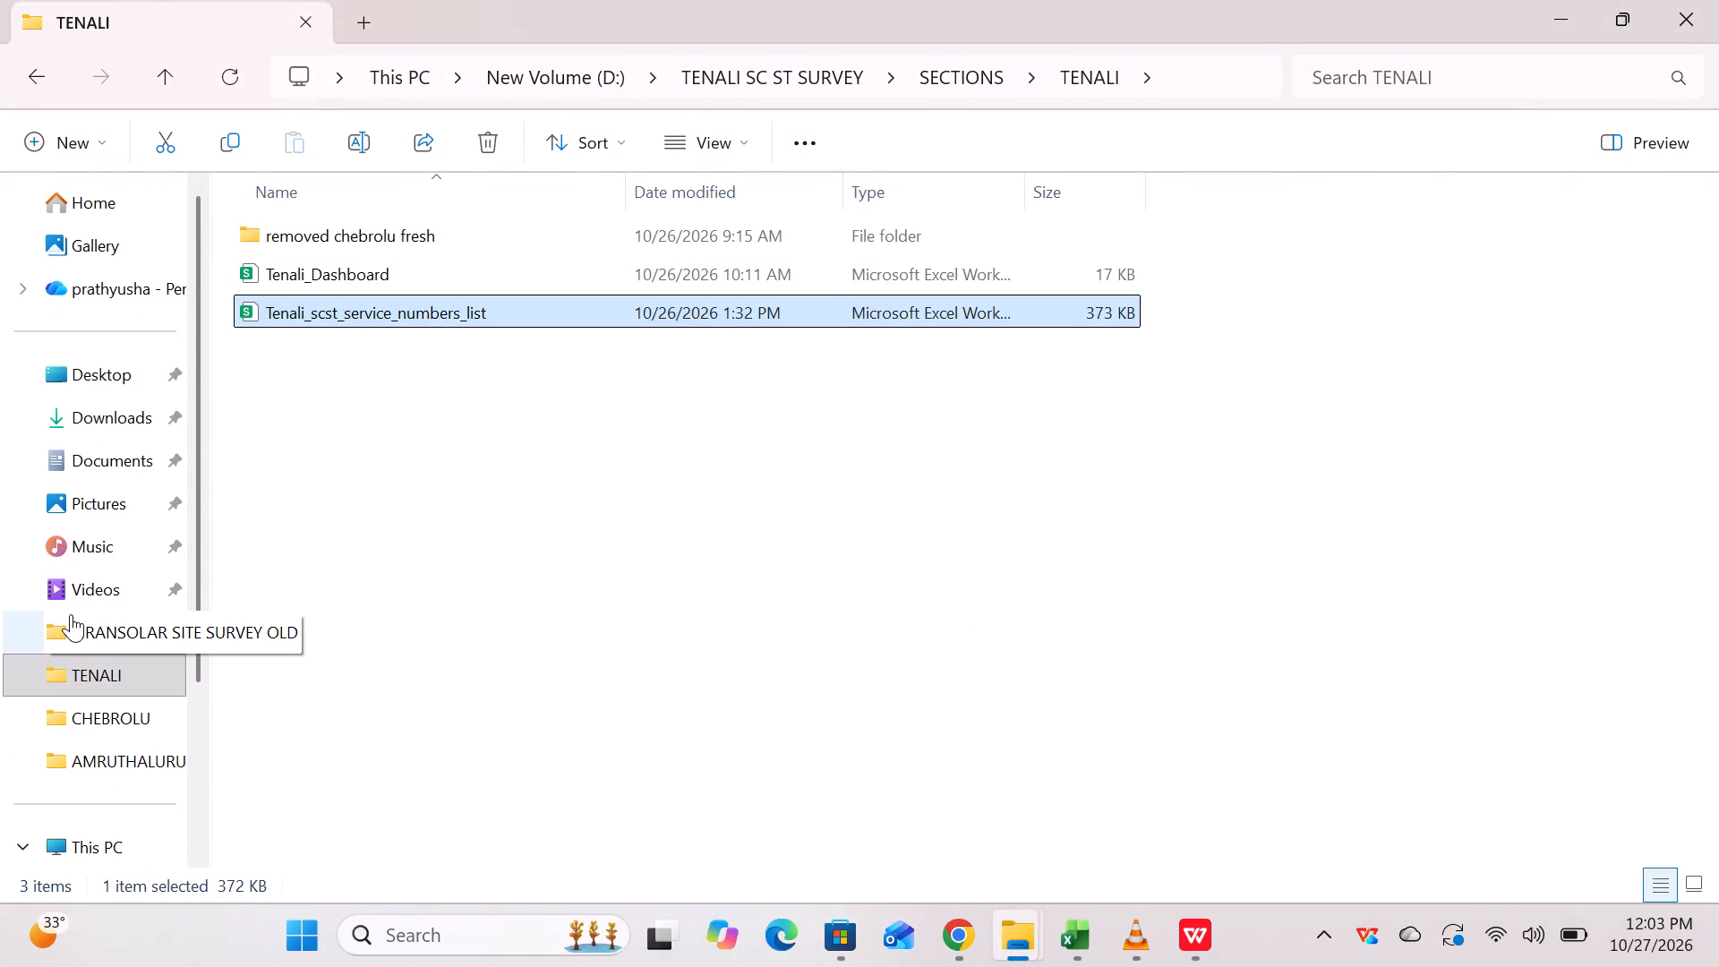
{"action": "left_click", "coordinate": [124, 415]}
{"action": "left_click", "coordinate": [113, 465]}
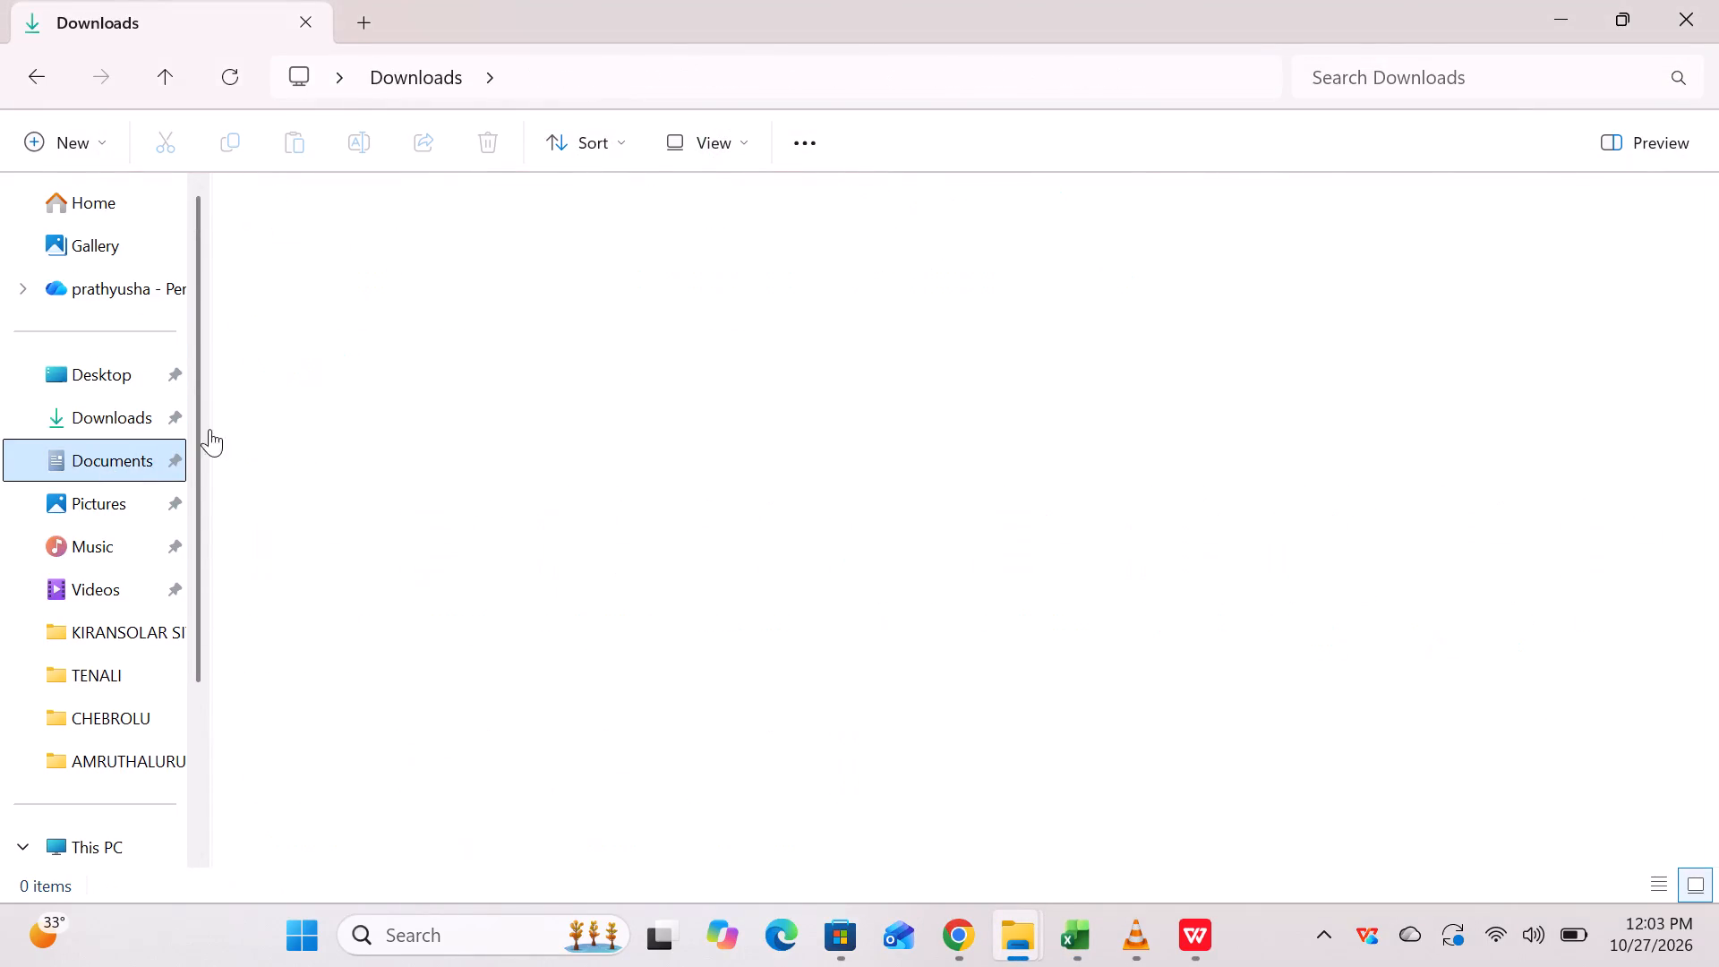
{"action": "left_click", "coordinate": [92, 422]}
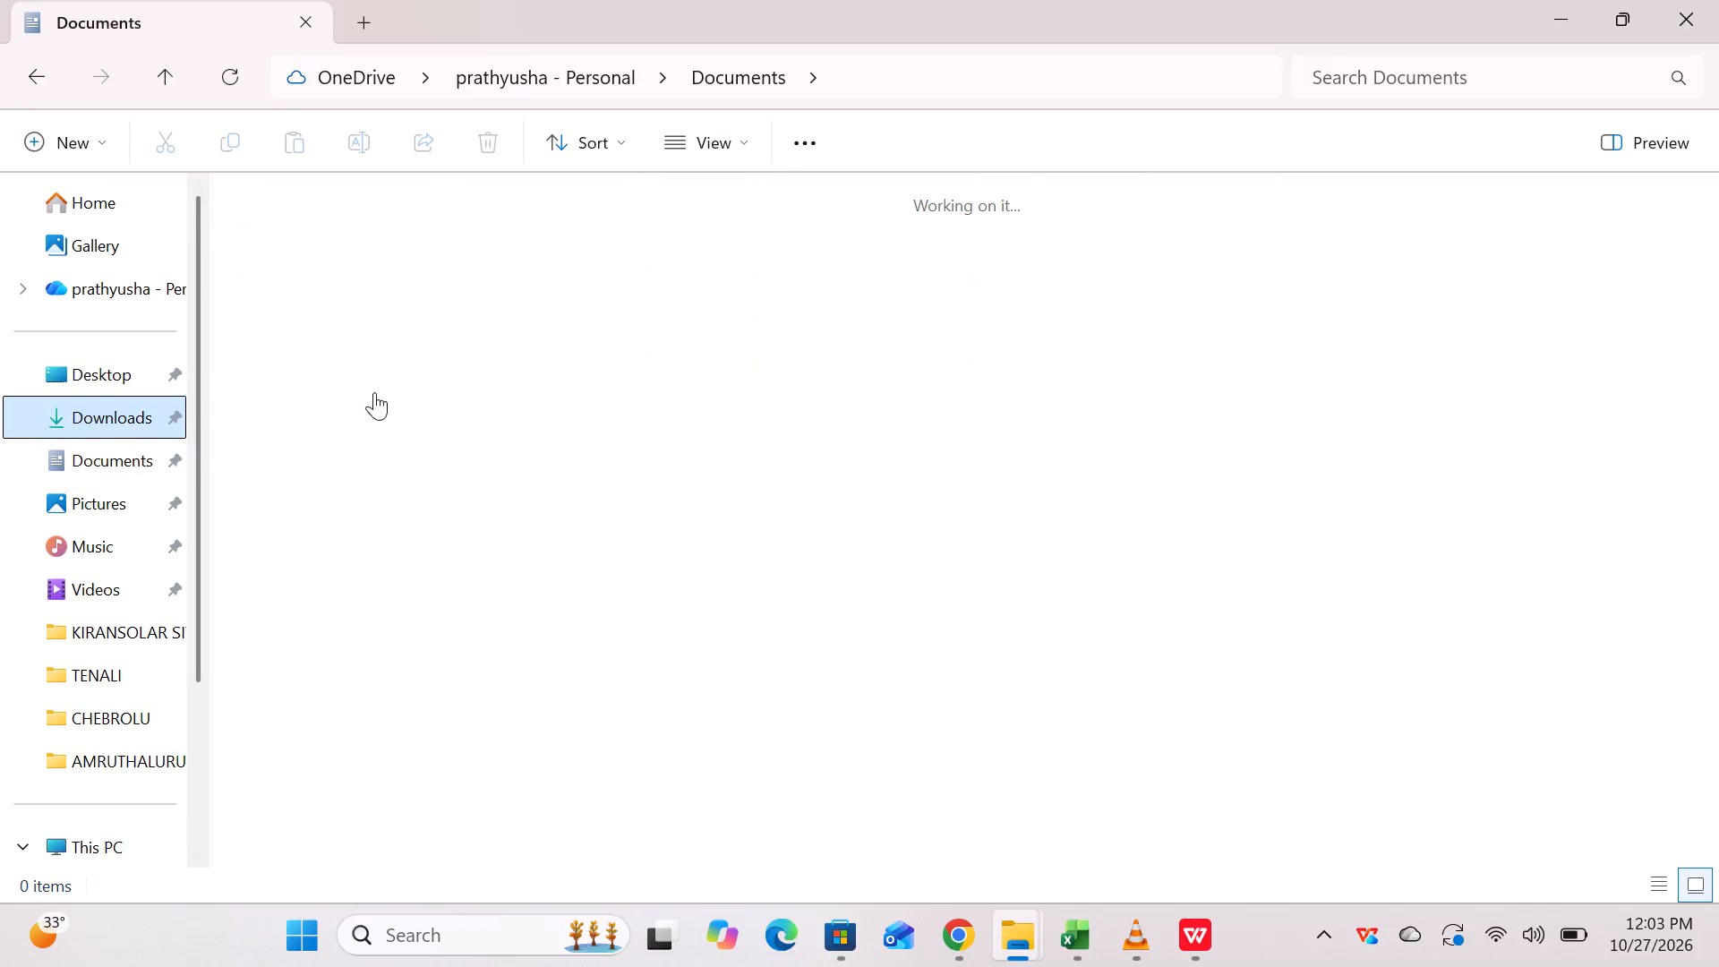
{"action": "scroll", "coordinate": [528, 390], "scroll_direction": "down", "scroll_amount": 1}
{"action": "double_click", "coordinate": [459, 340]}
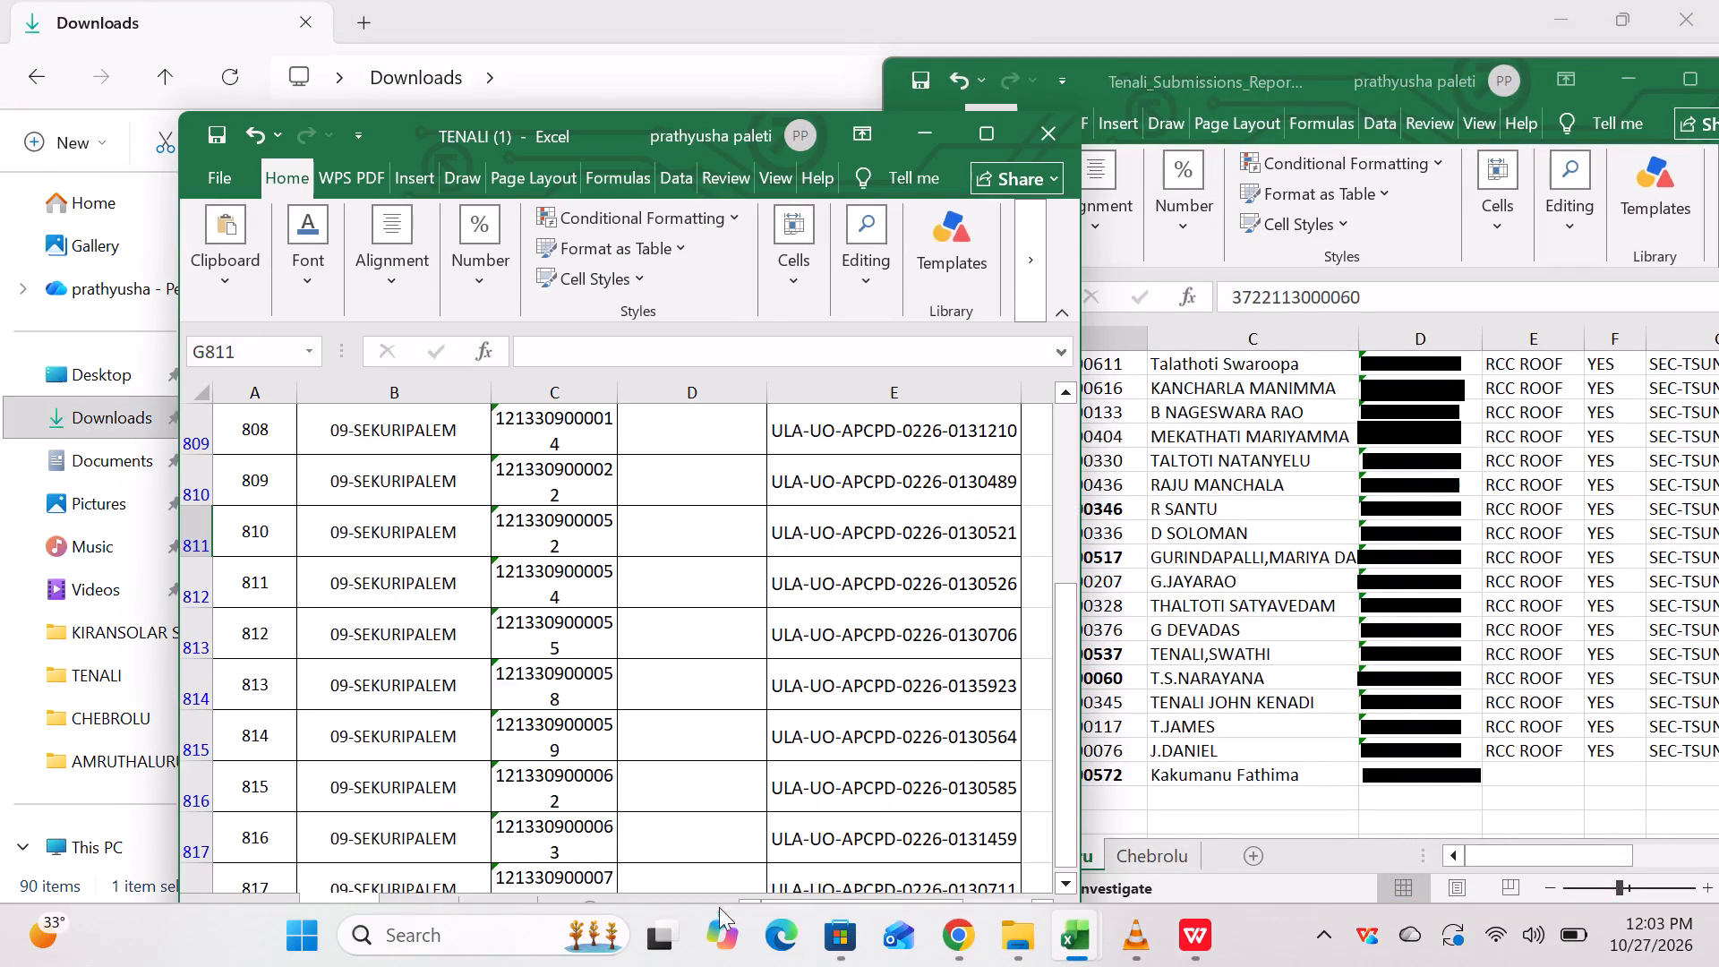
{"action": "scroll", "coordinate": [806, 817], "scroll_direction": "down", "scroll_amount": 2}
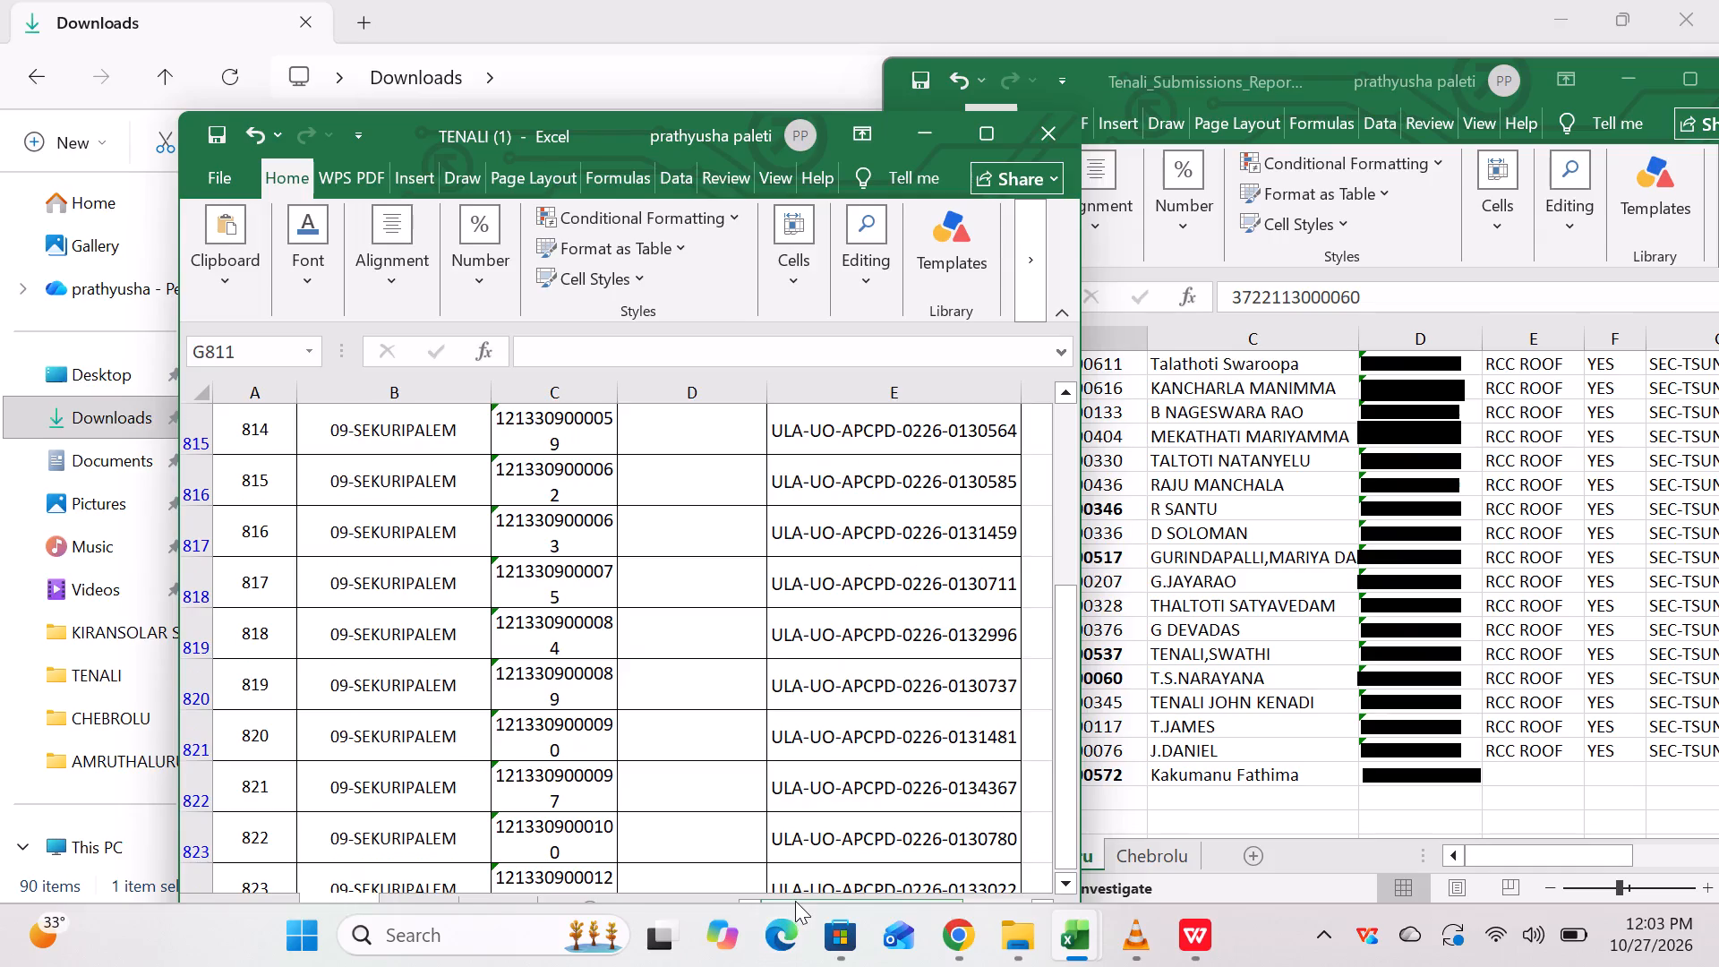
{"action": "left_click_drag", "start_coordinate": [795, 899], "coordinate": [659, 880]}
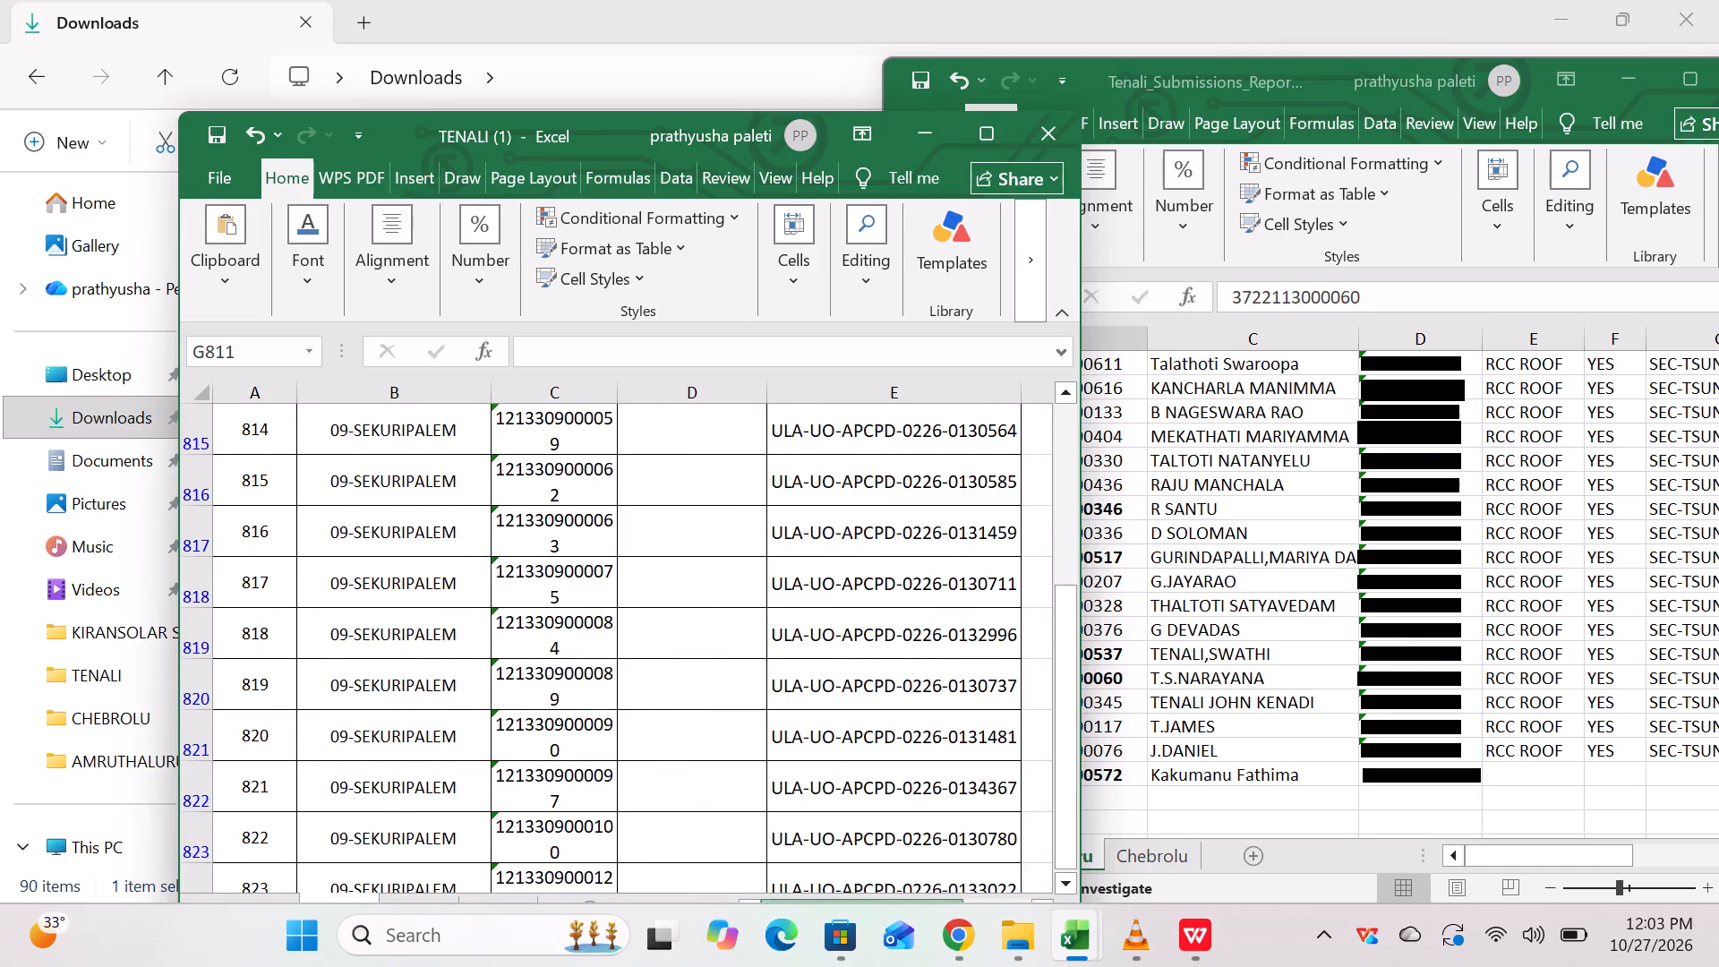
{"action": "scroll", "coordinate": [762, 664], "scroll_direction": "up", "scroll_amount": 20}
{"action": "scroll", "coordinate": [762, 664], "scroll_direction": "up", "scroll_amount": 2}
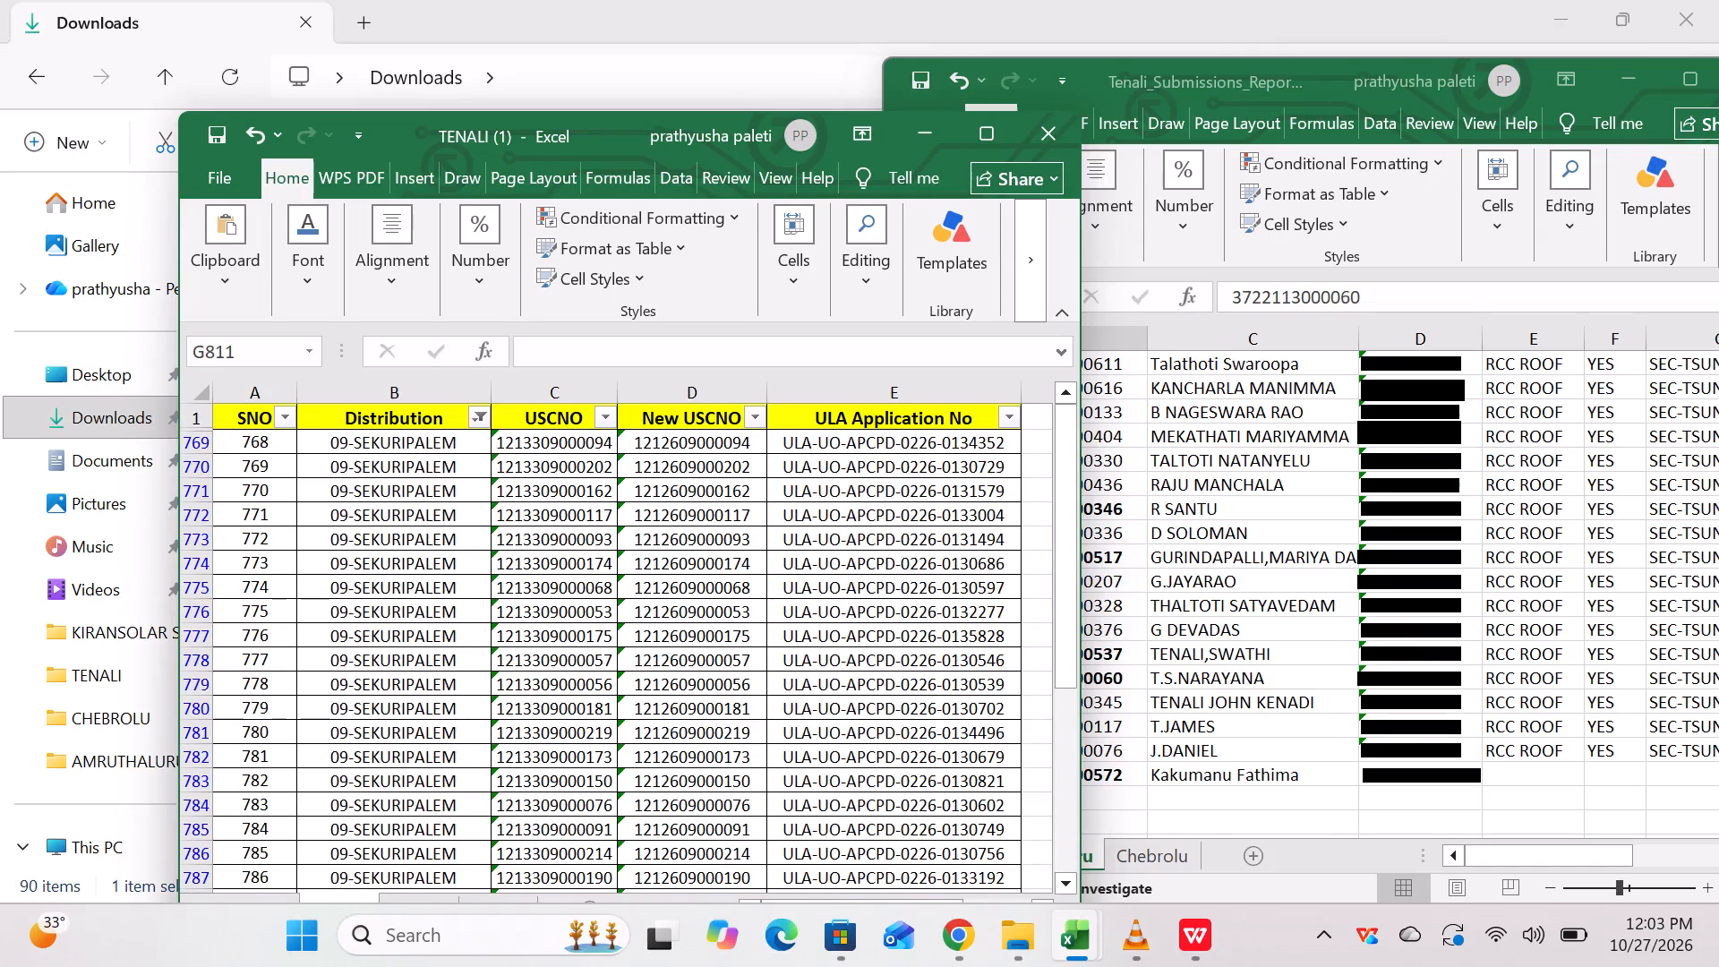
Search the Distribution column's filter values for "sel", shorten the search to "se" and "s", and clear it.
{"action": "left_click", "coordinate": [475, 415]}
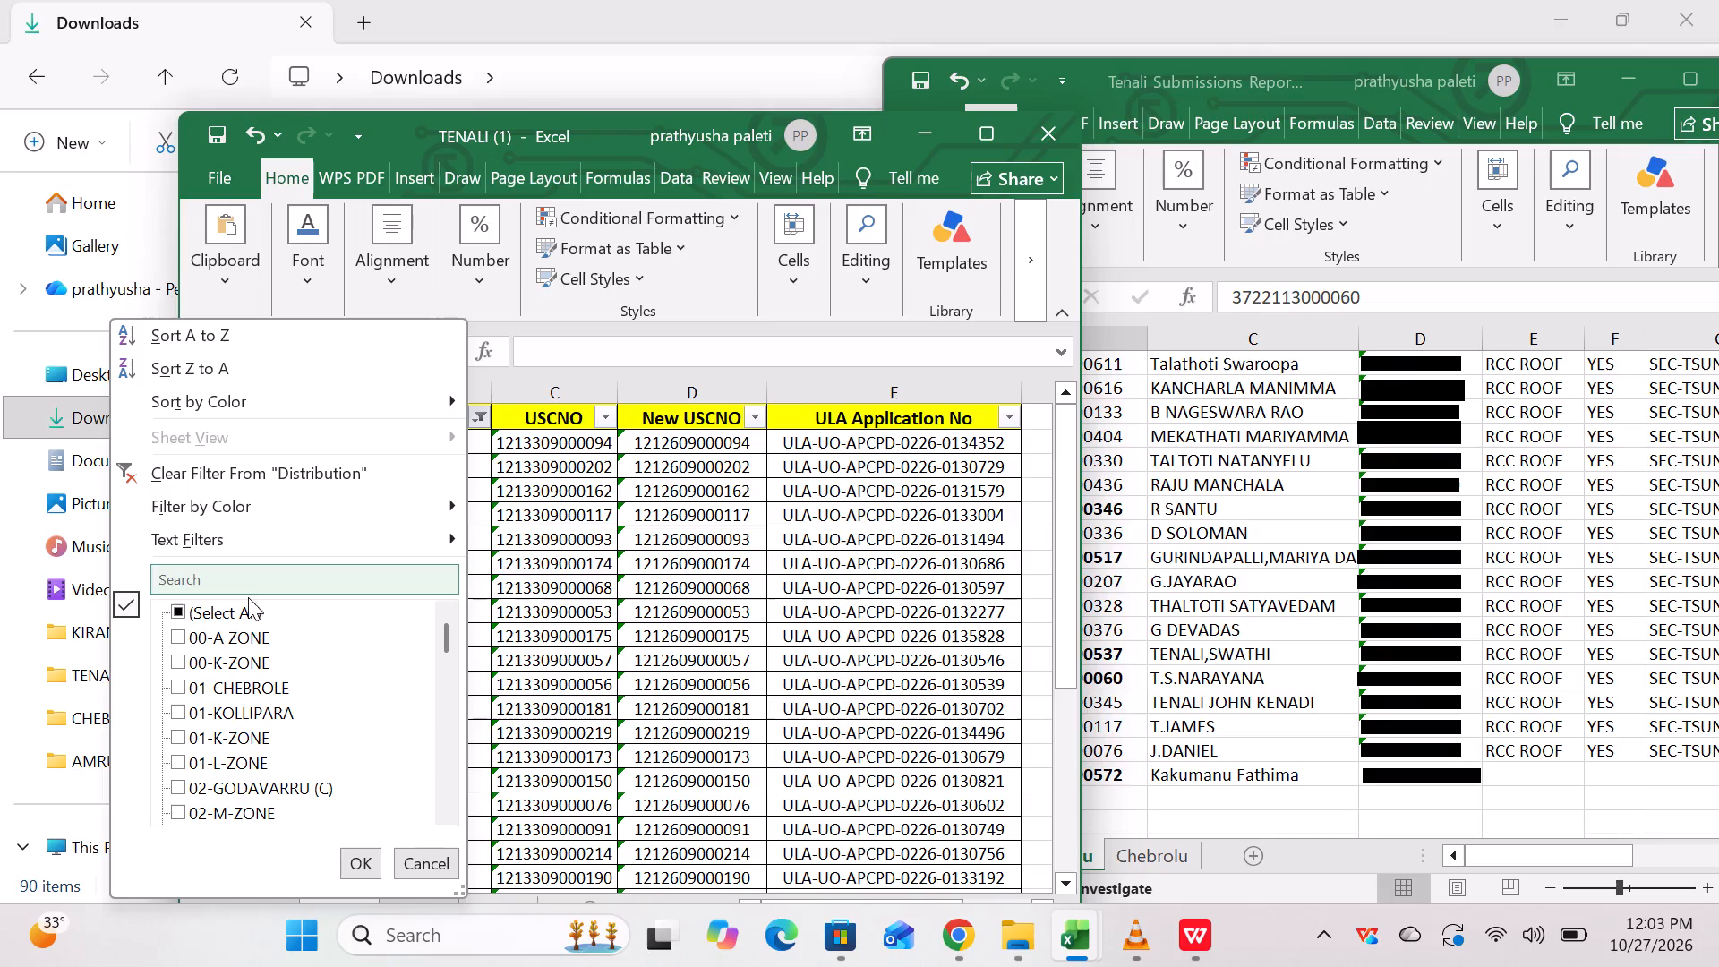
{"action": "left_click", "coordinate": [254, 576]}
{"action": "key", "text": "s"}
{"action": "key", "text": "e"}
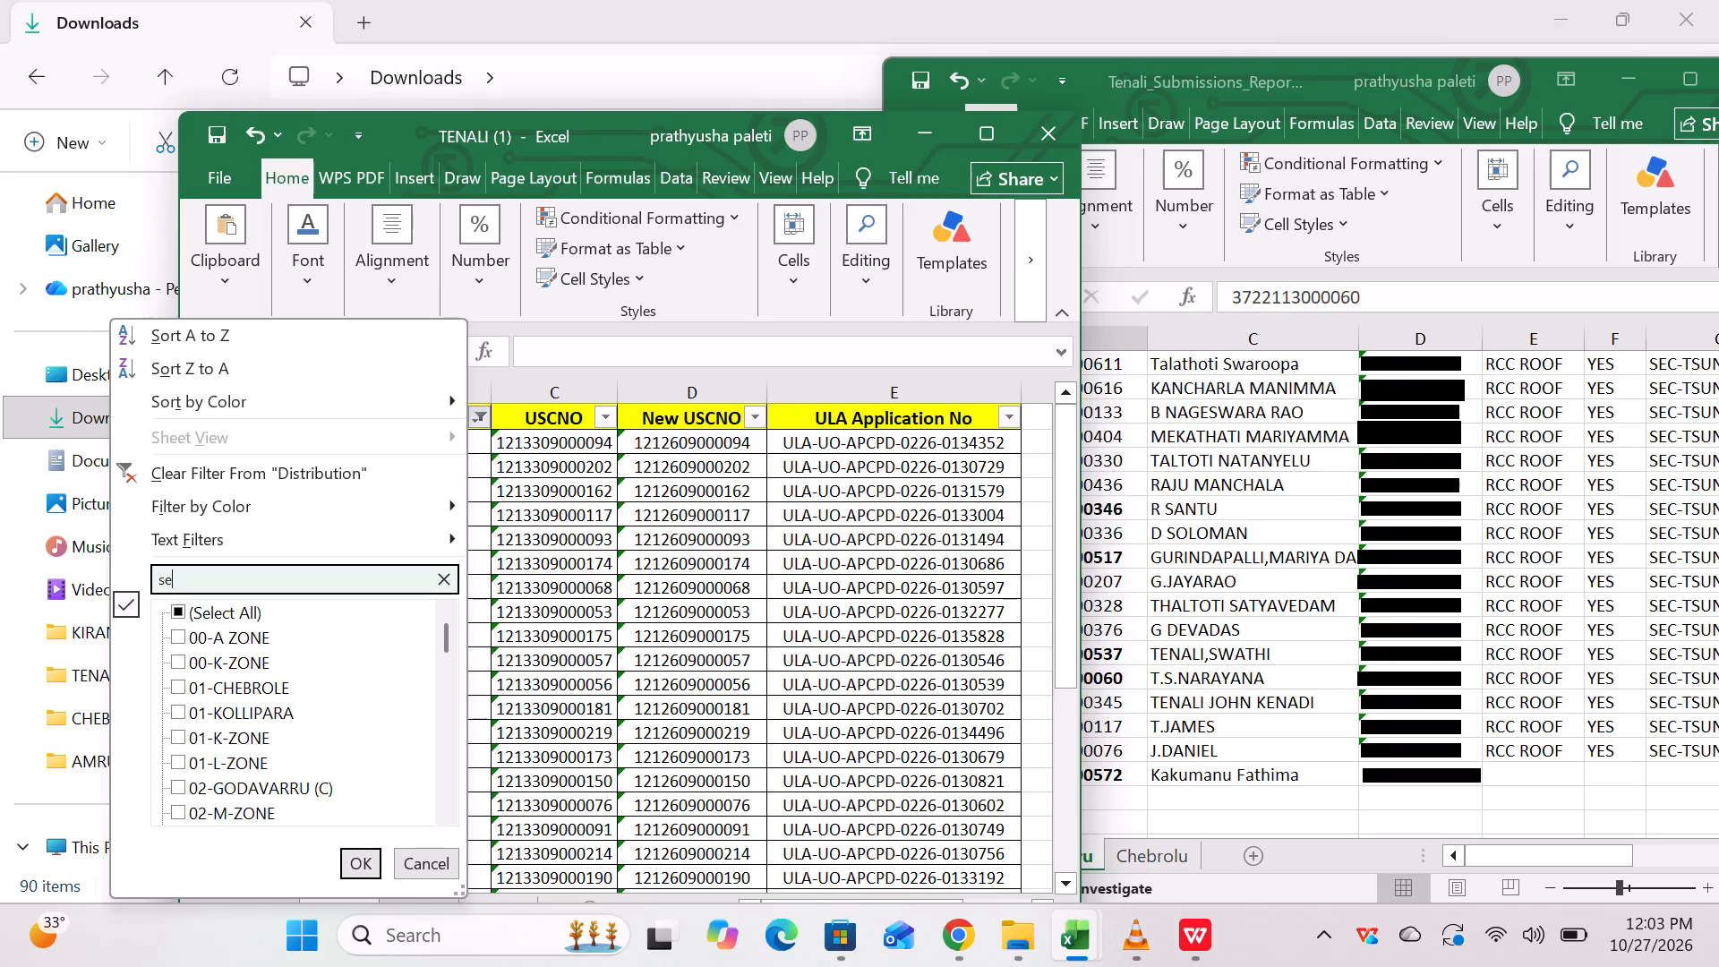
{"action": "key", "text": "l"}
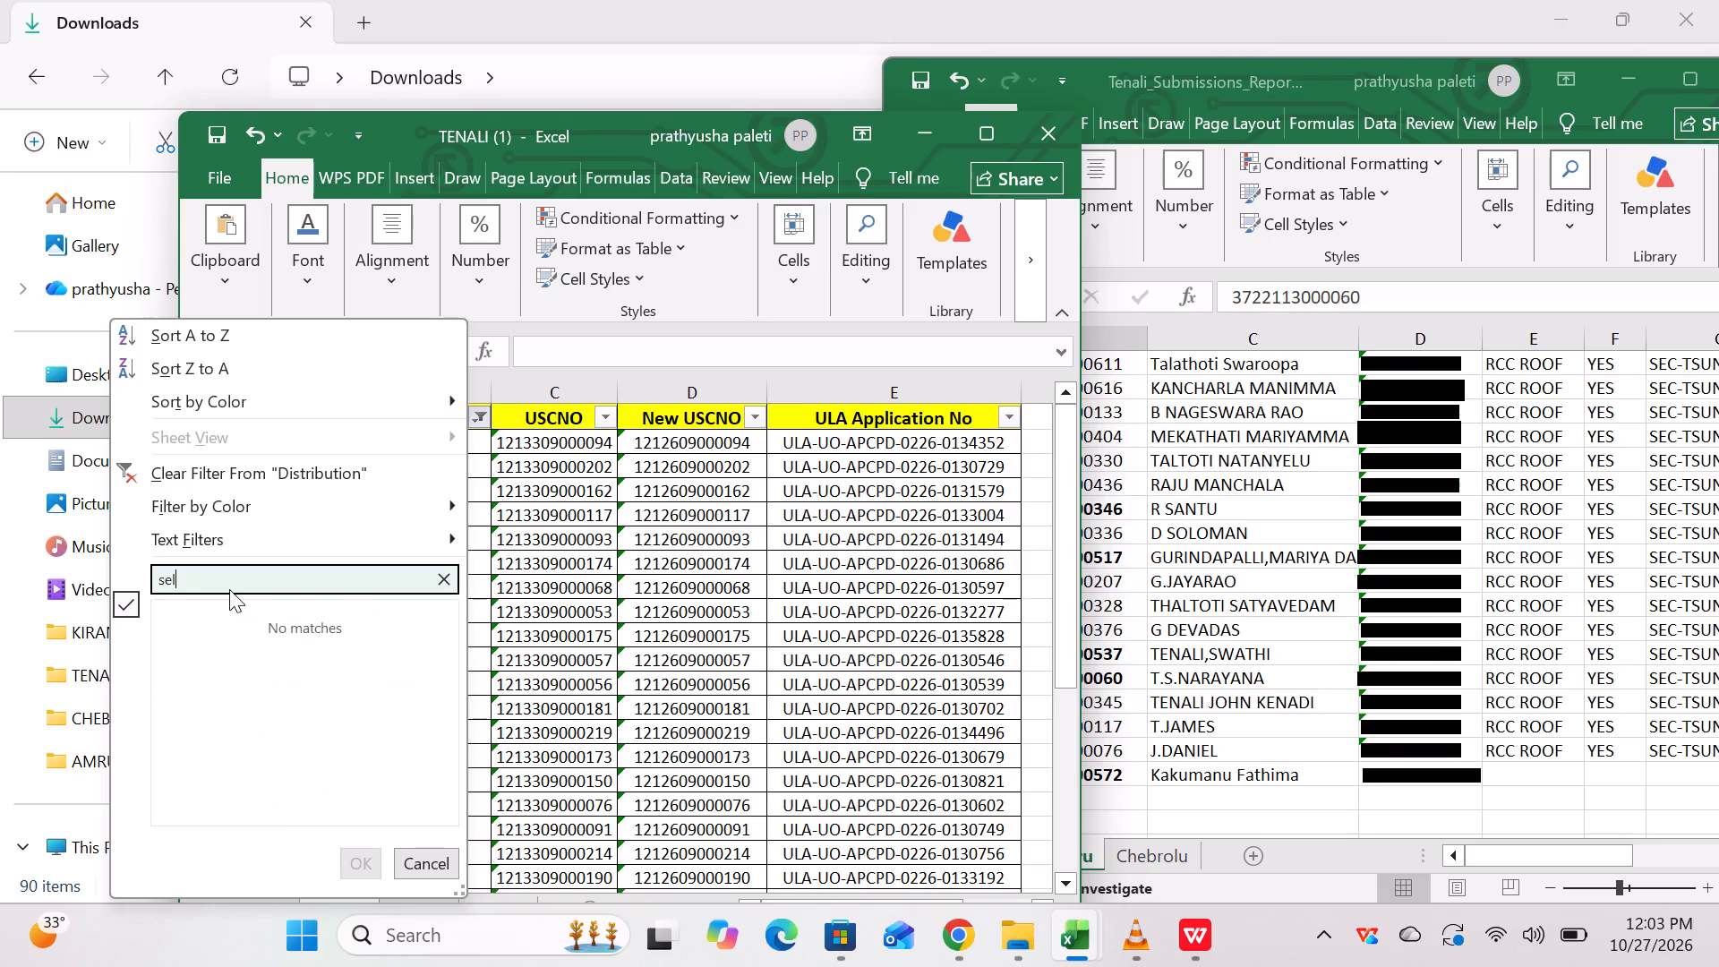
{"action": "key", "text": "BackSpace"}
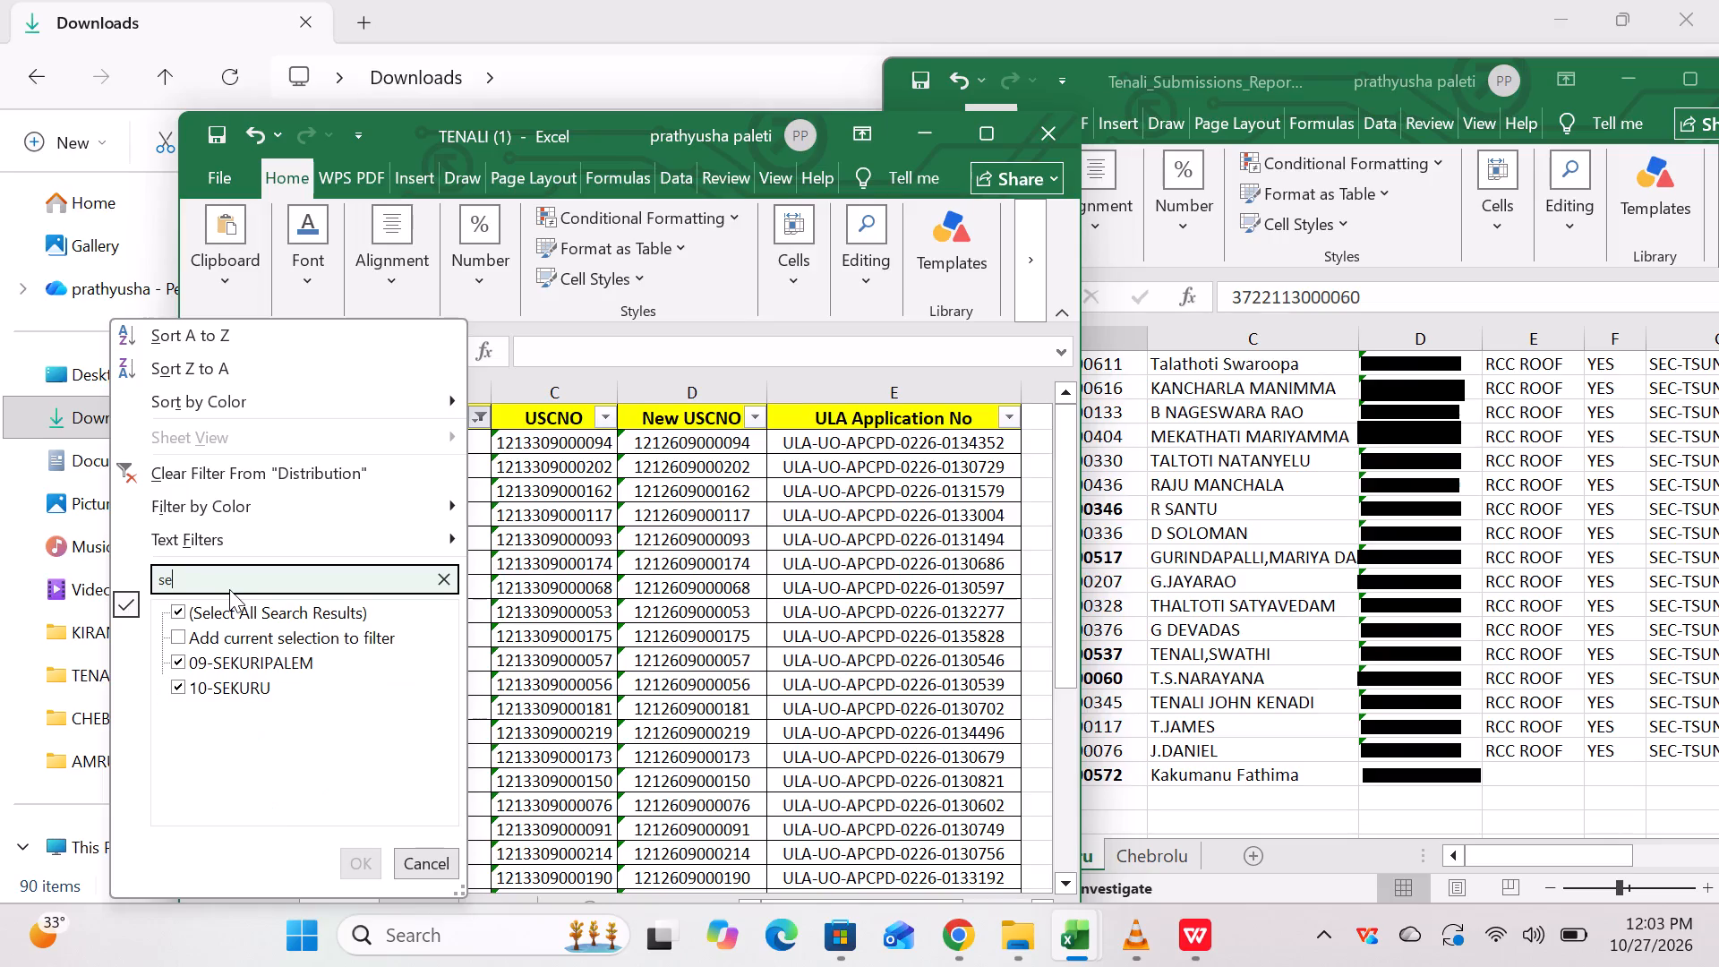
{"action": "key", "text": "BackSpace"}
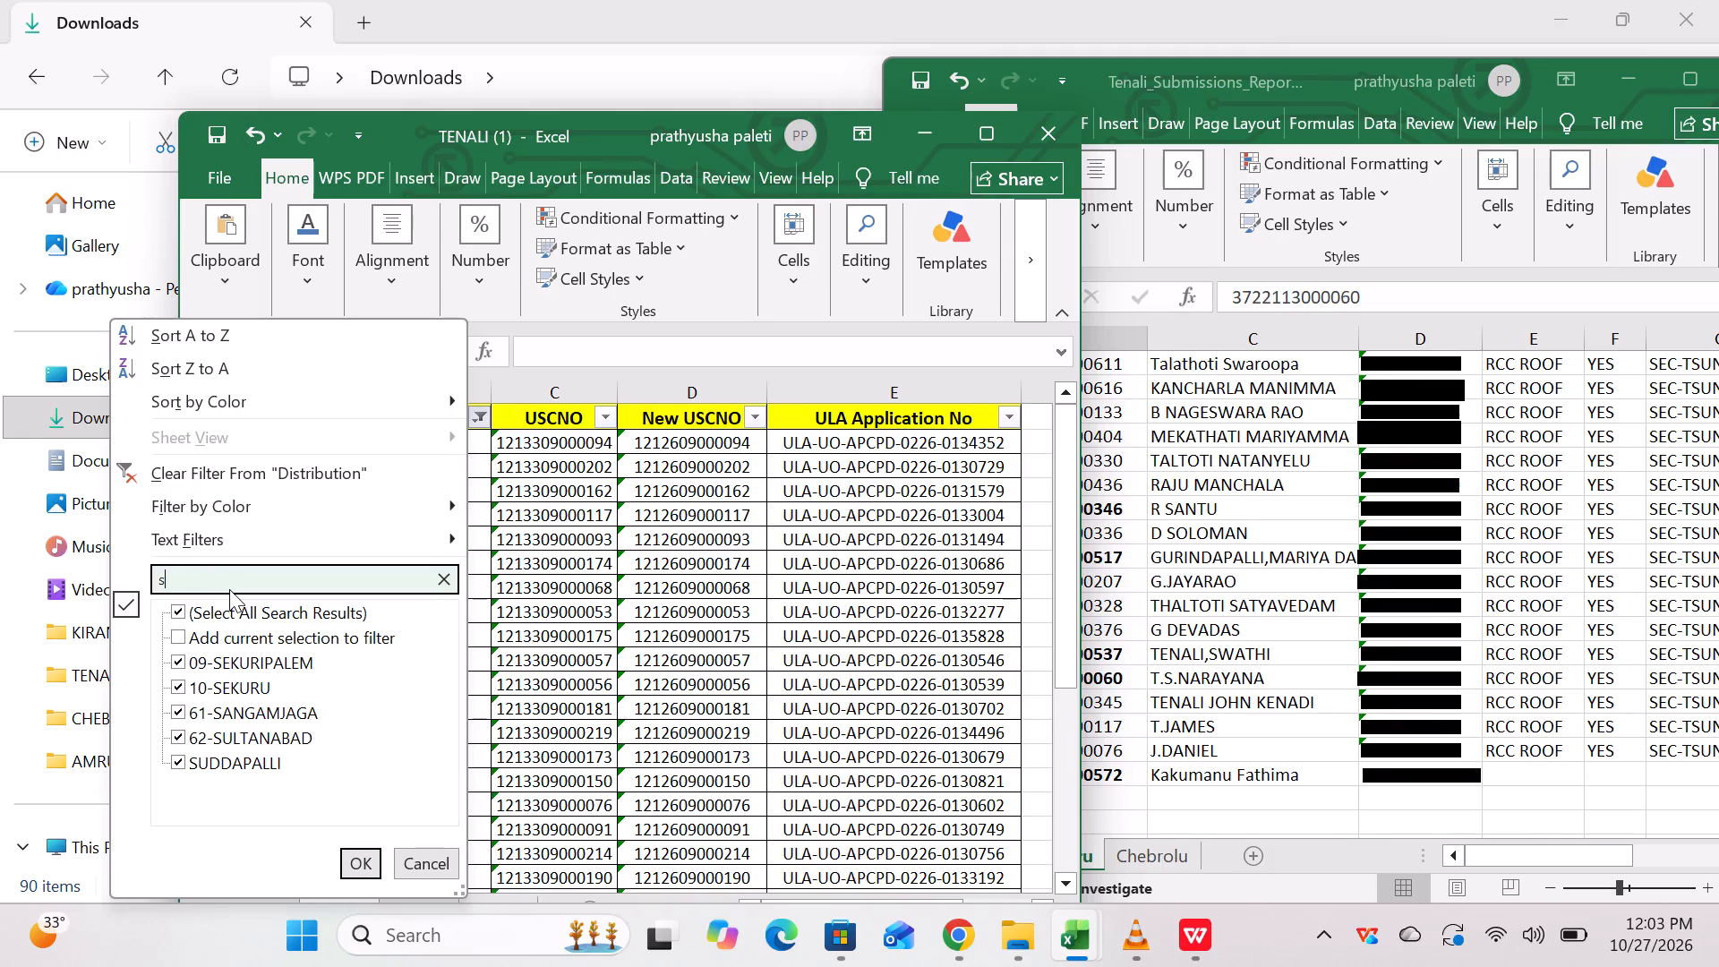
{"action": "key", "text": "BackSpace"}
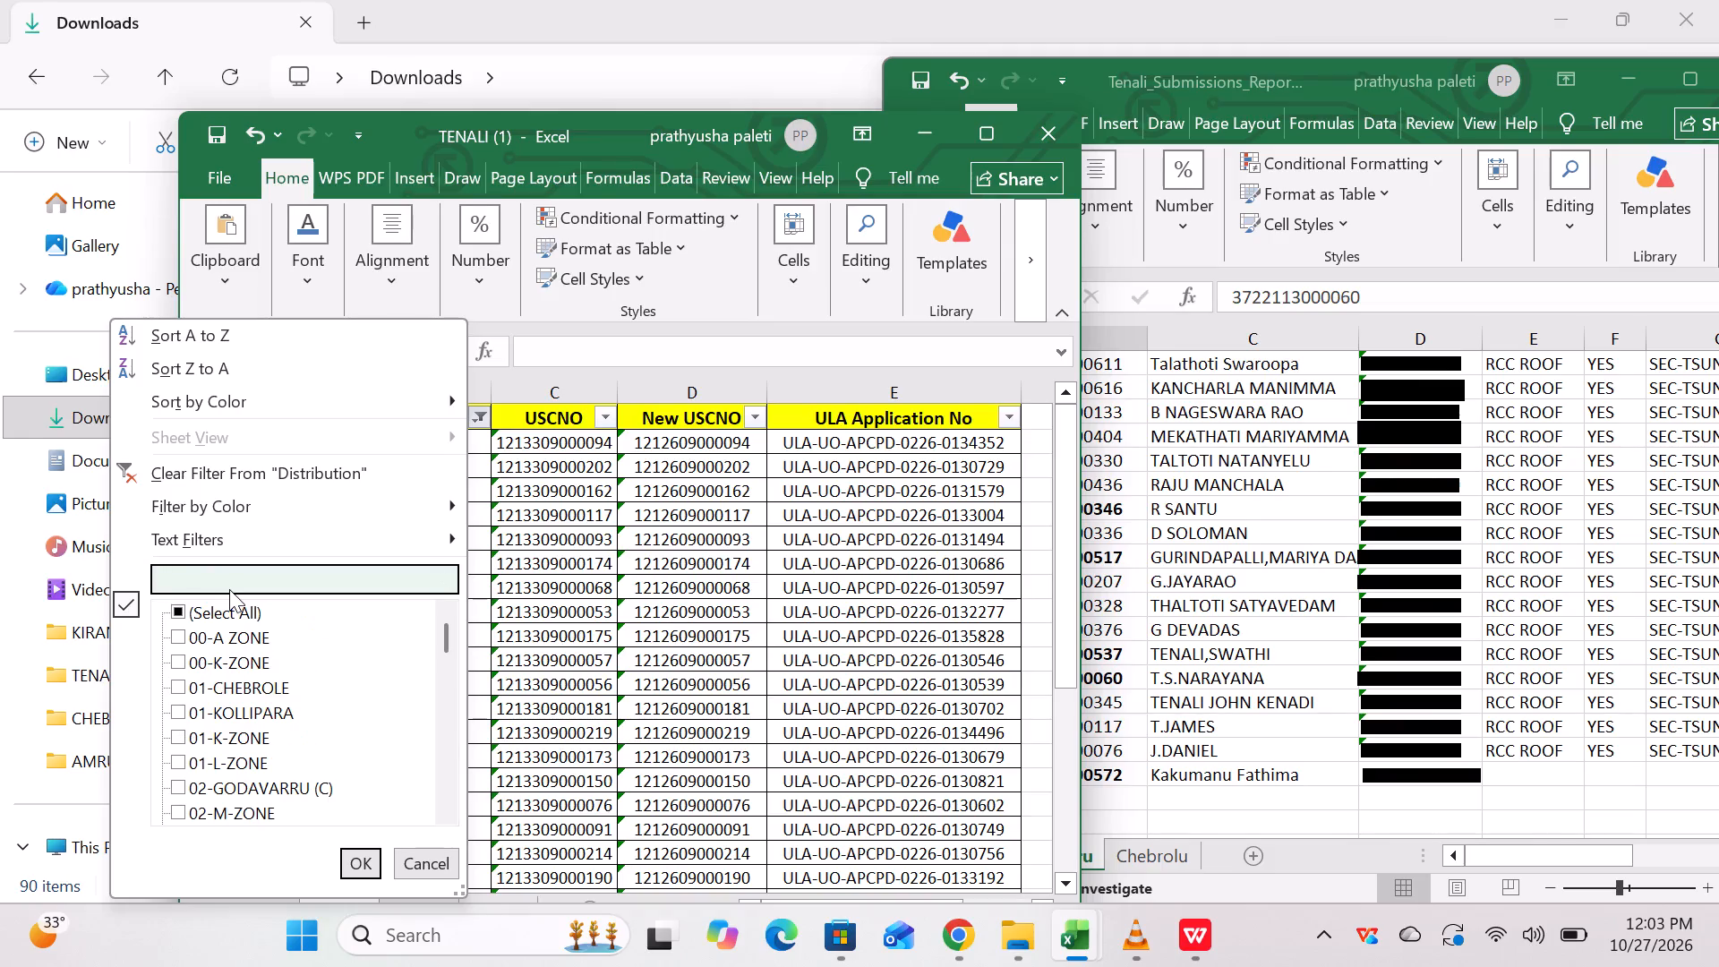
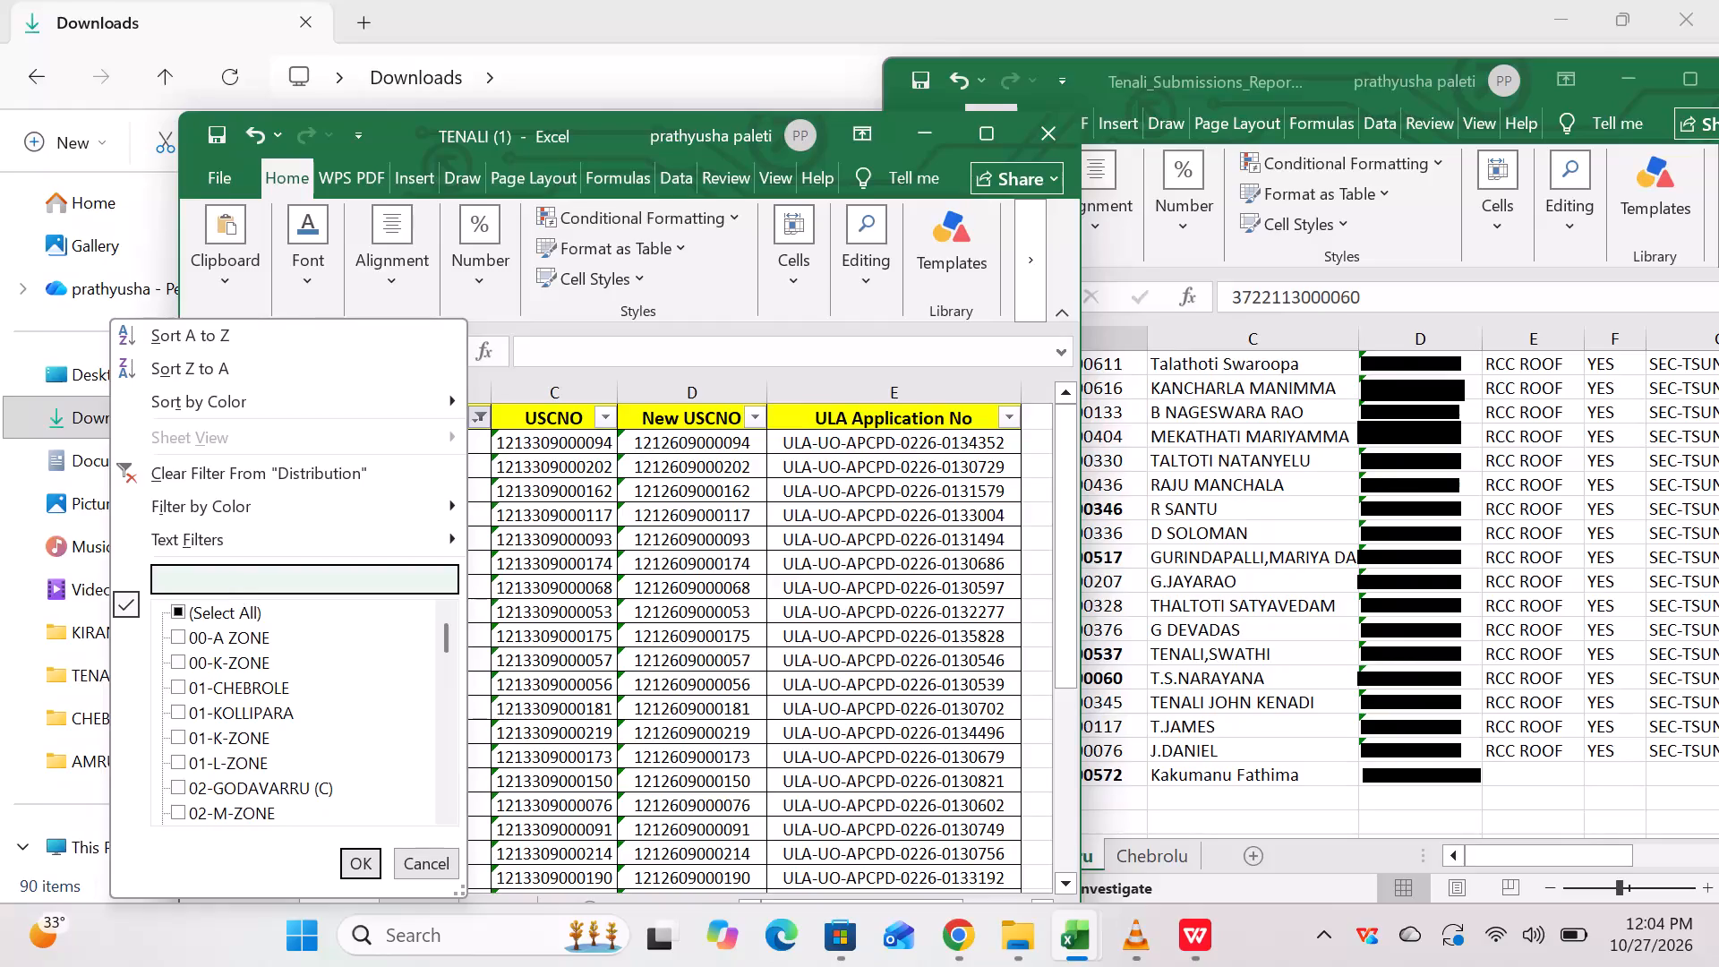
Search the Distribution filter values for "s" and filter the column to only 61-SANGAMJAGA.
{"action": "left_click", "coordinate": [231, 576]}
{"action": "key", "text": "s"}
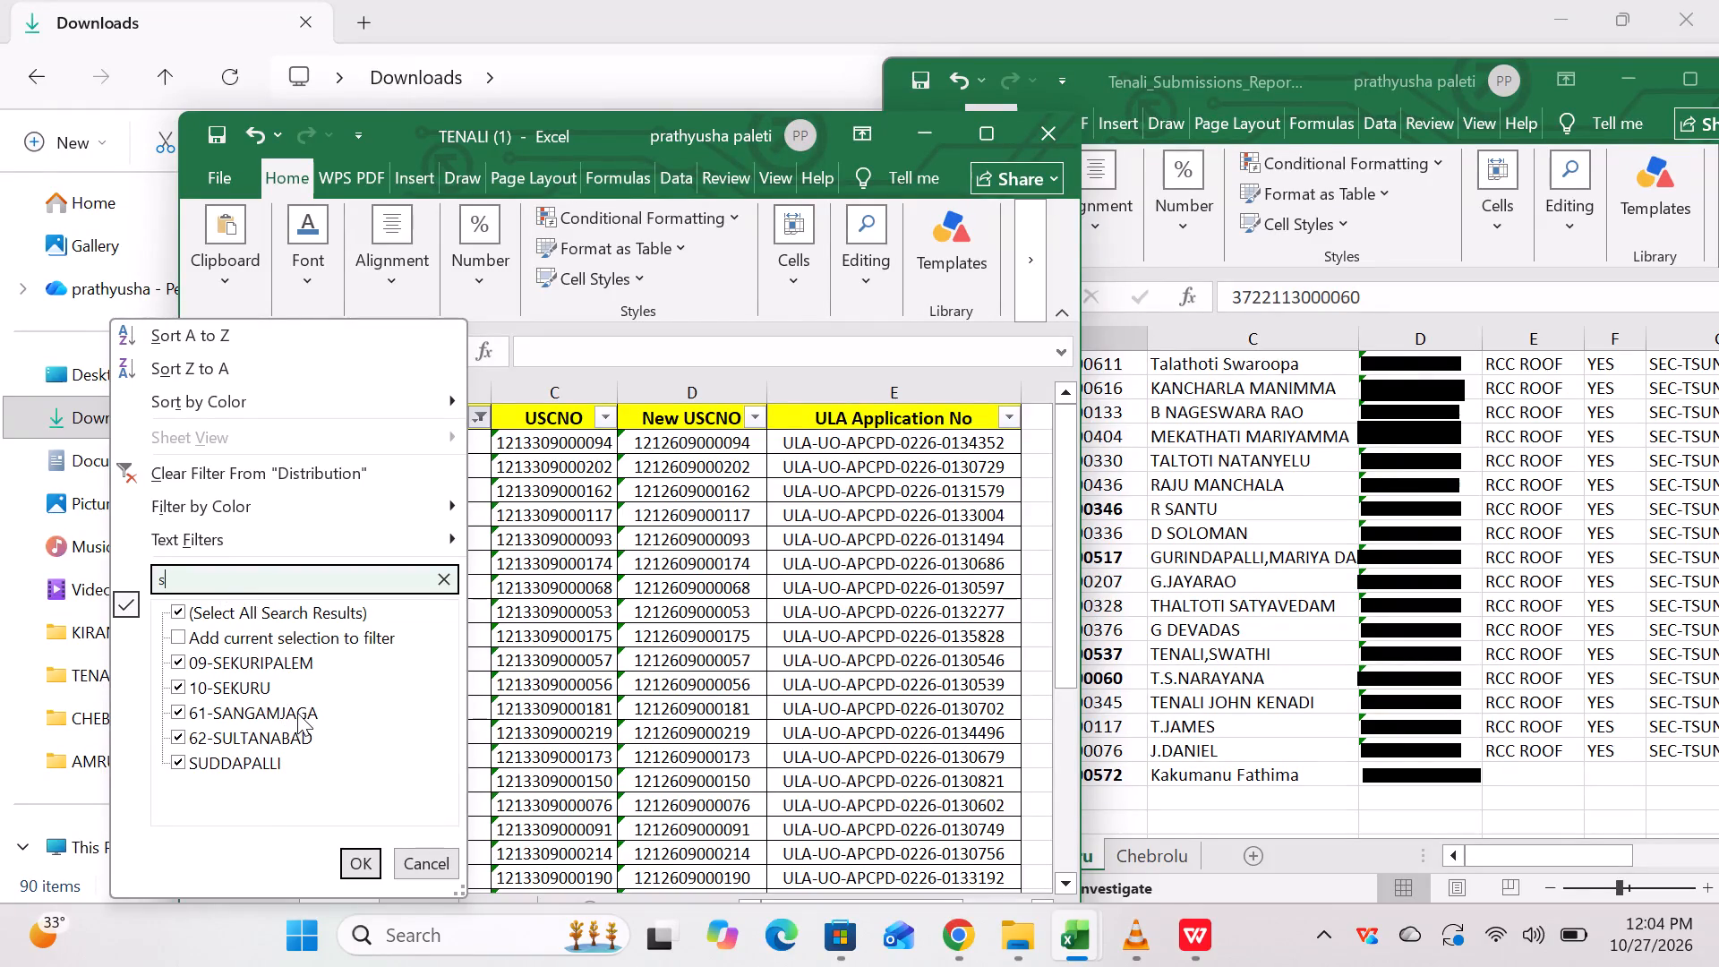
{"action": "left_click", "coordinate": [180, 606]}
{"action": "left_click", "coordinate": [177, 713]}
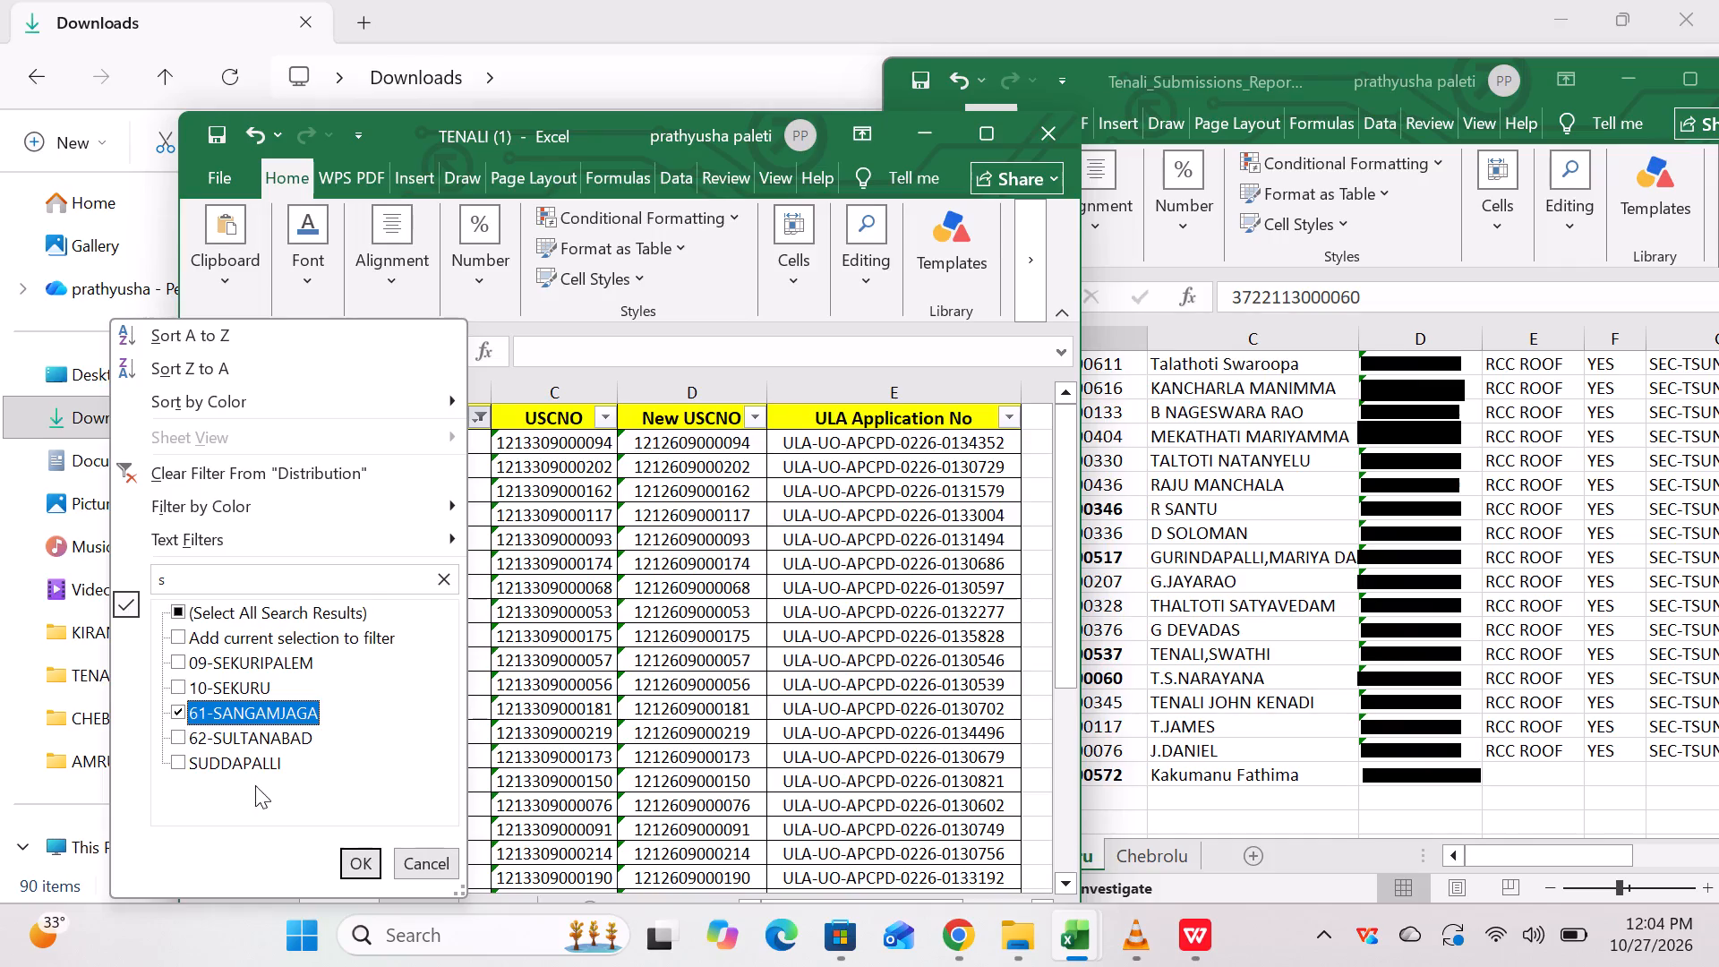
{"action": "left_click", "coordinate": [357, 866]}
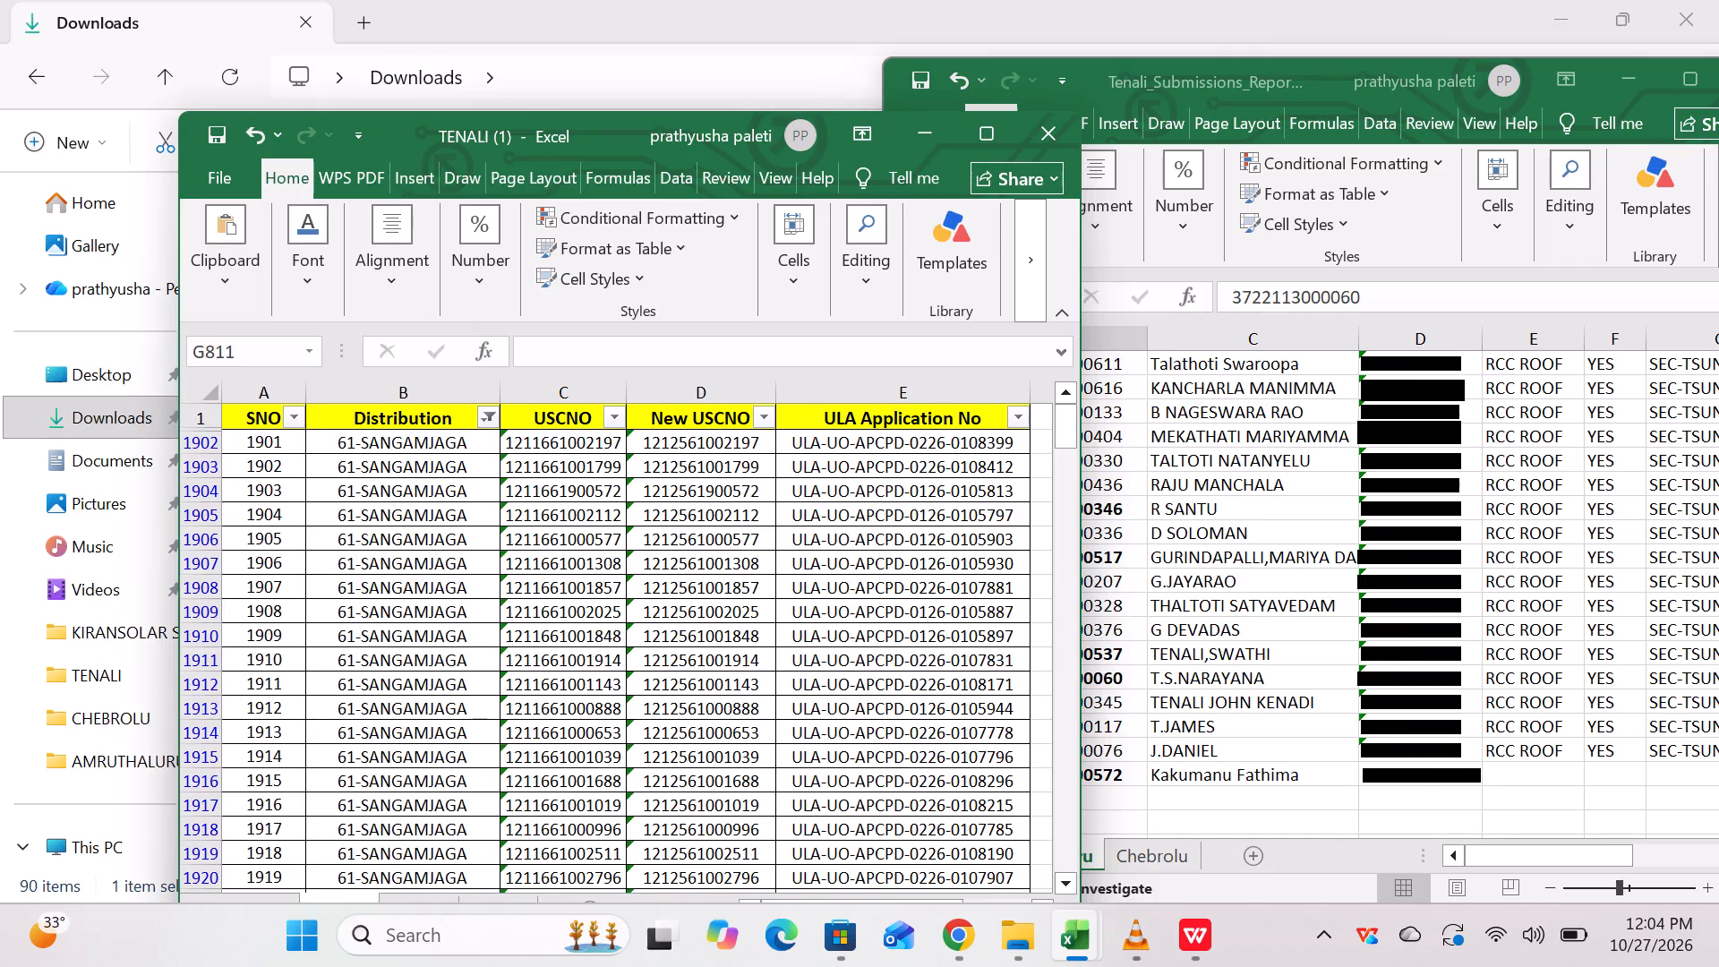
Look over the 61-SANGAMJAGA rows, select their Distribution cells, and reposition the TENALI (1) window to check the filtered record count.
{"action": "scroll", "coordinate": [740, 645], "scroll_direction": "down", "scroll_amount": 8}
{"action": "scroll", "coordinate": [737, 628], "scroll_direction": "up", "scroll_amount": 3}
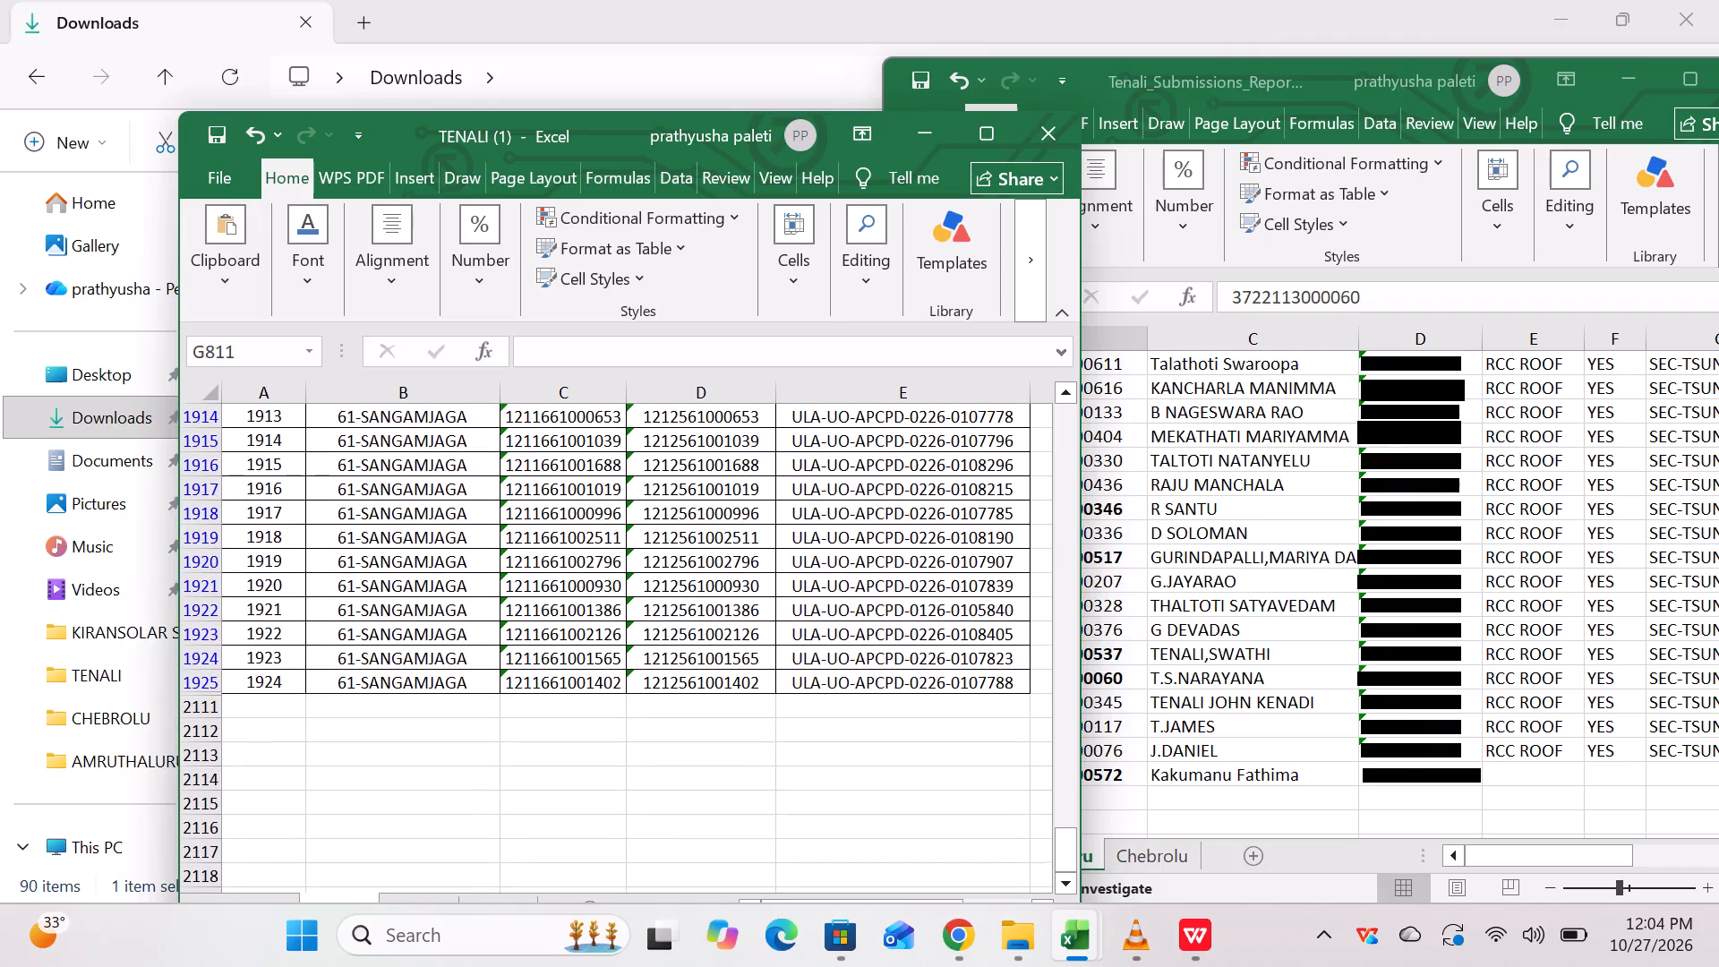
{"action": "left_click_drag", "start_coordinate": [310, 697], "coordinate": [327, 381]}
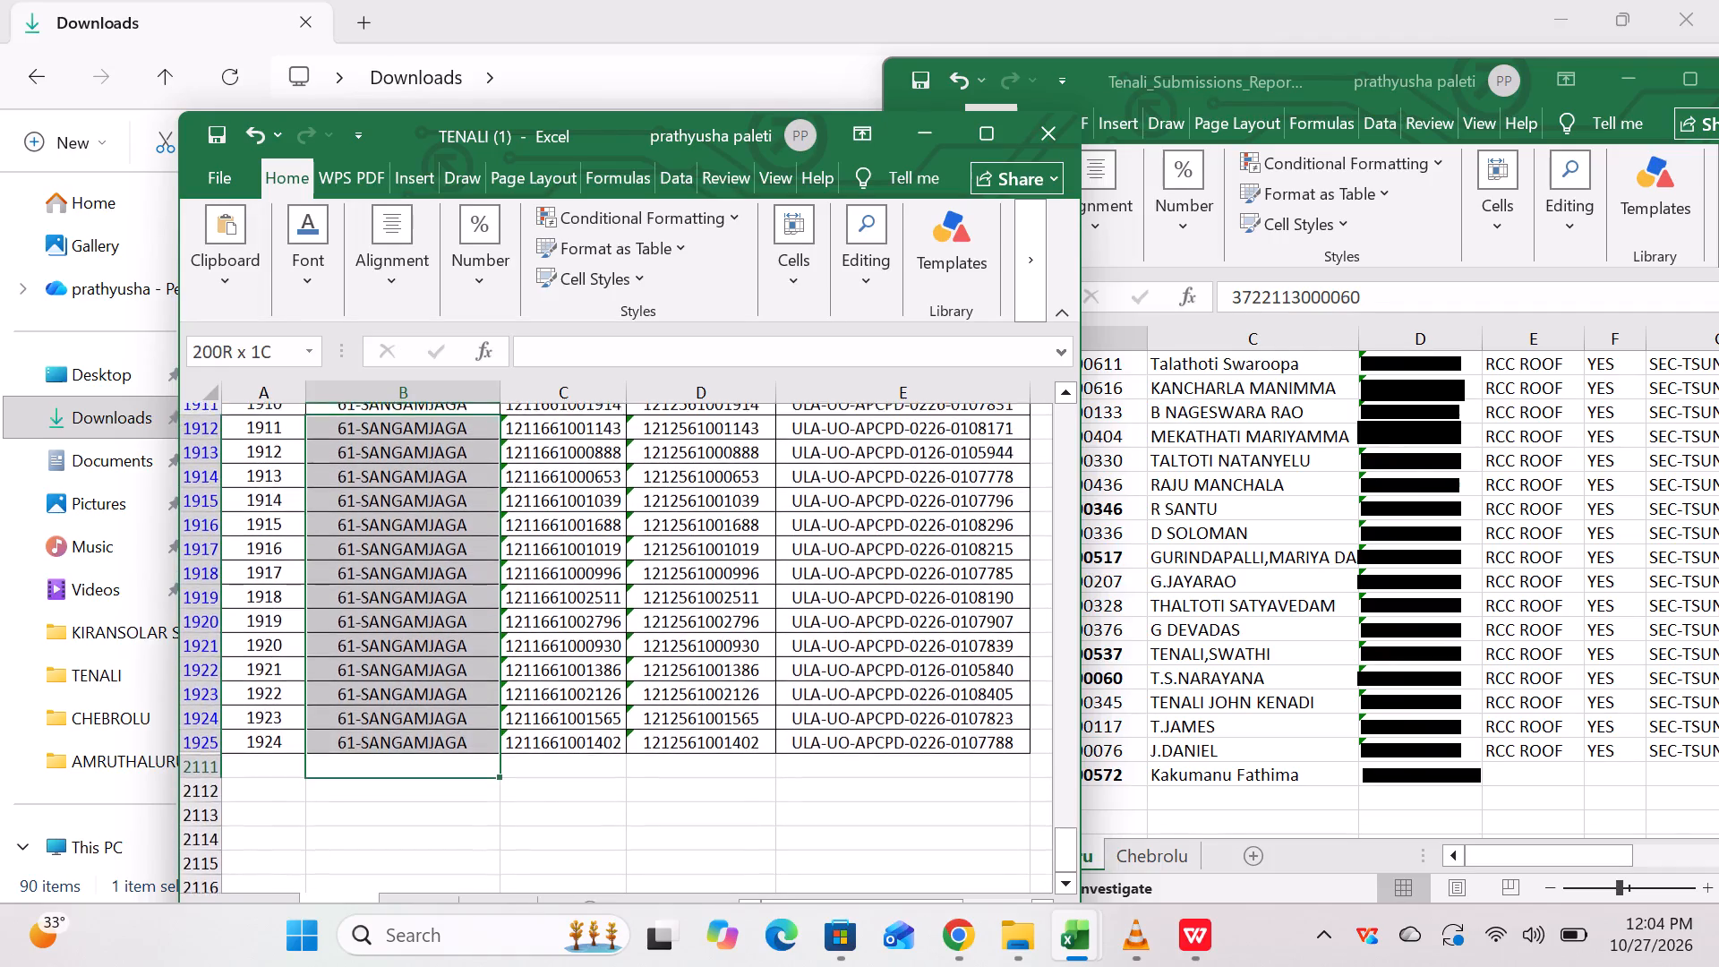
{"action": "left_click_drag", "start_coordinate": [327, 381], "coordinate": [347, 458]}
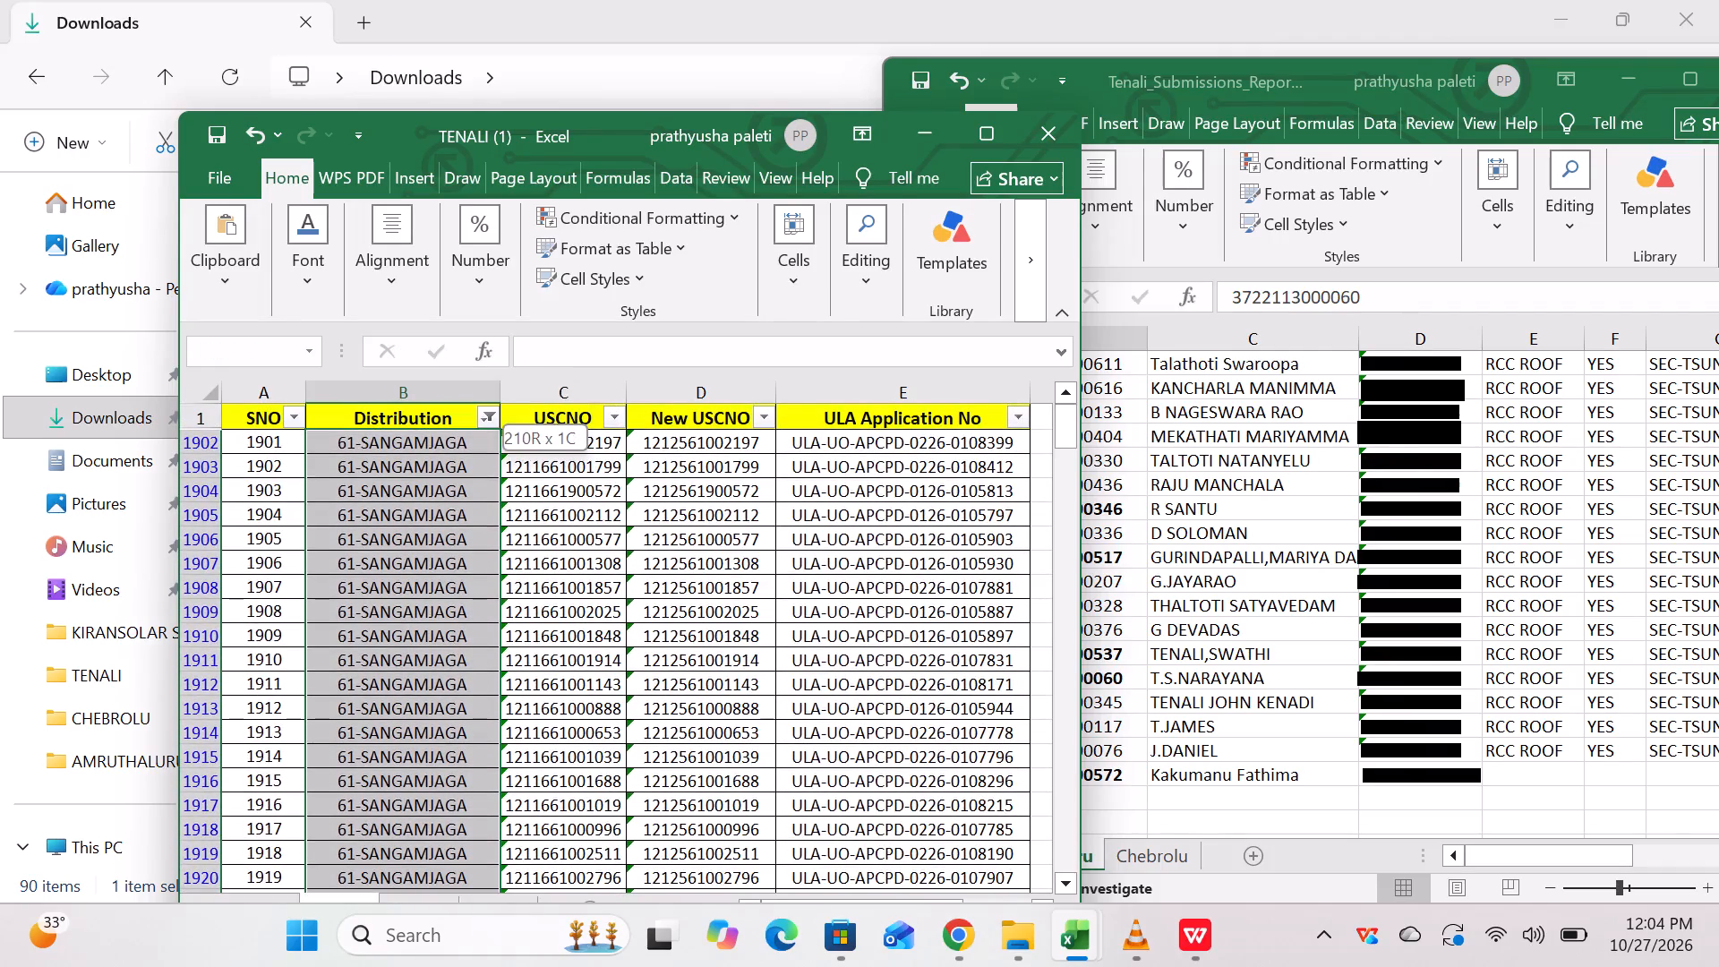
{"action": "left_click_drag", "start_coordinate": [347, 458], "coordinate": [351, 448]}
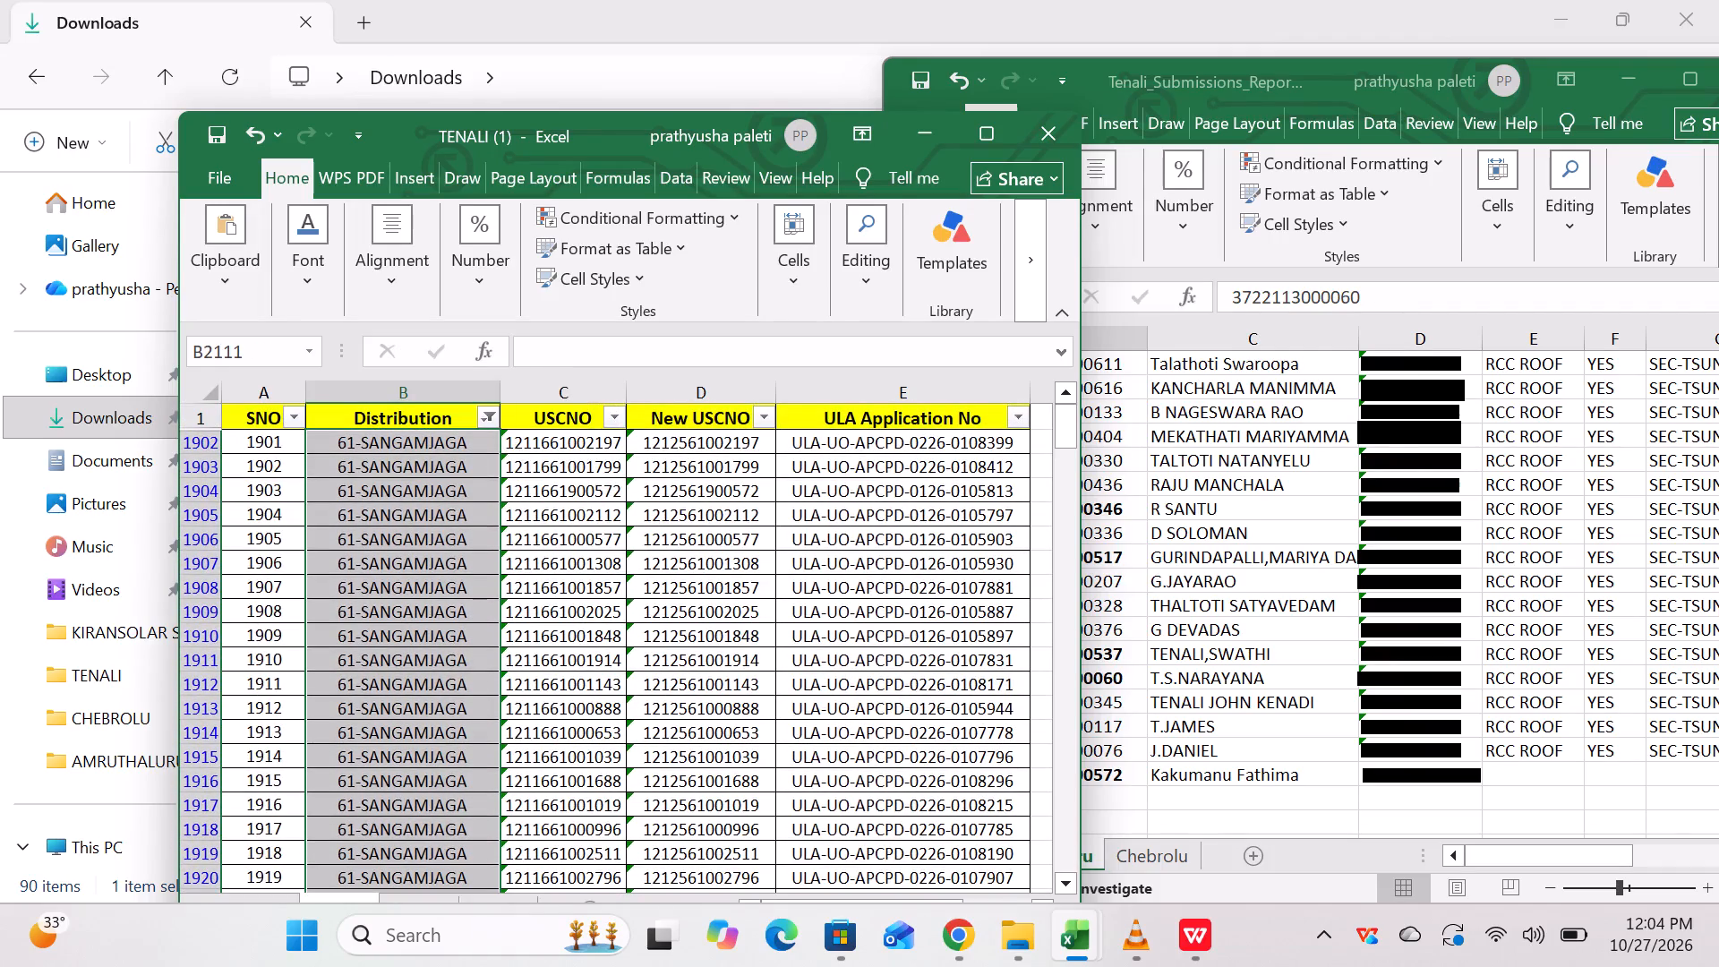
{"action": "left_click_drag", "start_coordinate": [597, 126], "coordinate": [482, 75]}
{"action": "left_click", "coordinate": [635, 552]}
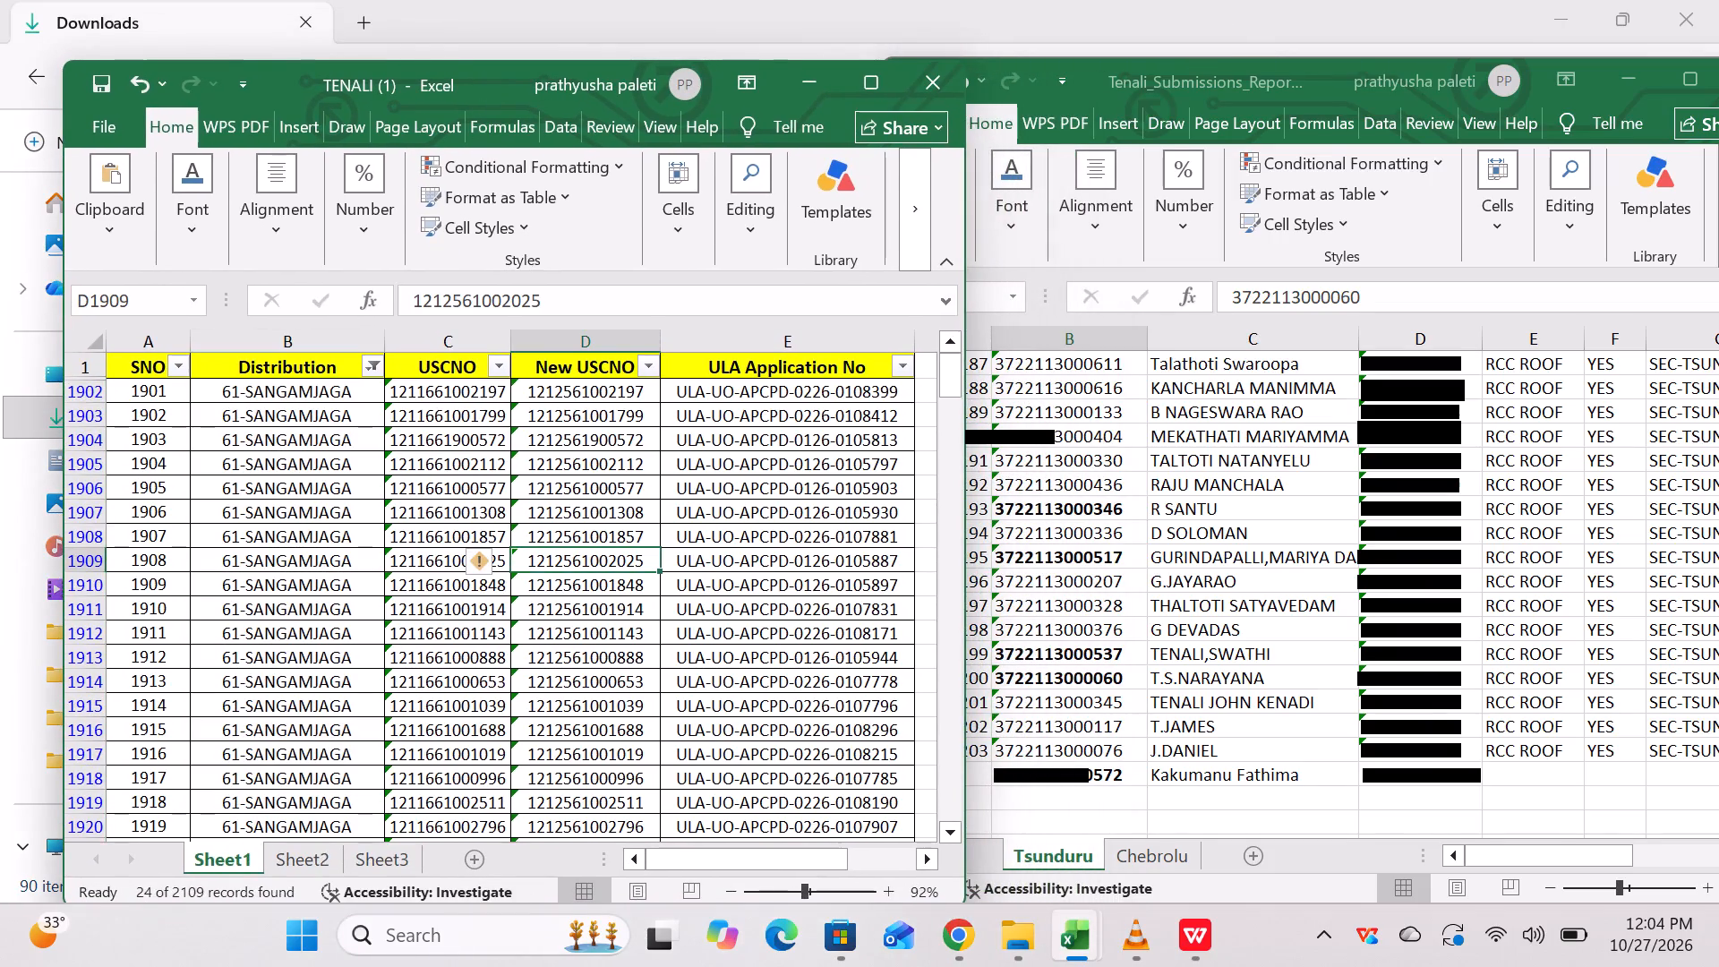
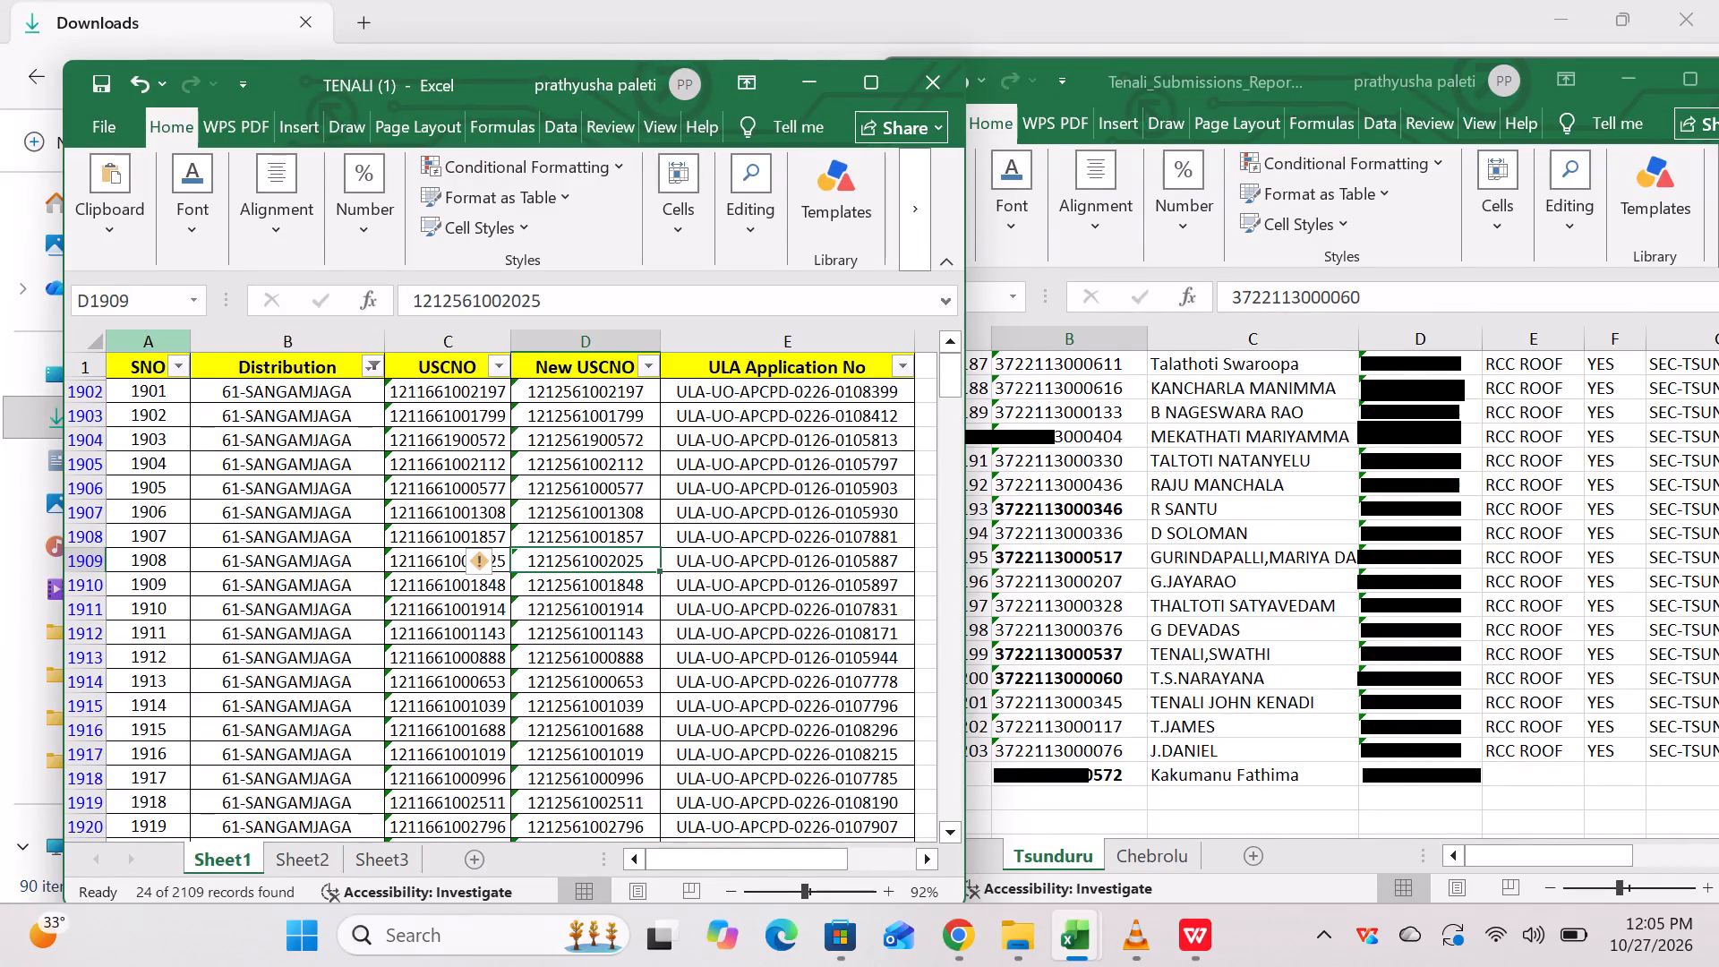
Print the filtered 61-SANGAMJAGA sheet of TENALI (1) to the PDF24 printer, checking the print settings first.
{"action": "left_click", "coordinate": [107, 115]}
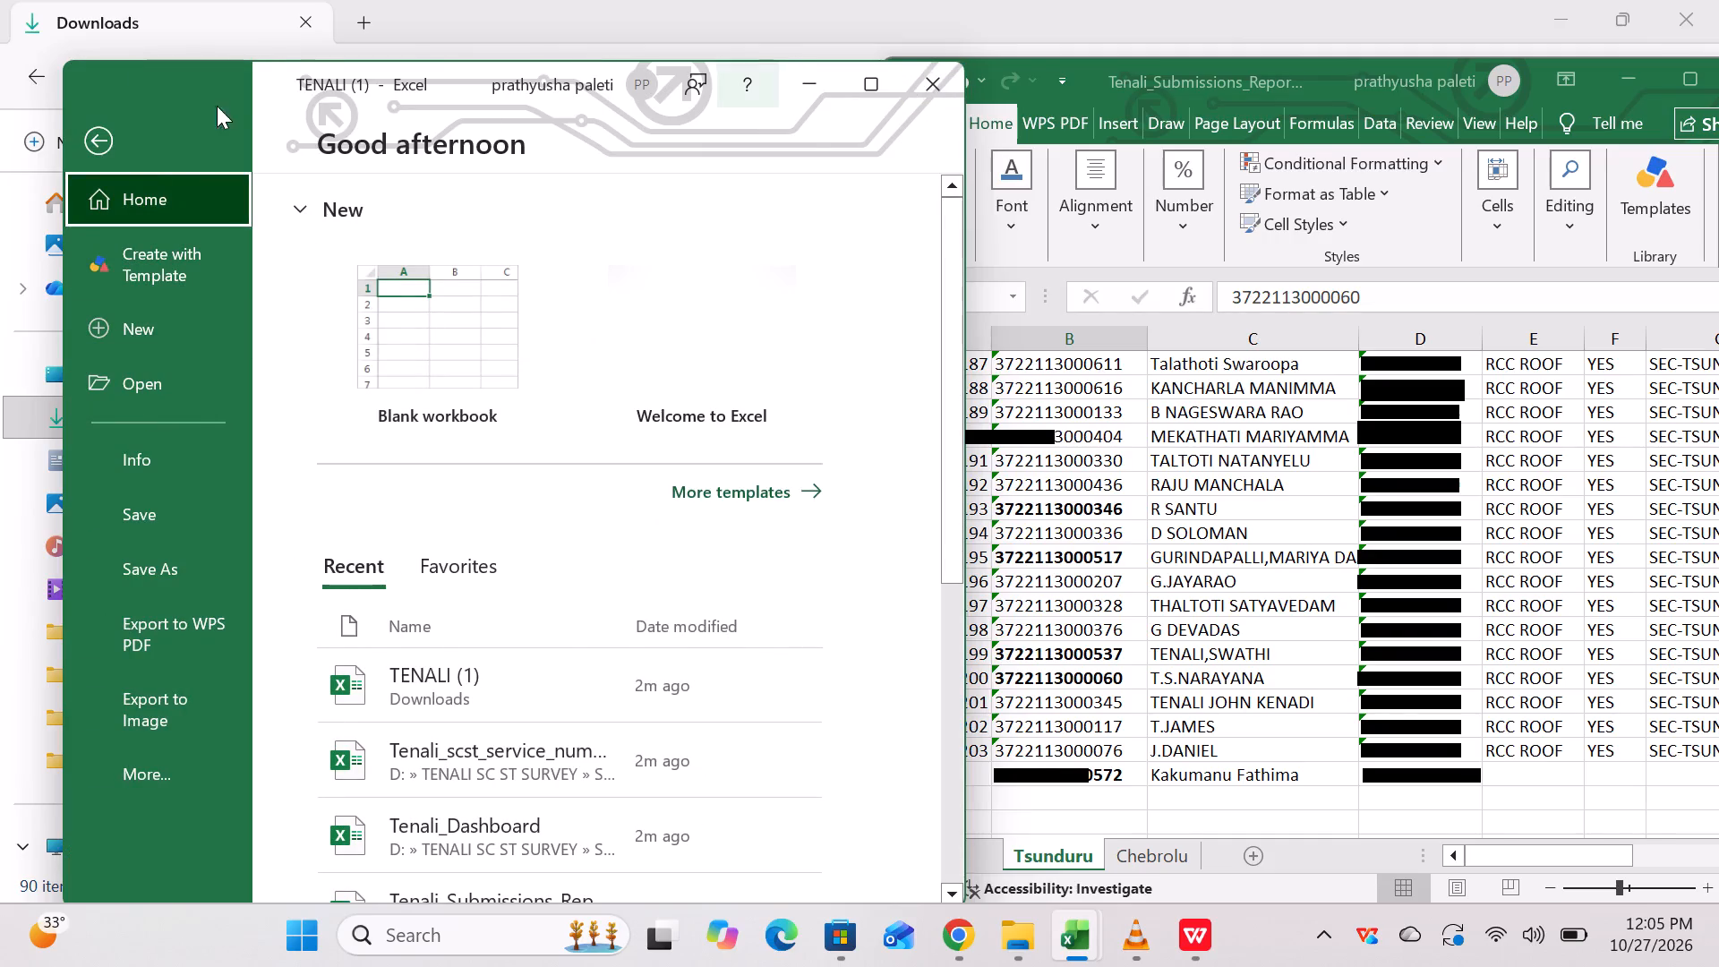
{"action": "left_click", "coordinate": [98, 126]}
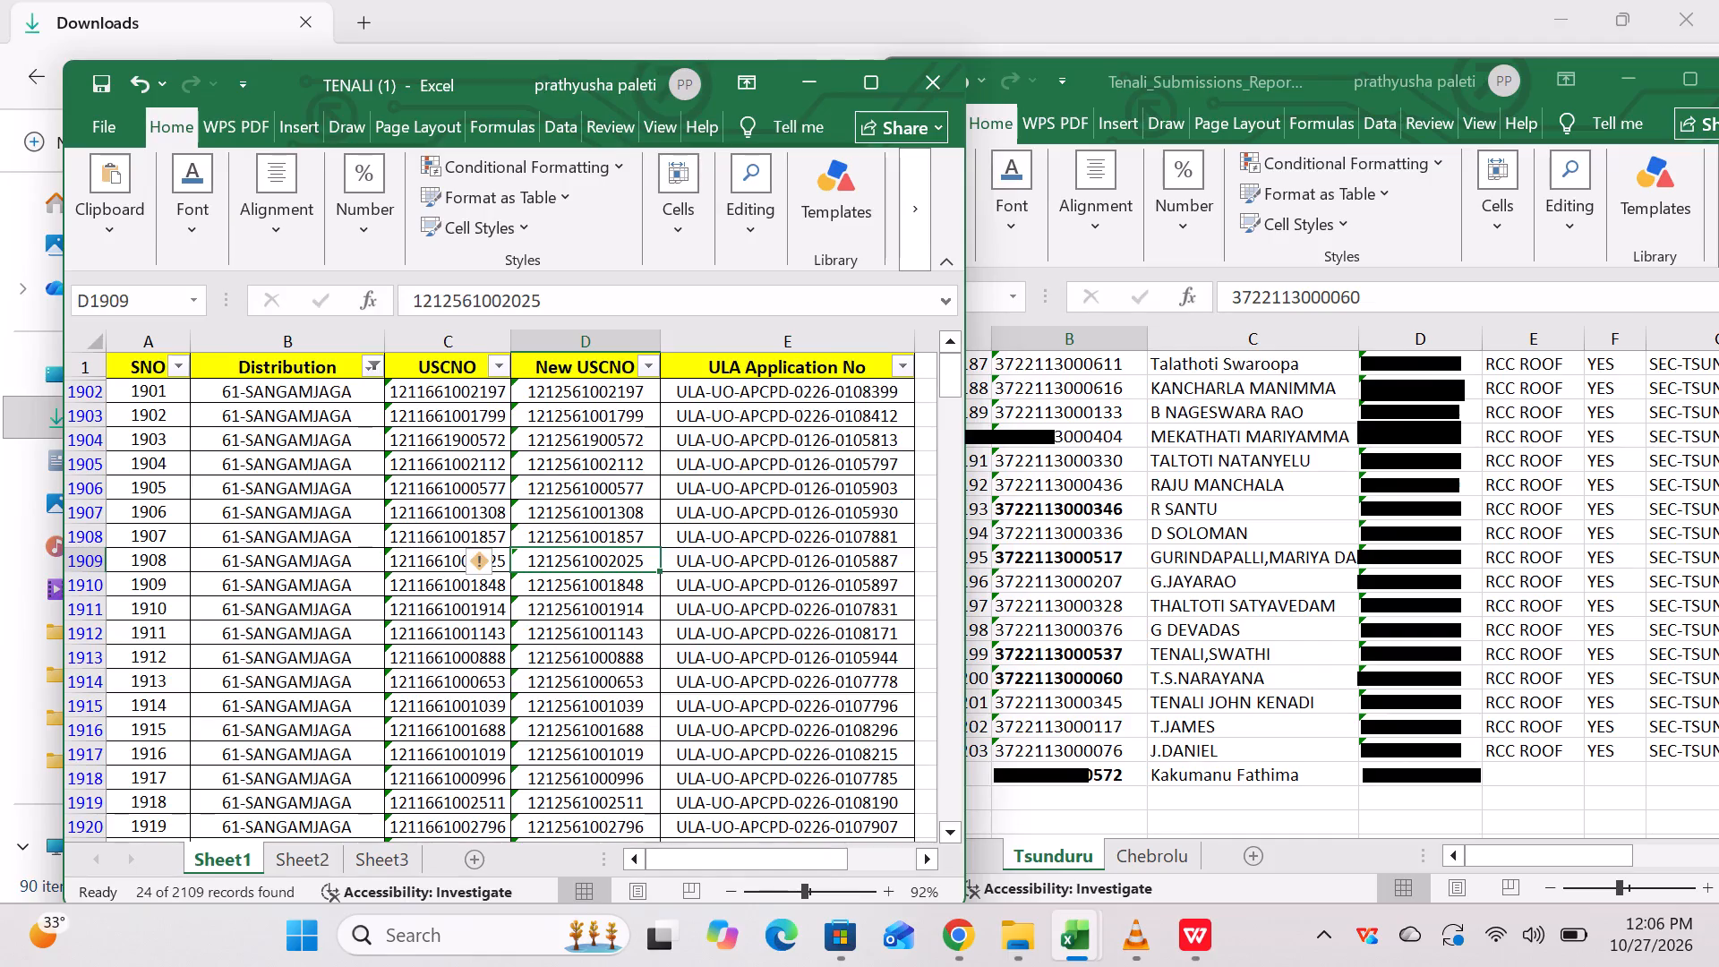
{"action": "key", "text": "ctrl+p"}
{"action": "scroll", "coordinate": [499, 605], "scroll_direction": "up", "scroll_amount": 1}
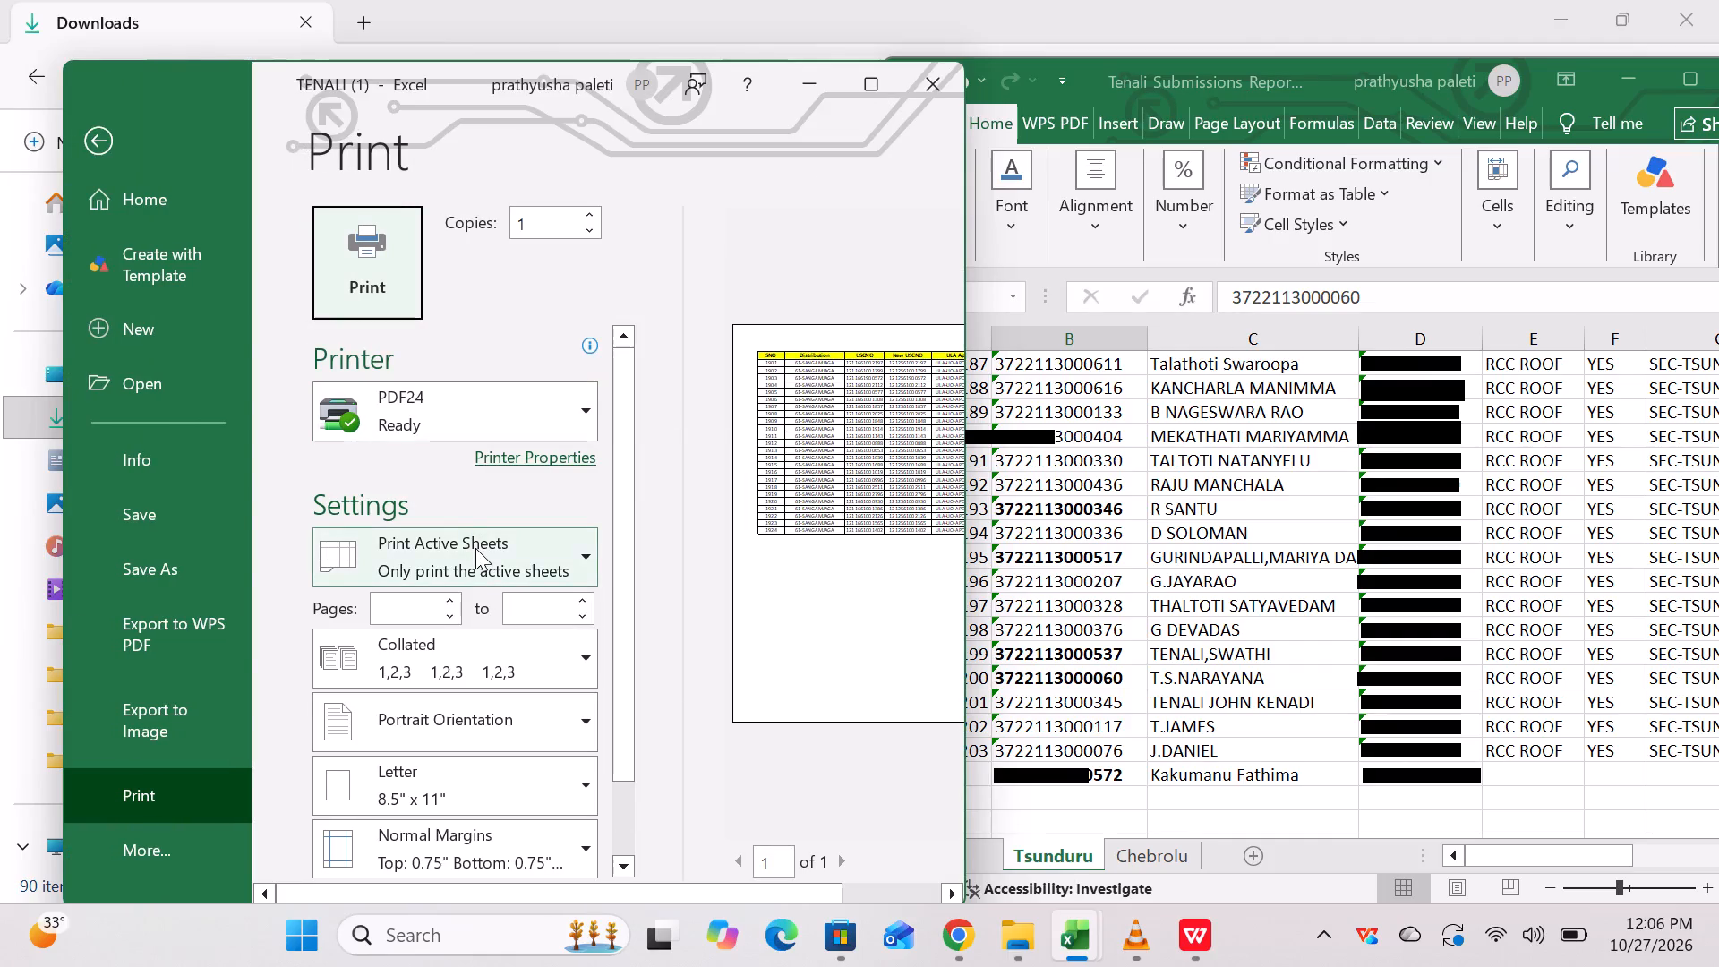
{"action": "scroll", "coordinate": [478, 554], "scroll_direction": "down", "scroll_amount": 5}
{"action": "scroll", "coordinate": [579, 583], "scroll_direction": "up", "scroll_amount": 3}
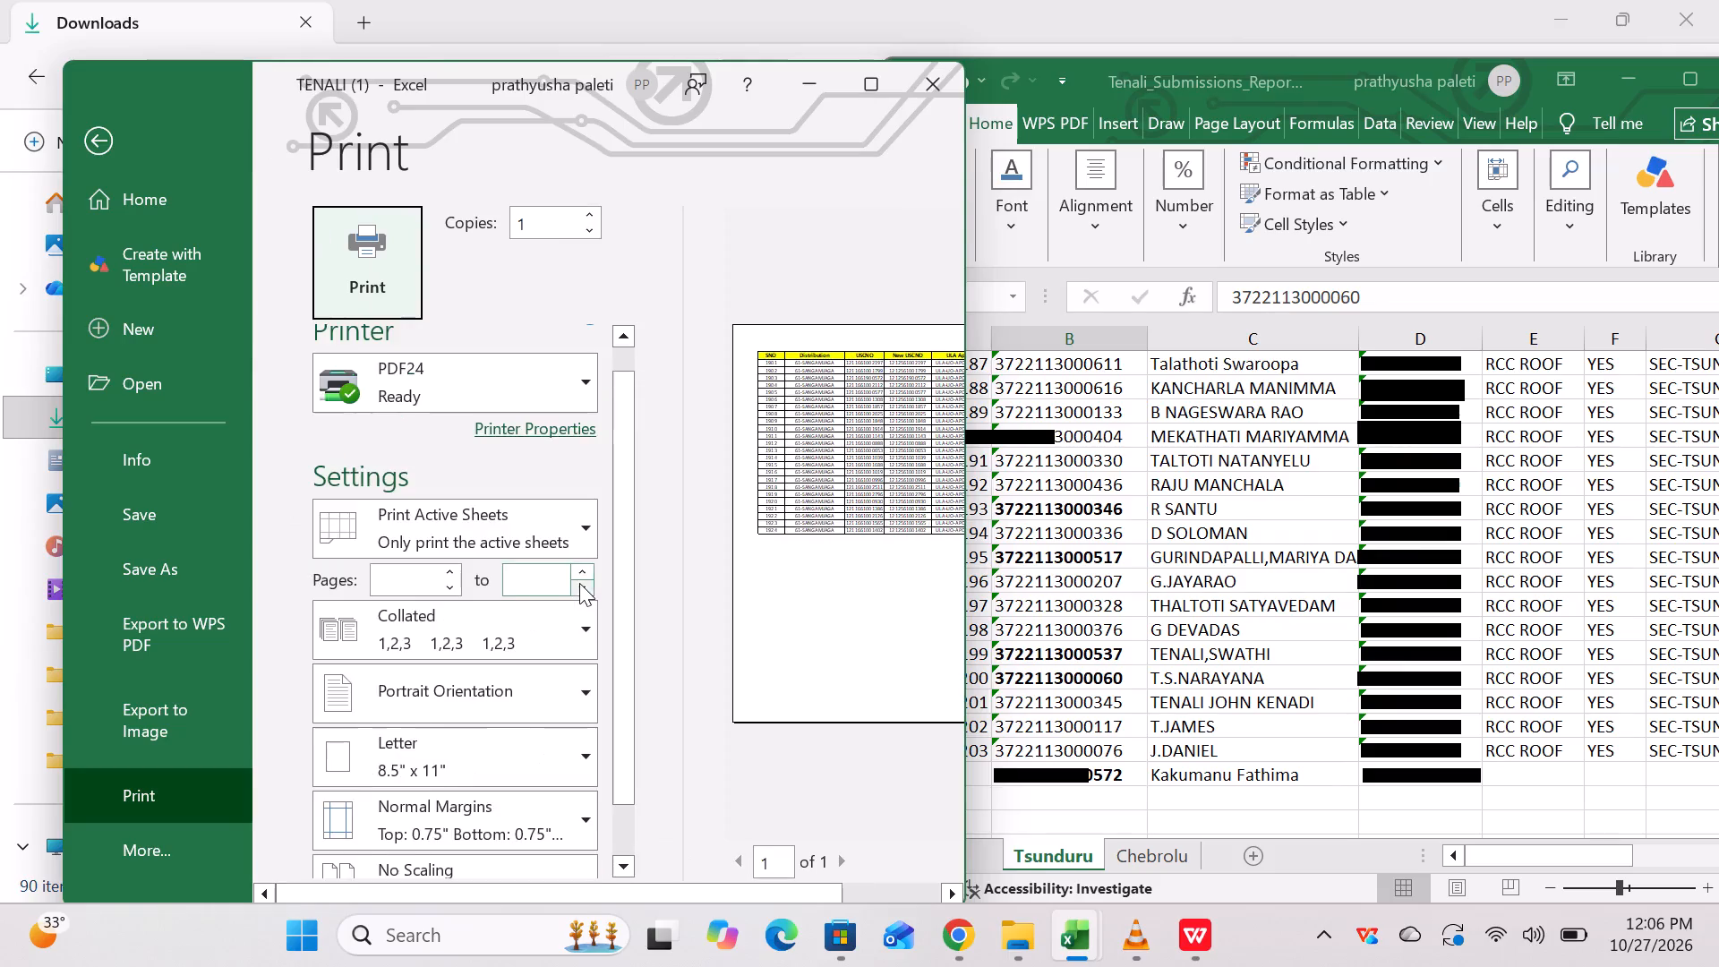
{"action": "scroll", "coordinate": [579, 583], "scroll_direction": "up", "scroll_amount": 5}
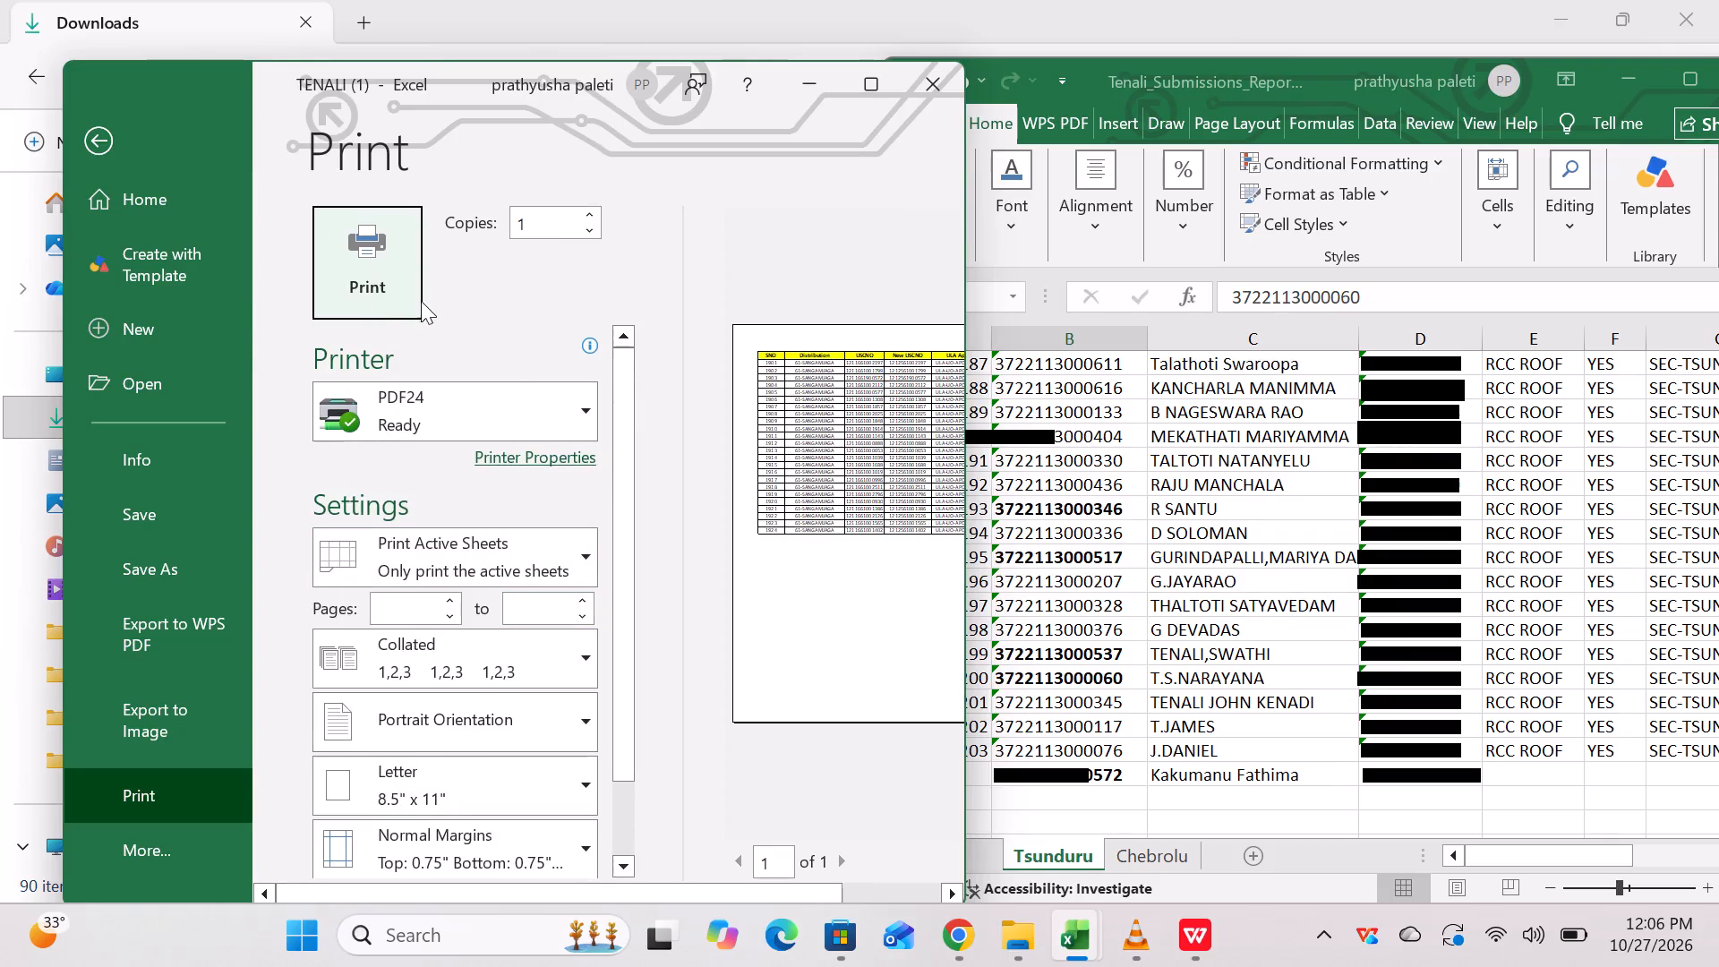
{"action": "left_click", "coordinate": [383, 290]}
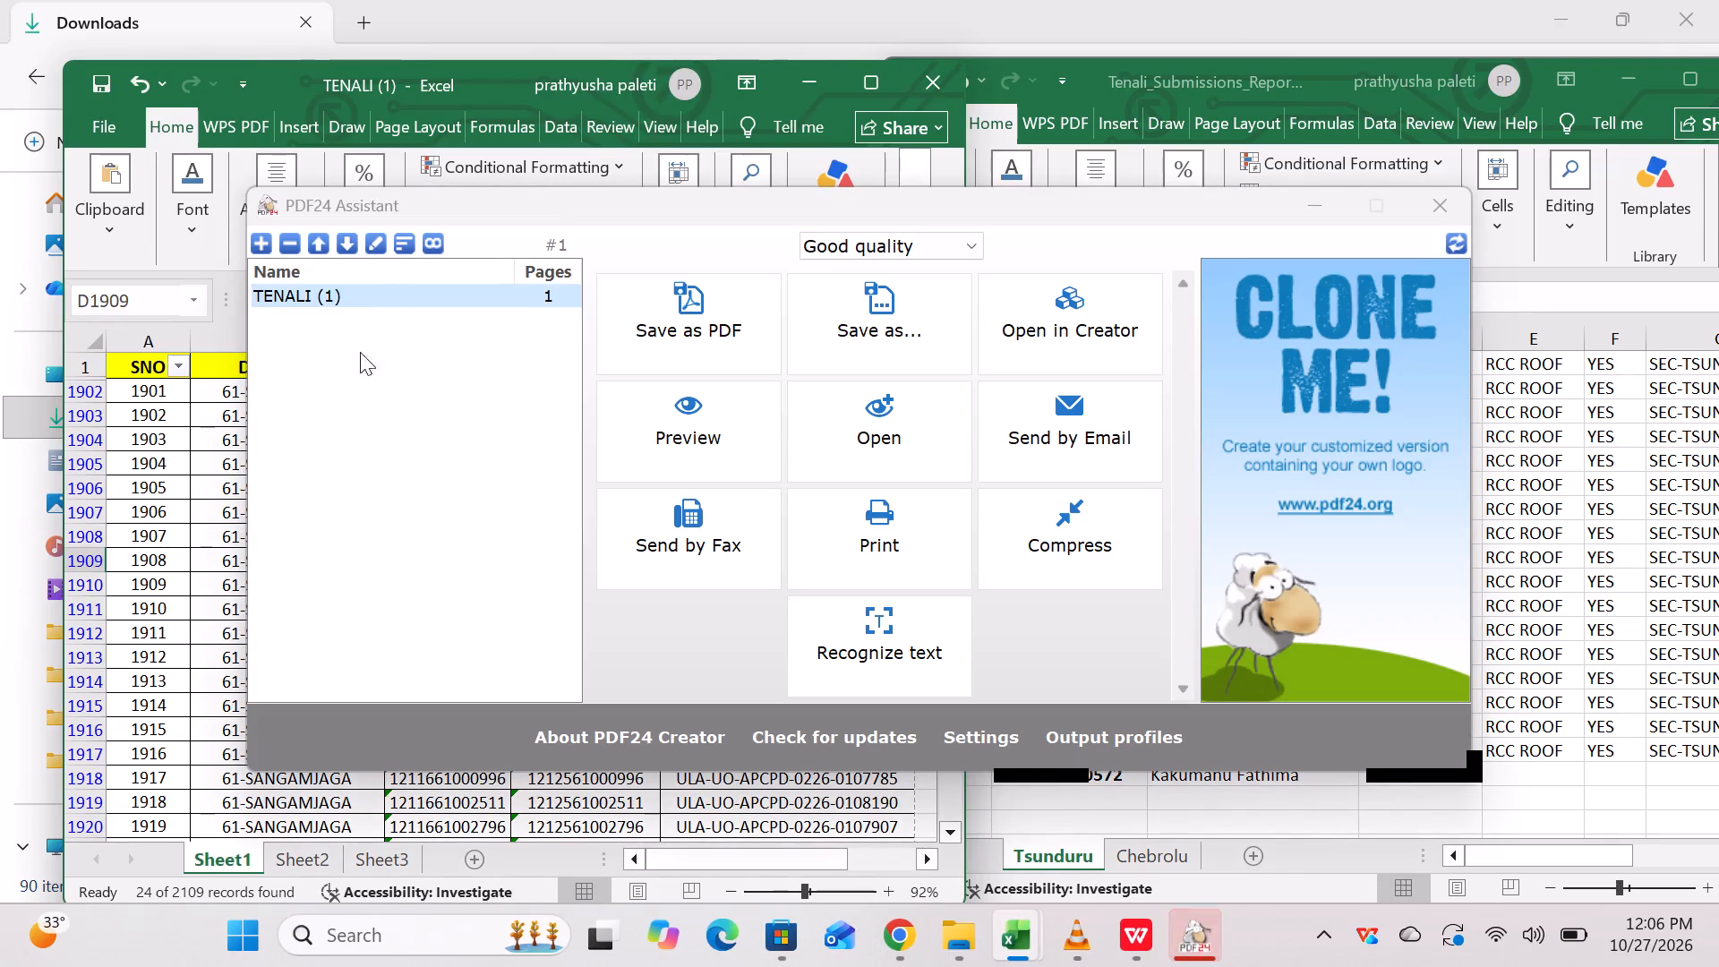
{"action": "left_click", "coordinate": [650, 329]}
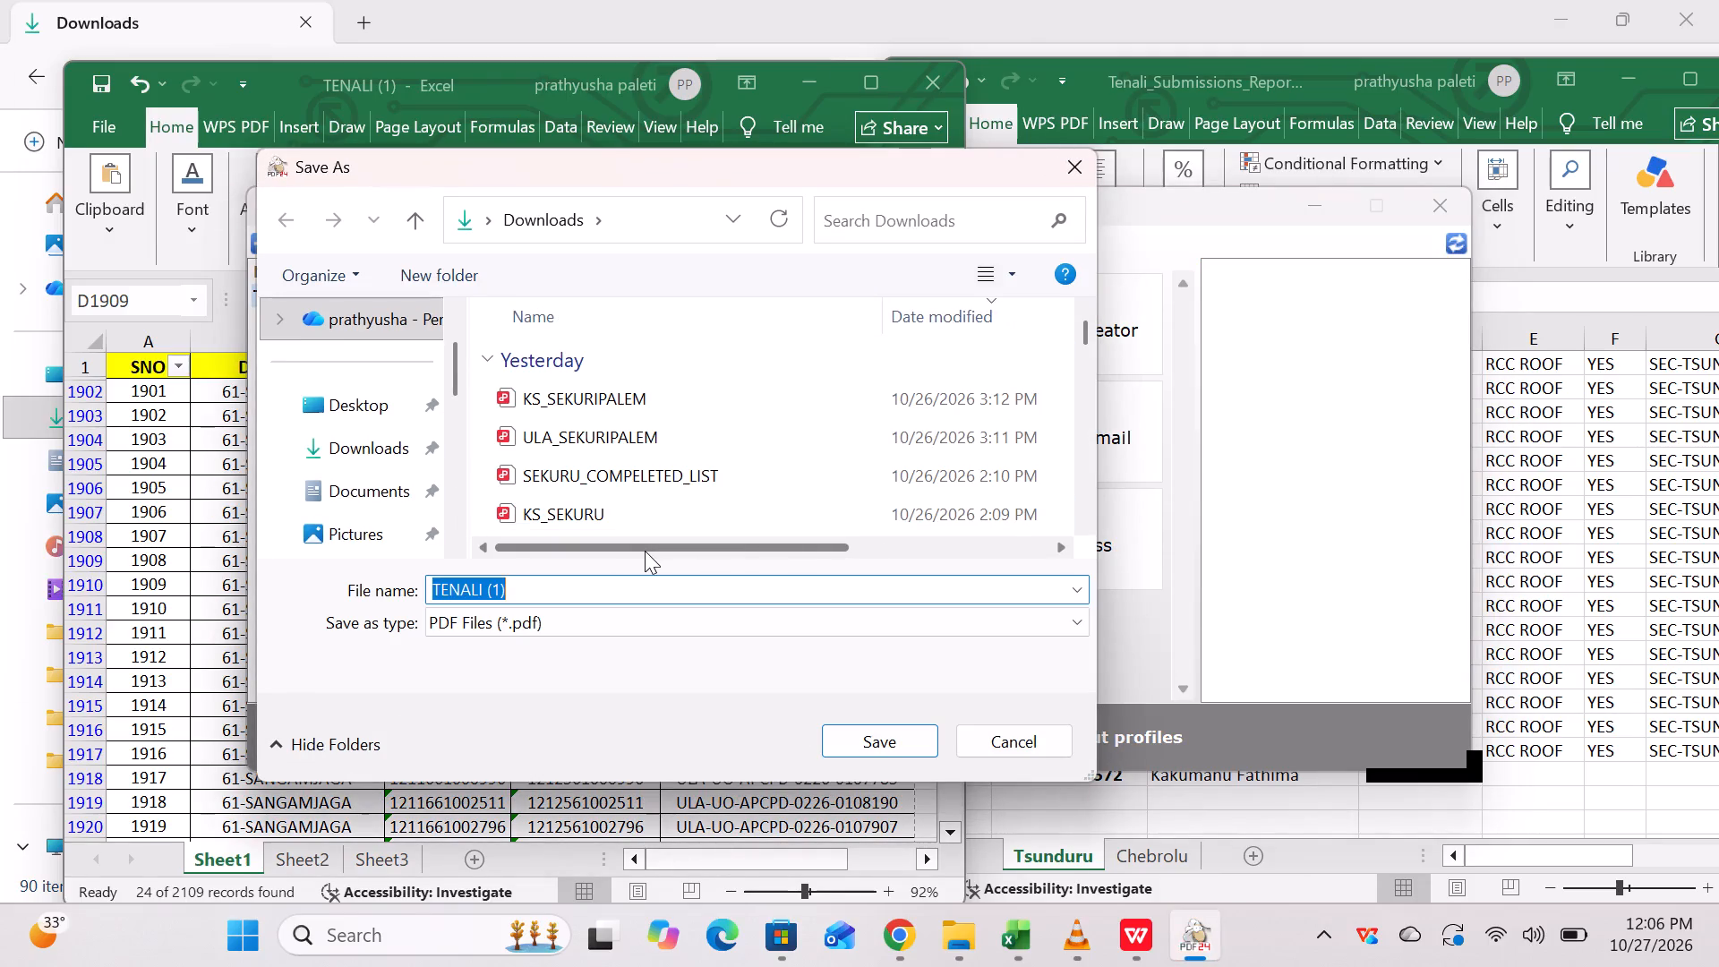
{"action": "key", "text": "BackSpace"}
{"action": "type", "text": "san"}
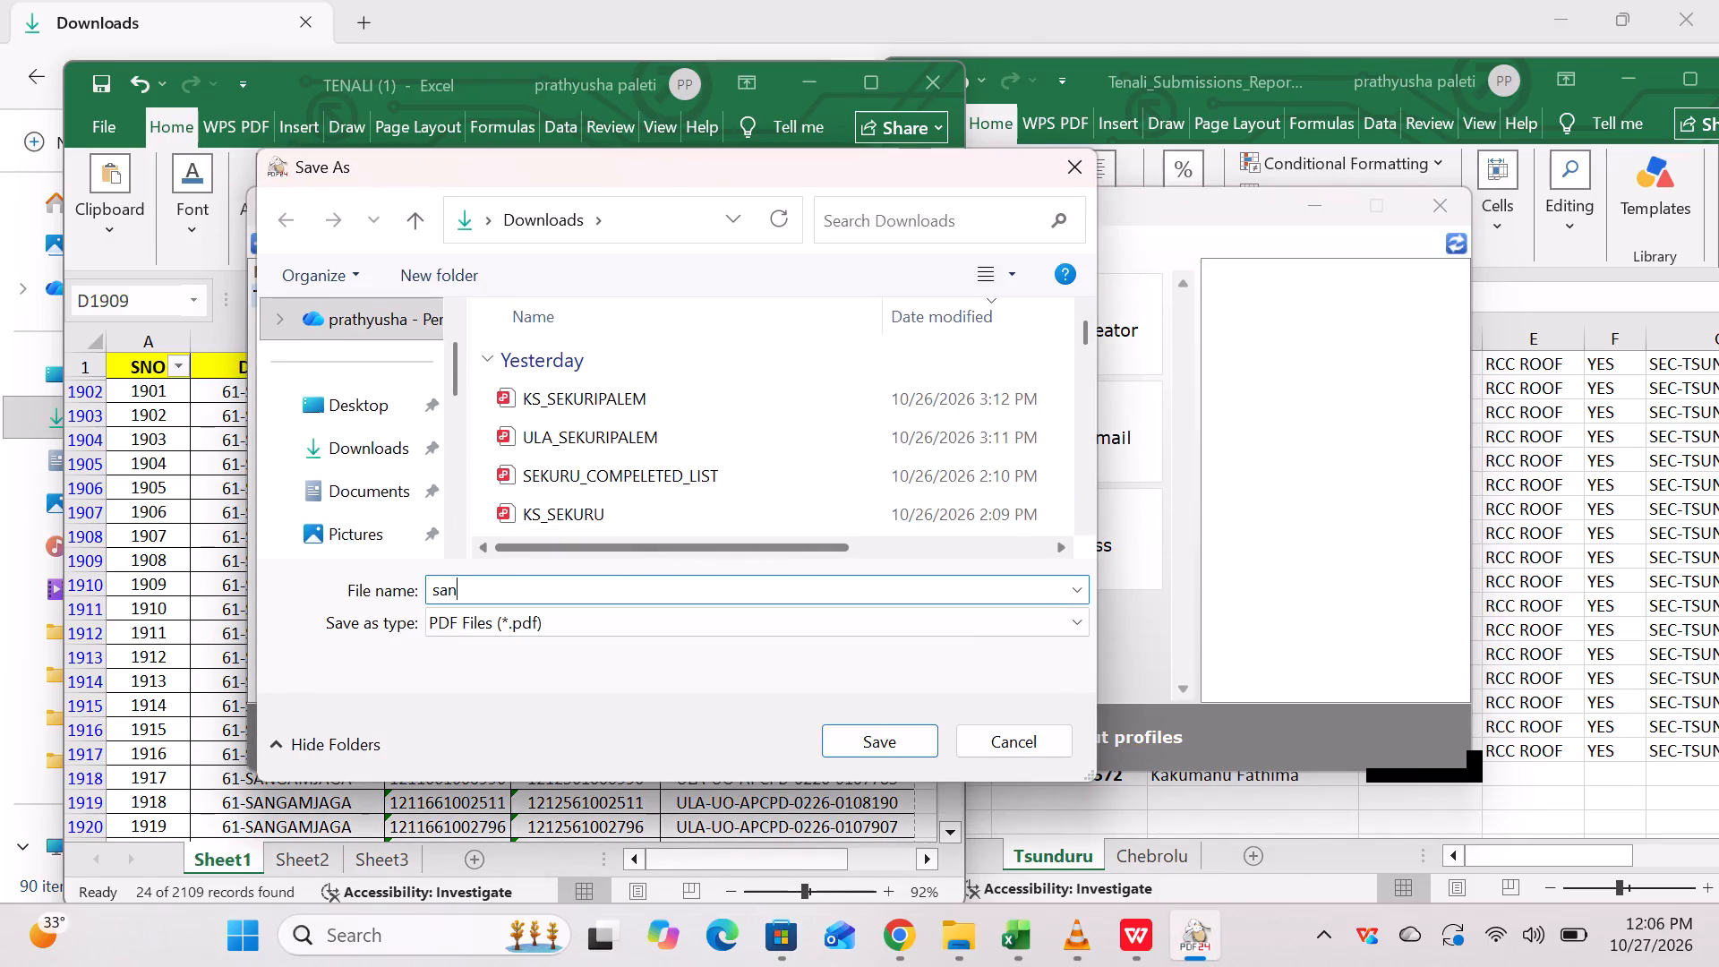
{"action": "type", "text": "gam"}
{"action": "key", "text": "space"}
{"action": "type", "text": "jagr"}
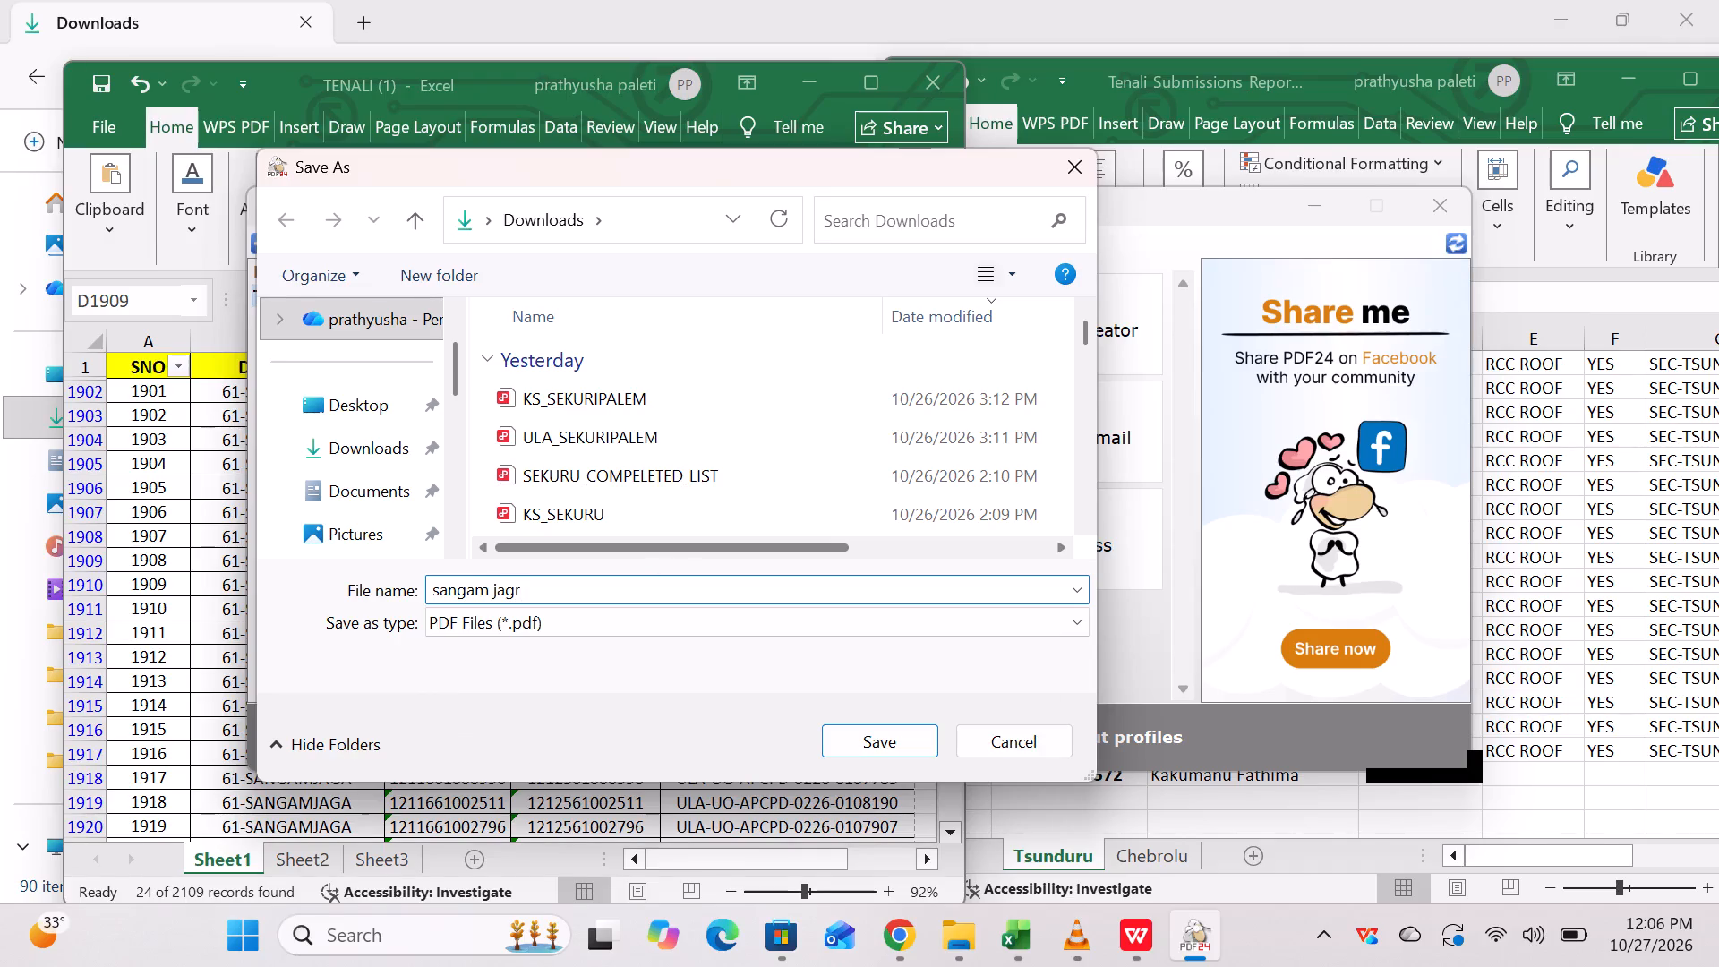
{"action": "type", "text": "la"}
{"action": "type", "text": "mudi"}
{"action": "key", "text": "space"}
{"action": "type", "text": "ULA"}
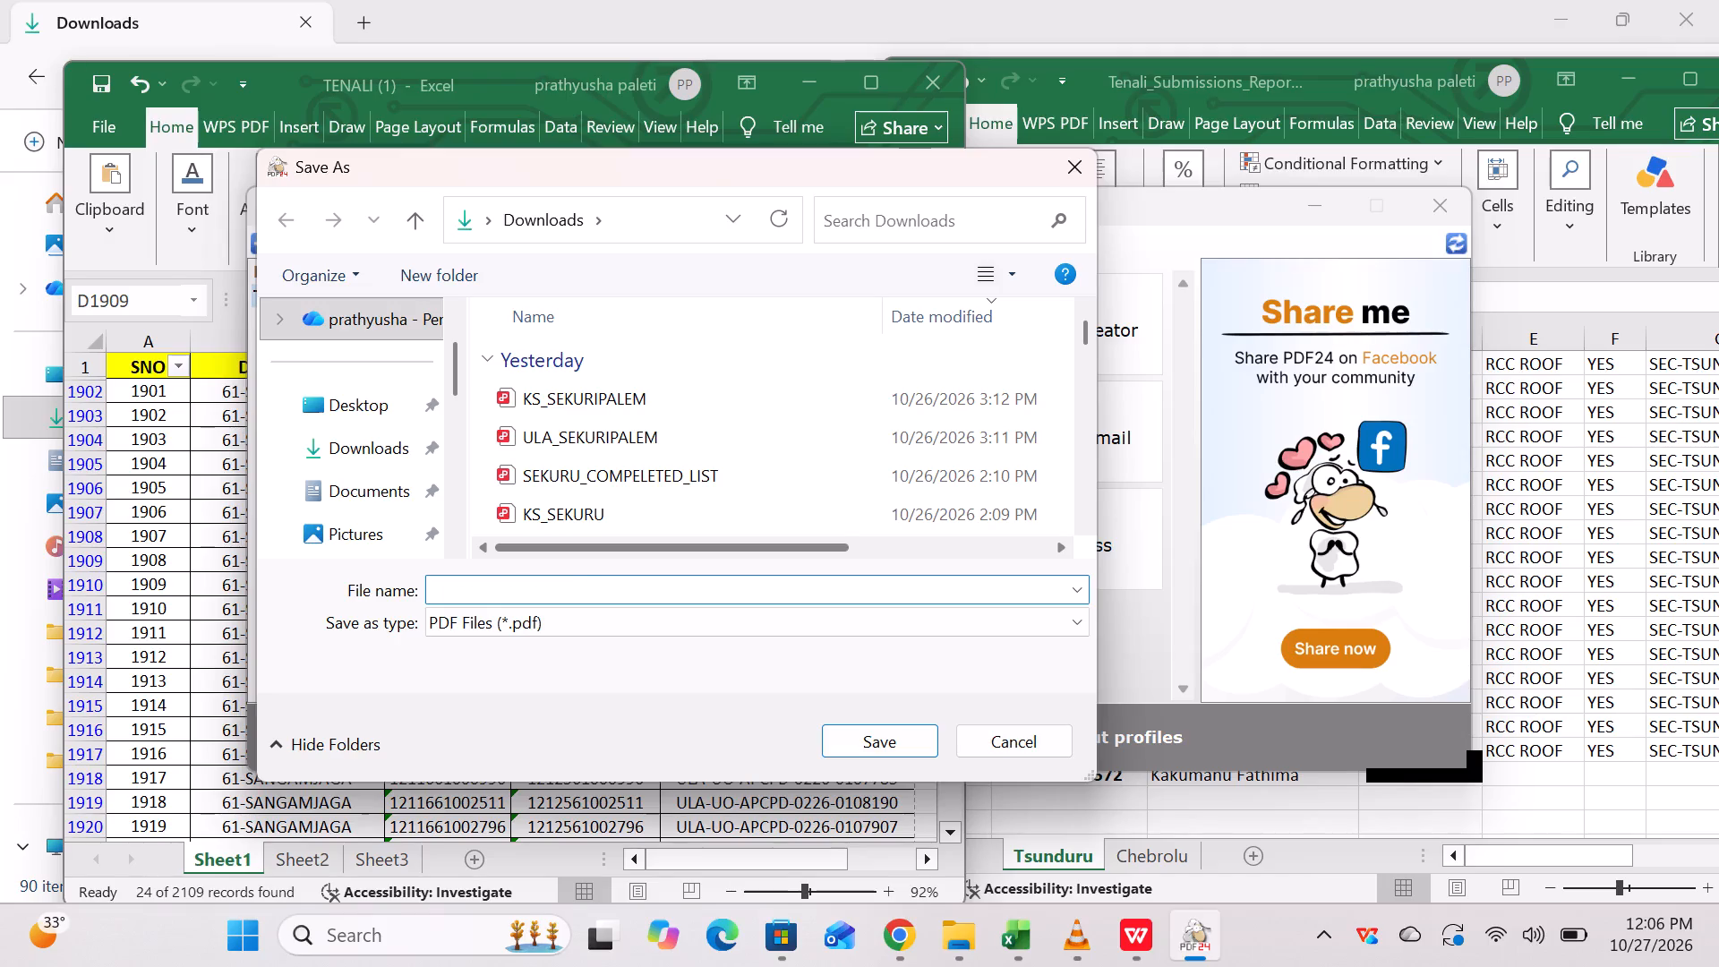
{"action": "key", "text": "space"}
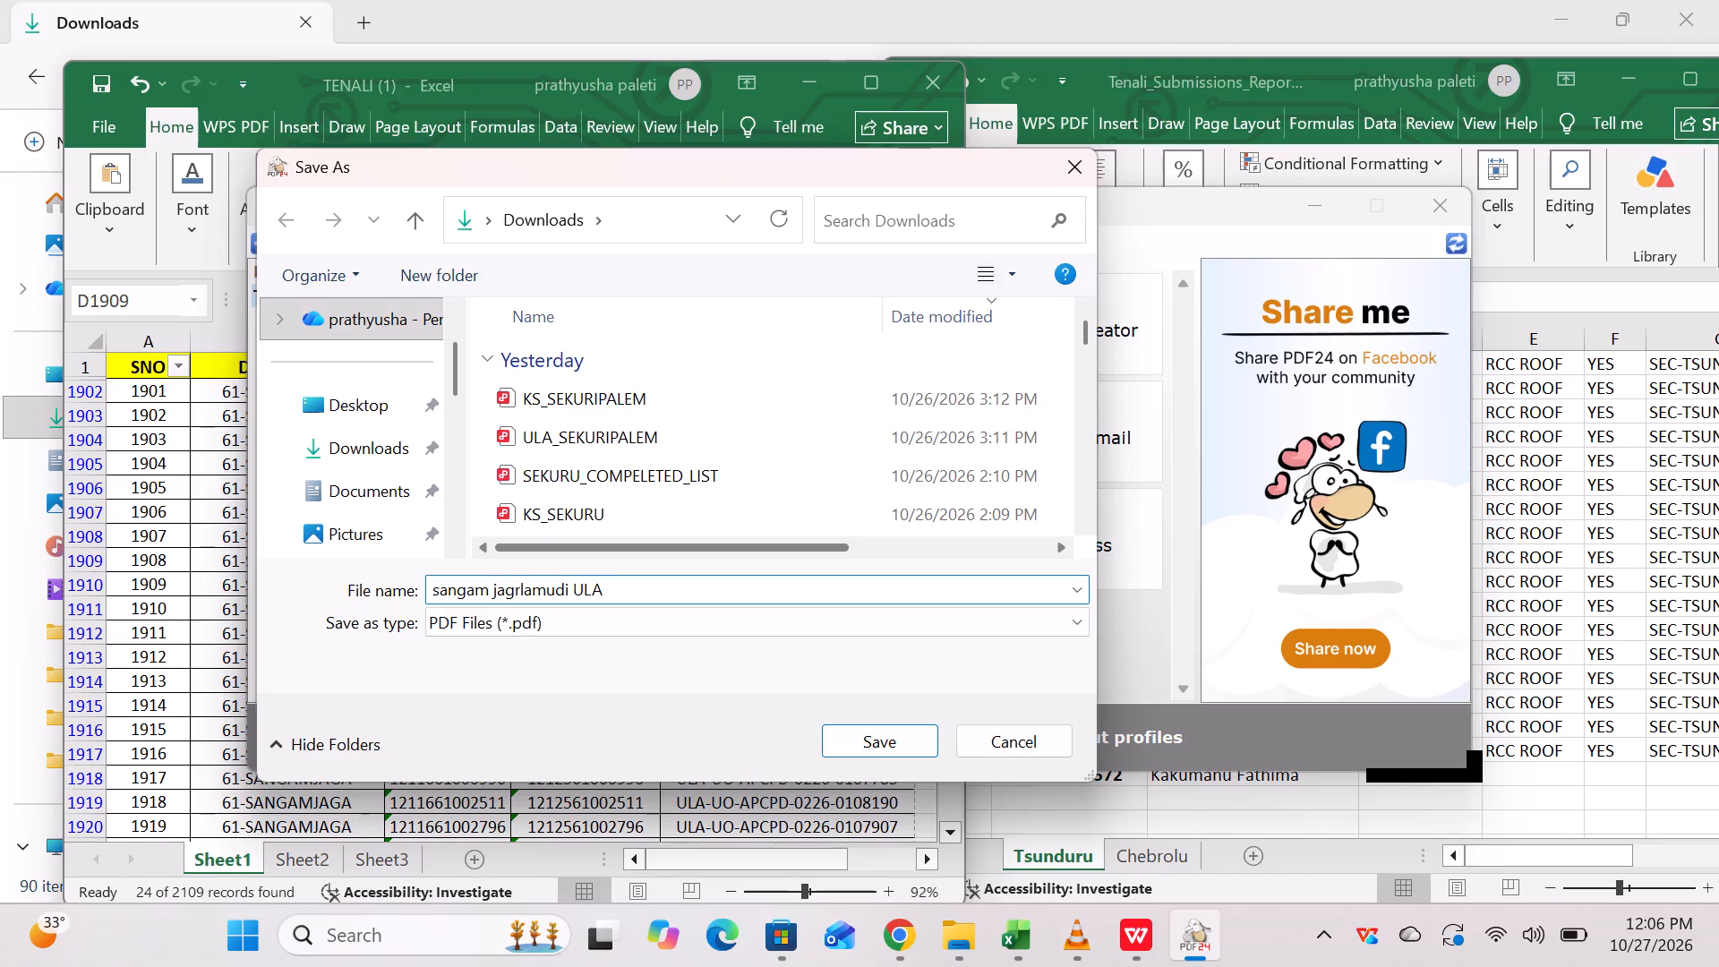
{"action": "left_click", "coordinate": [573, 592]}
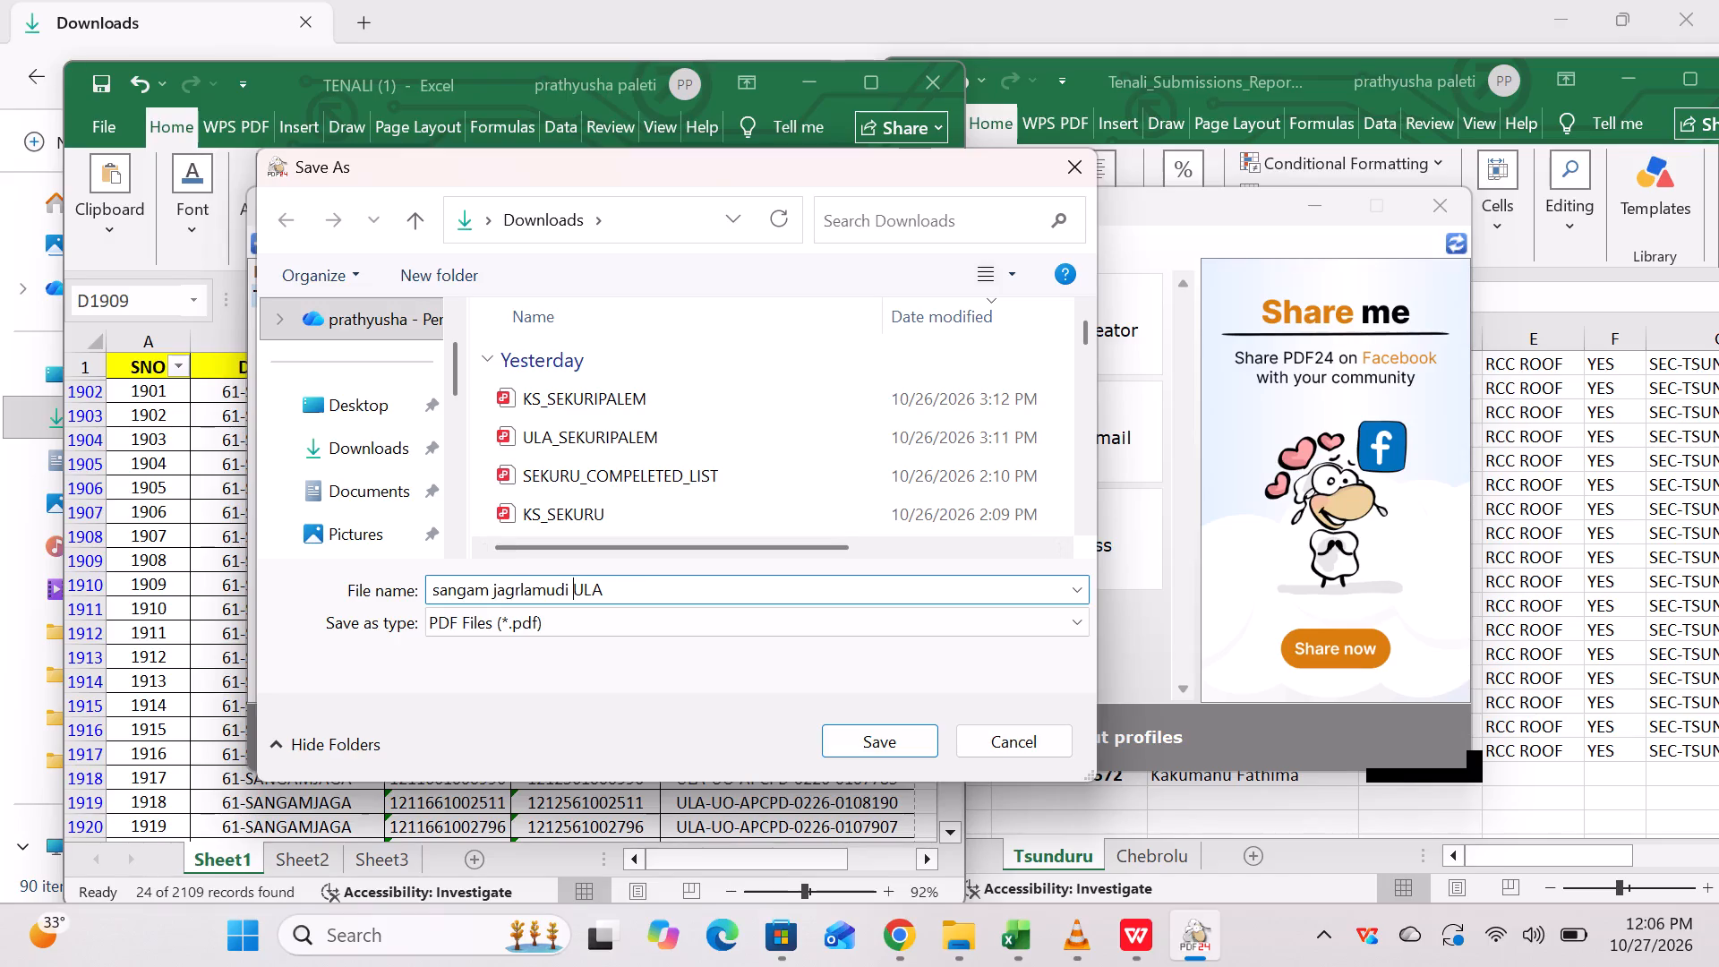
{"action": "key", "text": "BackSpace"}
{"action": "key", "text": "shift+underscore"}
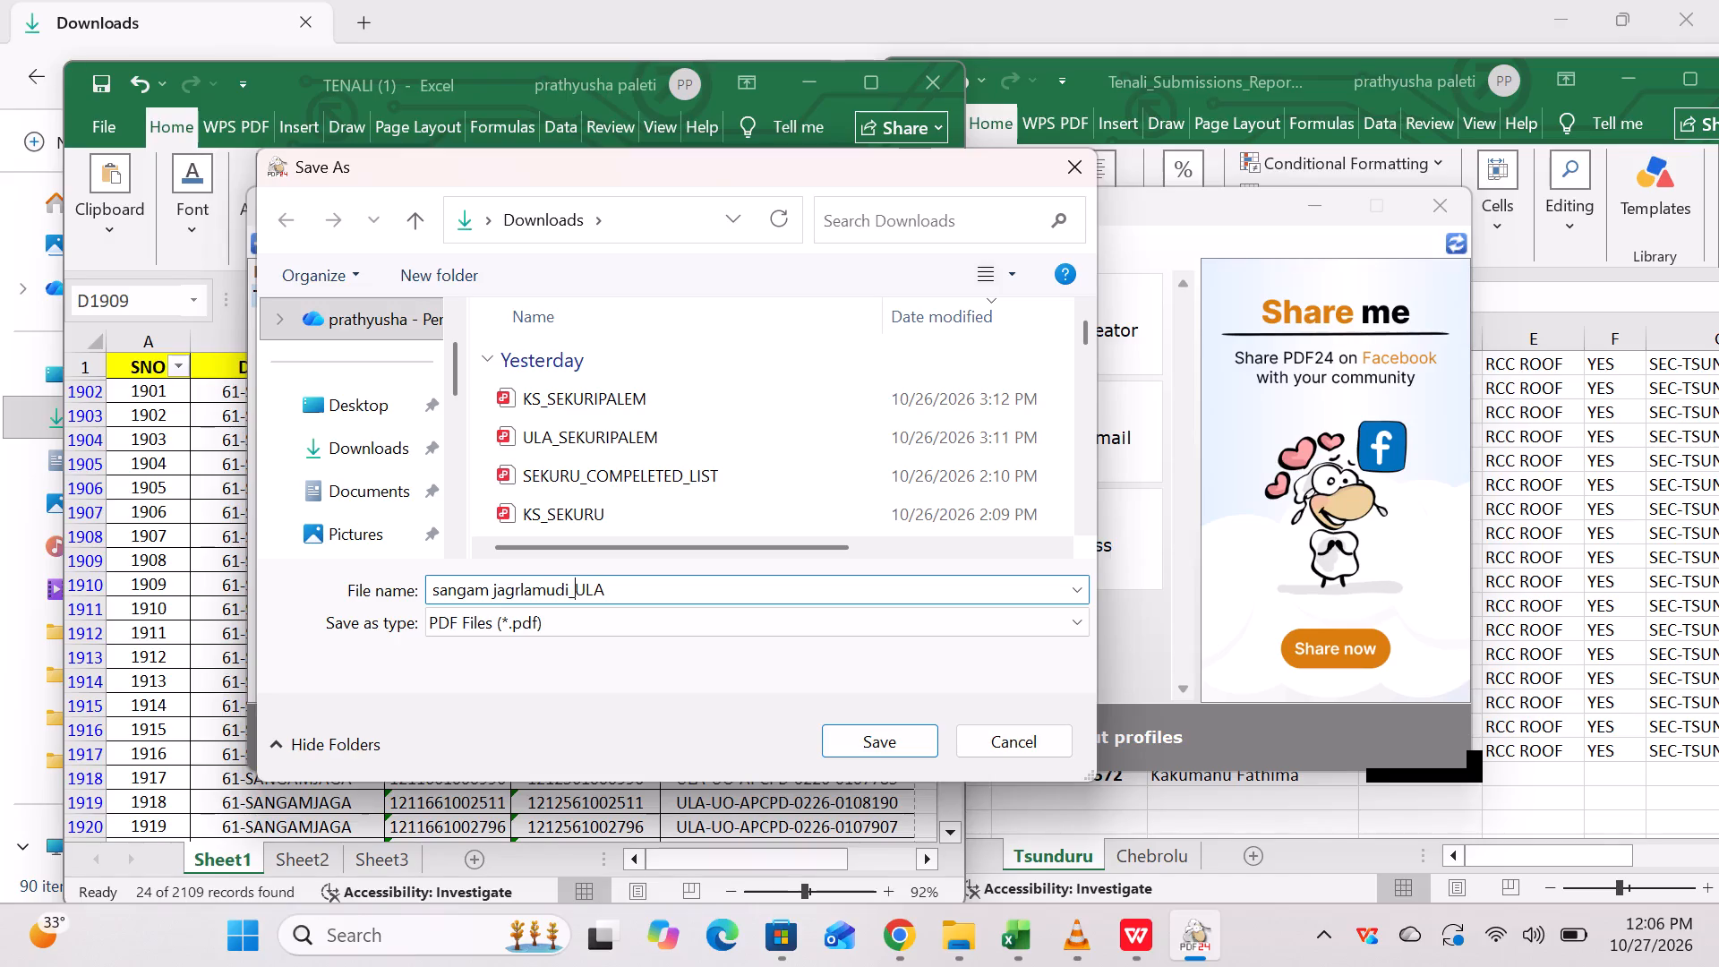
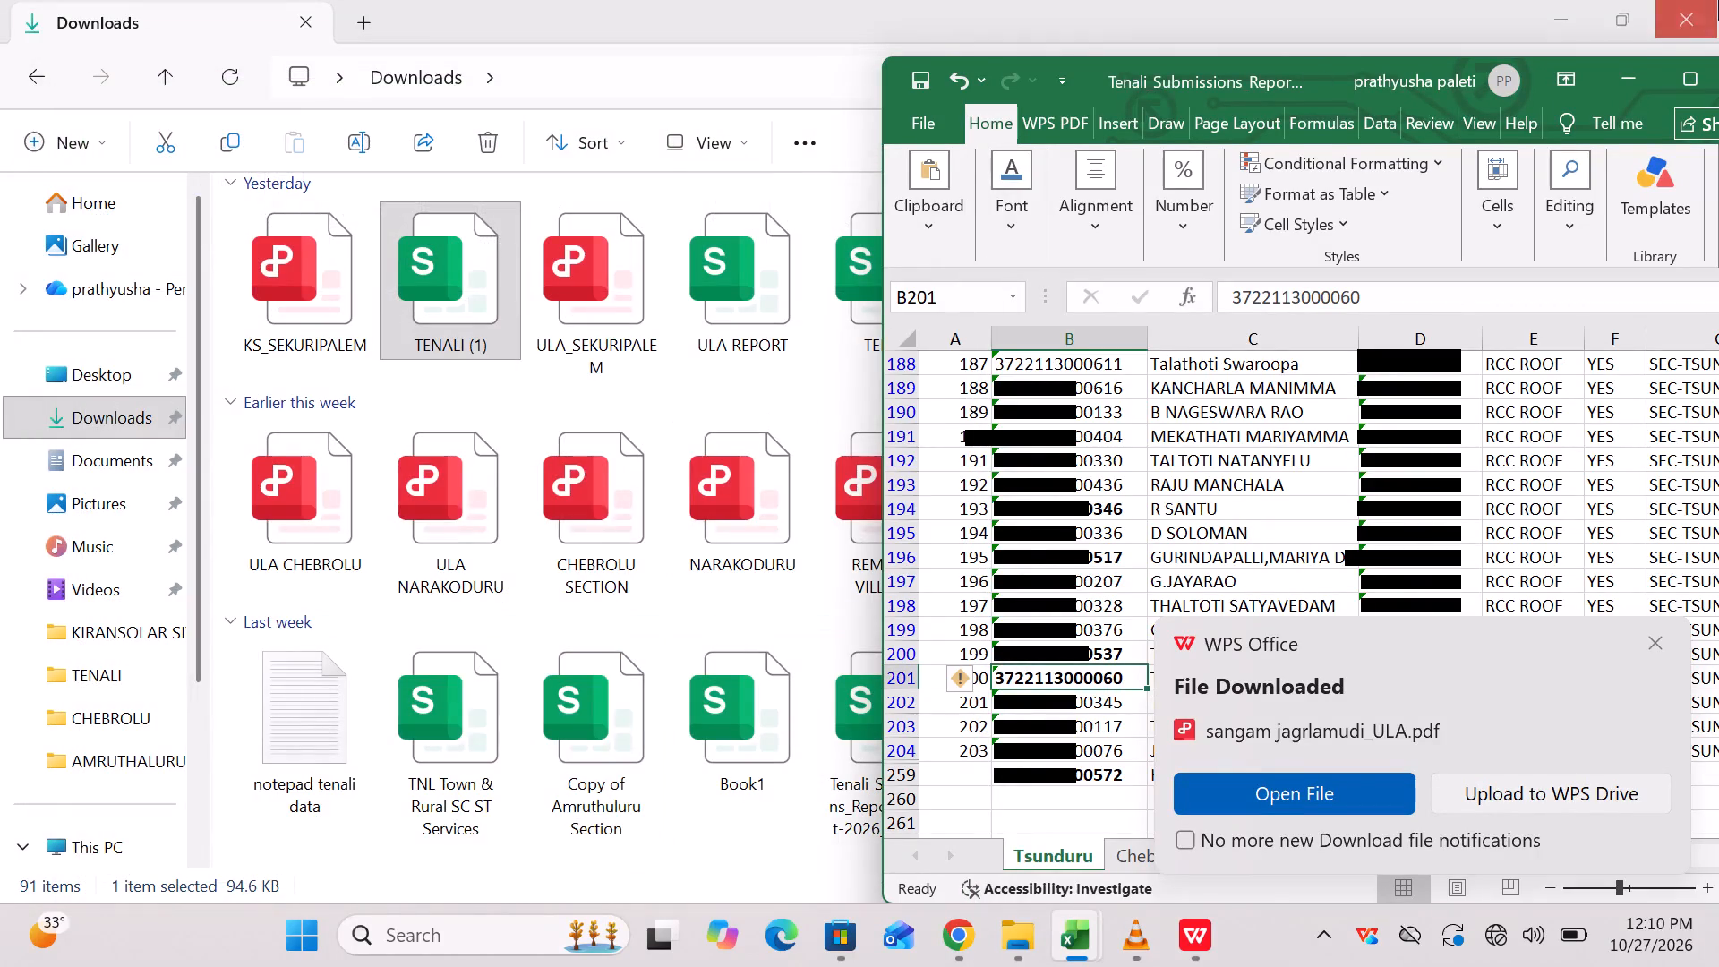
Close the Downloads folder window in which the TENALI (1) workbook is selected.
{"action": "left_click", "coordinate": [1711, 0]}
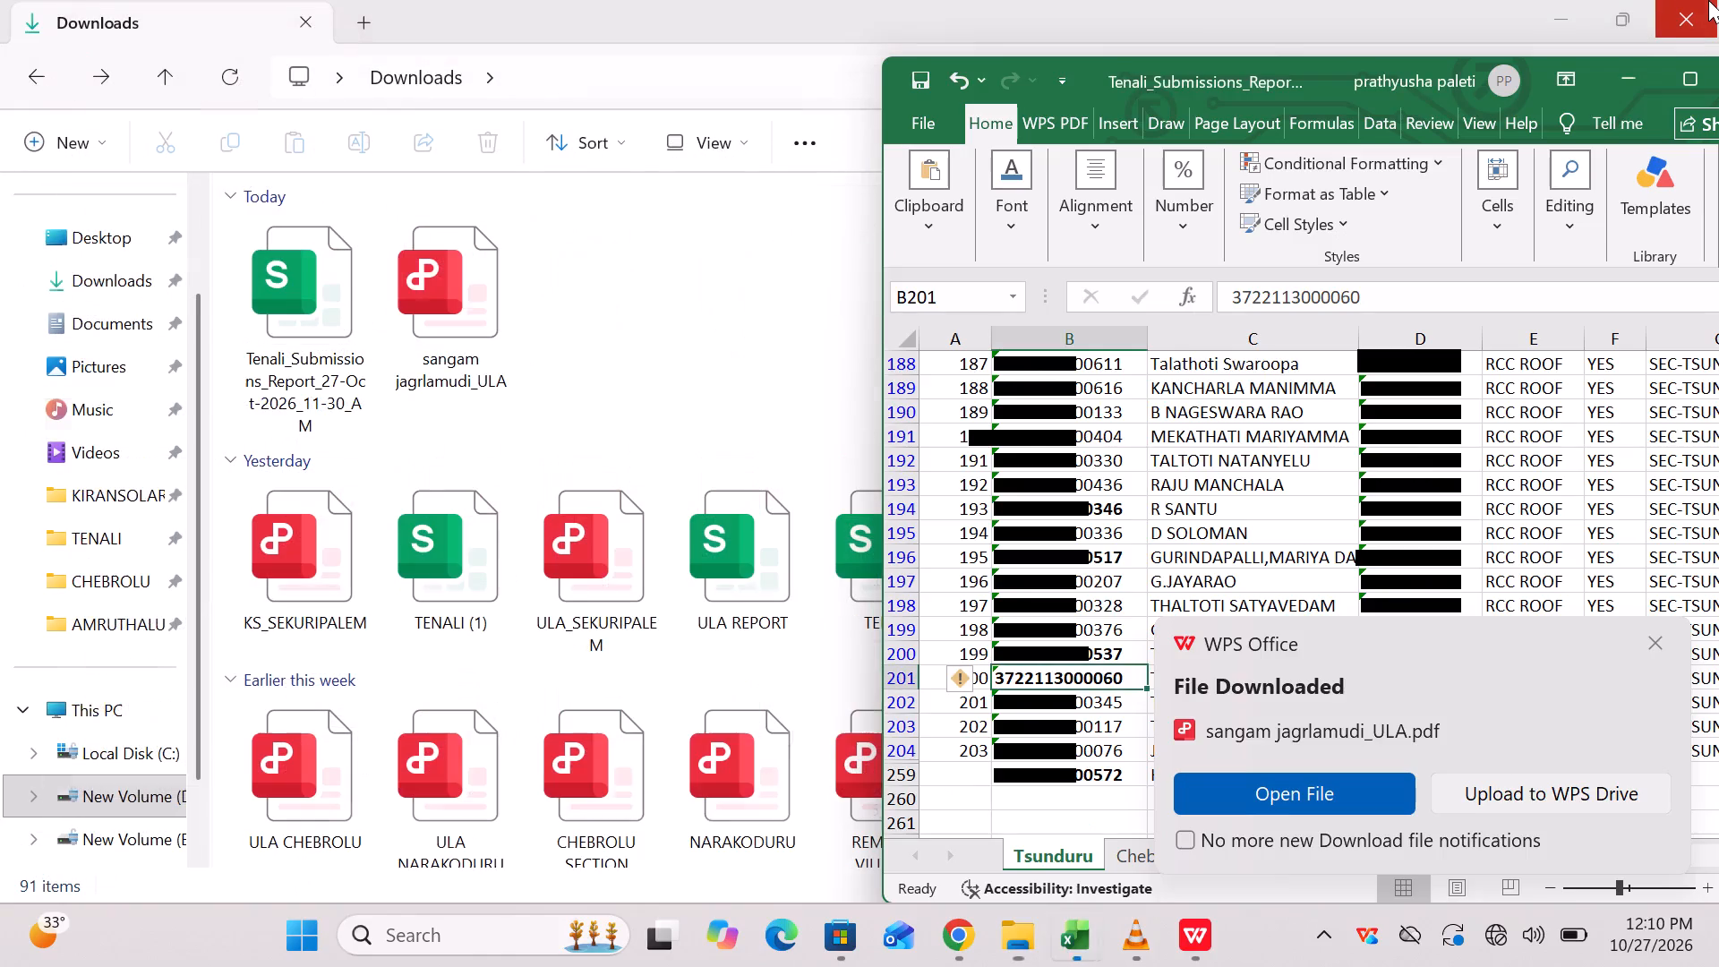
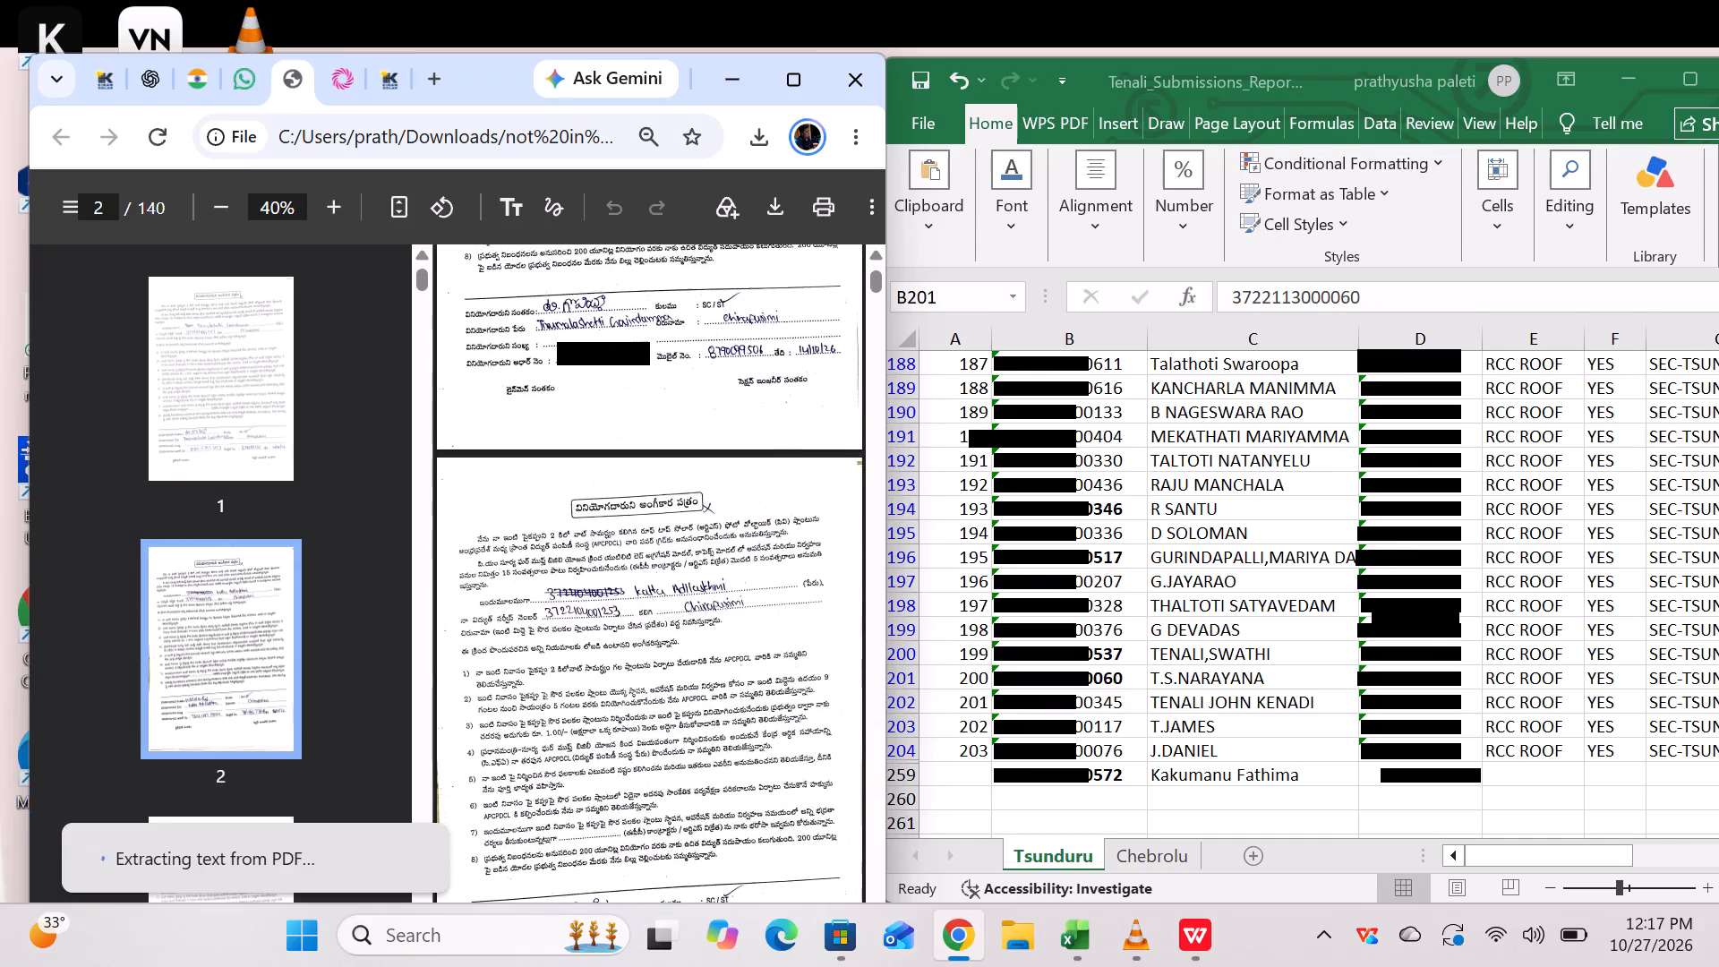
Examine the first two consent forms in the not in list survey forms PDF, enlarging page 2 to 50%.
{"action": "scroll", "coordinate": [647, 549], "scroll_direction": "down", "scroll_amount": 2}
{"action": "scroll", "coordinate": [647, 549], "scroll_direction": "up", "scroll_amount": 2}
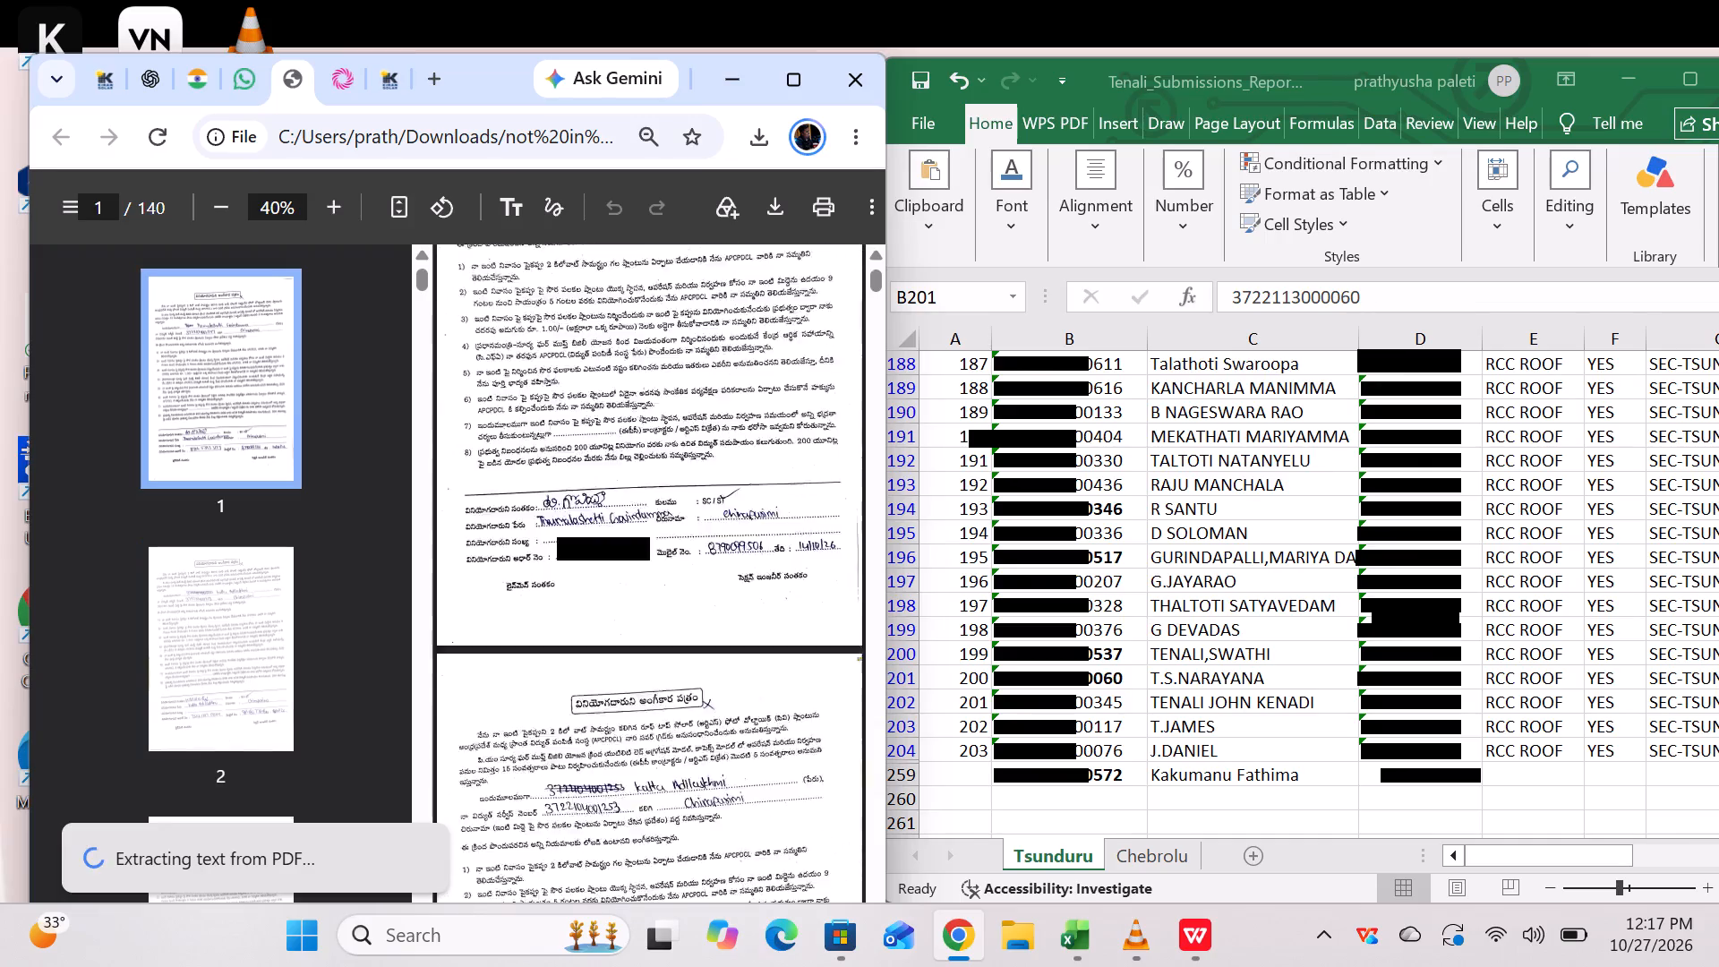
{"action": "scroll", "coordinate": [646, 550], "scroll_direction": "up", "scroll_amount": 2}
{"action": "left_click", "coordinate": [218, 443]}
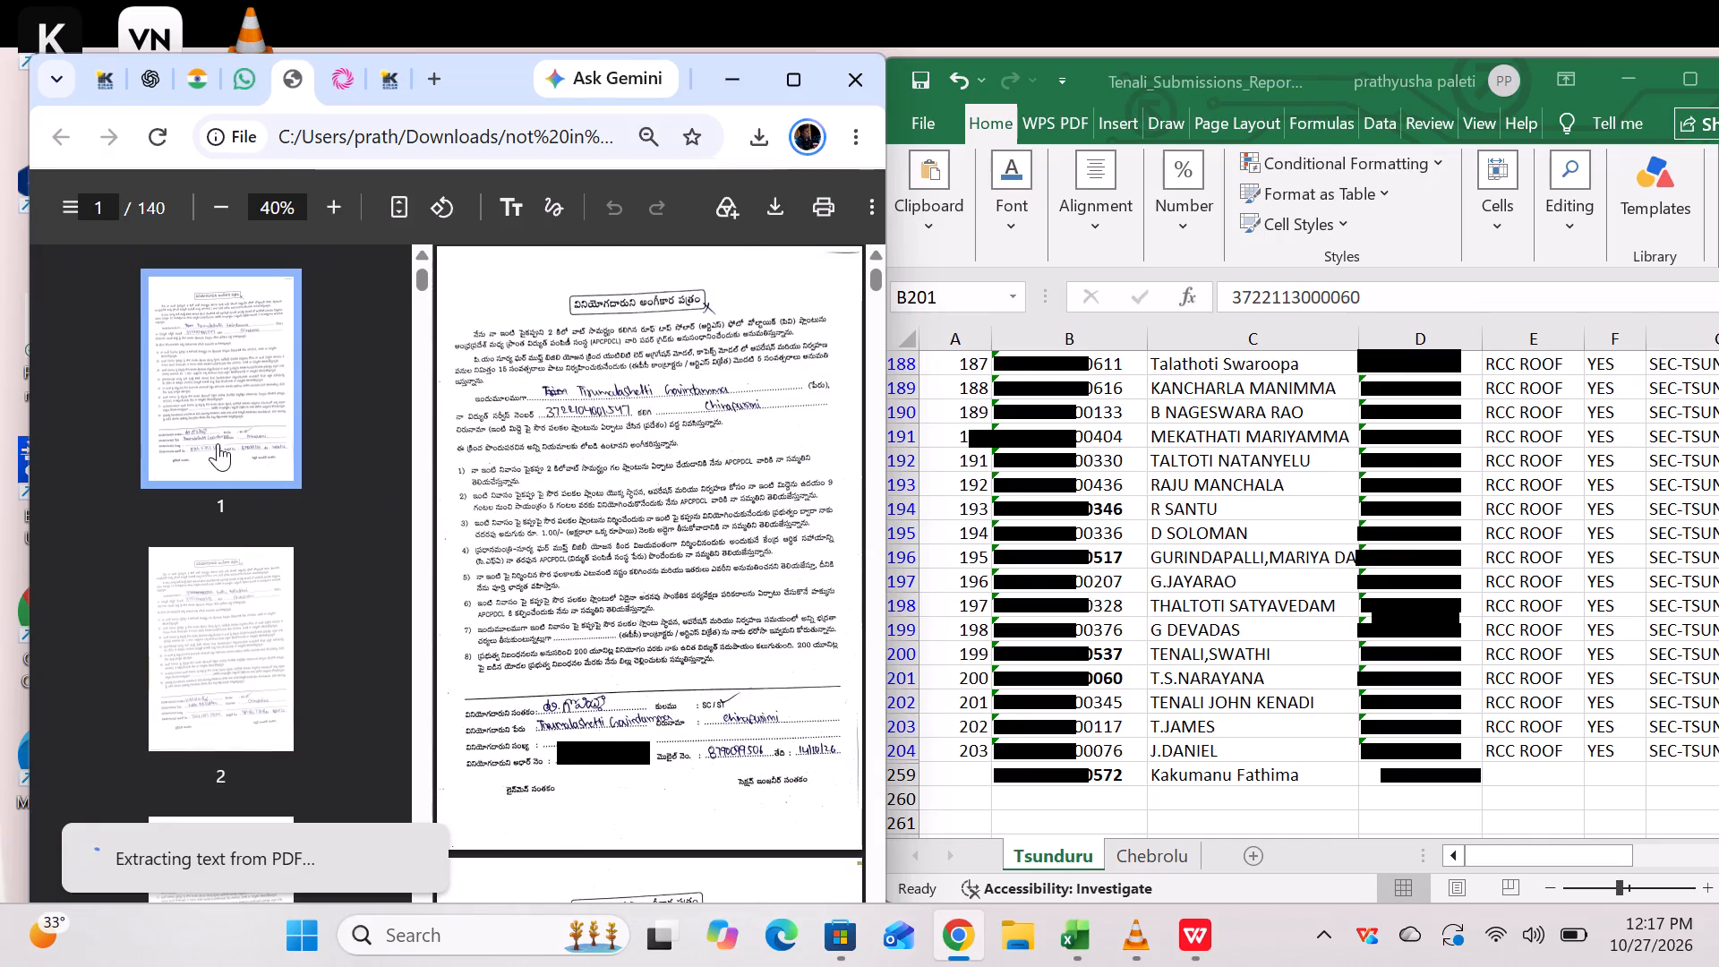
{"action": "left_click", "coordinate": [572, 463]}
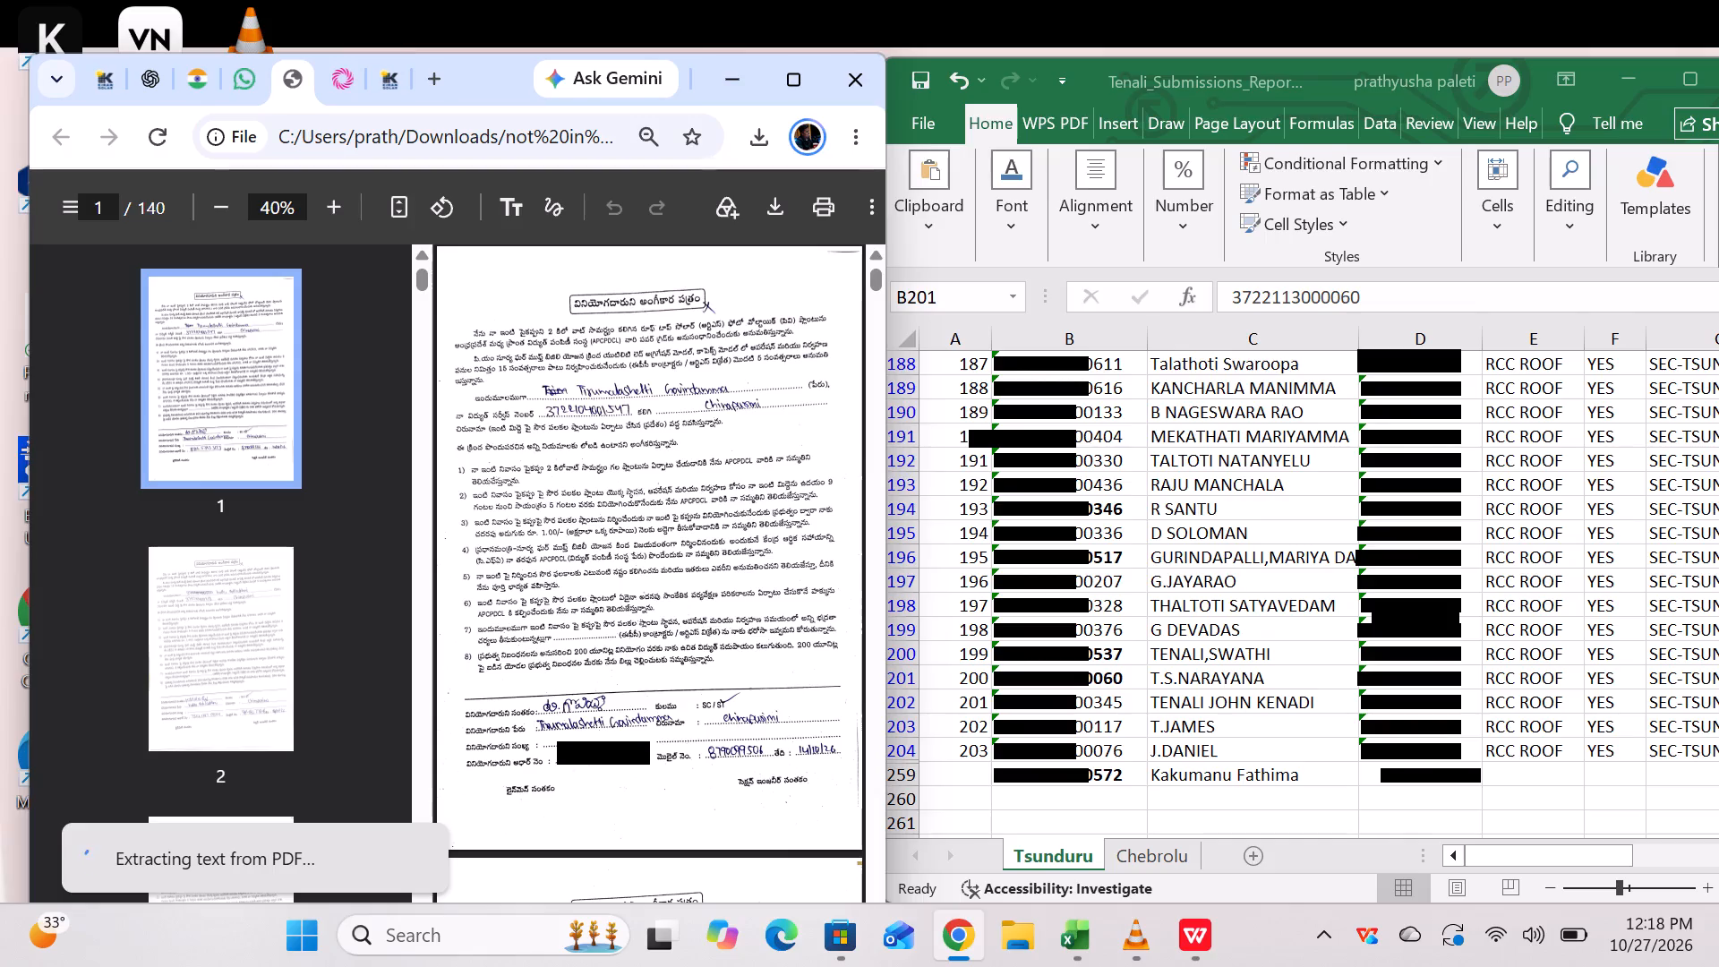
{"action": "scroll", "coordinate": [667, 483], "scroll_direction": "down", "scroll_amount": 4}
{"action": "scroll", "coordinate": [657, 484], "scroll_direction": "up", "scroll_amount": 2}
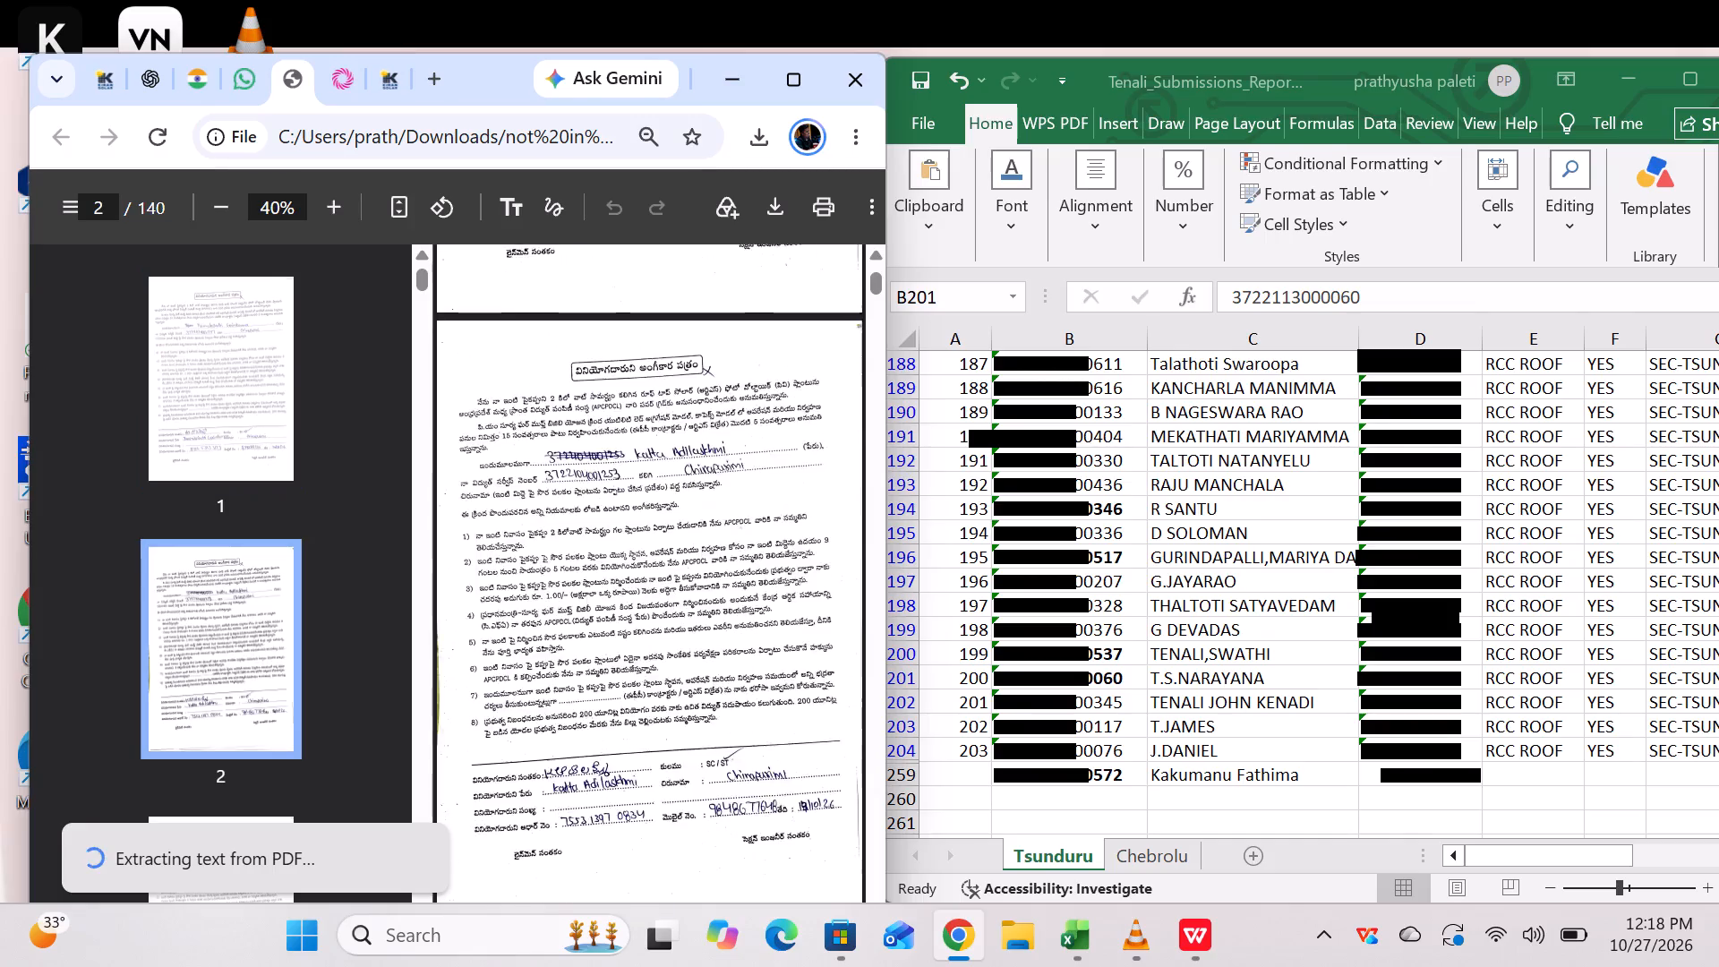
{"action": "scroll", "coordinate": [657, 484], "scroll_direction": "up", "scroll_amount": 1}
{"action": "left_click_drag", "start_coordinate": [398, 859], "coordinate": [254, 913]}
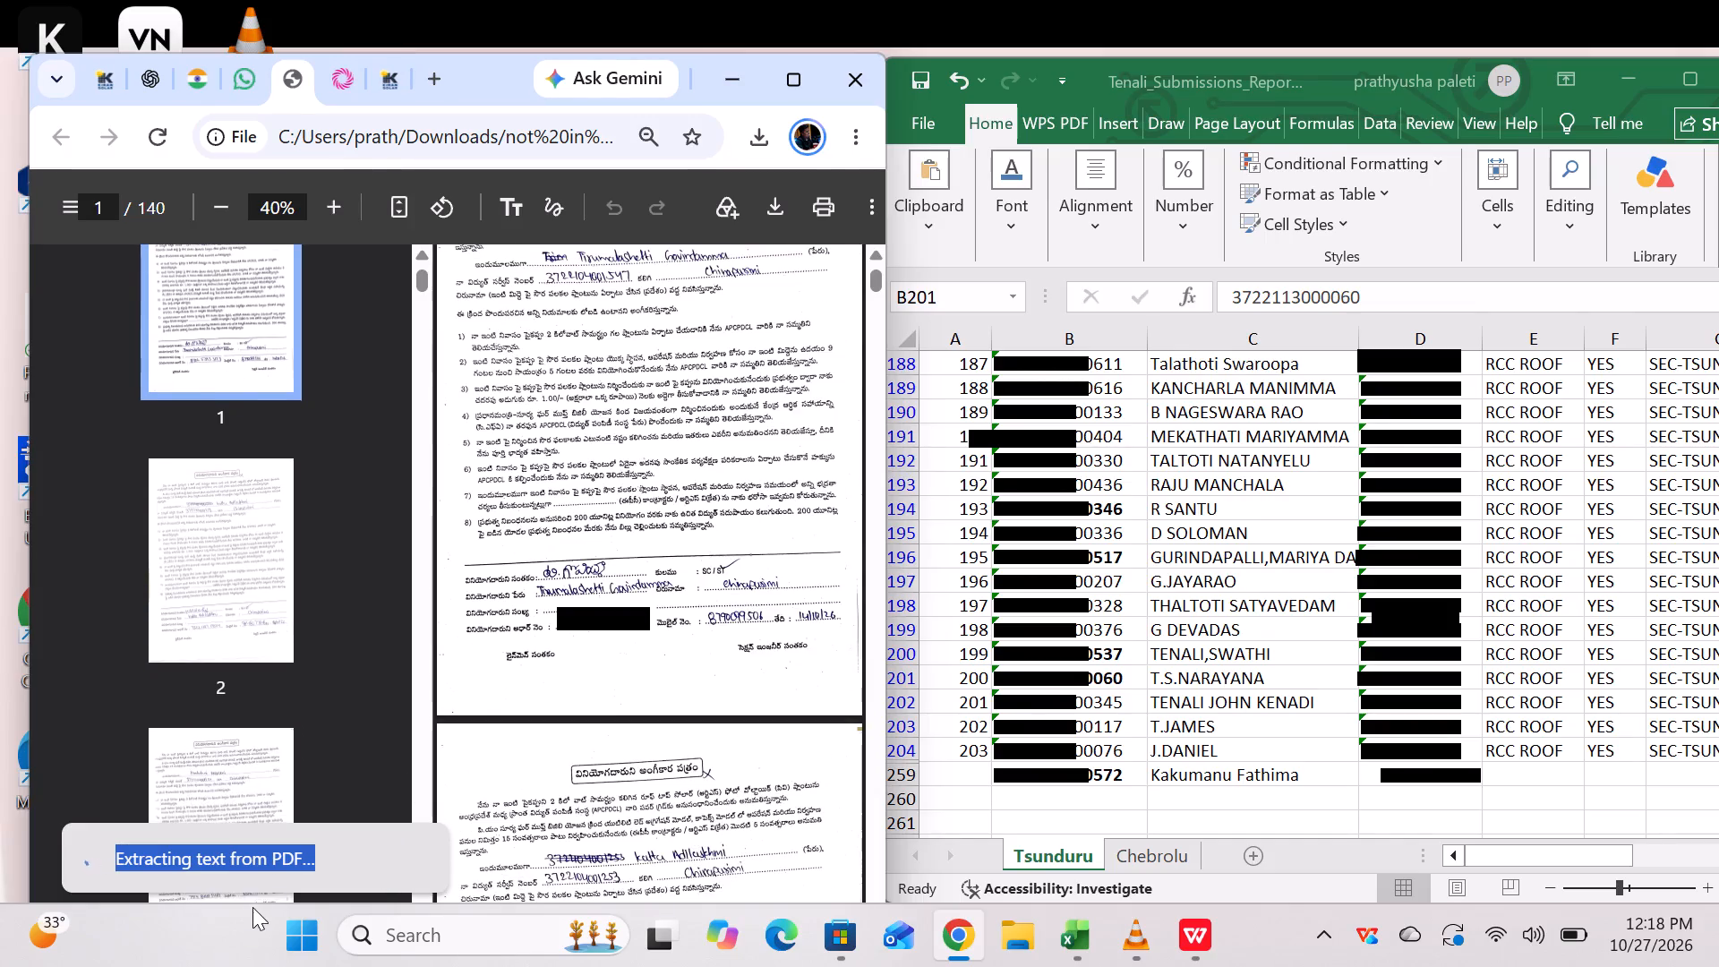
{"action": "left_click", "coordinate": [336, 750]}
{"action": "left_click", "coordinate": [666, 594]}
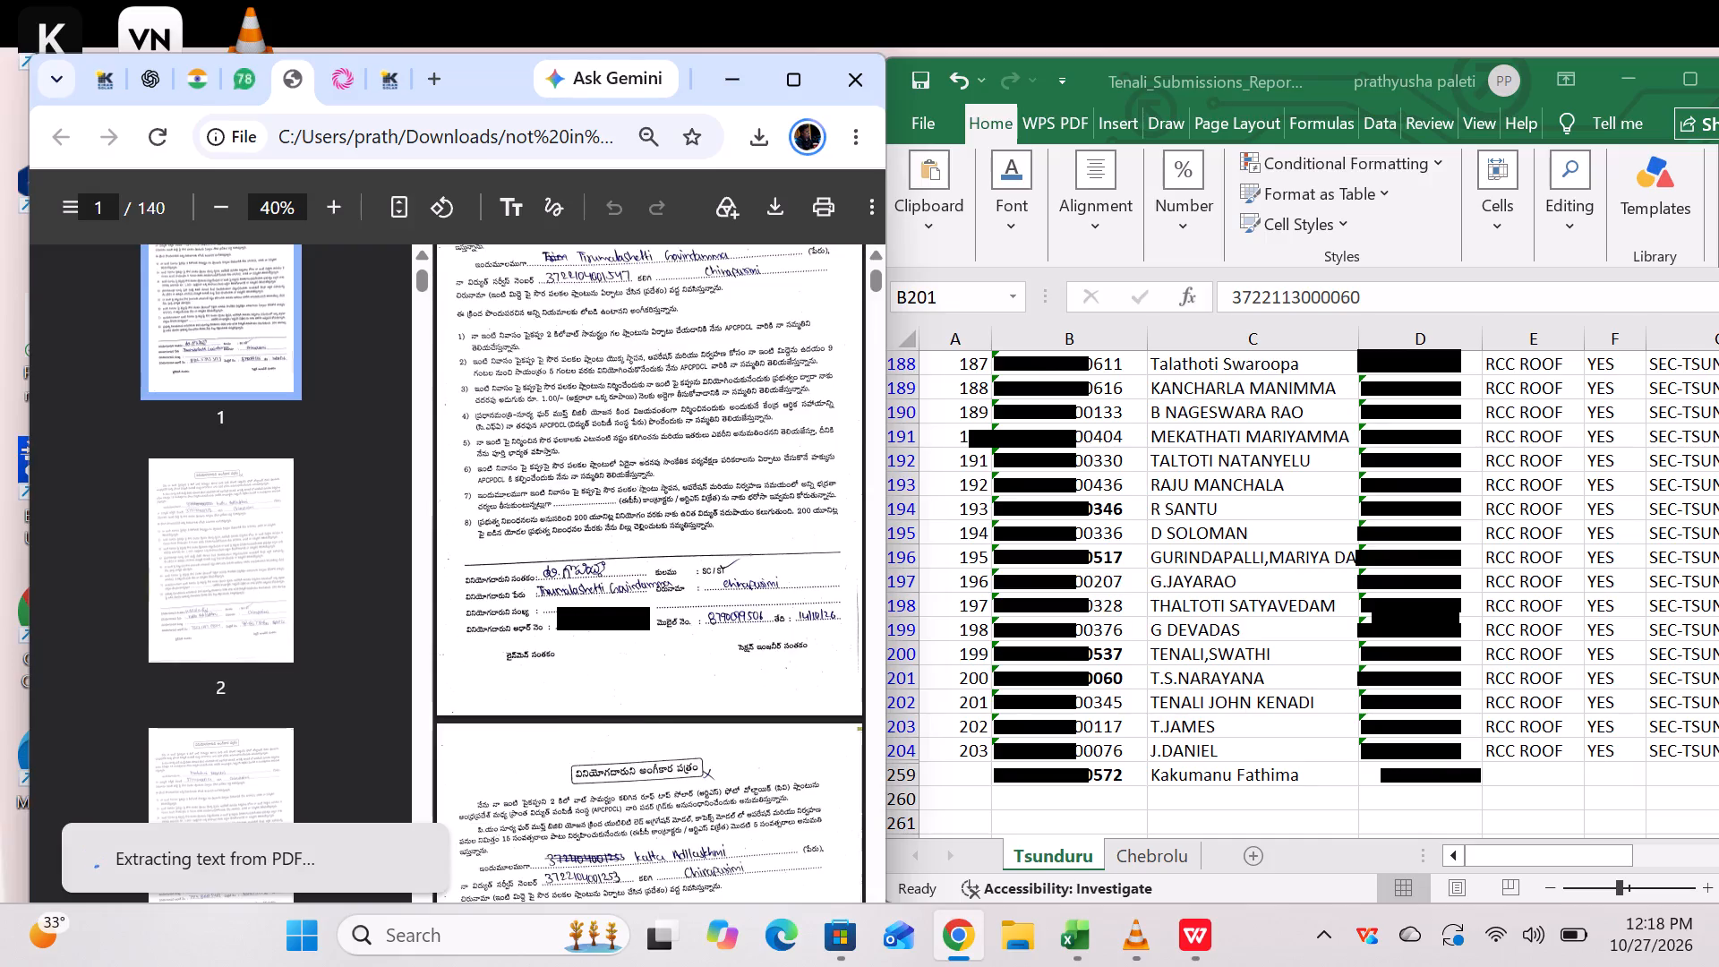
{"action": "key", "text": "Right"}
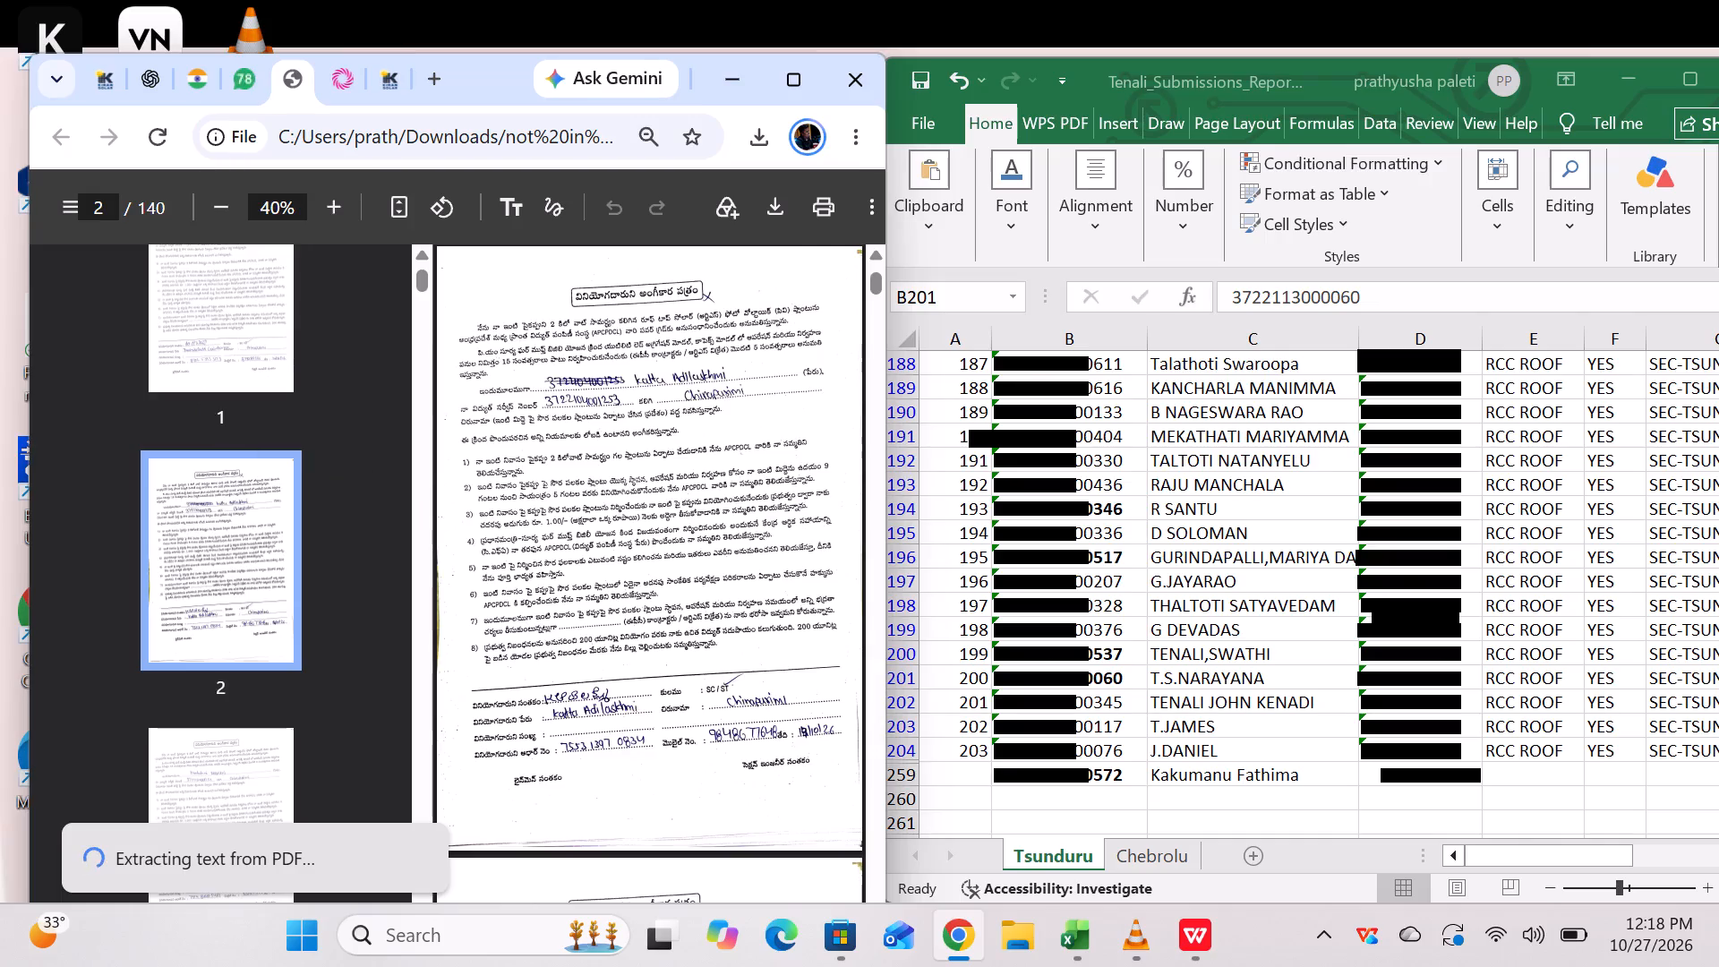
{"action": "scroll", "coordinate": [484, 546], "scroll_direction": "up", "scroll_amount": 1, "text": "ctrl"}
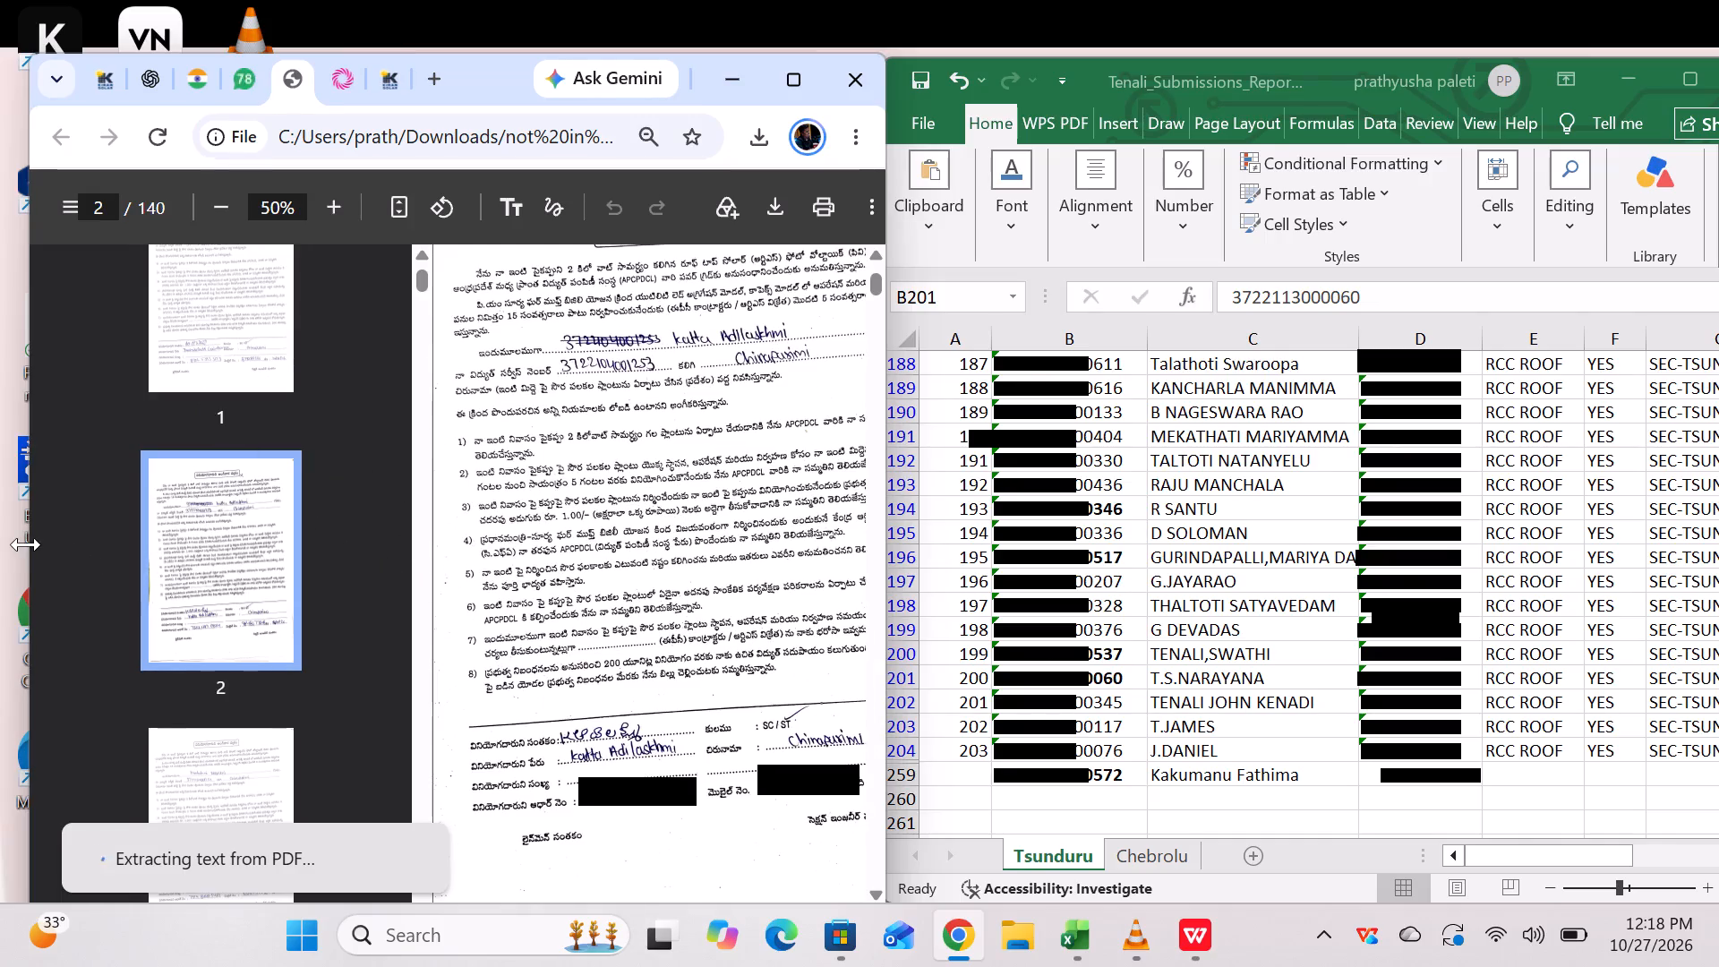
Widen the PDF window to fill its half of the screen beside the workbook.
{"action": "left_click_drag", "start_coordinate": [26, 544], "coordinate": [0, 564]}
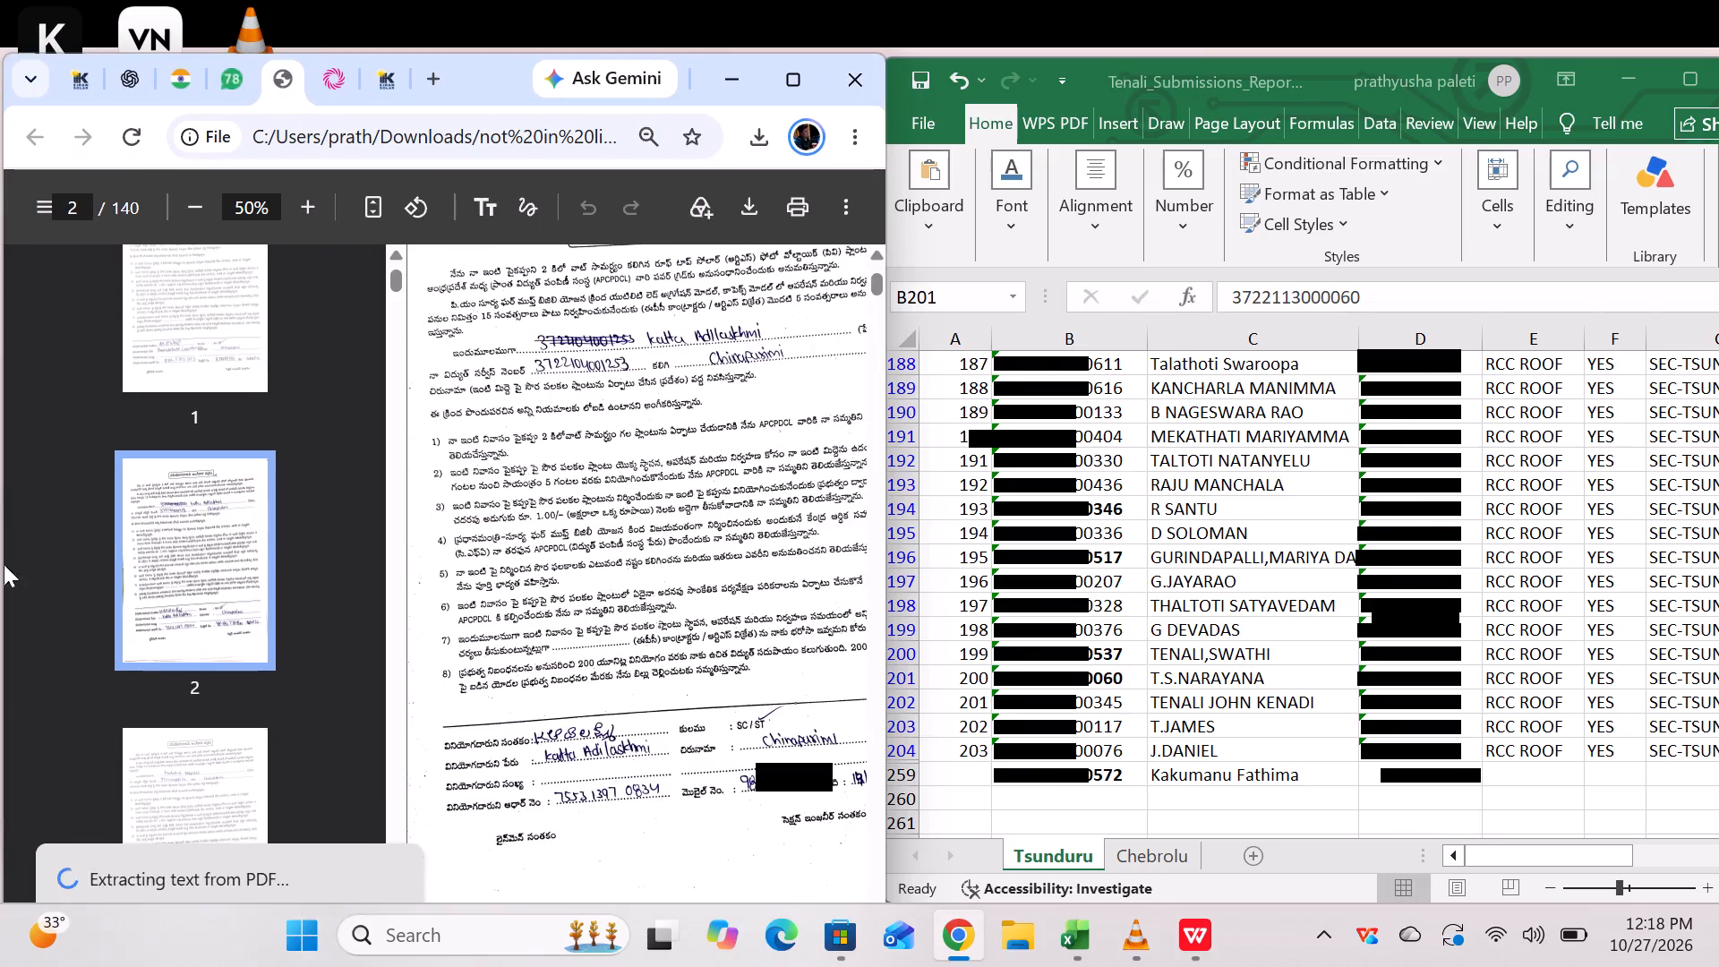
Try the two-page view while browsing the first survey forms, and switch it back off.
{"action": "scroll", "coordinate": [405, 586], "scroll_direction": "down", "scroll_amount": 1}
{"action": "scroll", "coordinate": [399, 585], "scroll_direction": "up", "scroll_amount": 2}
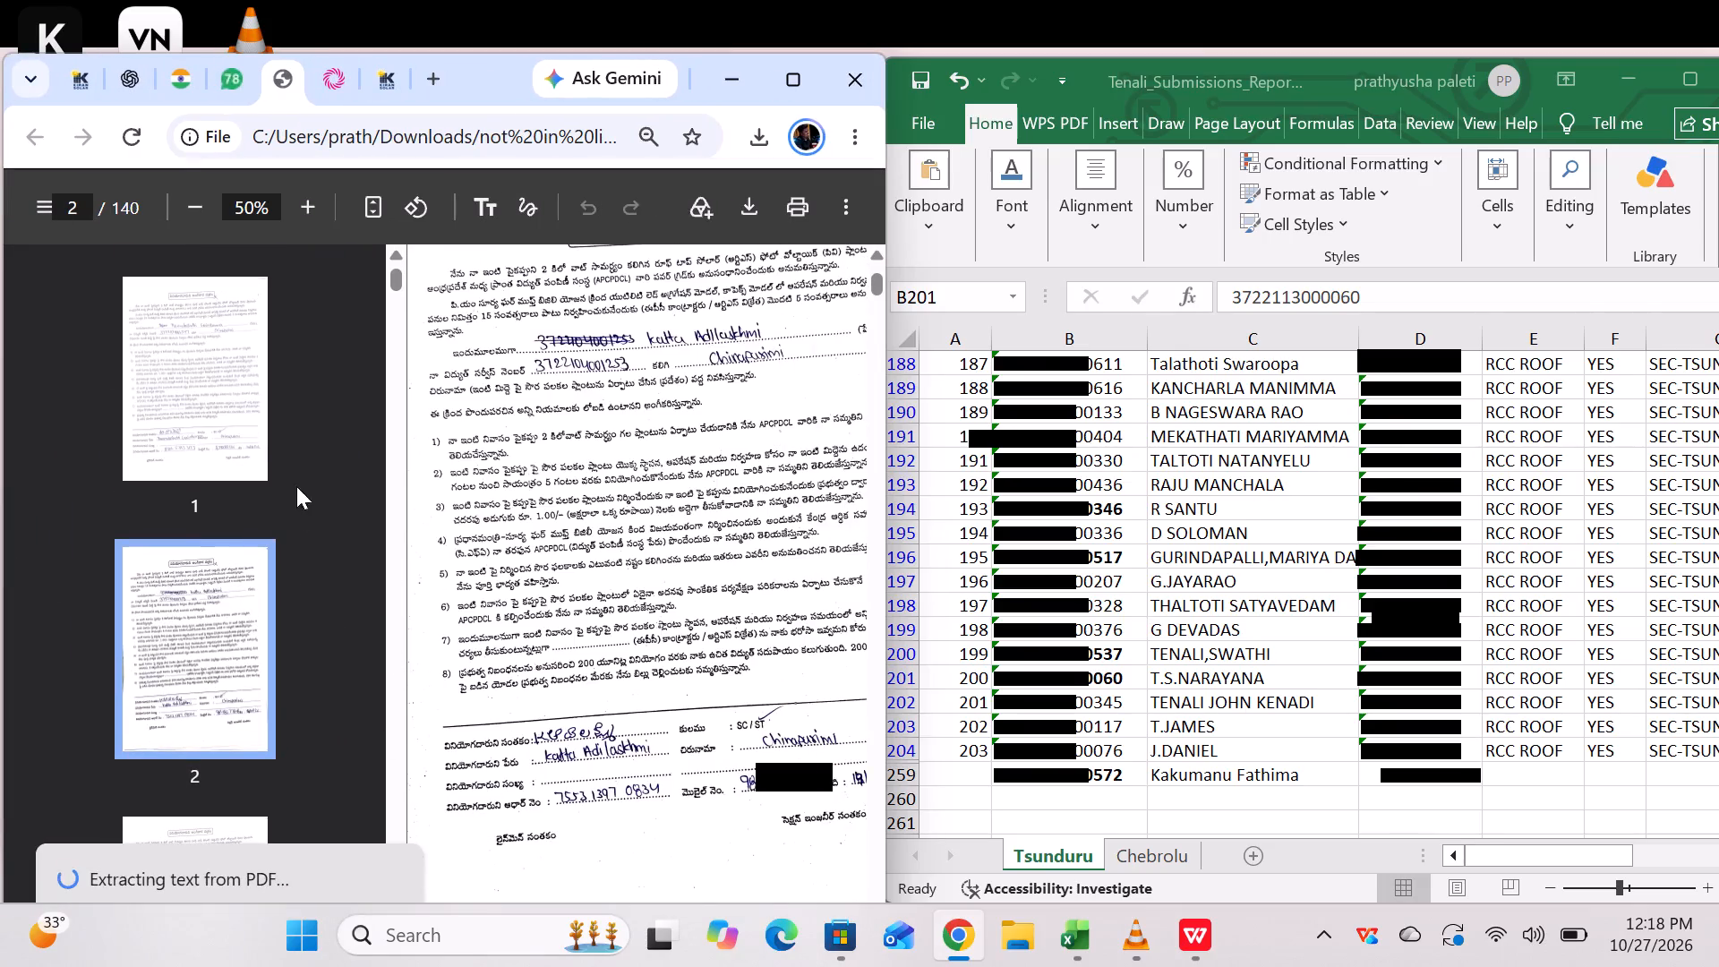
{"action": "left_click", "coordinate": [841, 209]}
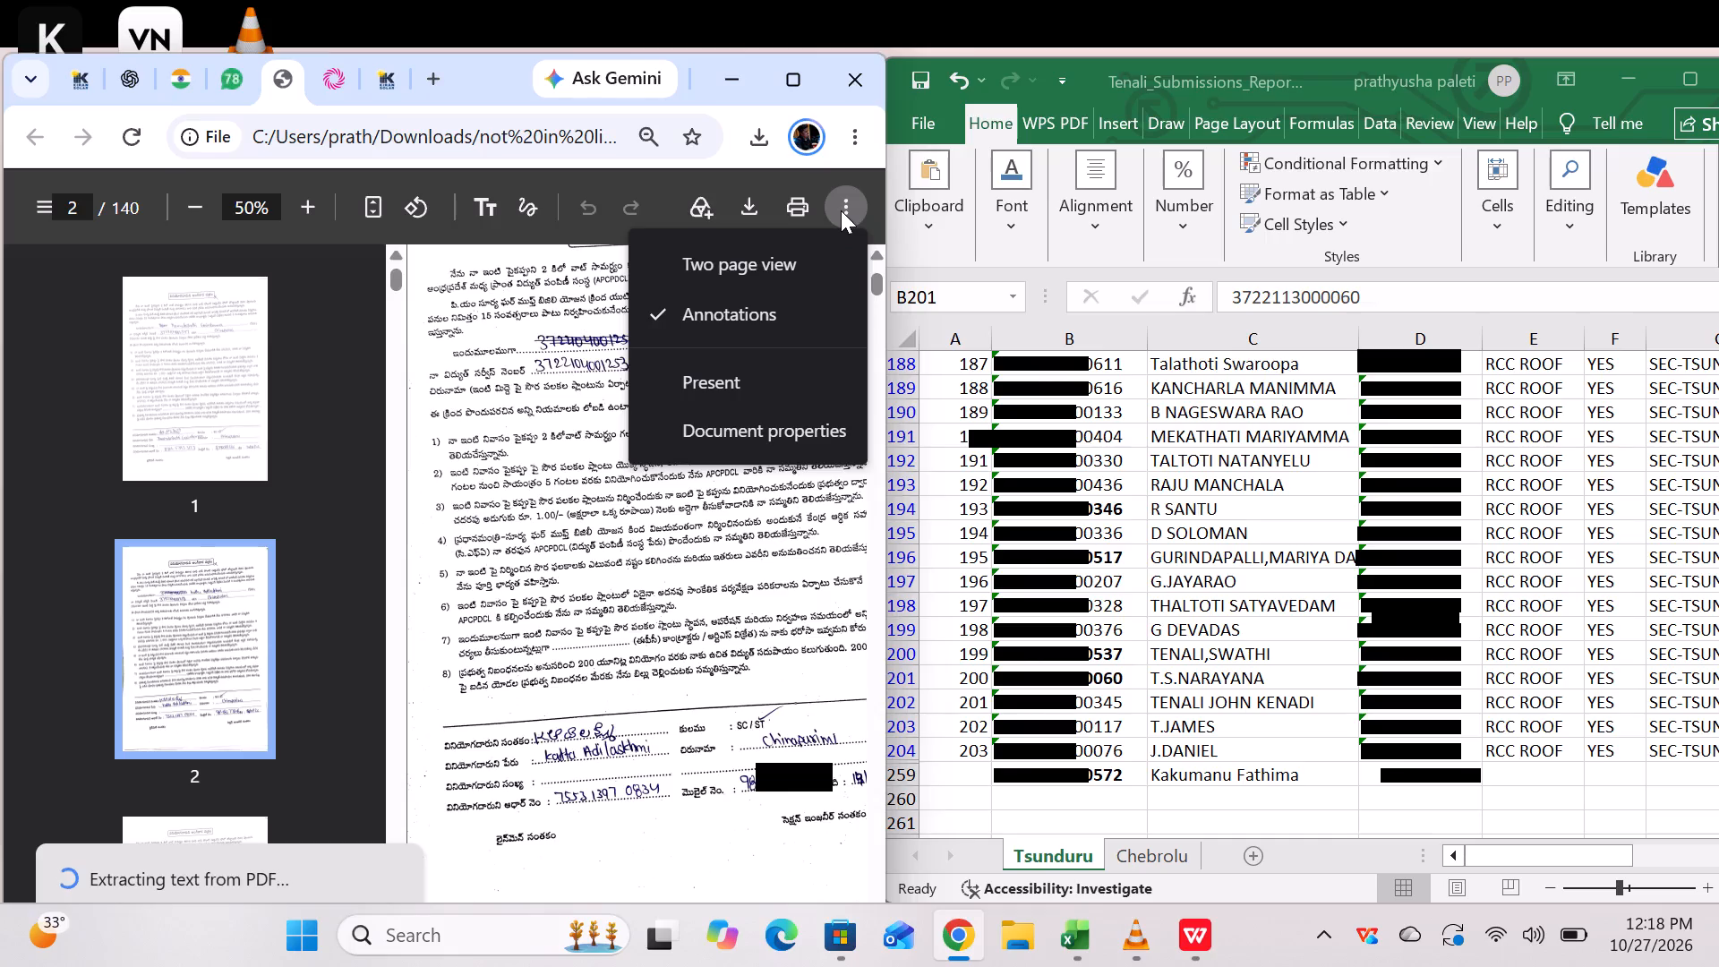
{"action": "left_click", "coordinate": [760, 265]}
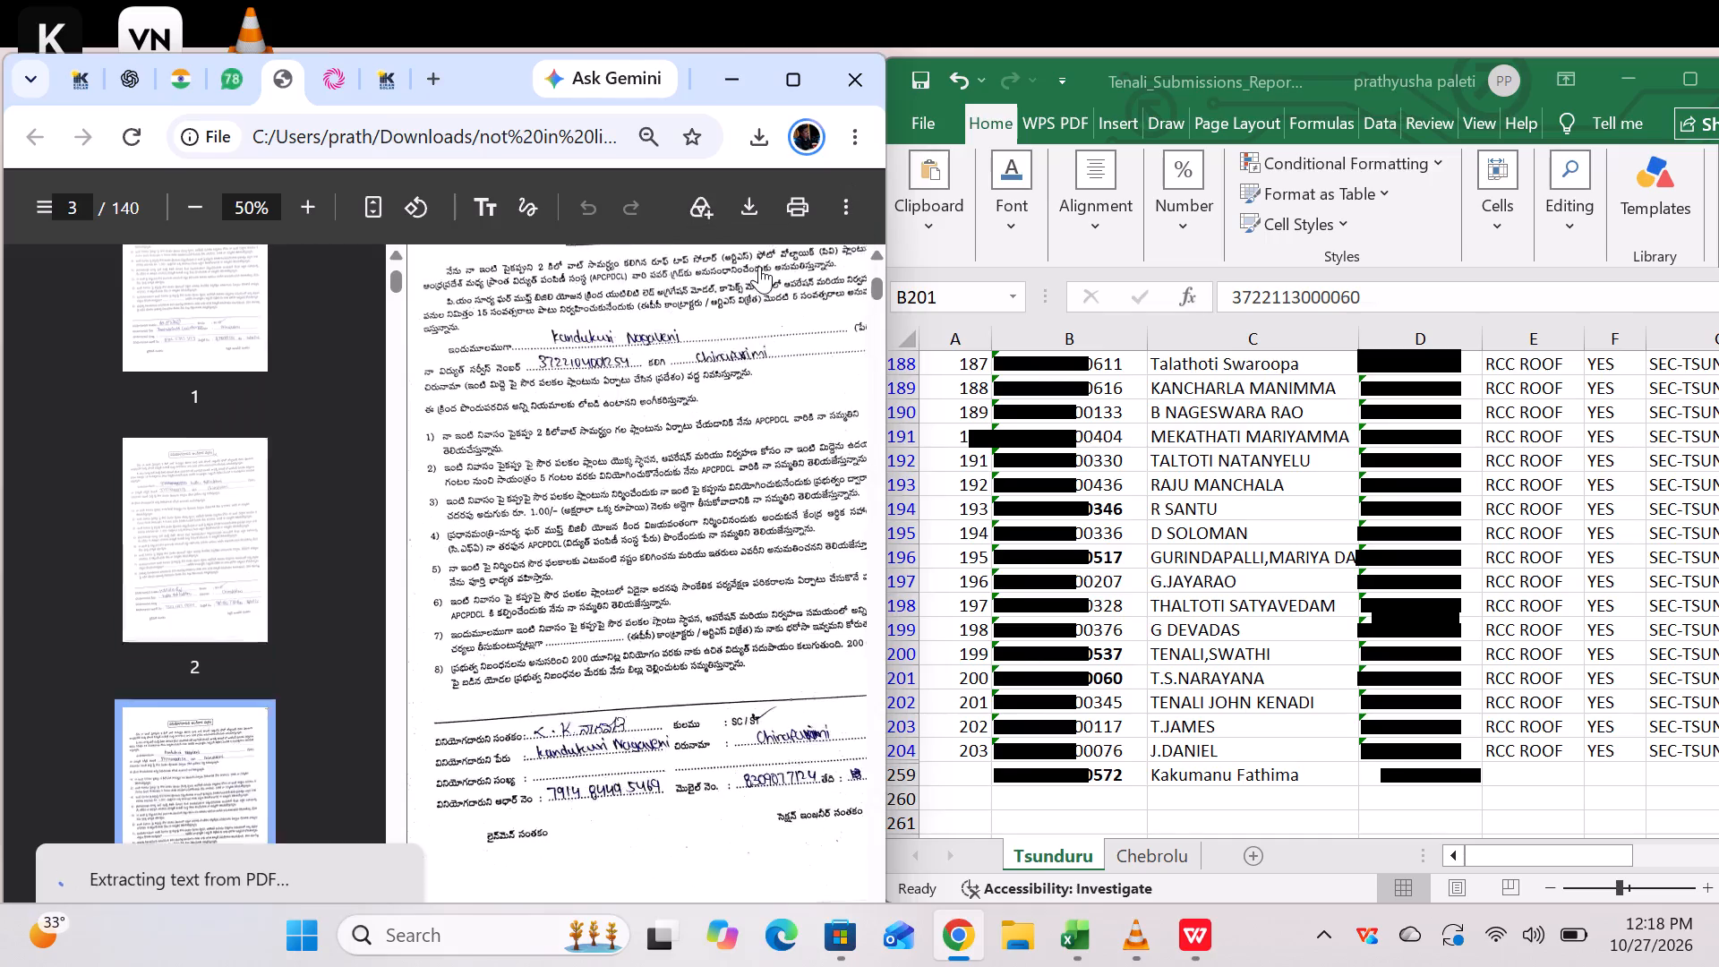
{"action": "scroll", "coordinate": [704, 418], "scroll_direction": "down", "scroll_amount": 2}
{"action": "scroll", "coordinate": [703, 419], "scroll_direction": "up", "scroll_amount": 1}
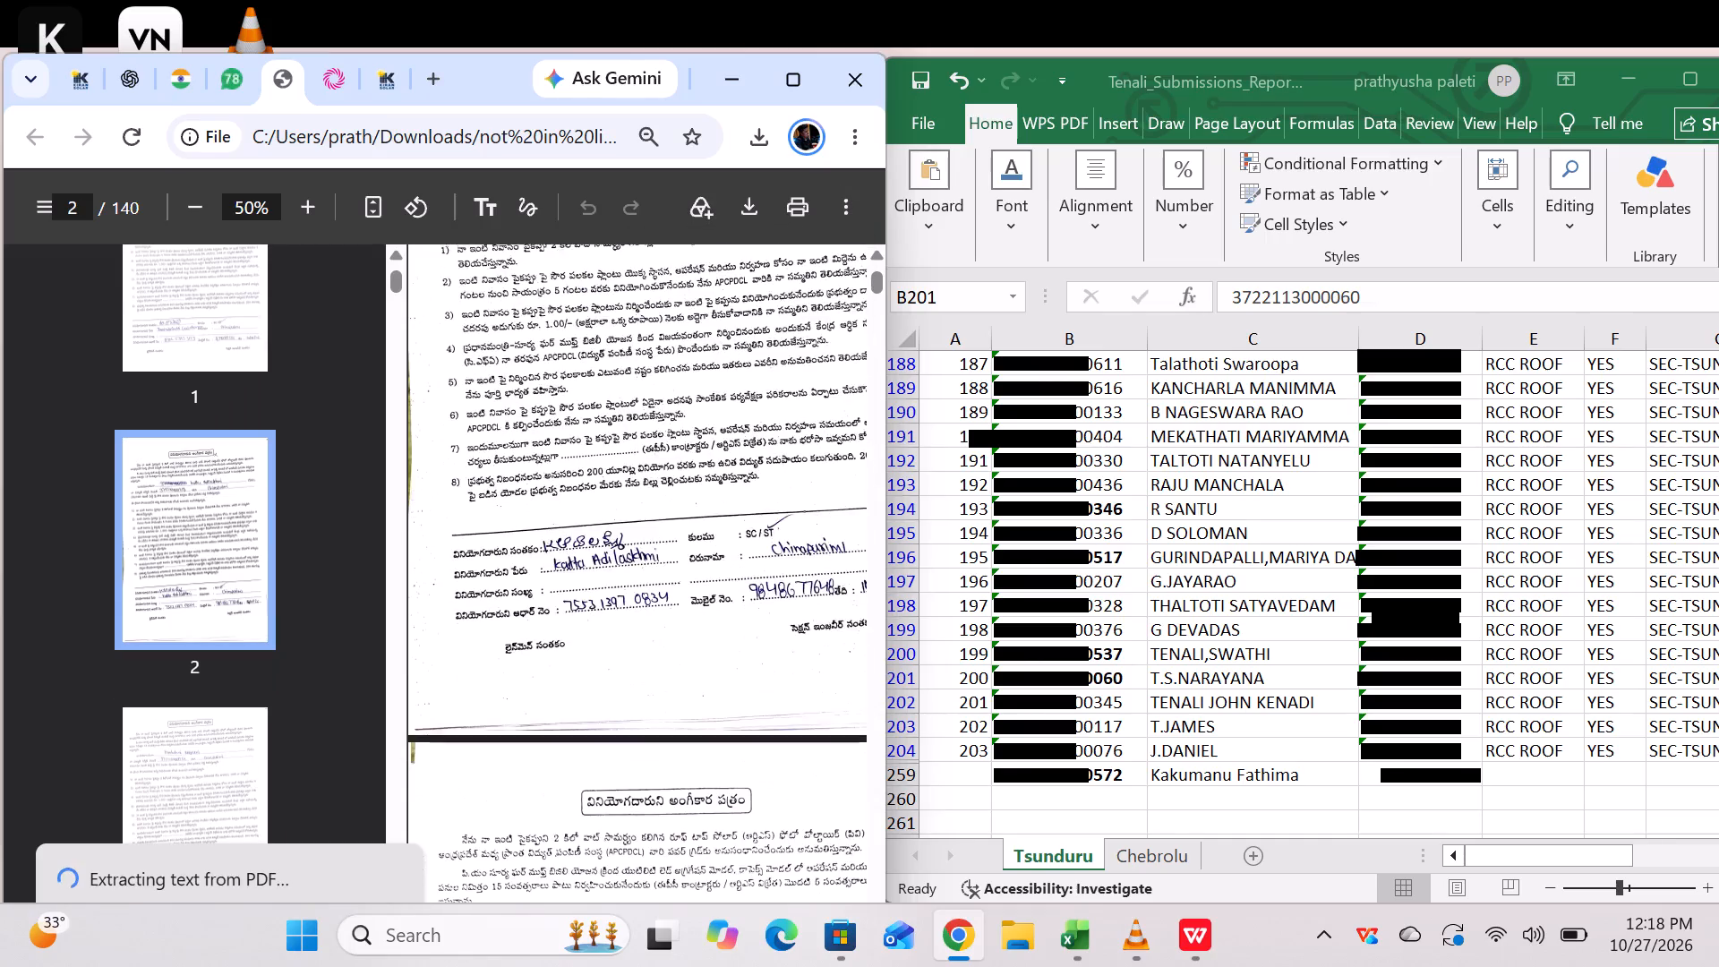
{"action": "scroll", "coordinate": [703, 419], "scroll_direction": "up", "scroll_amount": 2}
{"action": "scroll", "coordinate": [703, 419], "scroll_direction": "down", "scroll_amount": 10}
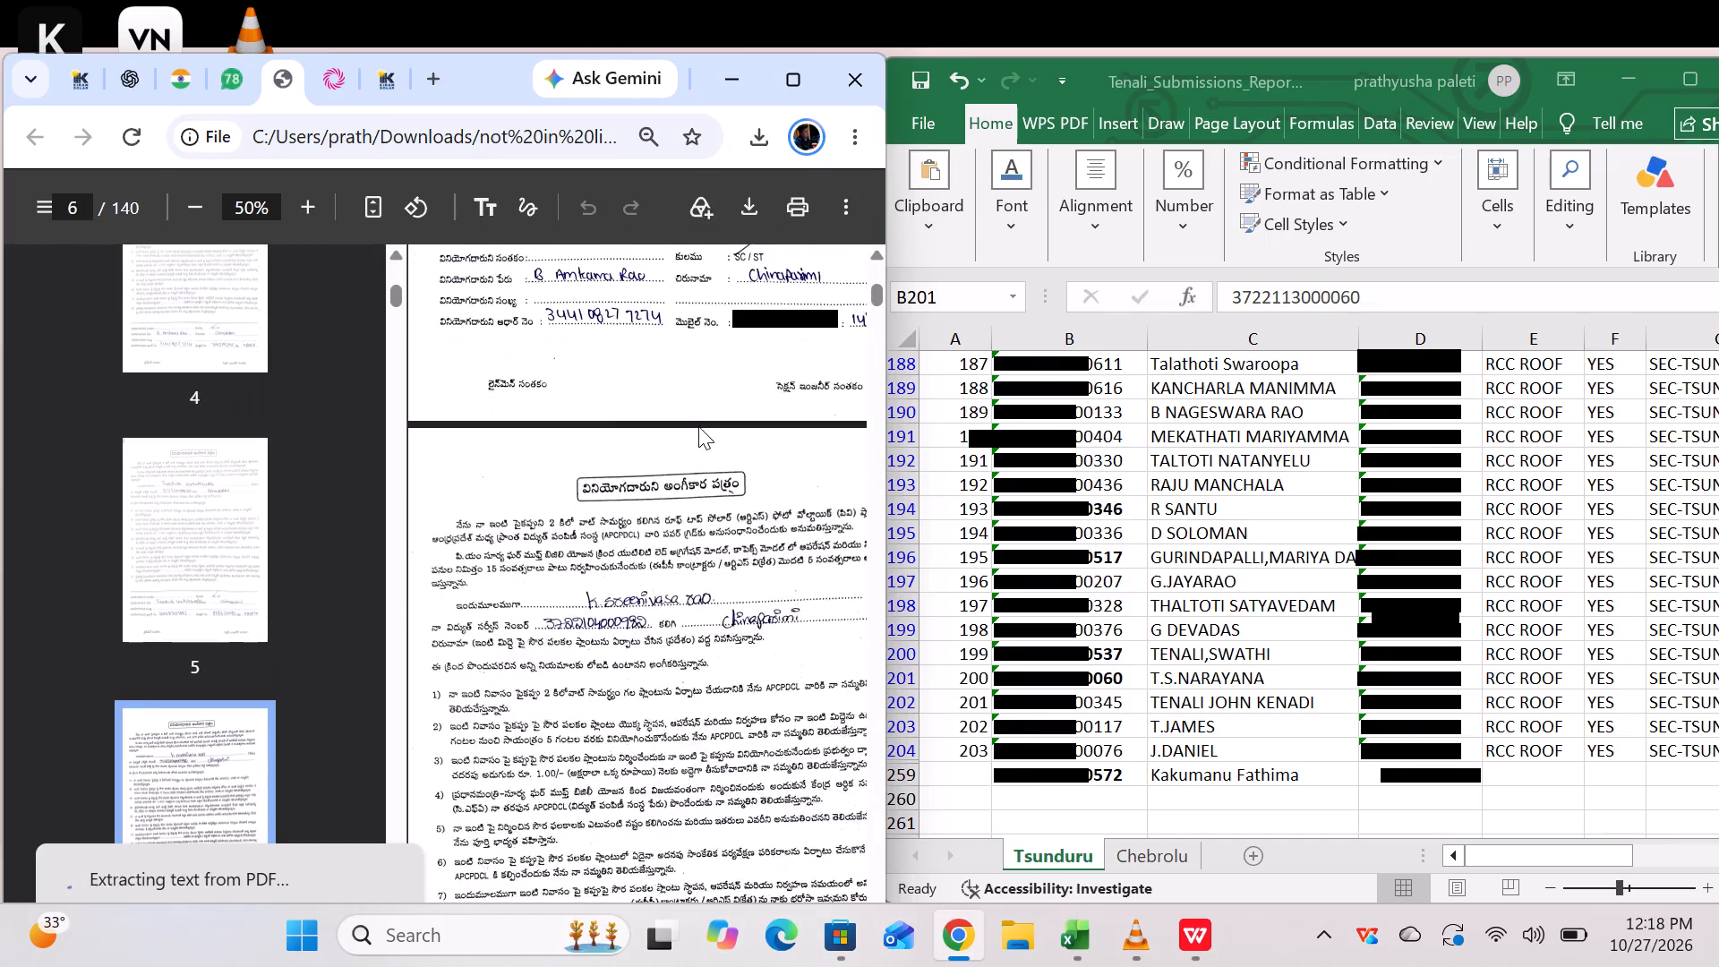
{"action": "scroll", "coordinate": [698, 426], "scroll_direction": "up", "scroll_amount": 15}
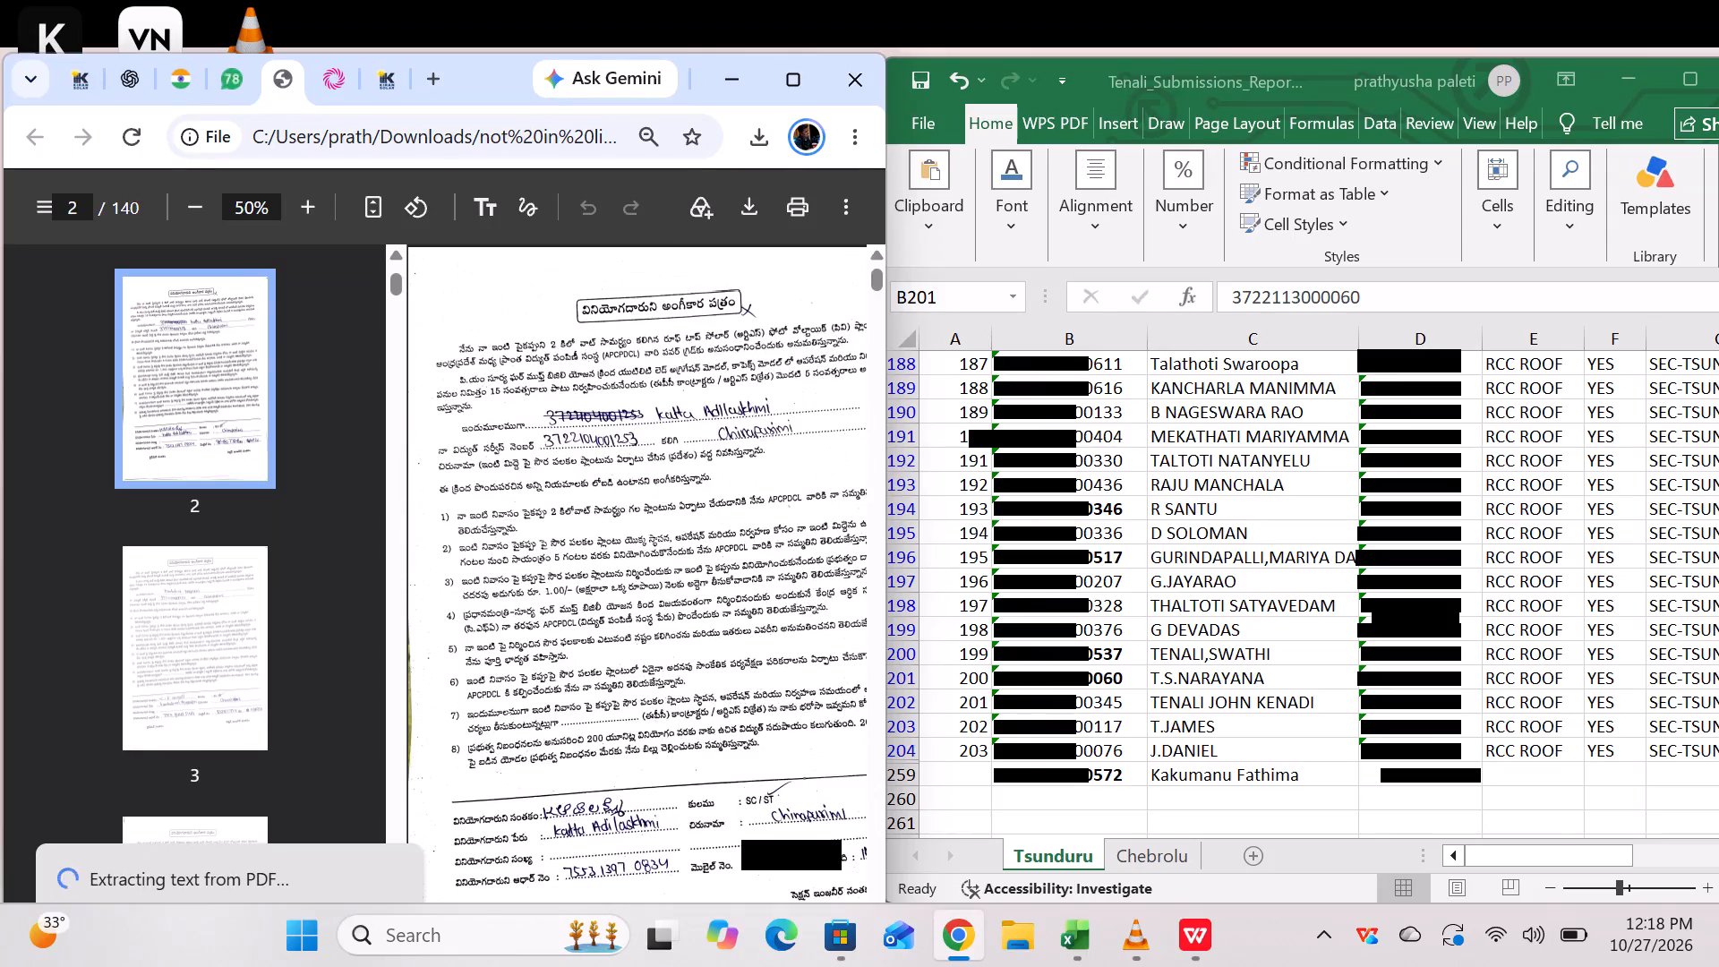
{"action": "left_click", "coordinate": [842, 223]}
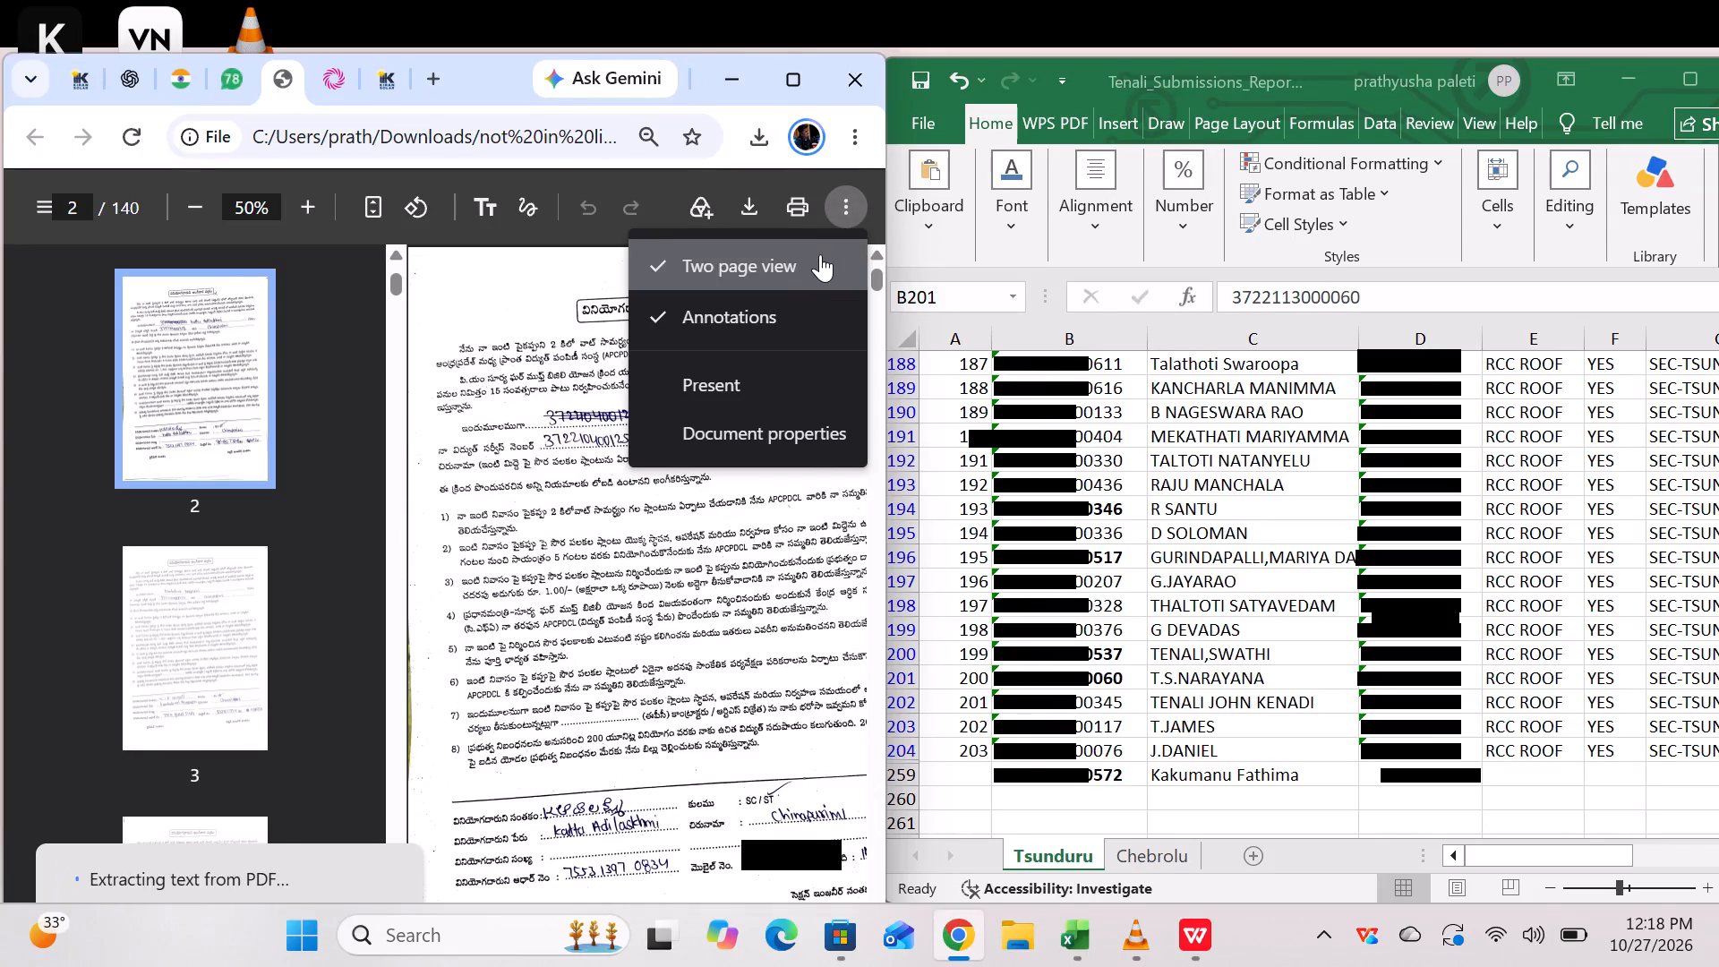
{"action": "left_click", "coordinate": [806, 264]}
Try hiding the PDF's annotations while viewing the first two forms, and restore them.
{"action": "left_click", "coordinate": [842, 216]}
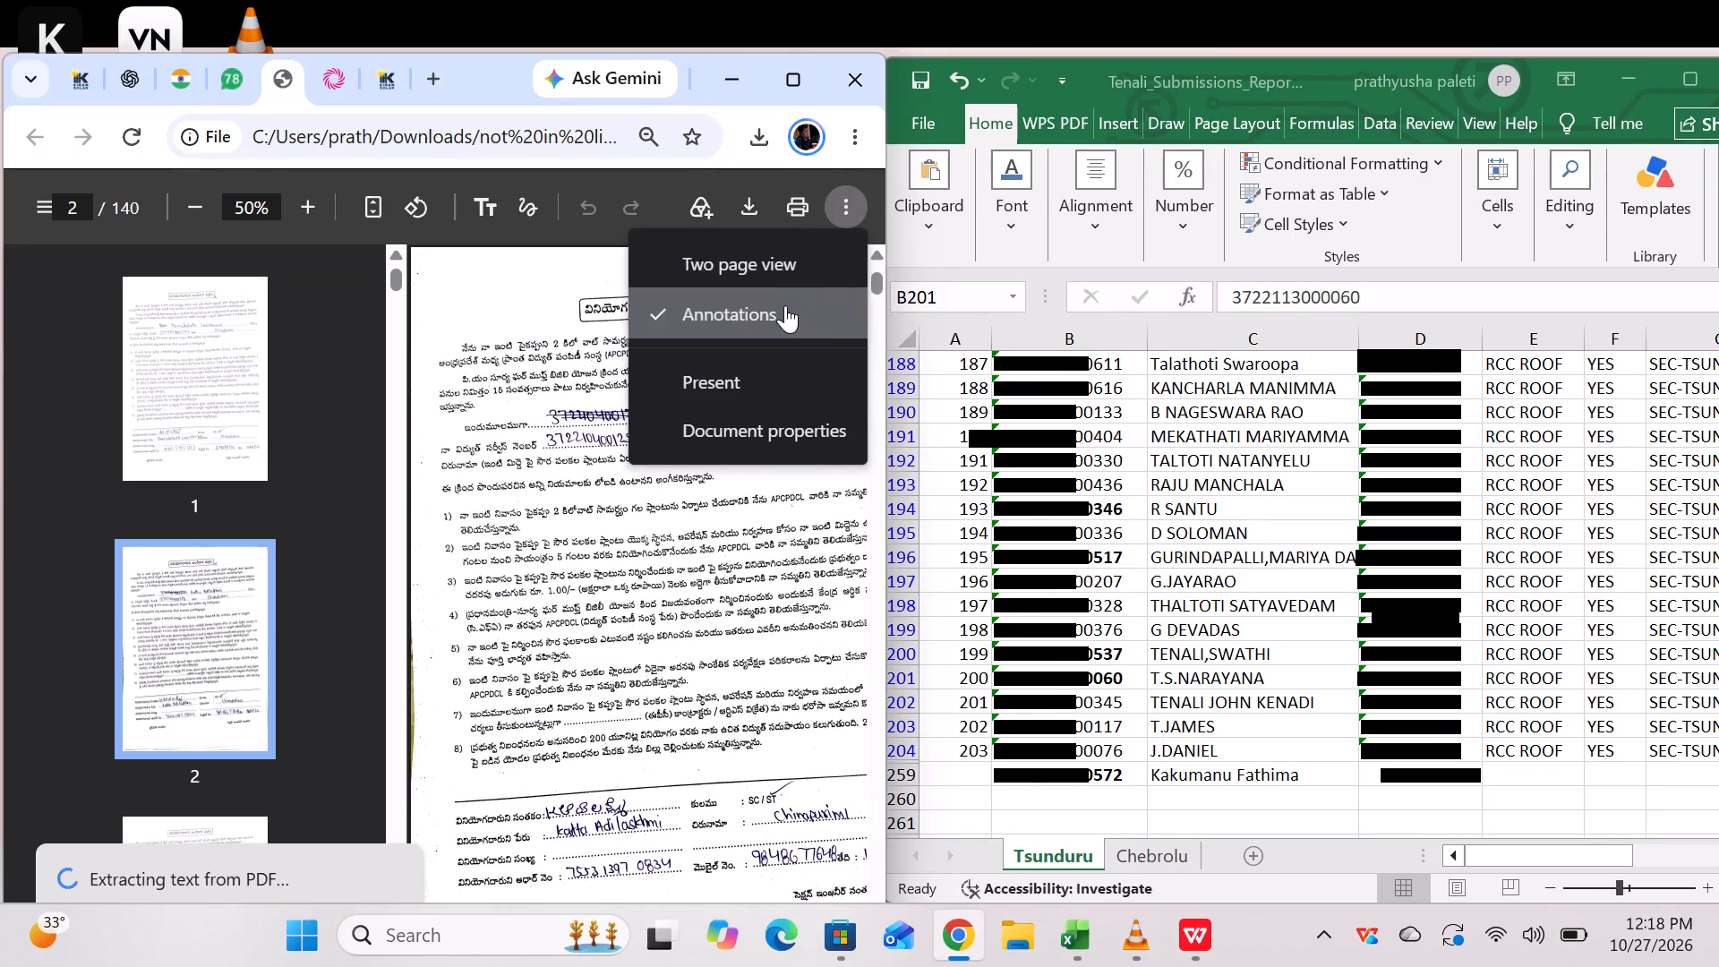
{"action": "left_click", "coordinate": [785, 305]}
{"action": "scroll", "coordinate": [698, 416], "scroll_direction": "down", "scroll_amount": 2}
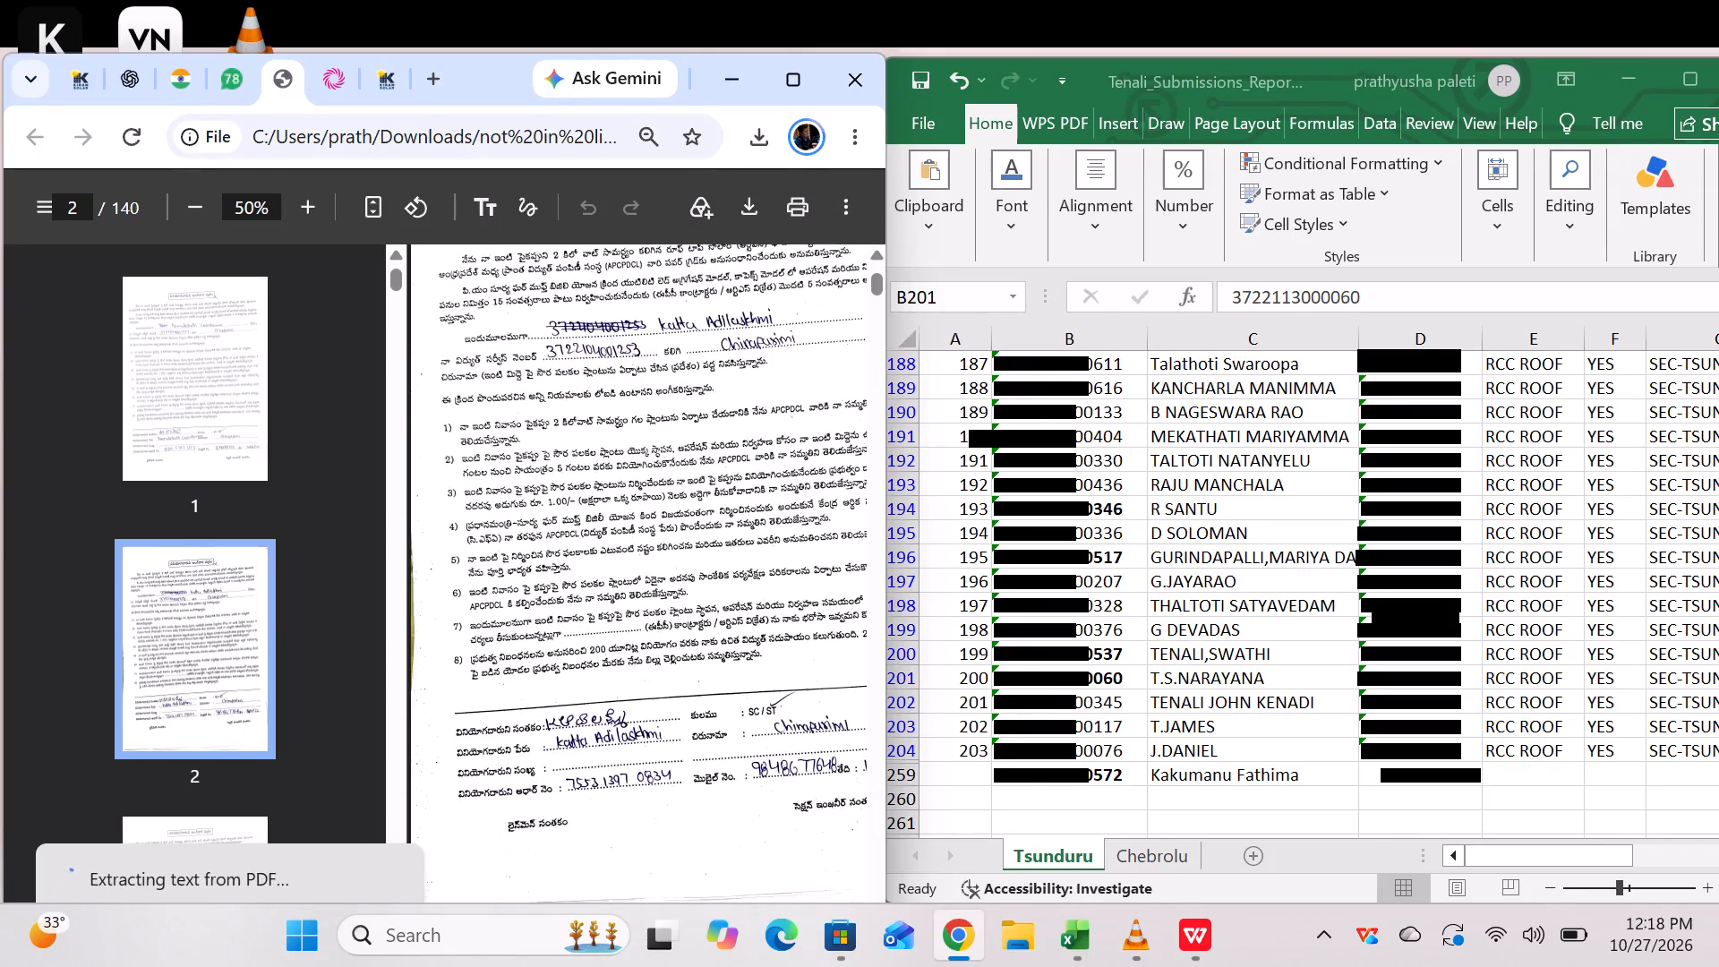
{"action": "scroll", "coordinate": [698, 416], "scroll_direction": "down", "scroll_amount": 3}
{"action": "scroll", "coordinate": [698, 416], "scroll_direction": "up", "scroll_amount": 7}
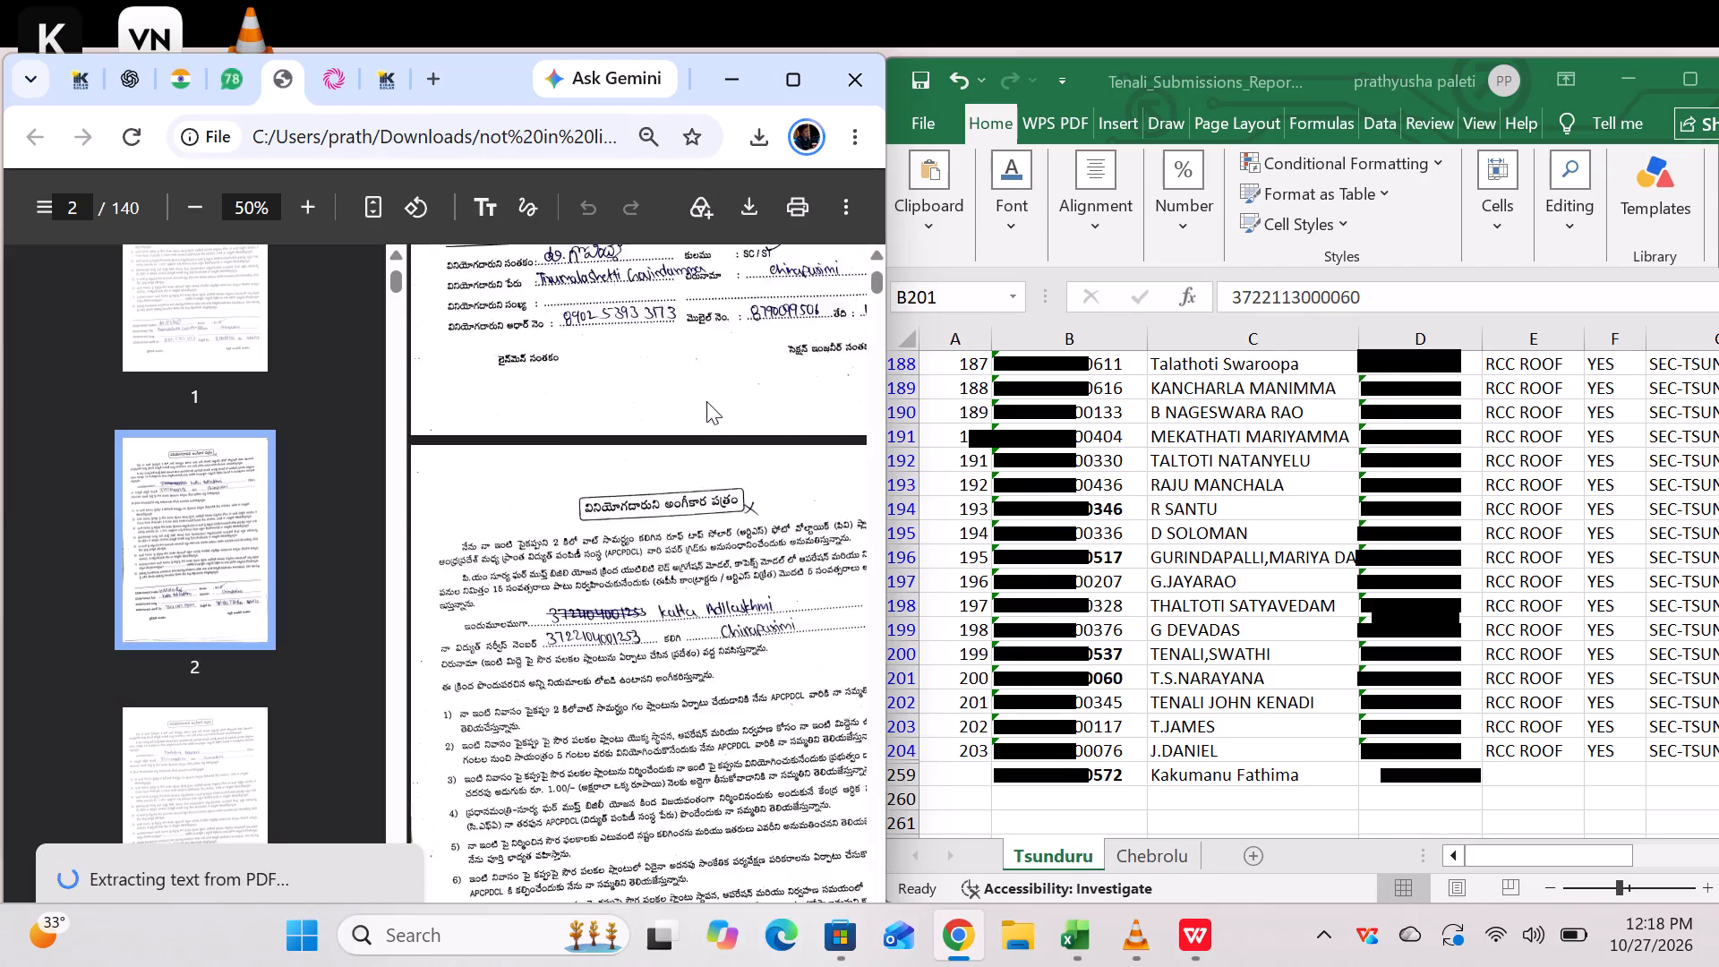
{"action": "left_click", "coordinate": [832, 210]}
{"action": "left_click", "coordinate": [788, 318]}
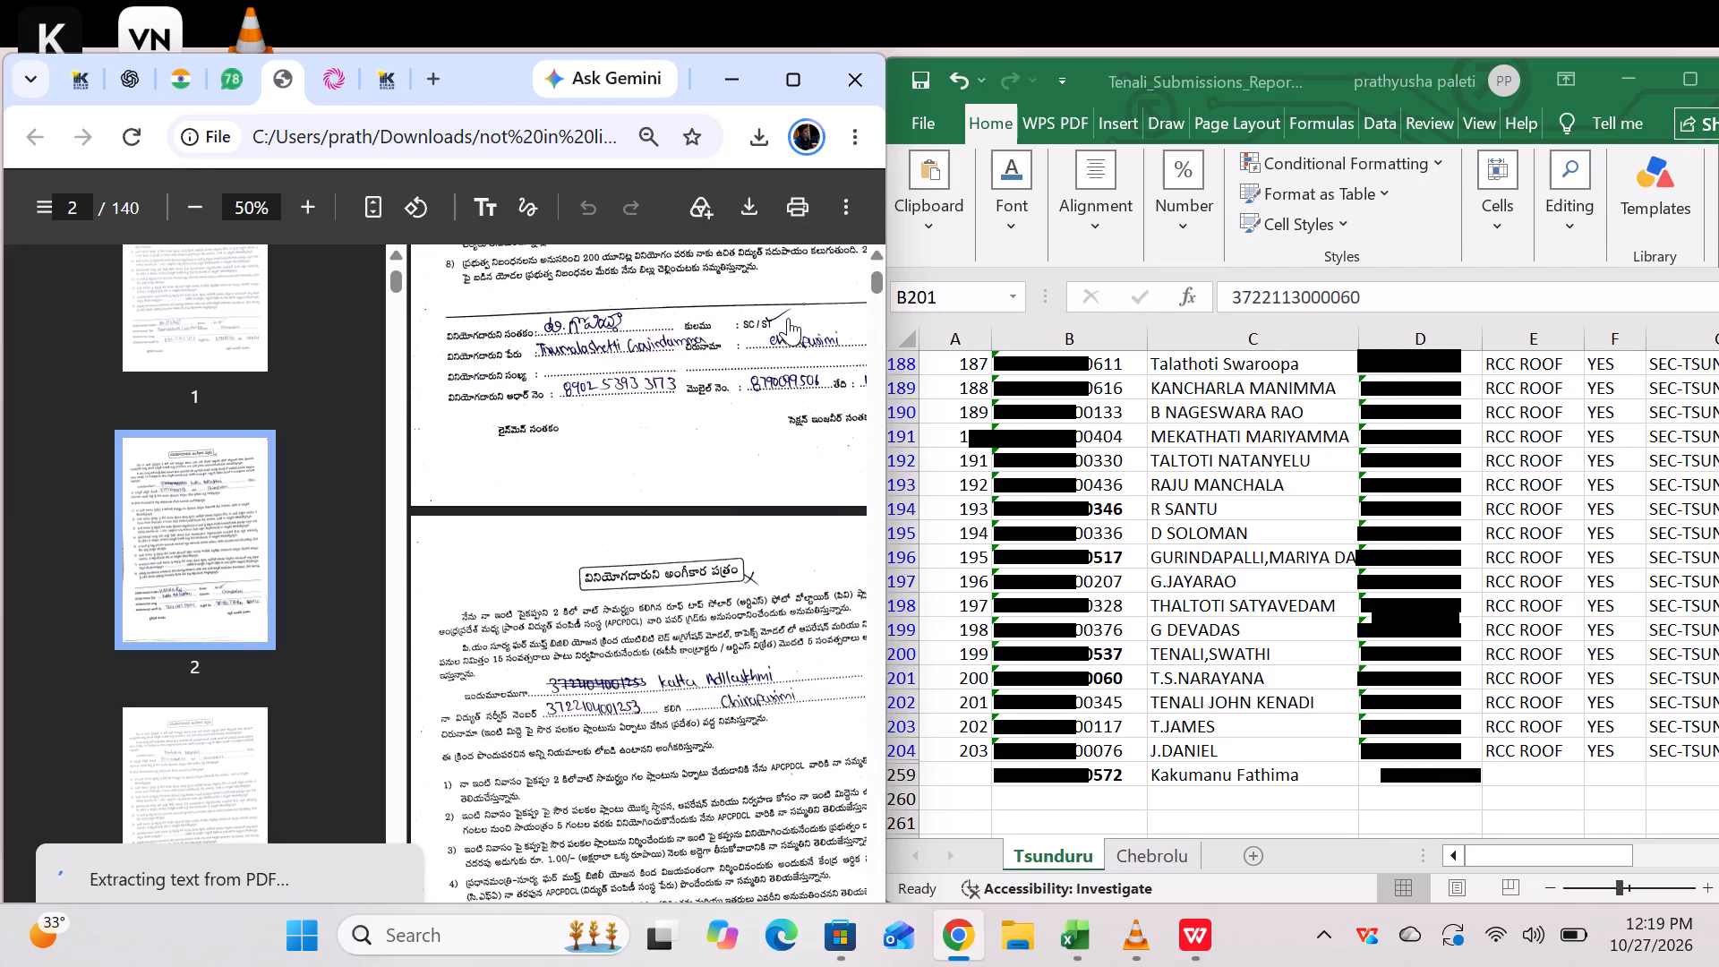
Check the document properties of the survey forms PDF.
{"action": "left_click", "coordinate": [842, 215]}
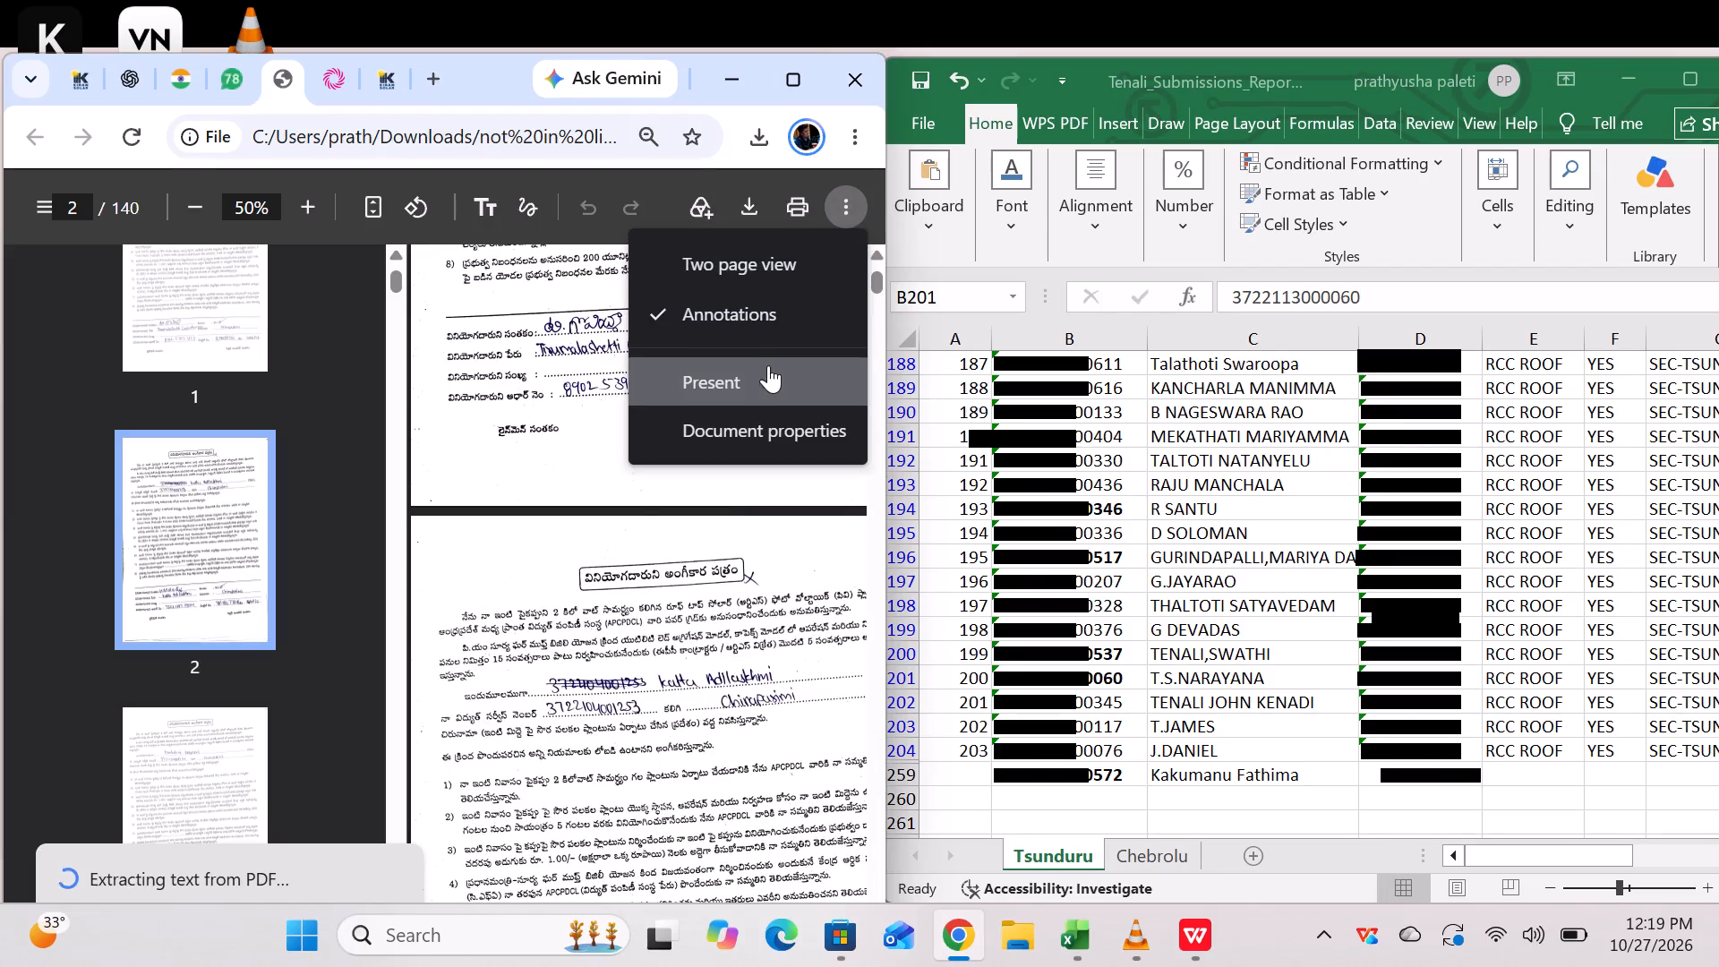
{"action": "left_click", "coordinate": [752, 424]}
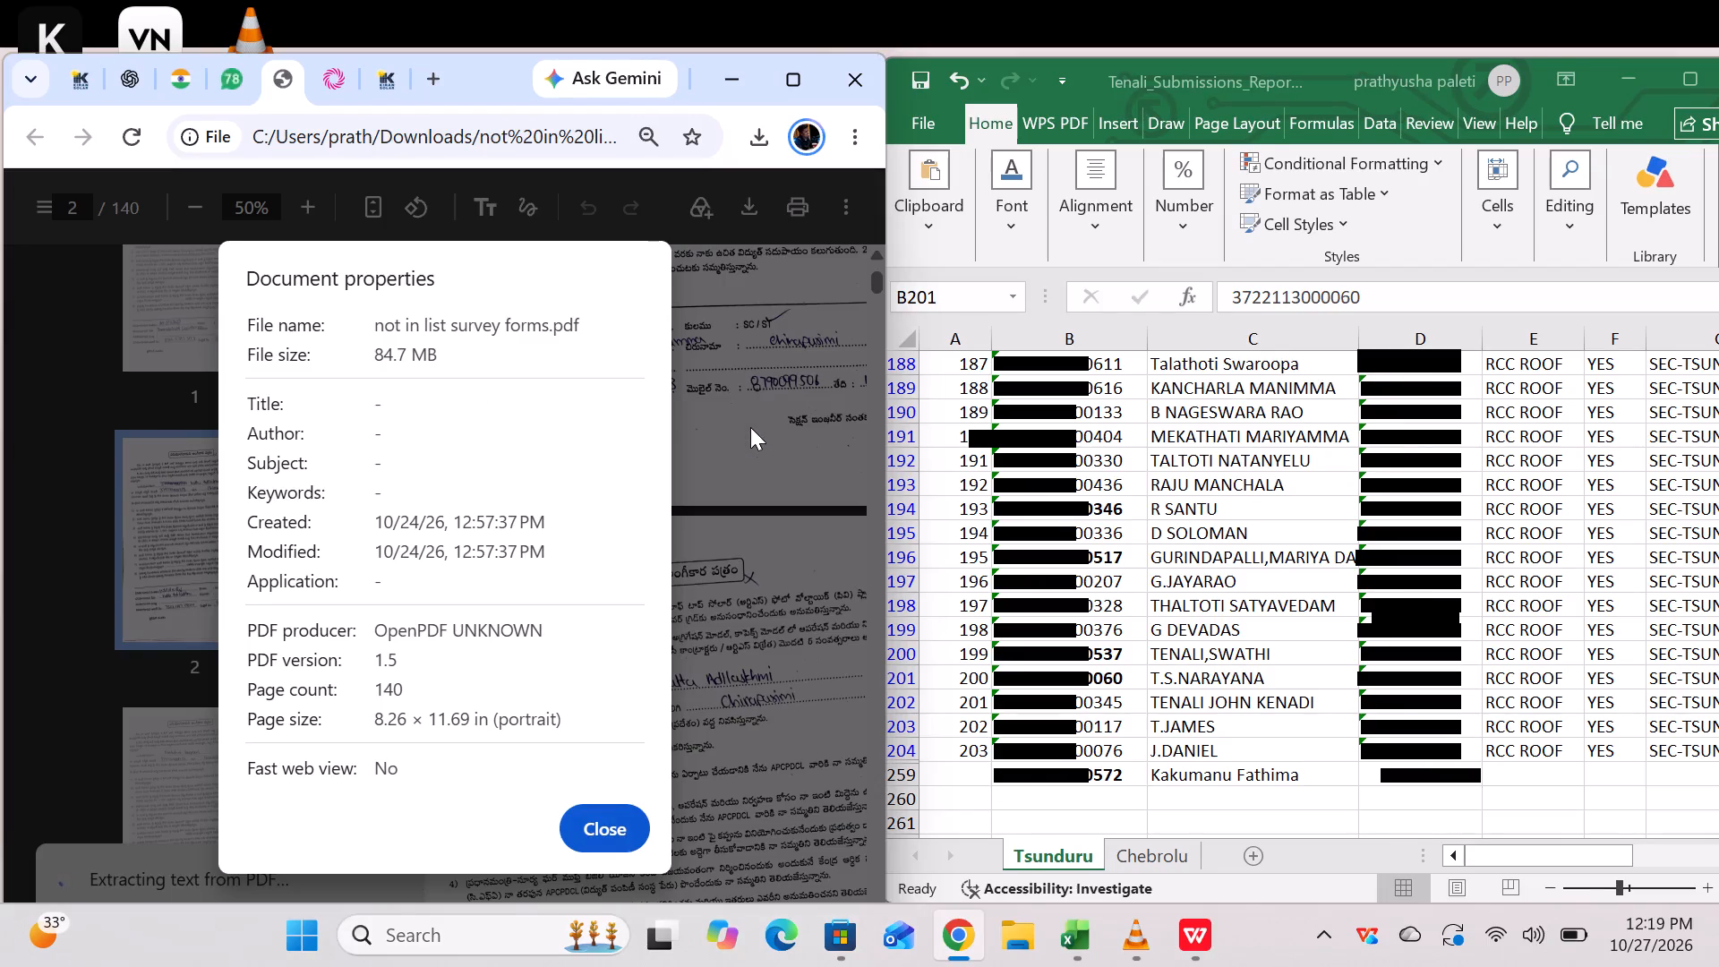
{"action": "left_click", "coordinate": [637, 822]}
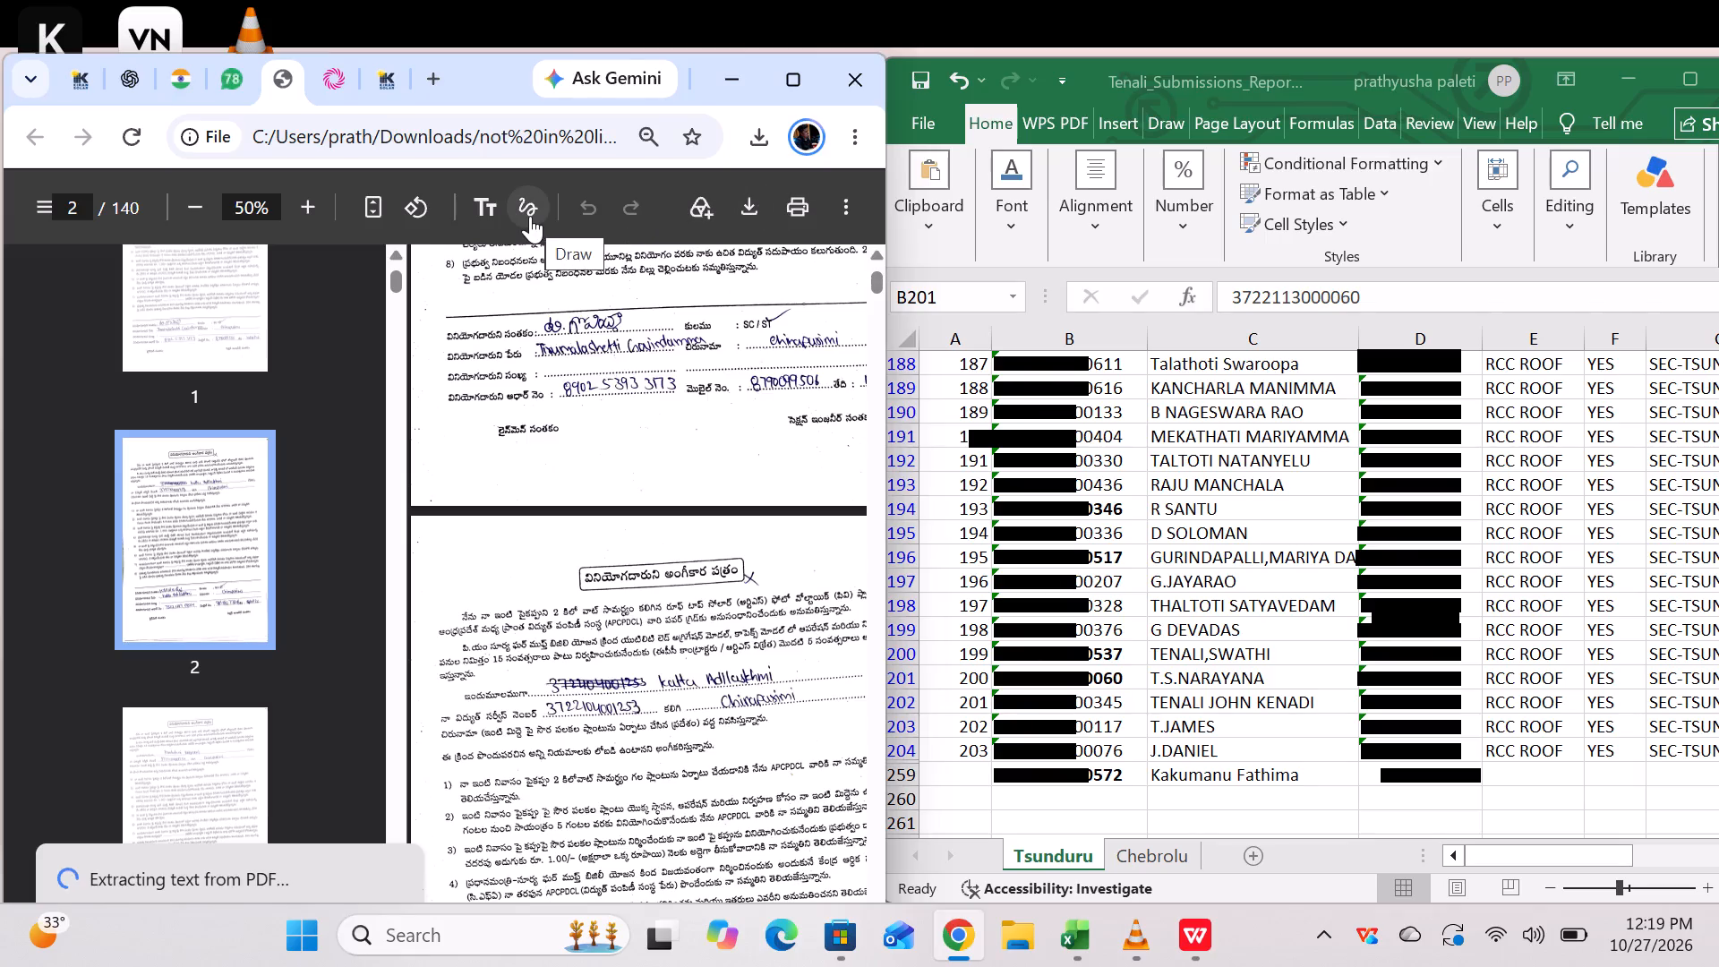
Fit whole pages to the window and look through the first few consent forms.
{"action": "left_click", "coordinate": [370, 195]}
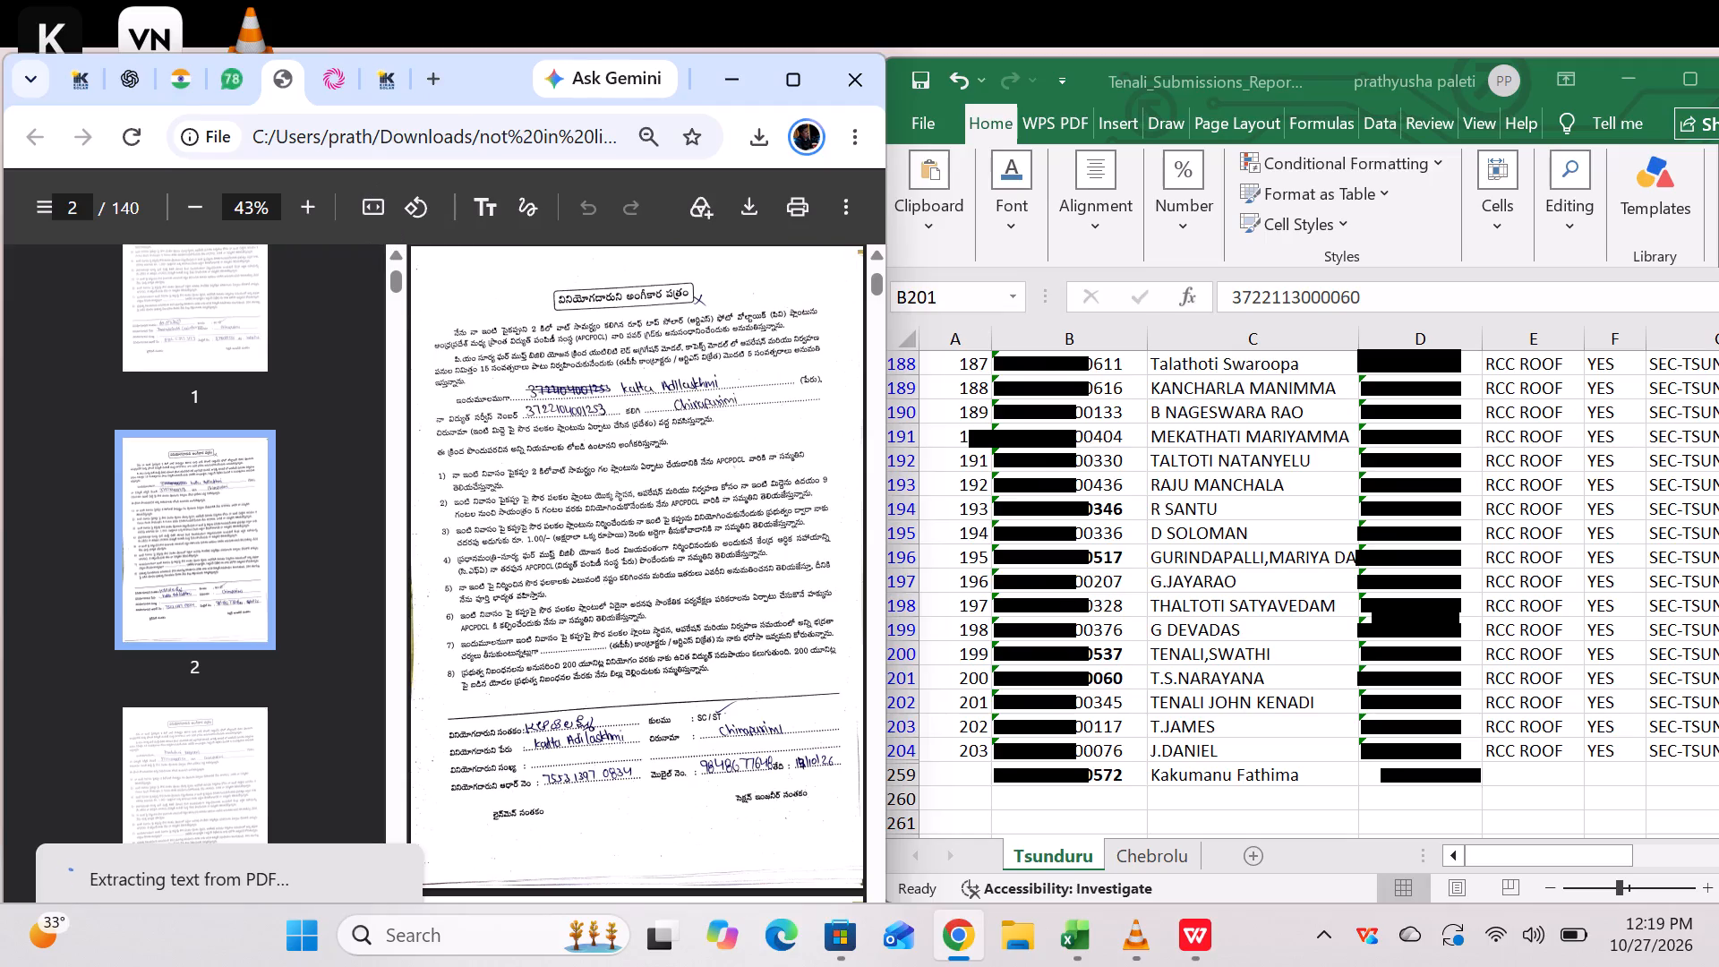
{"action": "scroll", "coordinate": [544, 382], "scroll_direction": "down", "scroll_amount": 6}
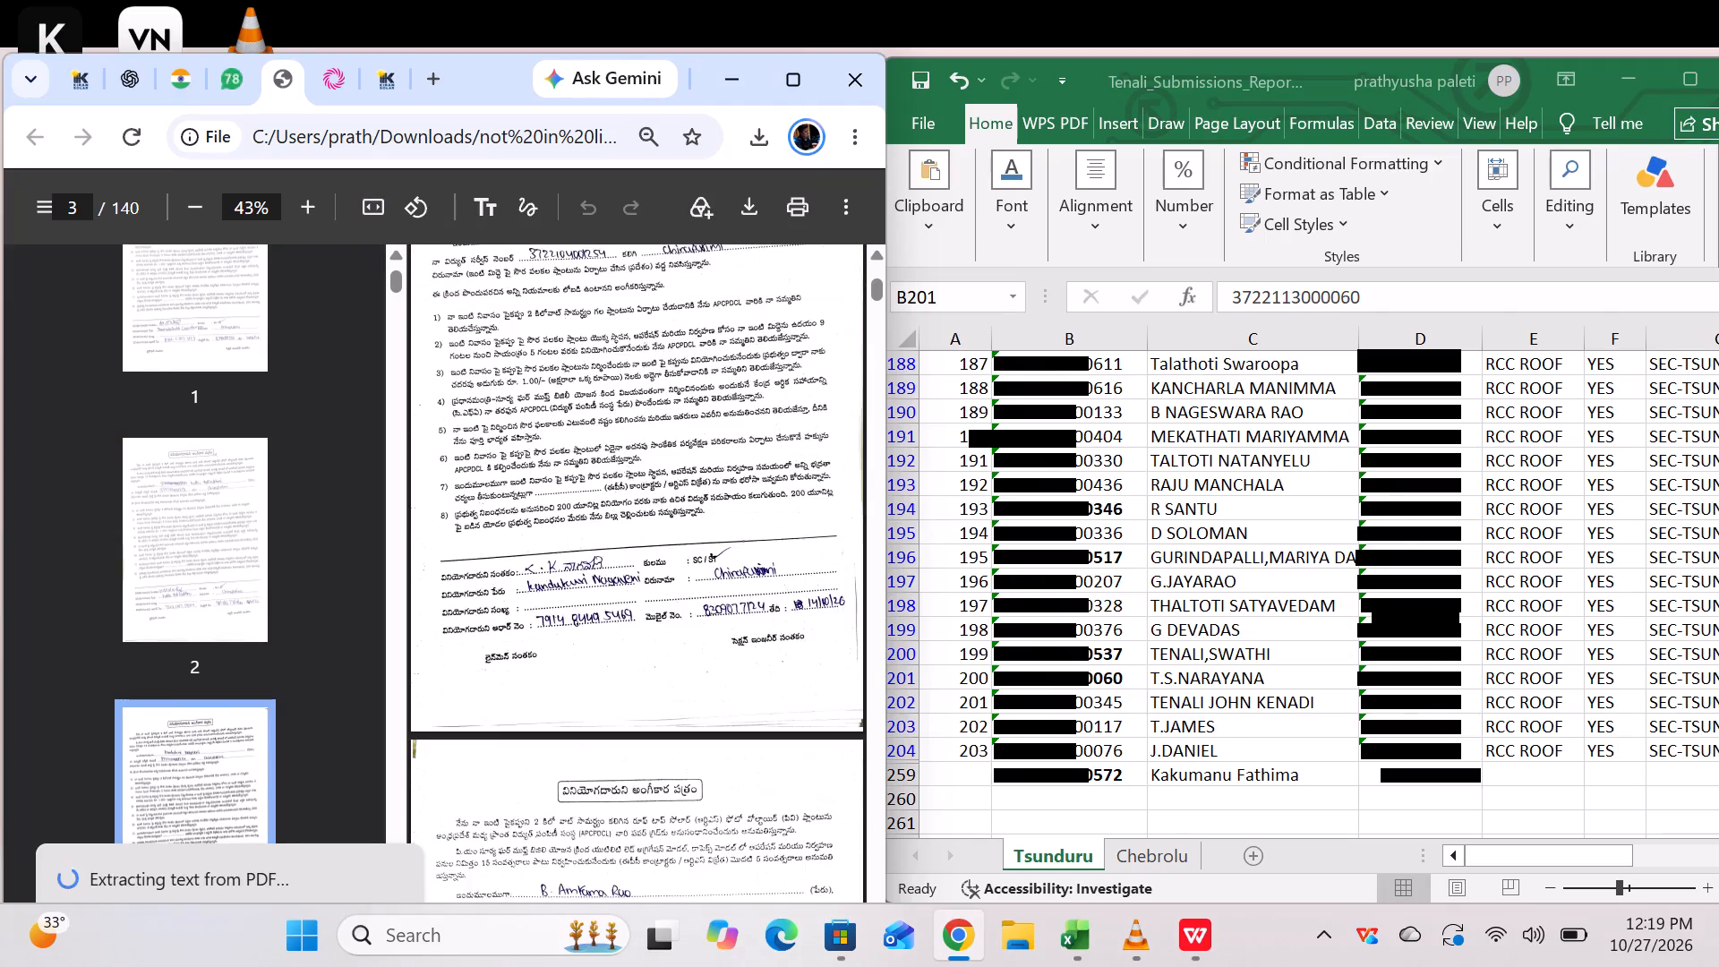
{"action": "scroll", "coordinate": [535, 404], "scroll_direction": "down", "scroll_amount": 2}
{"action": "scroll", "coordinate": [535, 404], "scroll_direction": "up", "scroll_amount": 9}
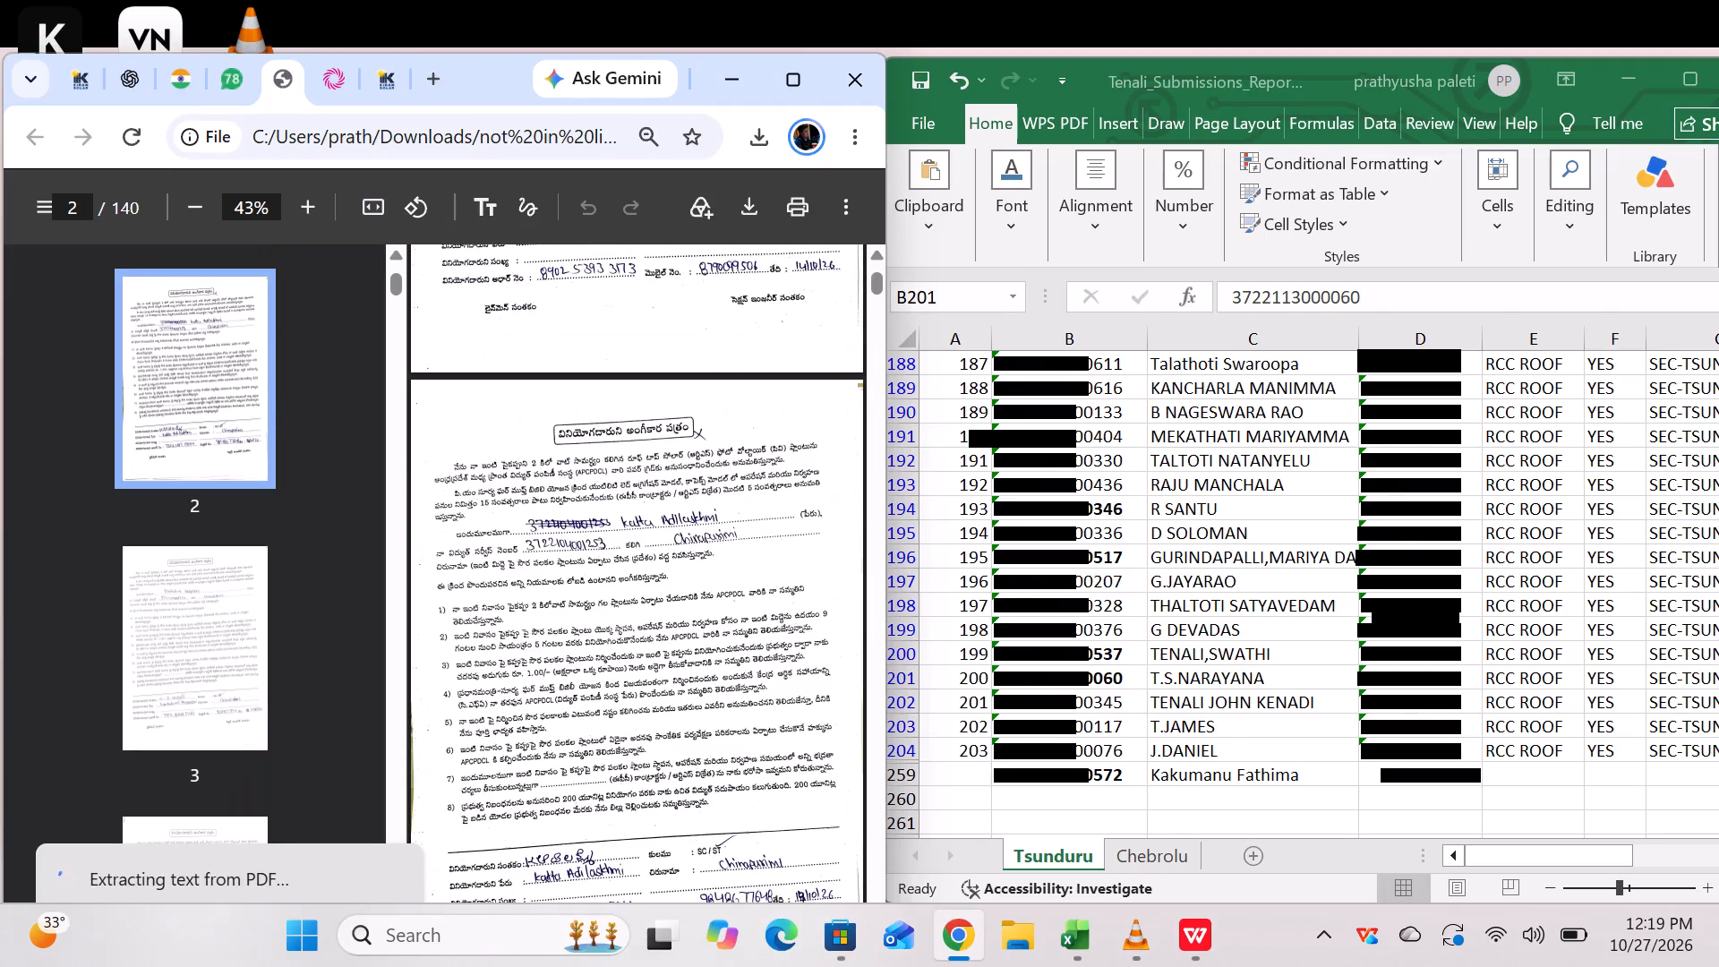
{"action": "scroll", "coordinate": [535, 404], "scroll_direction": "up", "scroll_amount": 6}
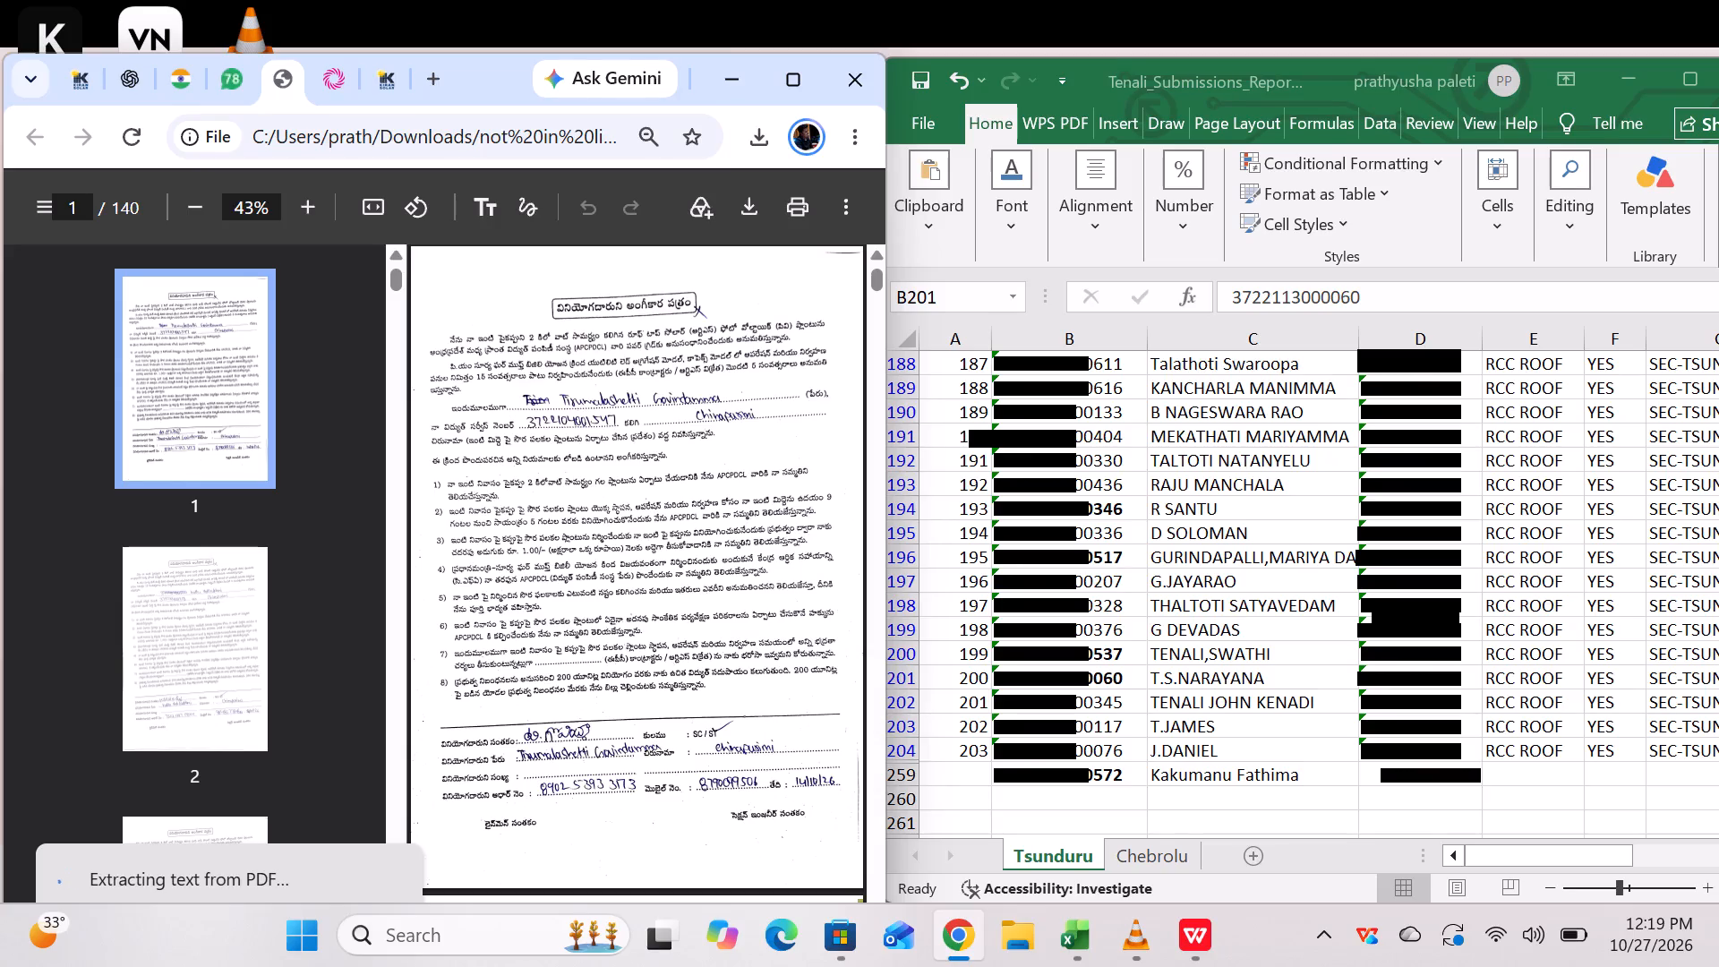
{"action": "scroll", "coordinate": [535, 404], "scroll_direction": "down", "scroll_amount": 7}
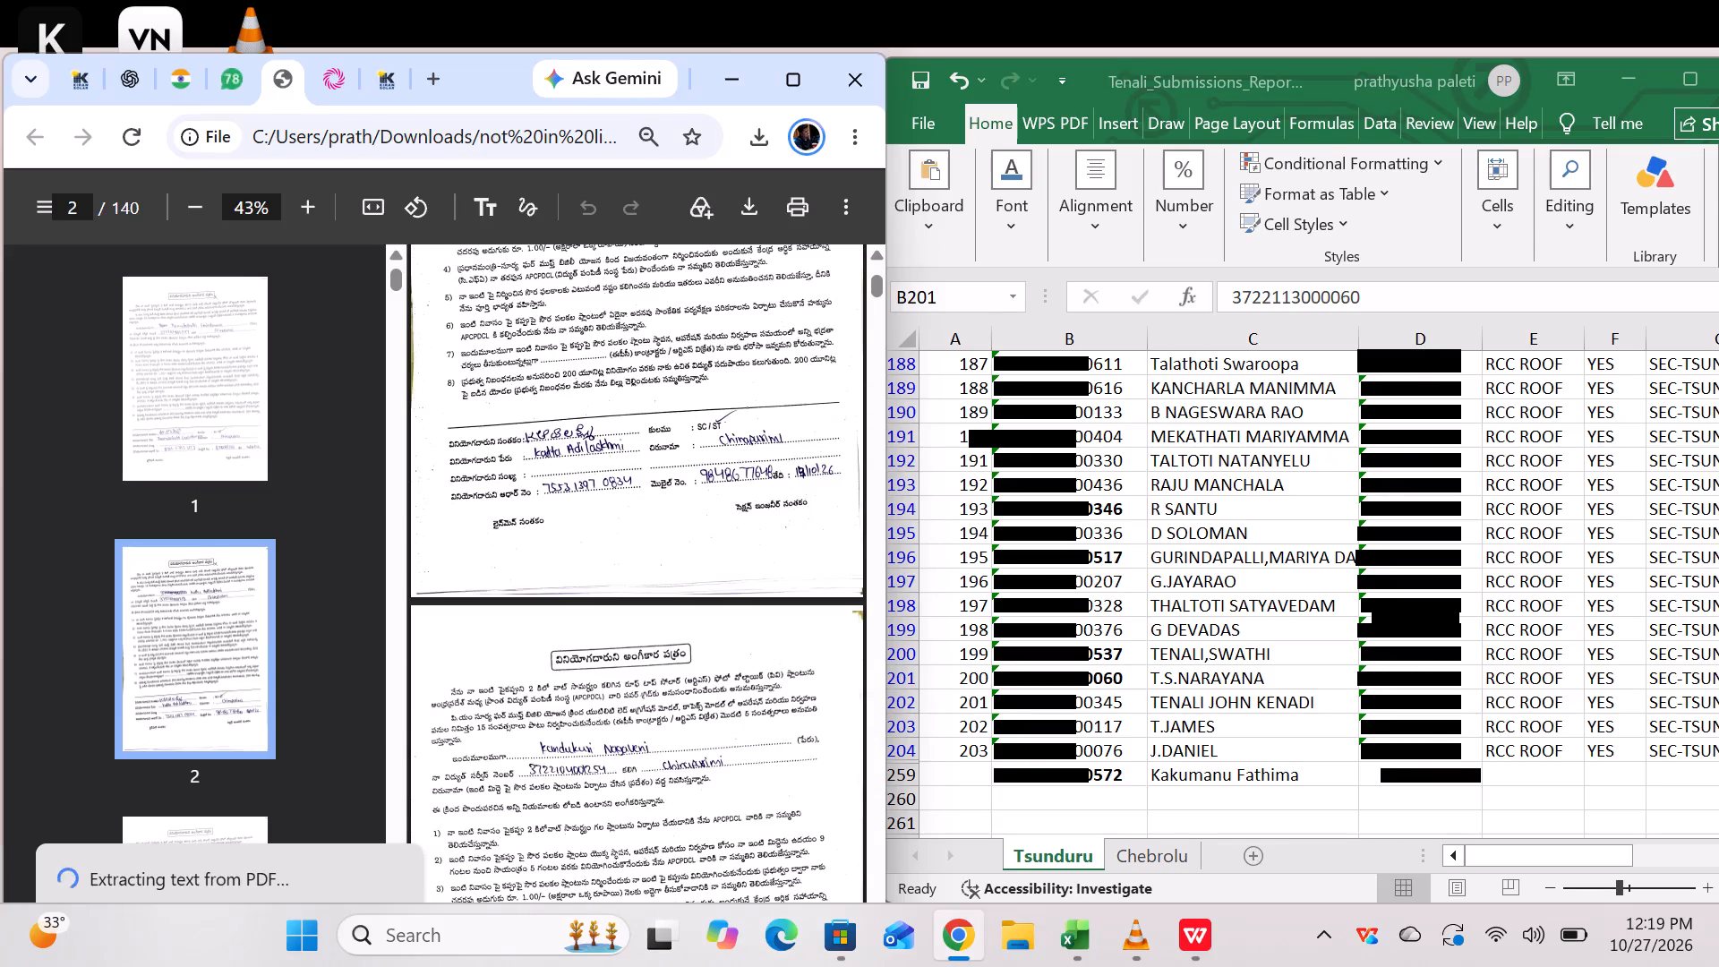
Hide the page thumbnails of the survey forms PDF.
{"action": "left_click", "coordinate": [47, 214]}
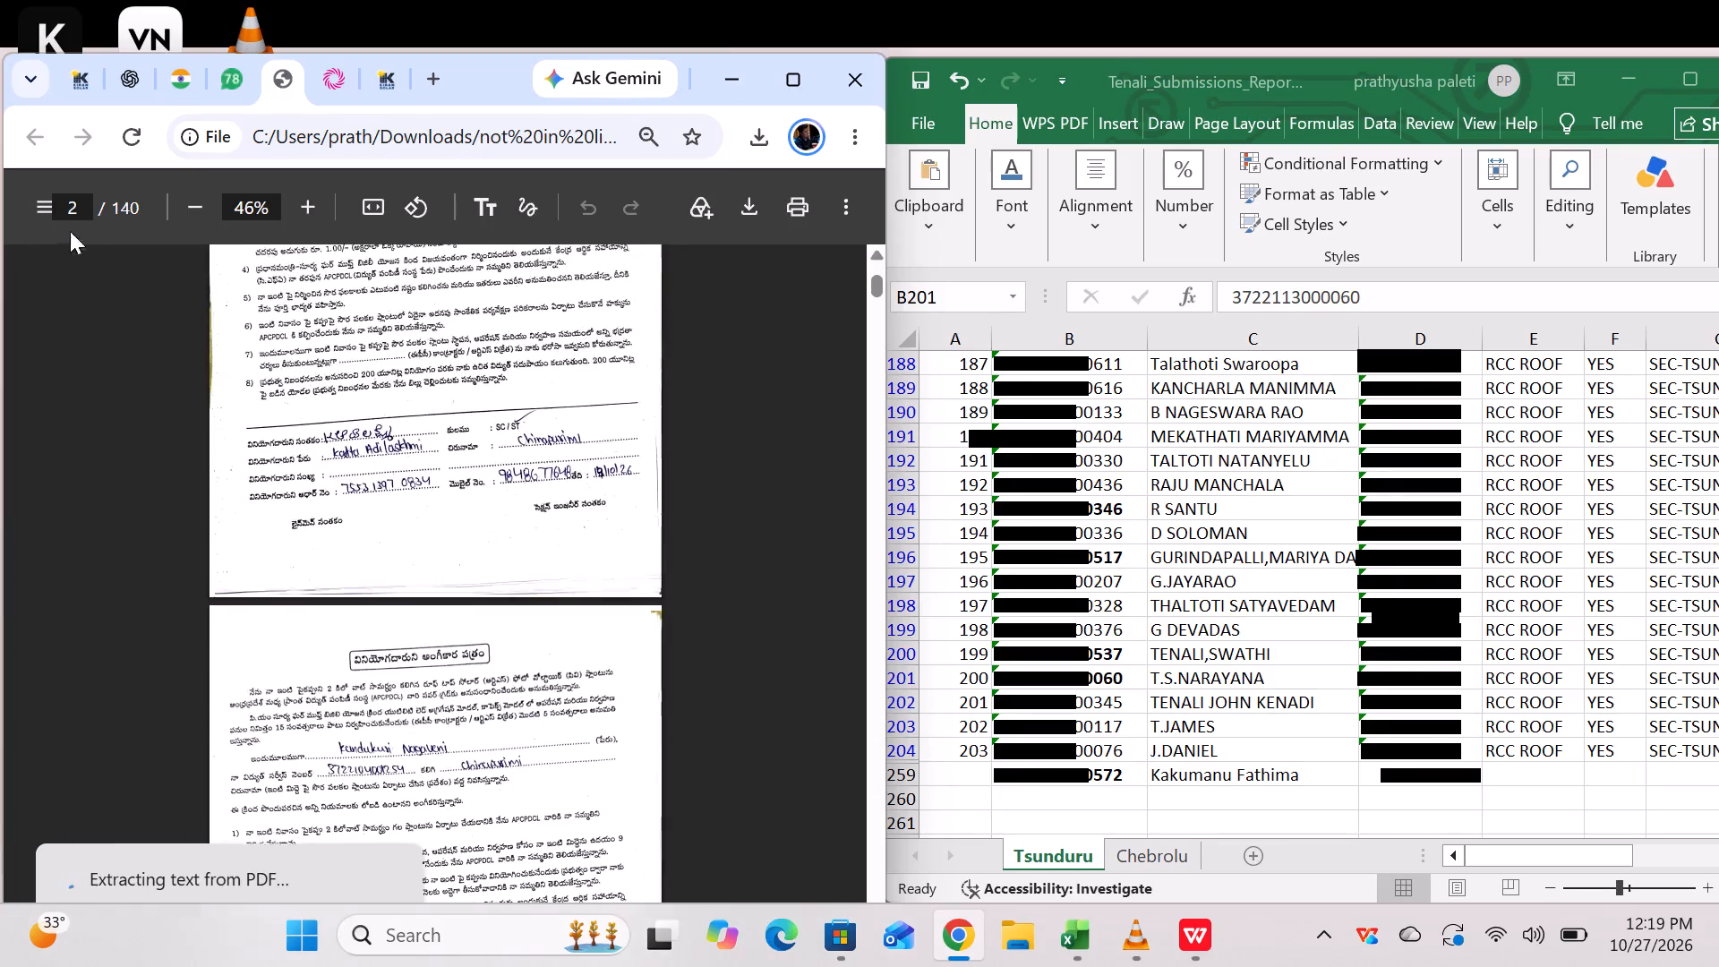
Fit the survey form pages to the window width and reduce the zoom to 75%.
{"action": "scroll", "coordinate": [409, 445], "scroll_direction": "down", "scroll_amount": 4}
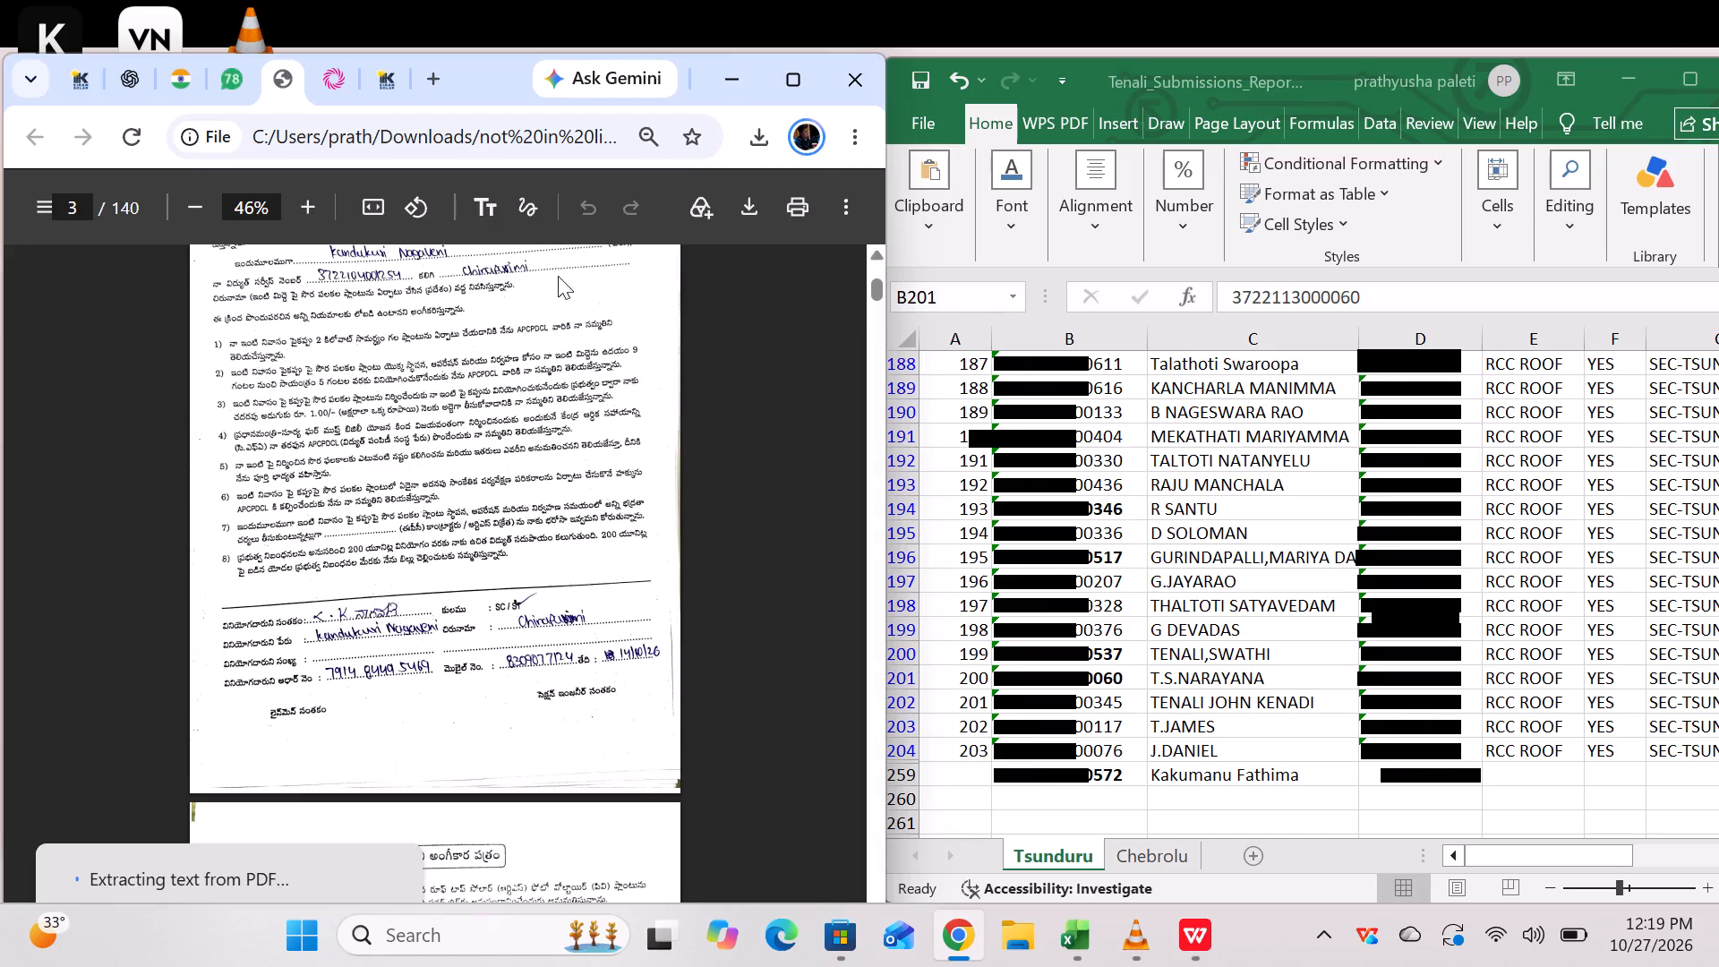
{"action": "left_click", "coordinate": [370, 216]}
{"action": "scroll", "coordinate": [389, 455], "scroll_direction": "down", "scroll_amount": 4}
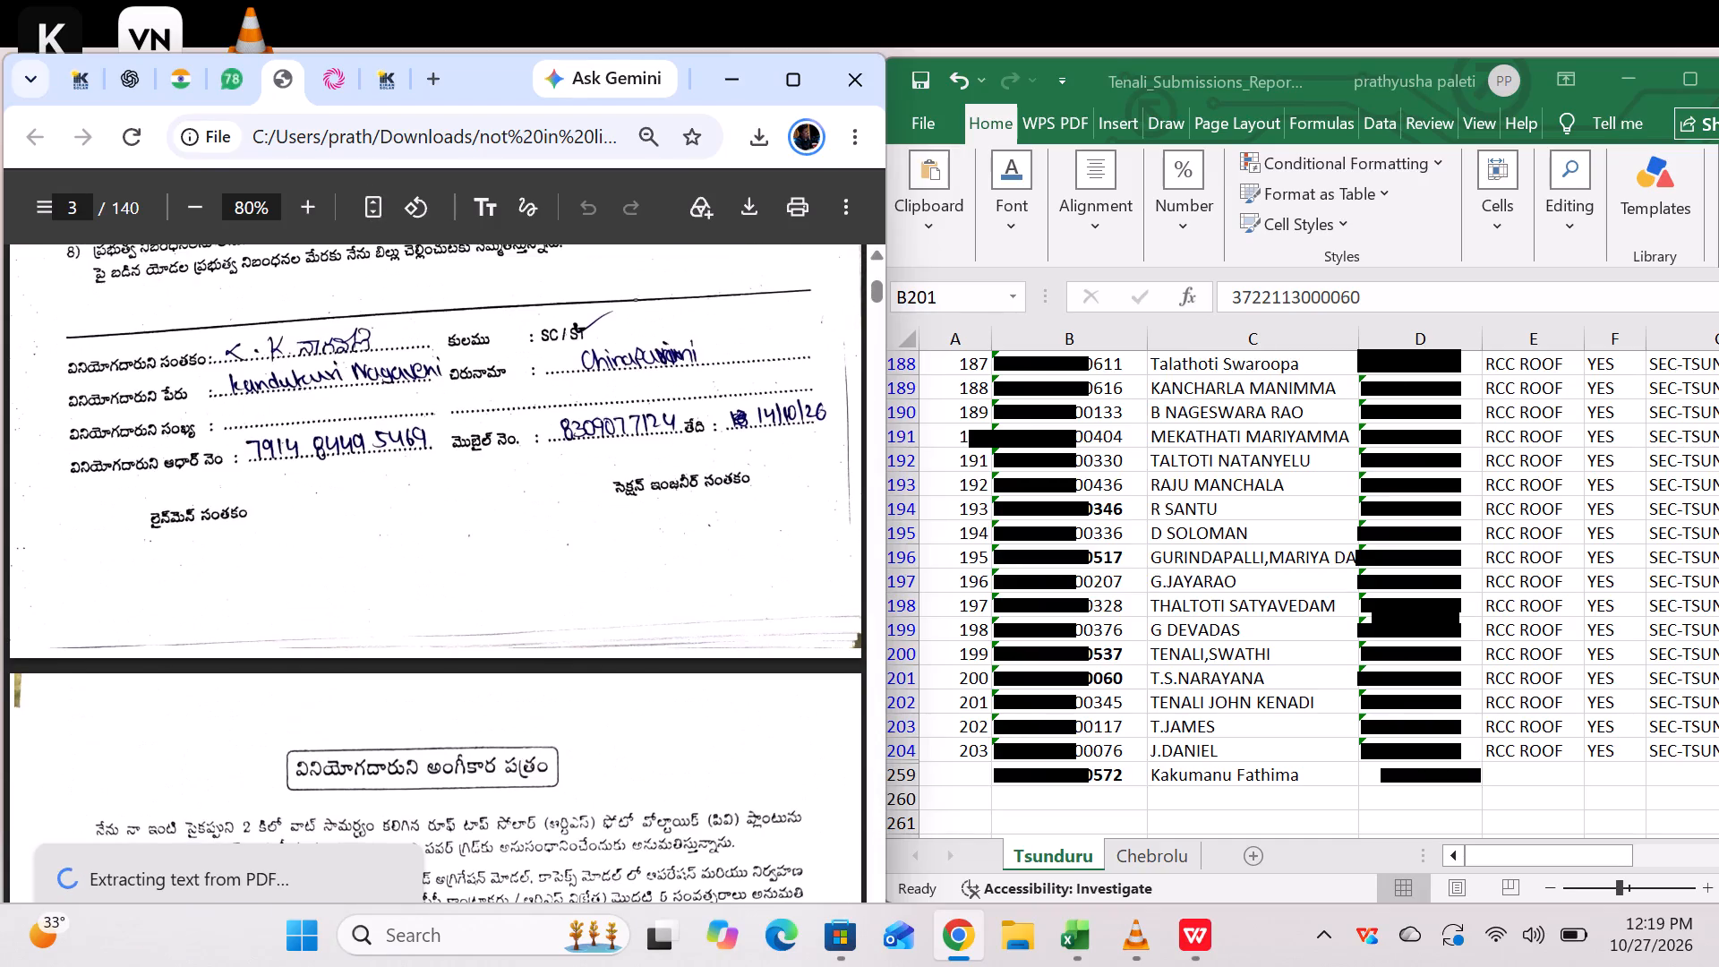
{"action": "scroll", "coordinate": [391, 460], "scroll_direction": "up", "scroll_amount": 1}
{"action": "scroll", "coordinate": [391, 460], "scroll_direction": "down", "scroll_amount": 3}
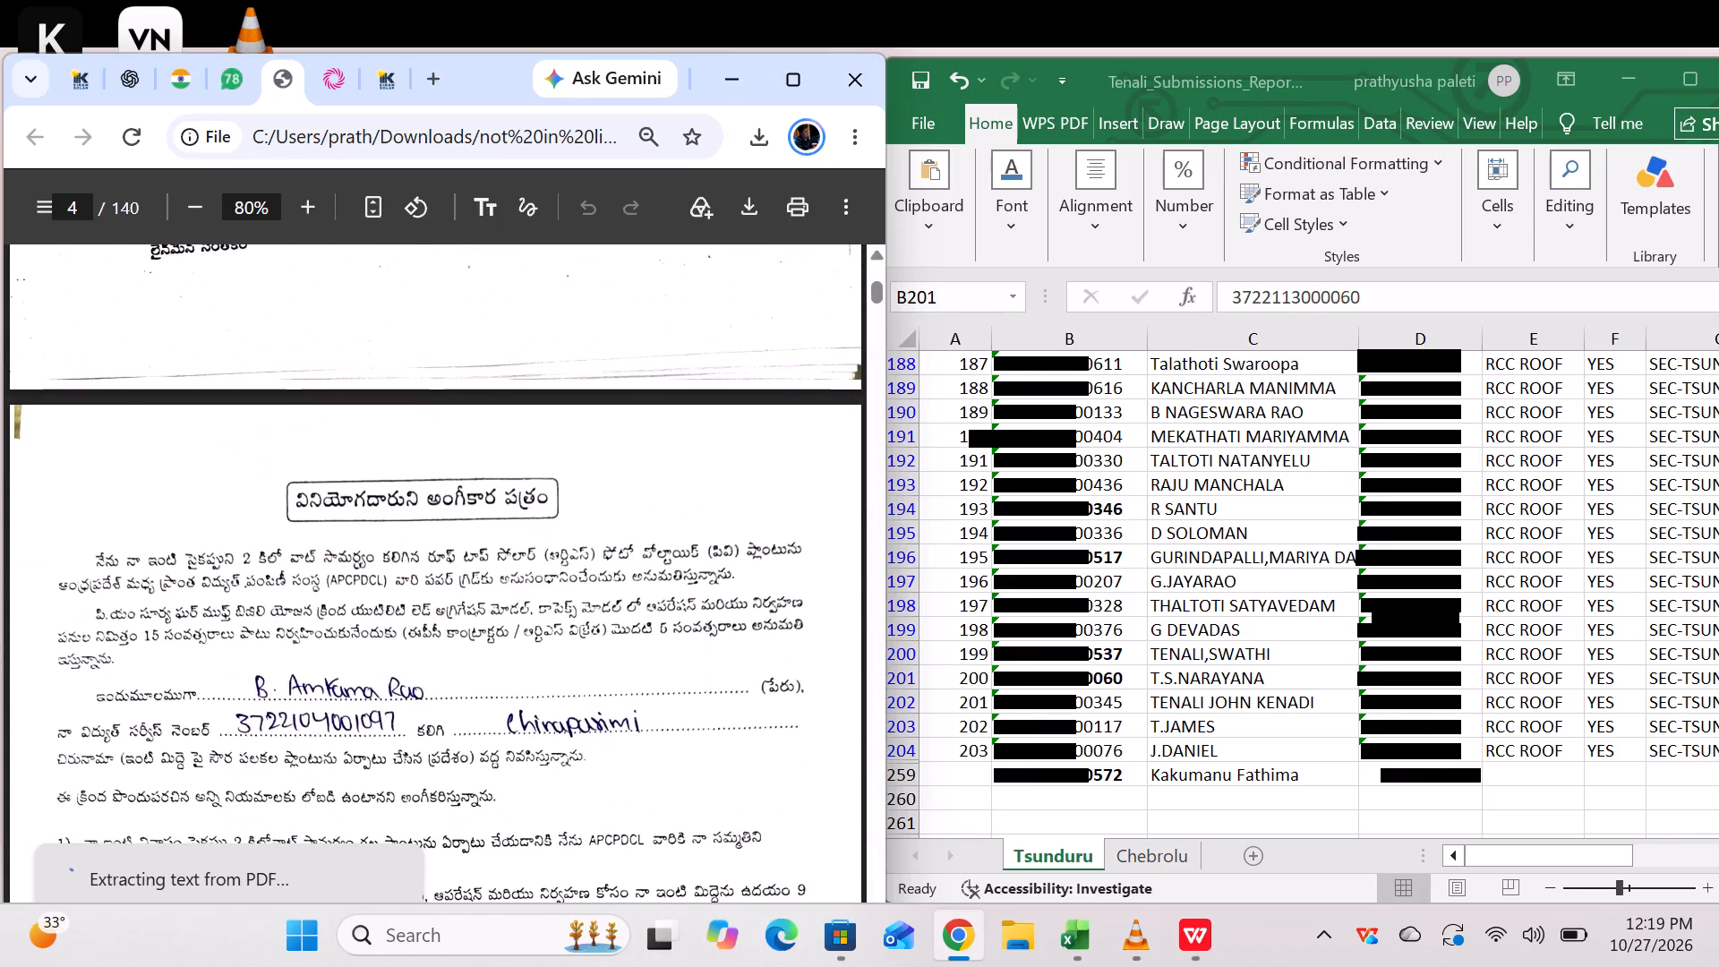
{"action": "scroll", "coordinate": [391, 460], "scroll_direction": "down", "scroll_amount": 1, "text": "ctrl"}
{"action": "scroll", "coordinate": [391, 460], "scroll_direction": "up", "scroll_amount": 1, "text": "ctrl"}
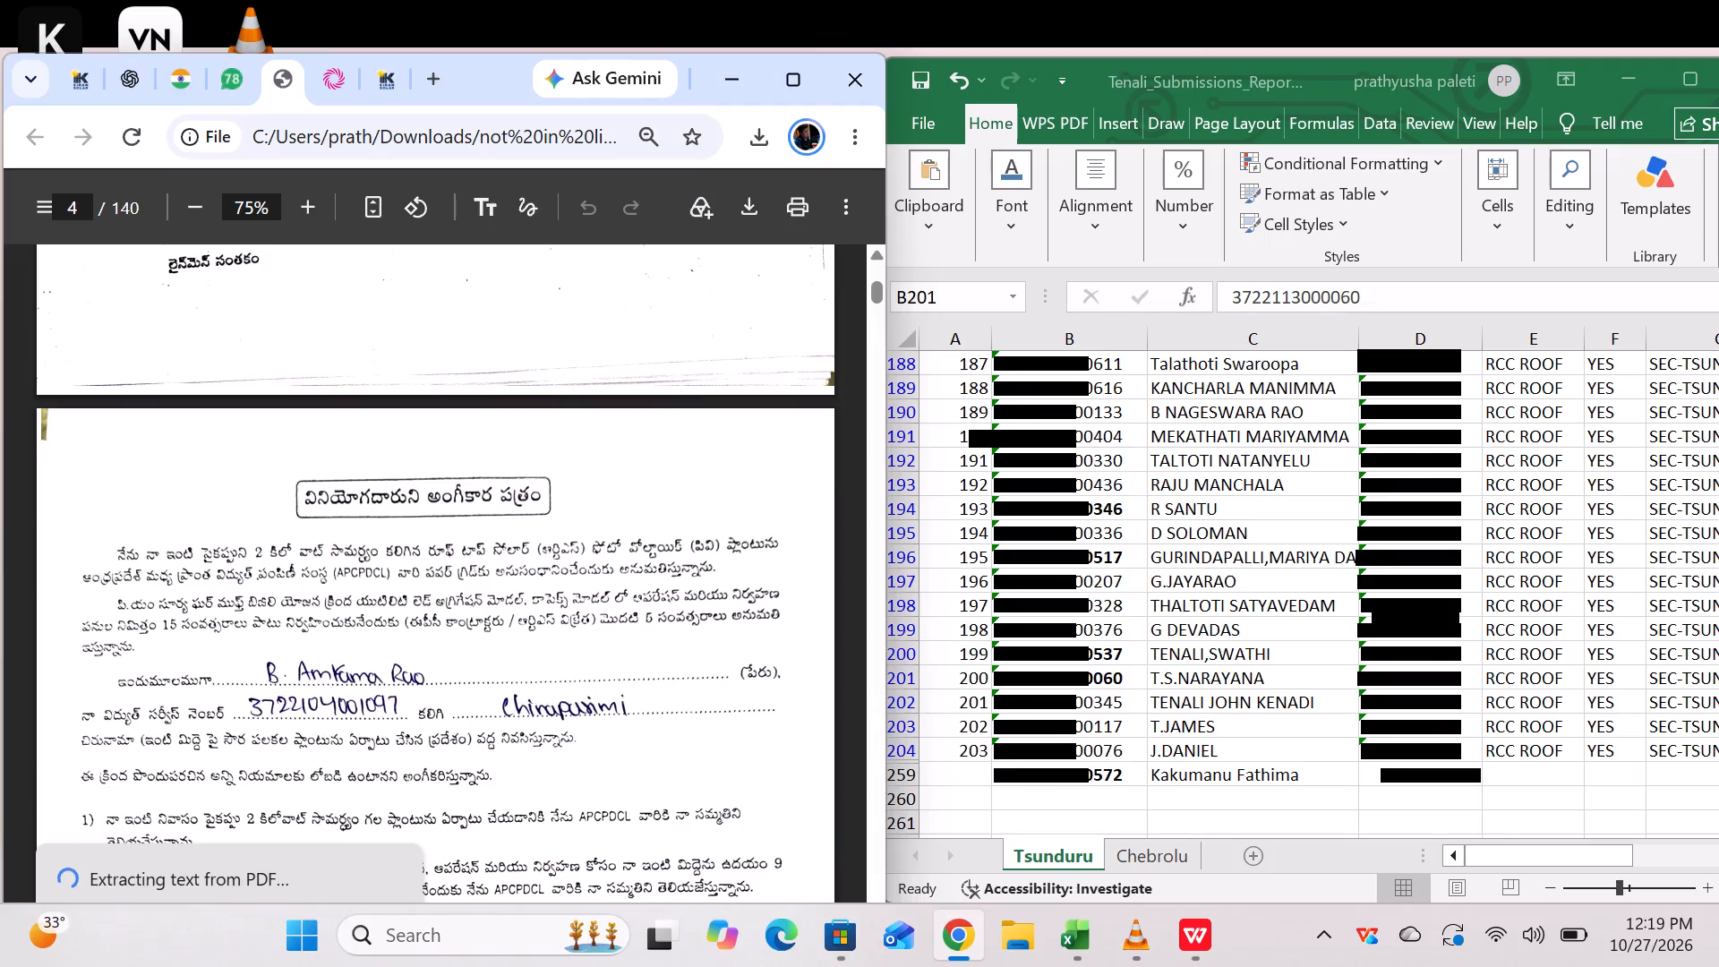
Examine the handwritten consumer details on the forms from page 4 to page 7 and return to page 1.
{"action": "scroll", "coordinate": [389, 516], "scroll_direction": "down", "scroll_amount": 8}
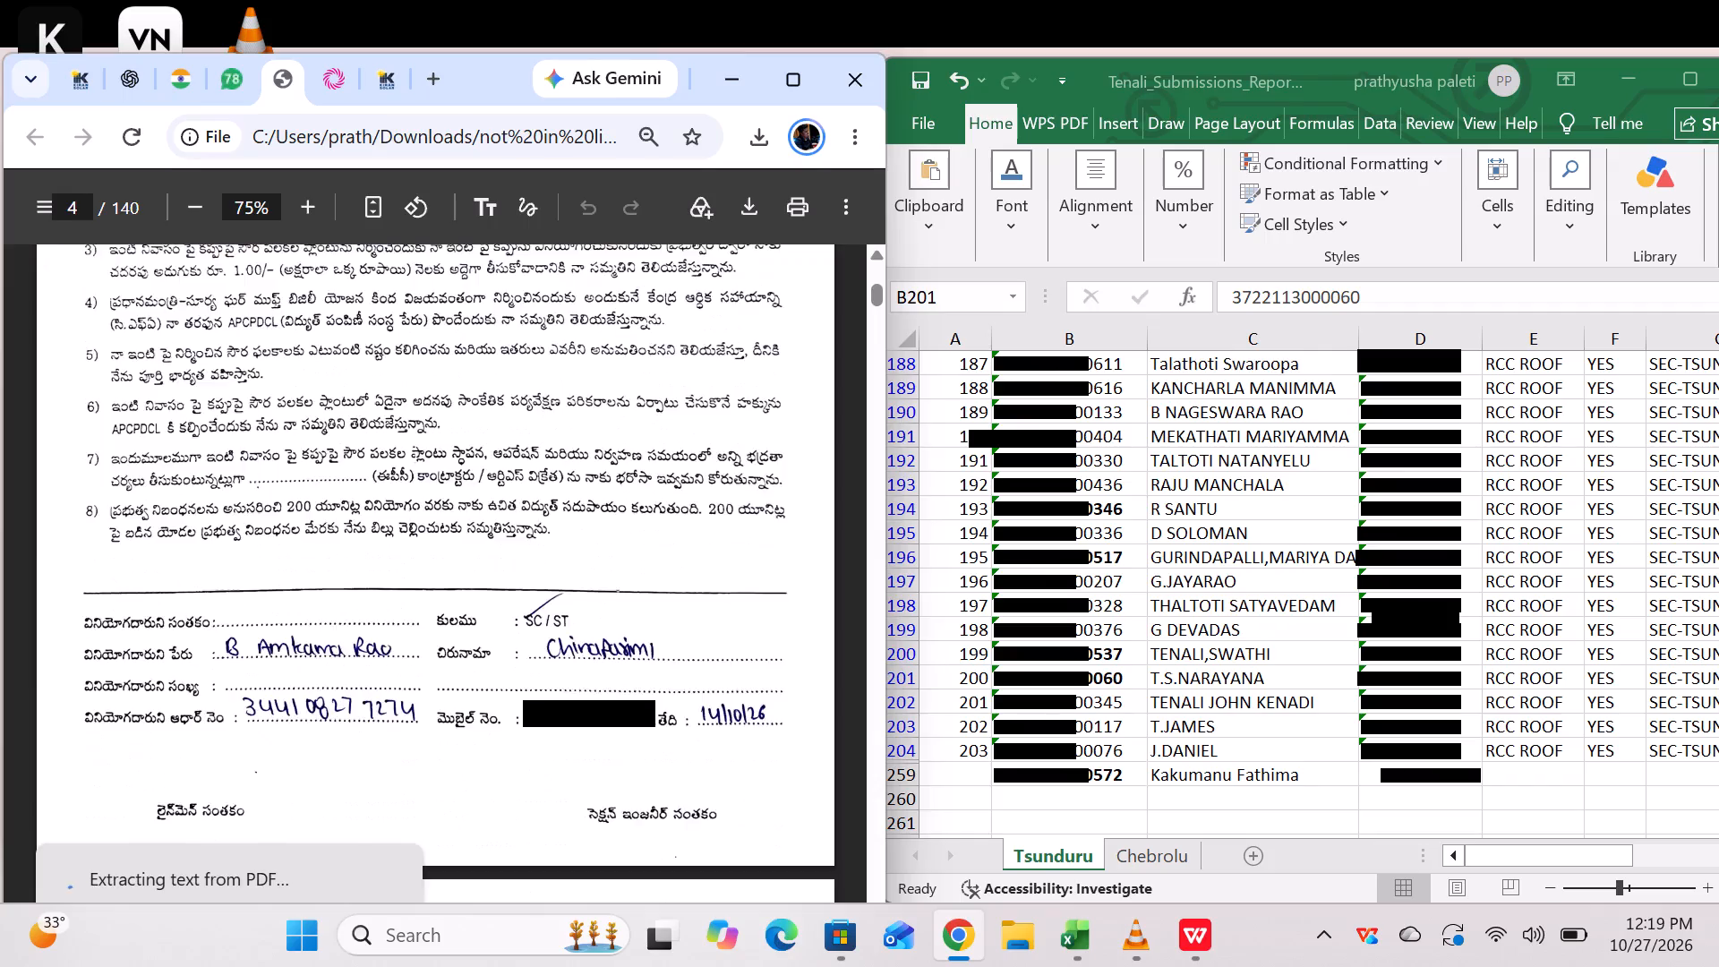
{"action": "scroll", "coordinate": [389, 478], "scroll_direction": "down", "scroll_amount": 20}
{"action": "scroll", "coordinate": [389, 478], "scroll_direction": "down", "scroll_amount": 4}
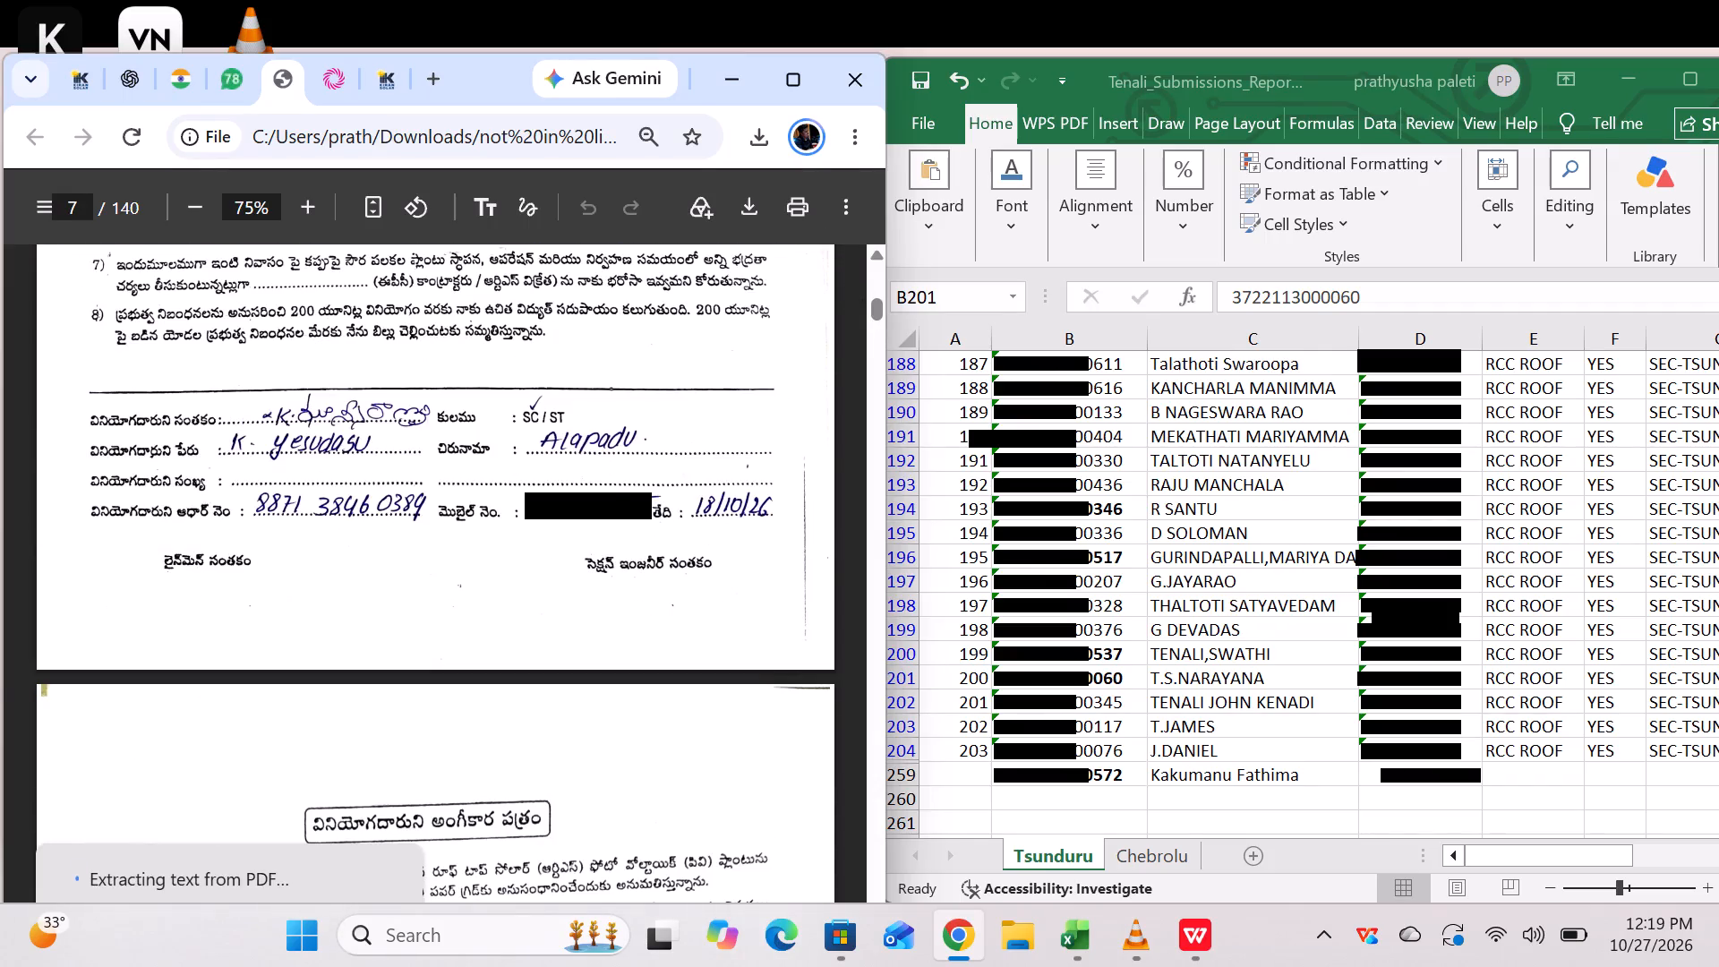
{"action": "scroll", "coordinate": [649, 498], "scroll_direction": "up", "scroll_amount": 20}
{"action": "scroll", "coordinate": [649, 498], "scroll_direction": "up", "scroll_amount": 20}
{"action": "scroll", "coordinate": [649, 498], "scroll_direction": "up", "scroll_amount": 2}
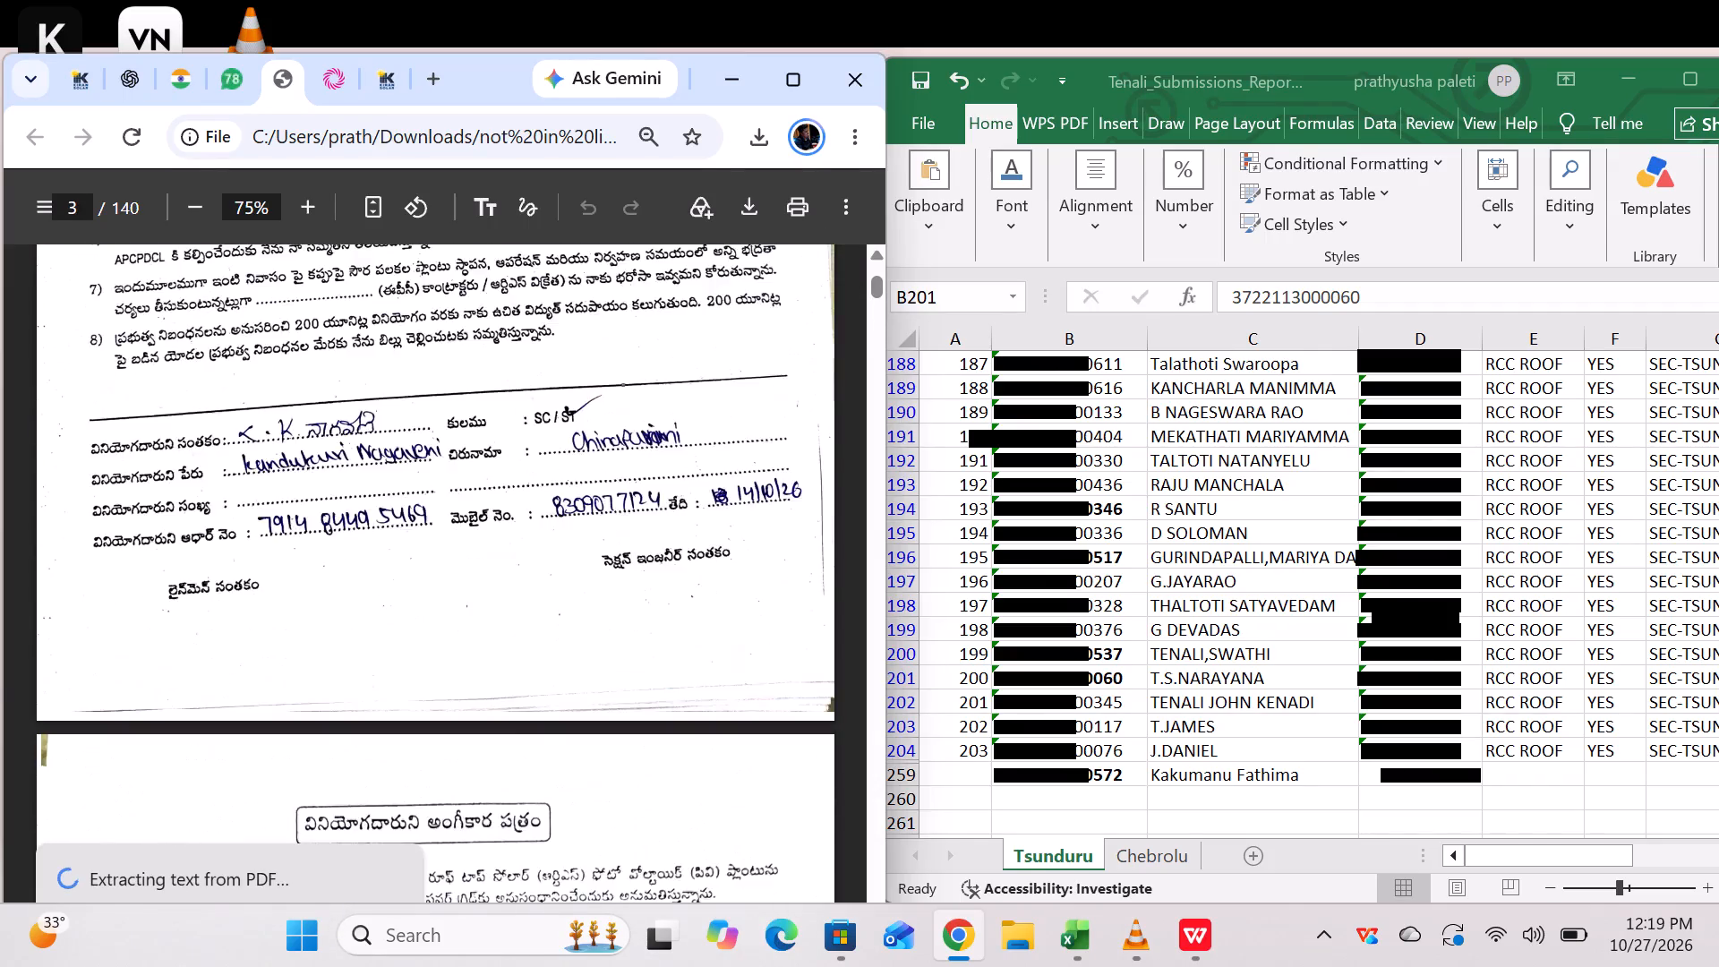
{"action": "scroll", "coordinate": [637, 506], "scroll_direction": "up", "scroll_amount": 9}
{"action": "scroll", "coordinate": [637, 506], "scroll_direction": "up", "scroll_amount": 12}
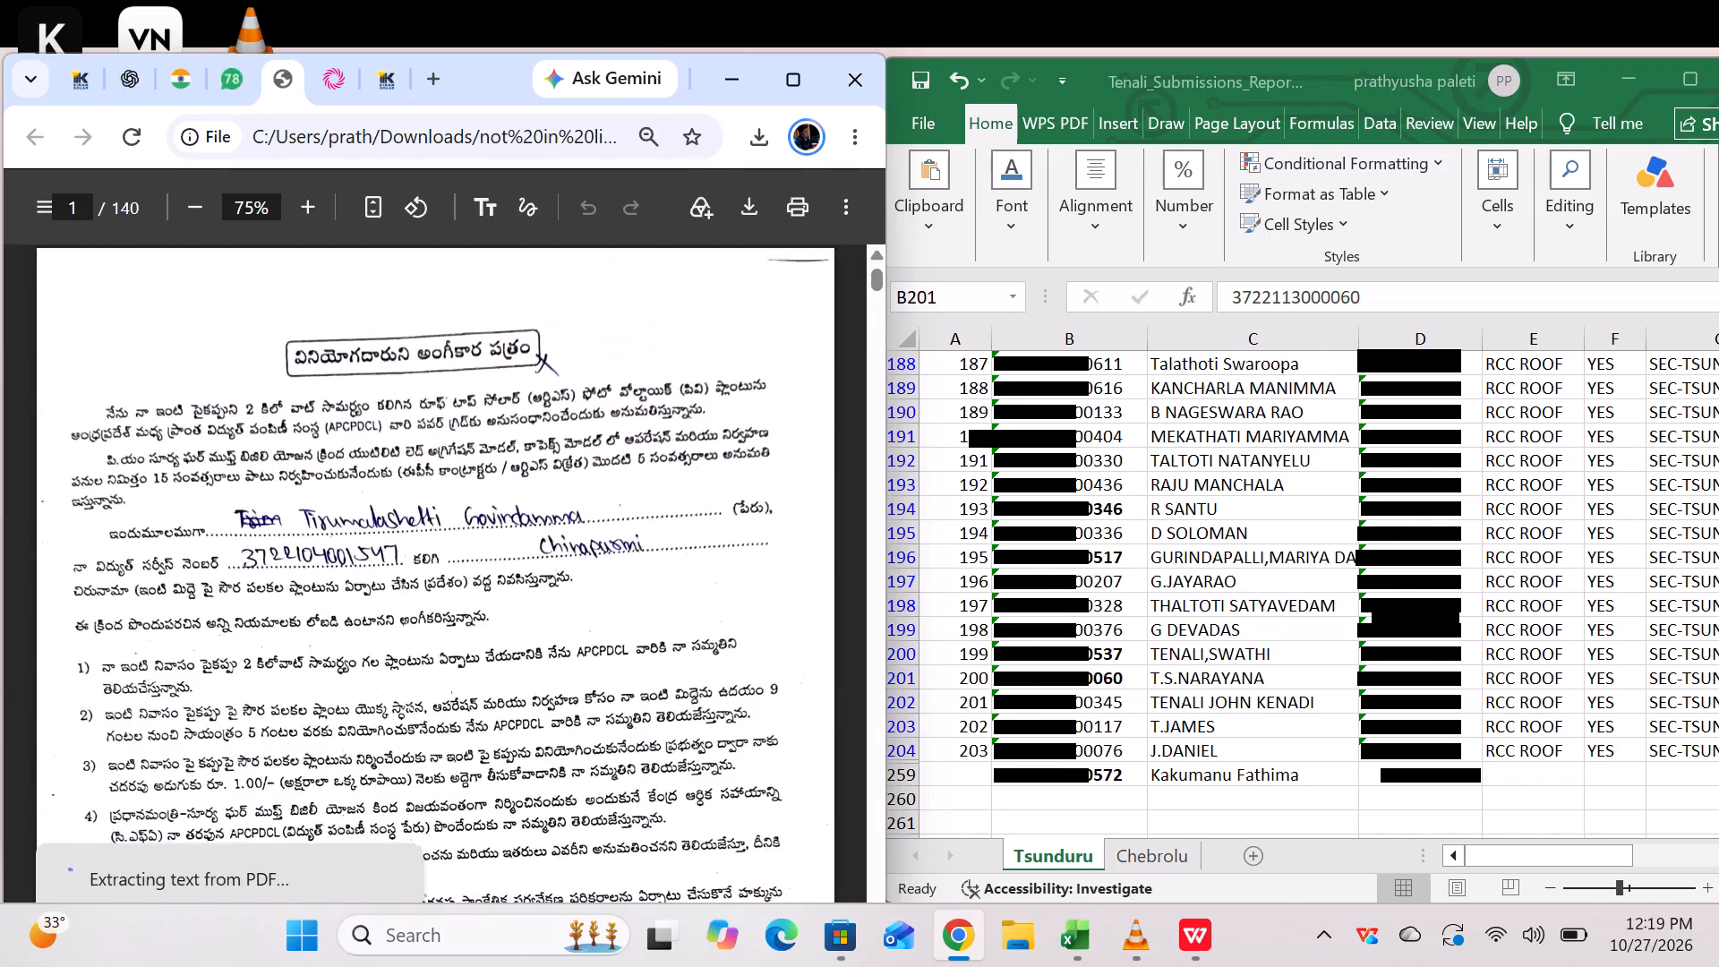
{"action": "scroll", "coordinate": [637, 506], "scroll_direction": "up", "scroll_amount": 3}
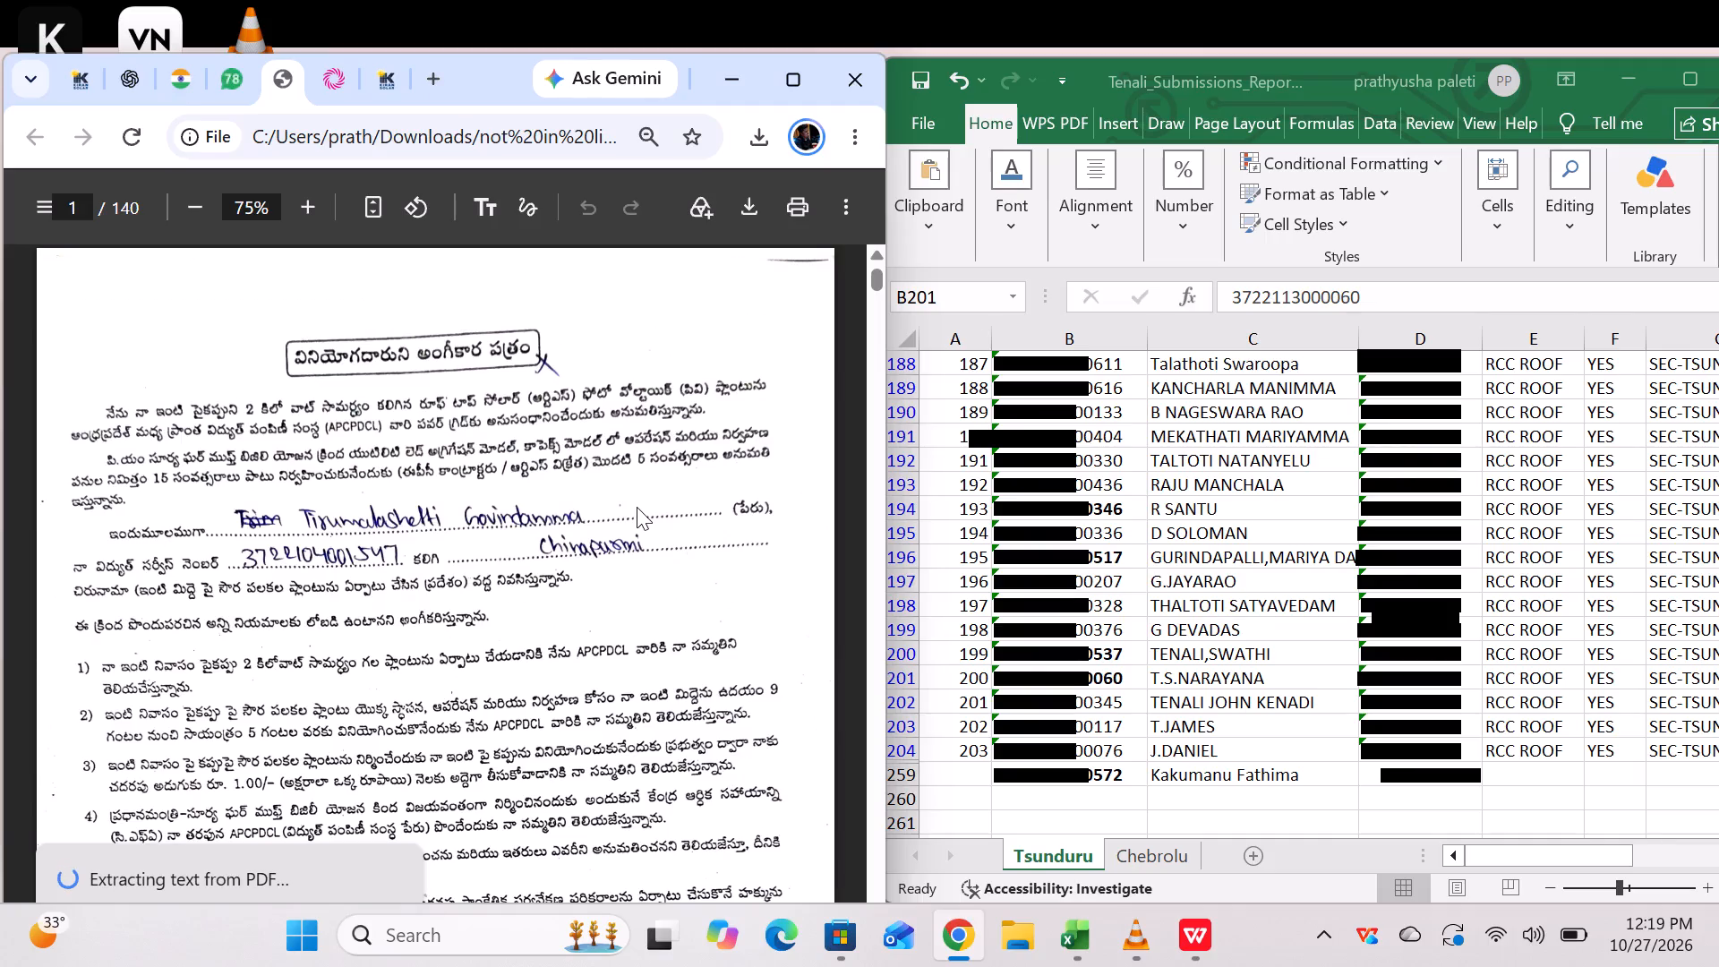
{"action": "left_click_drag", "start_coordinate": [872, 276], "coordinate": [860, 312]}
Skim the handwritten consumer details on the consent forms between page 1 and page 78 and return to page 1.
{"action": "left_click_drag", "start_coordinate": [860, 312], "coordinate": [855, 558]}
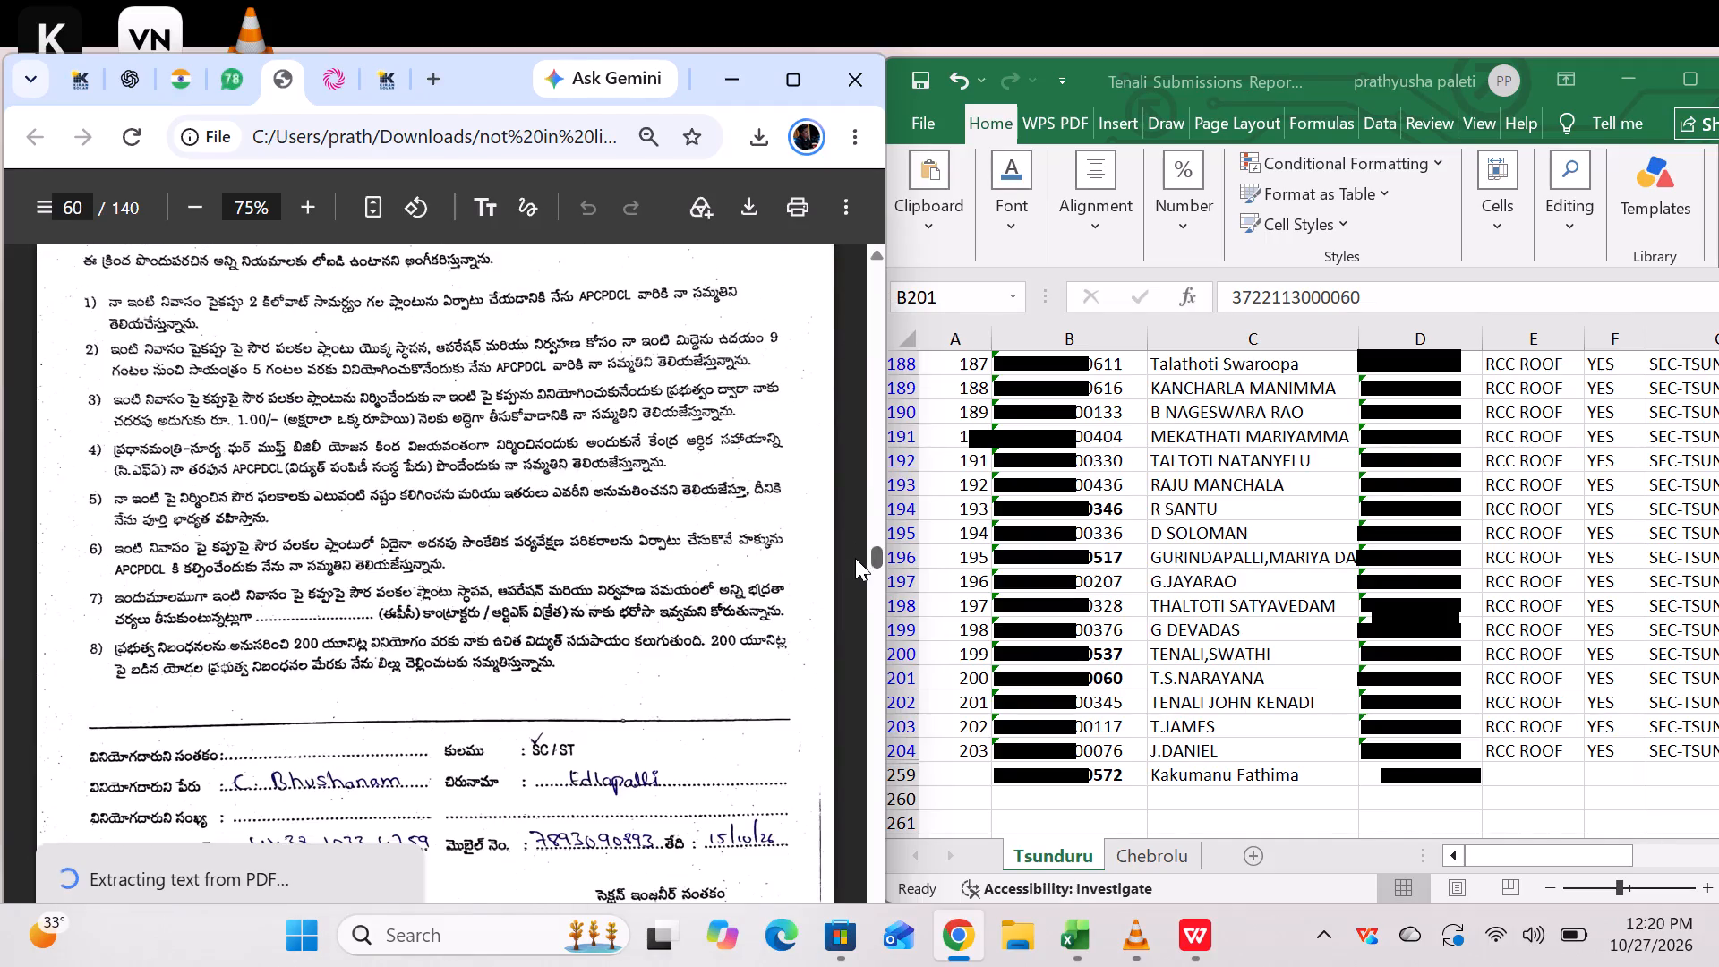
{"action": "left_click_drag", "start_coordinate": [855, 558], "coordinate": [852, 627]}
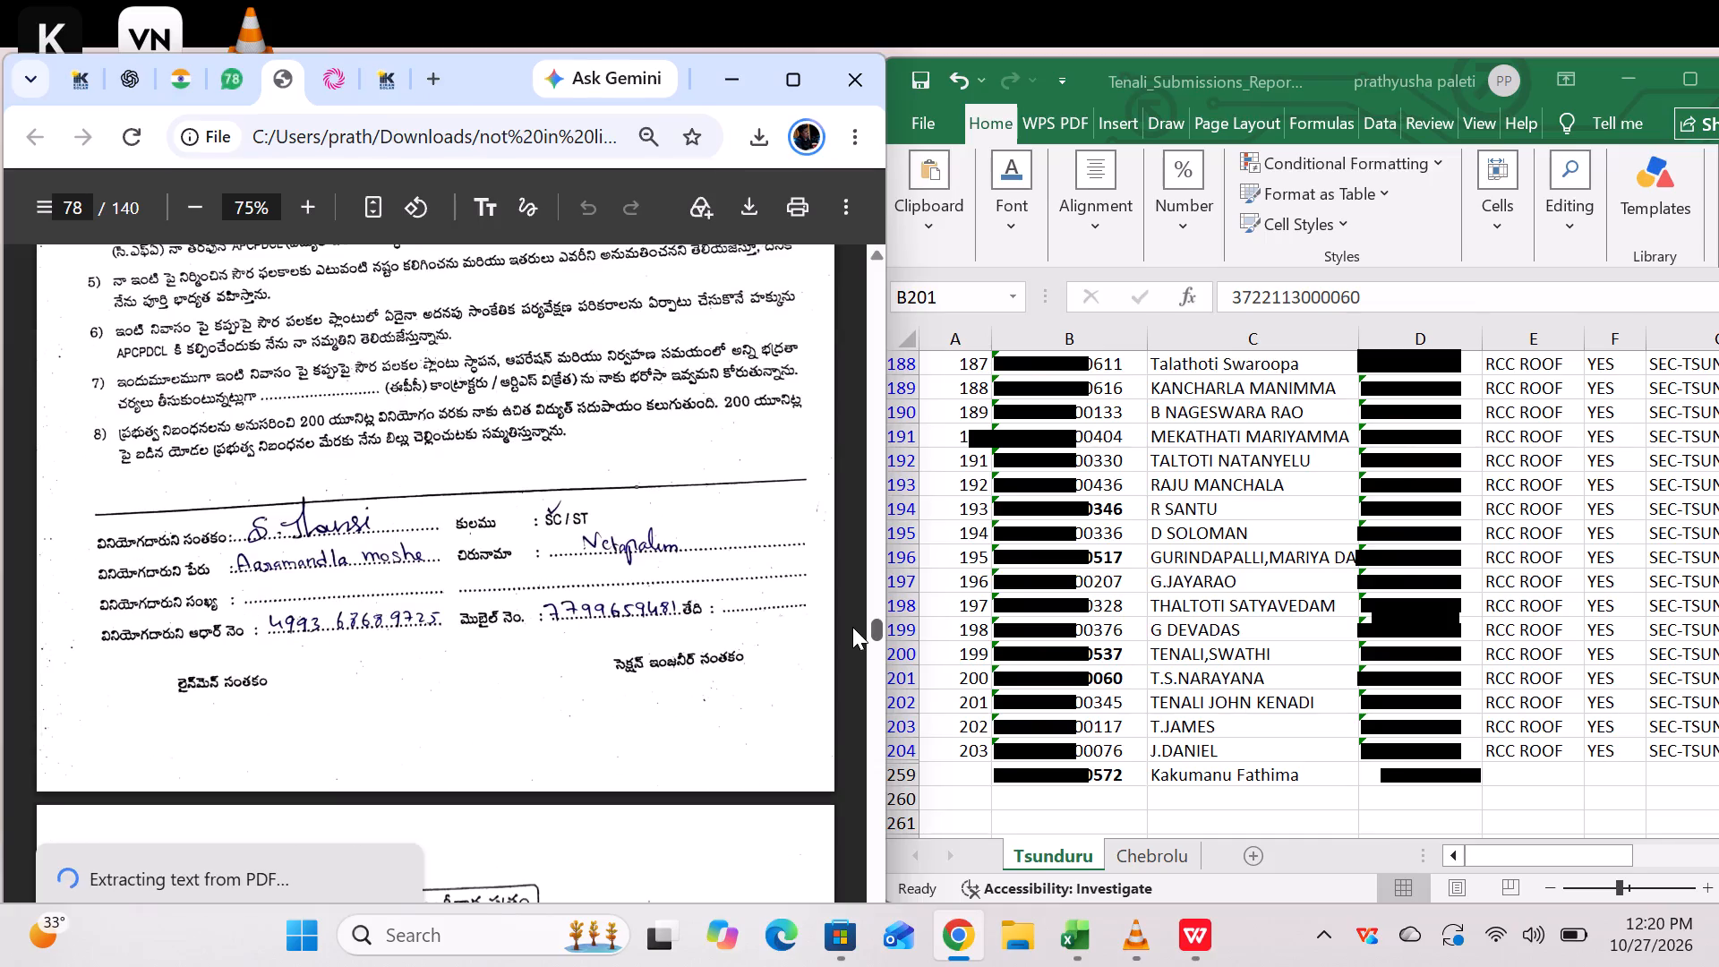
{"action": "left_click_drag", "start_coordinate": [852, 627], "coordinate": [859, 500]}
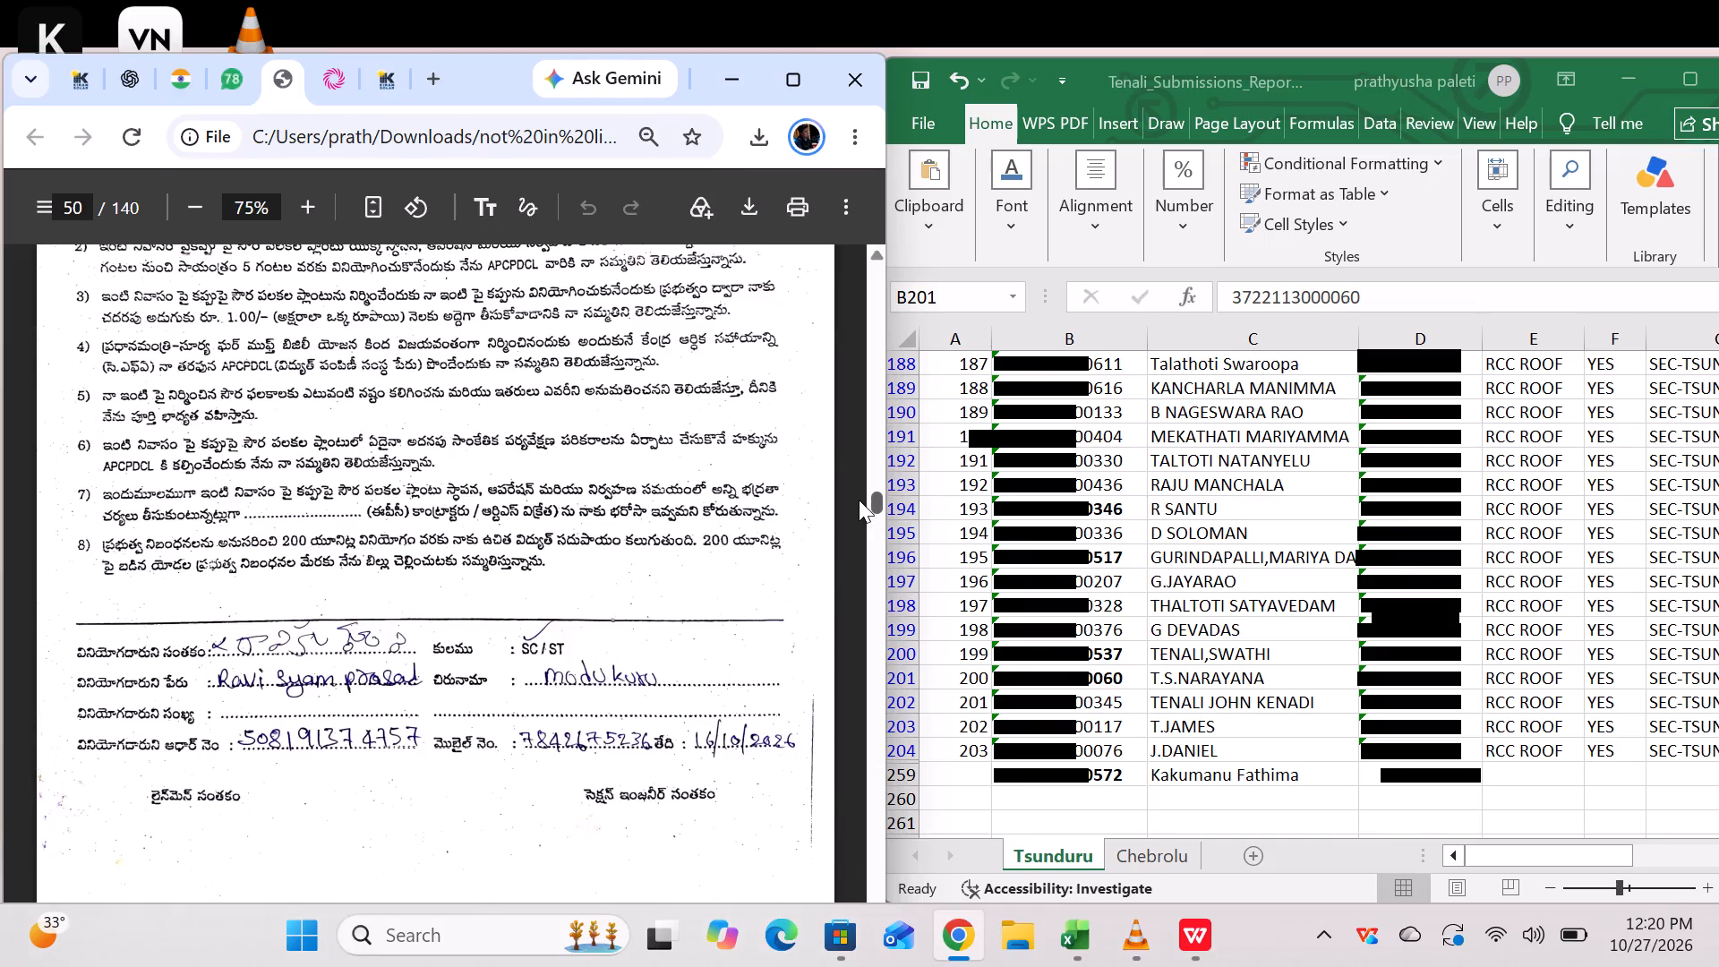
{"action": "left_click_drag", "start_coordinate": [859, 500], "coordinate": [859, 461]}
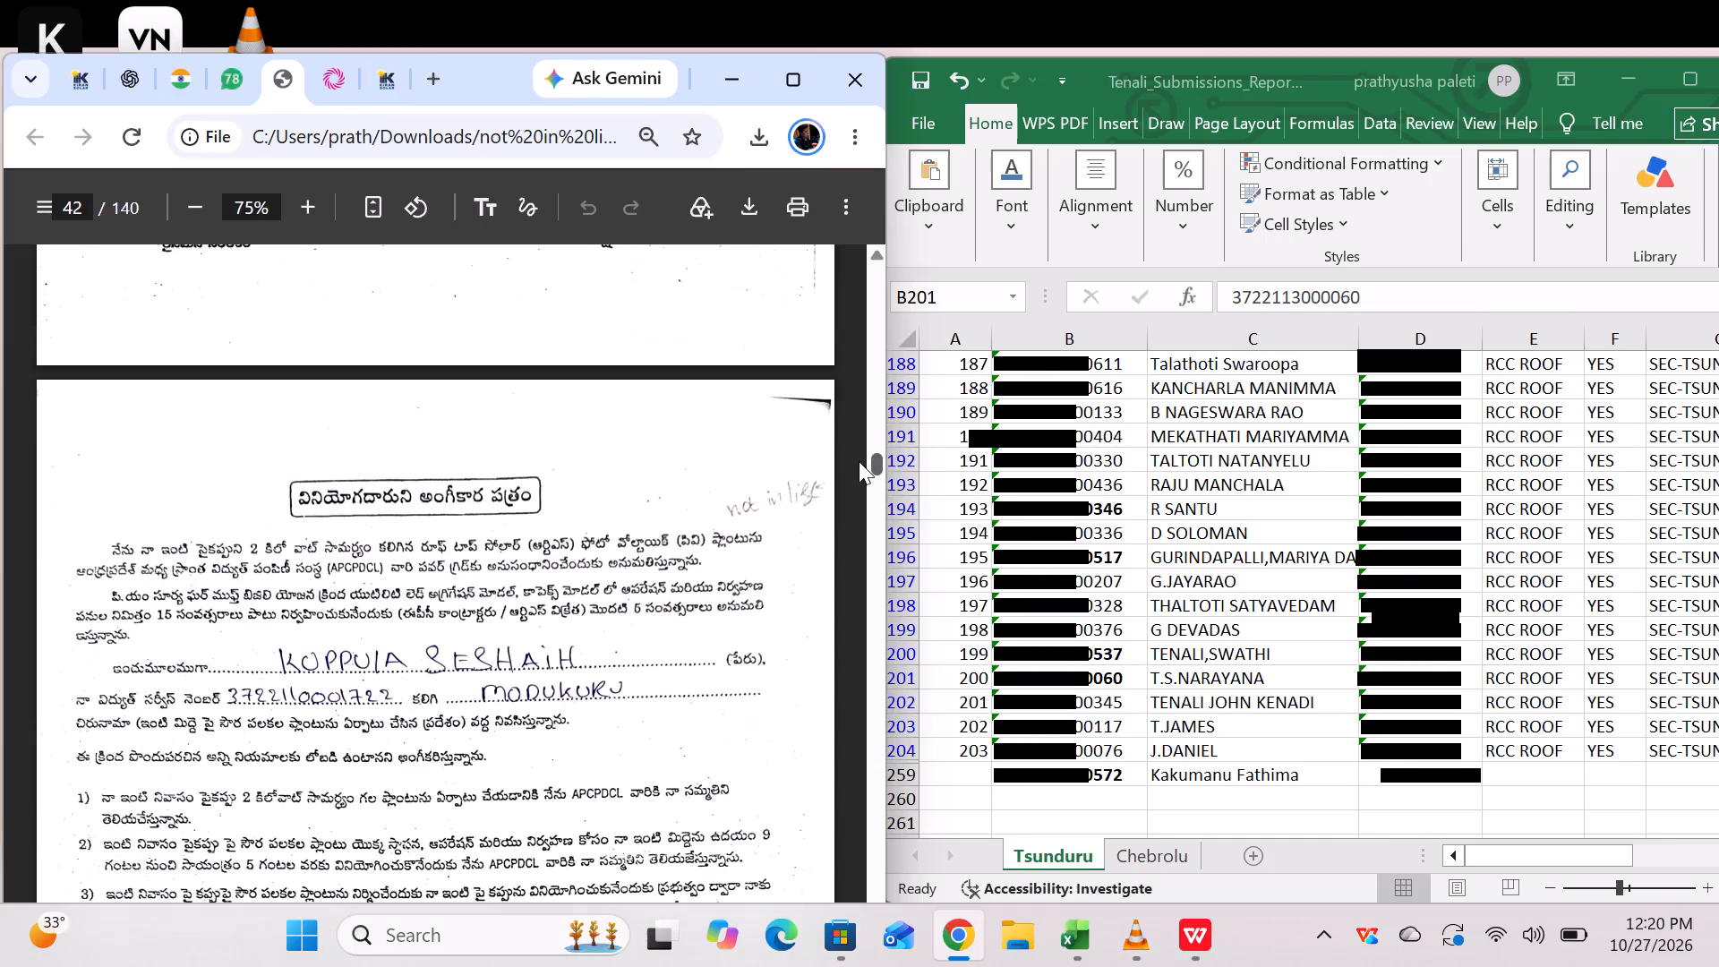
{"action": "left_click_drag", "start_coordinate": [859, 461], "coordinate": [859, 394]}
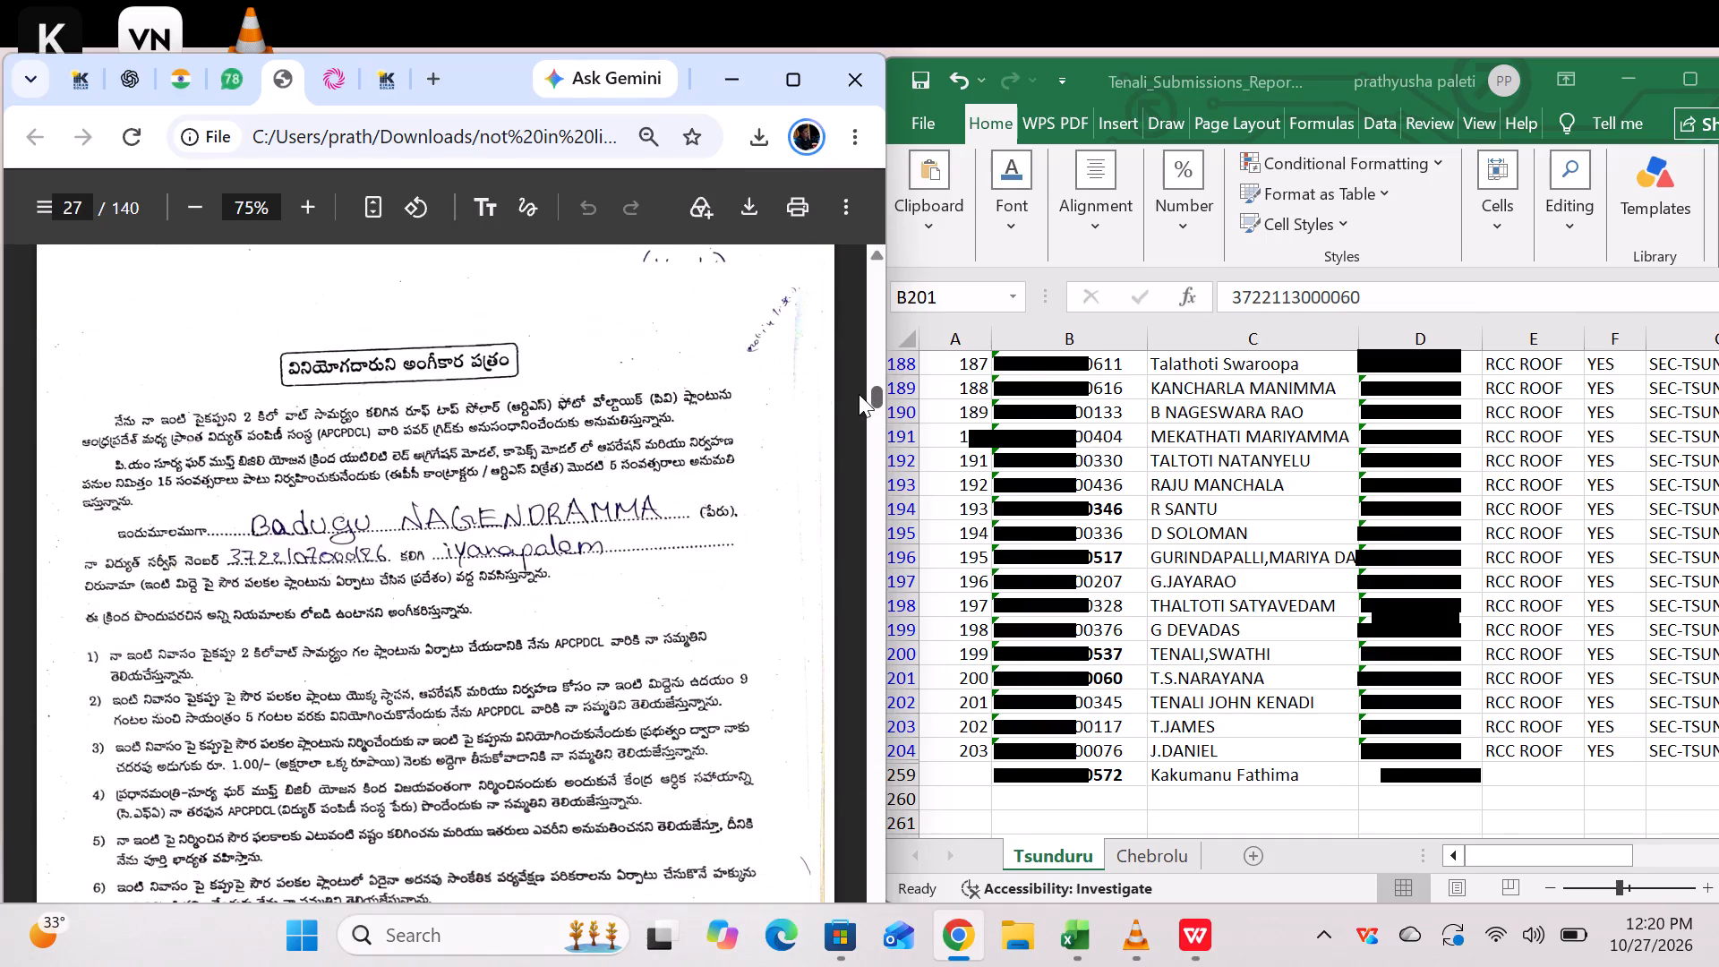
{"action": "left_click_drag", "start_coordinate": [859, 394], "coordinate": [854, 362]}
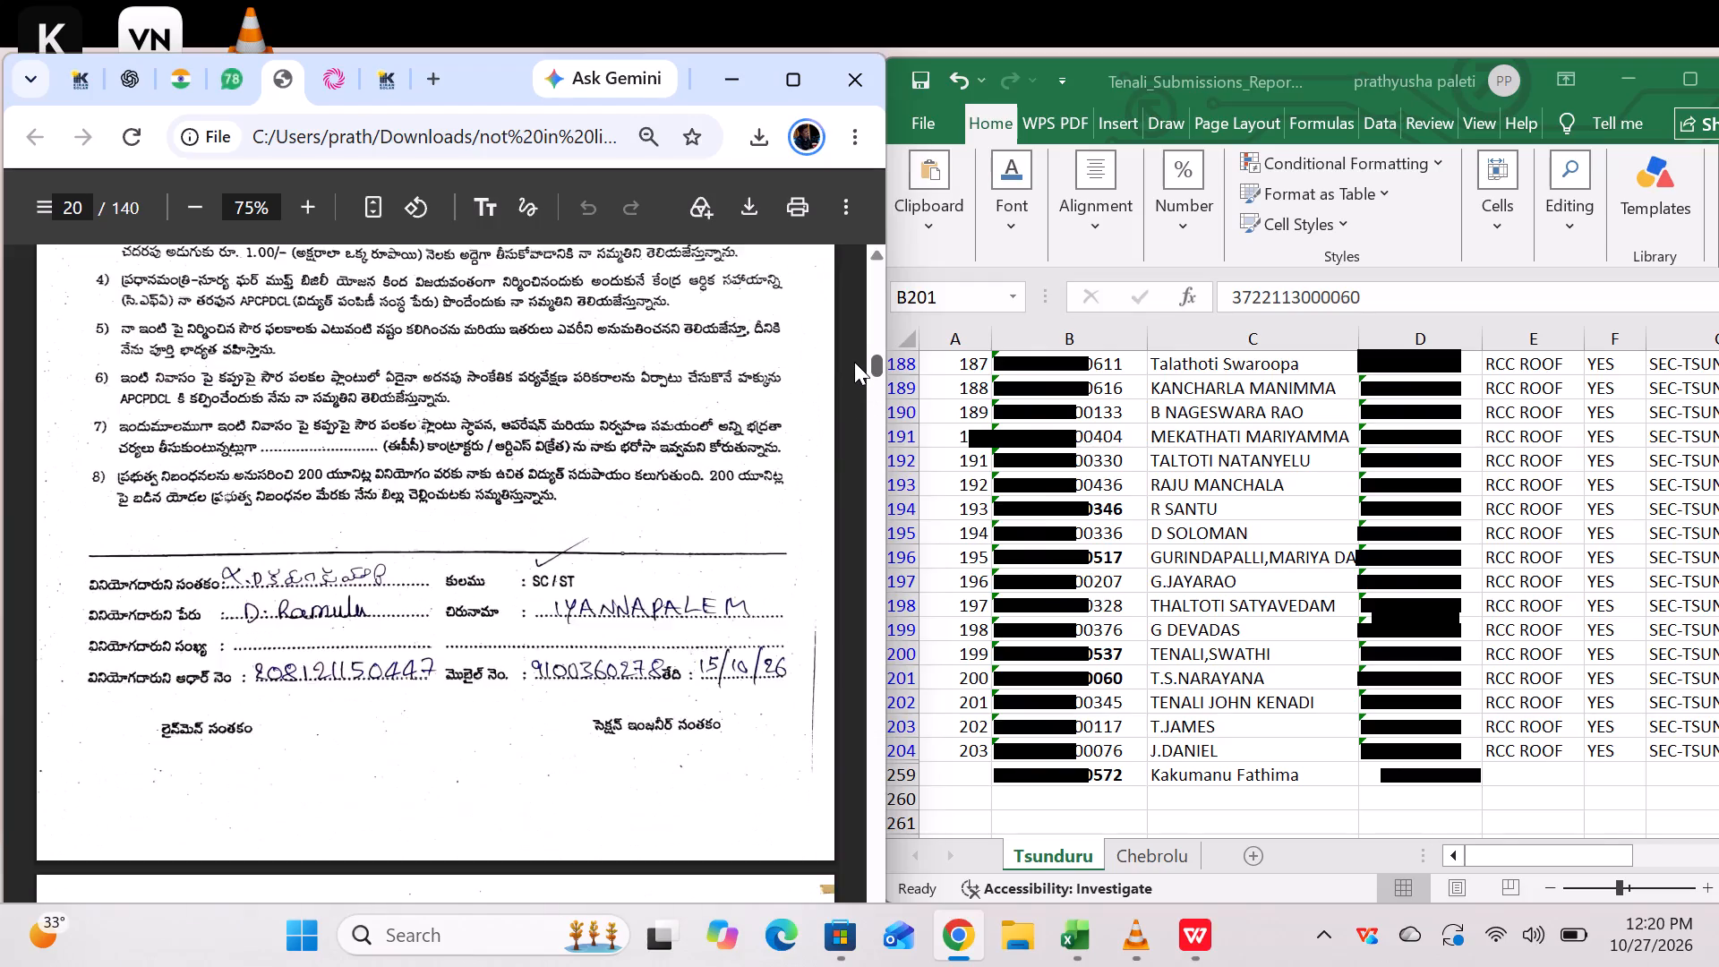
{"action": "left_click_drag", "start_coordinate": [854, 362], "coordinate": [862, 182]}
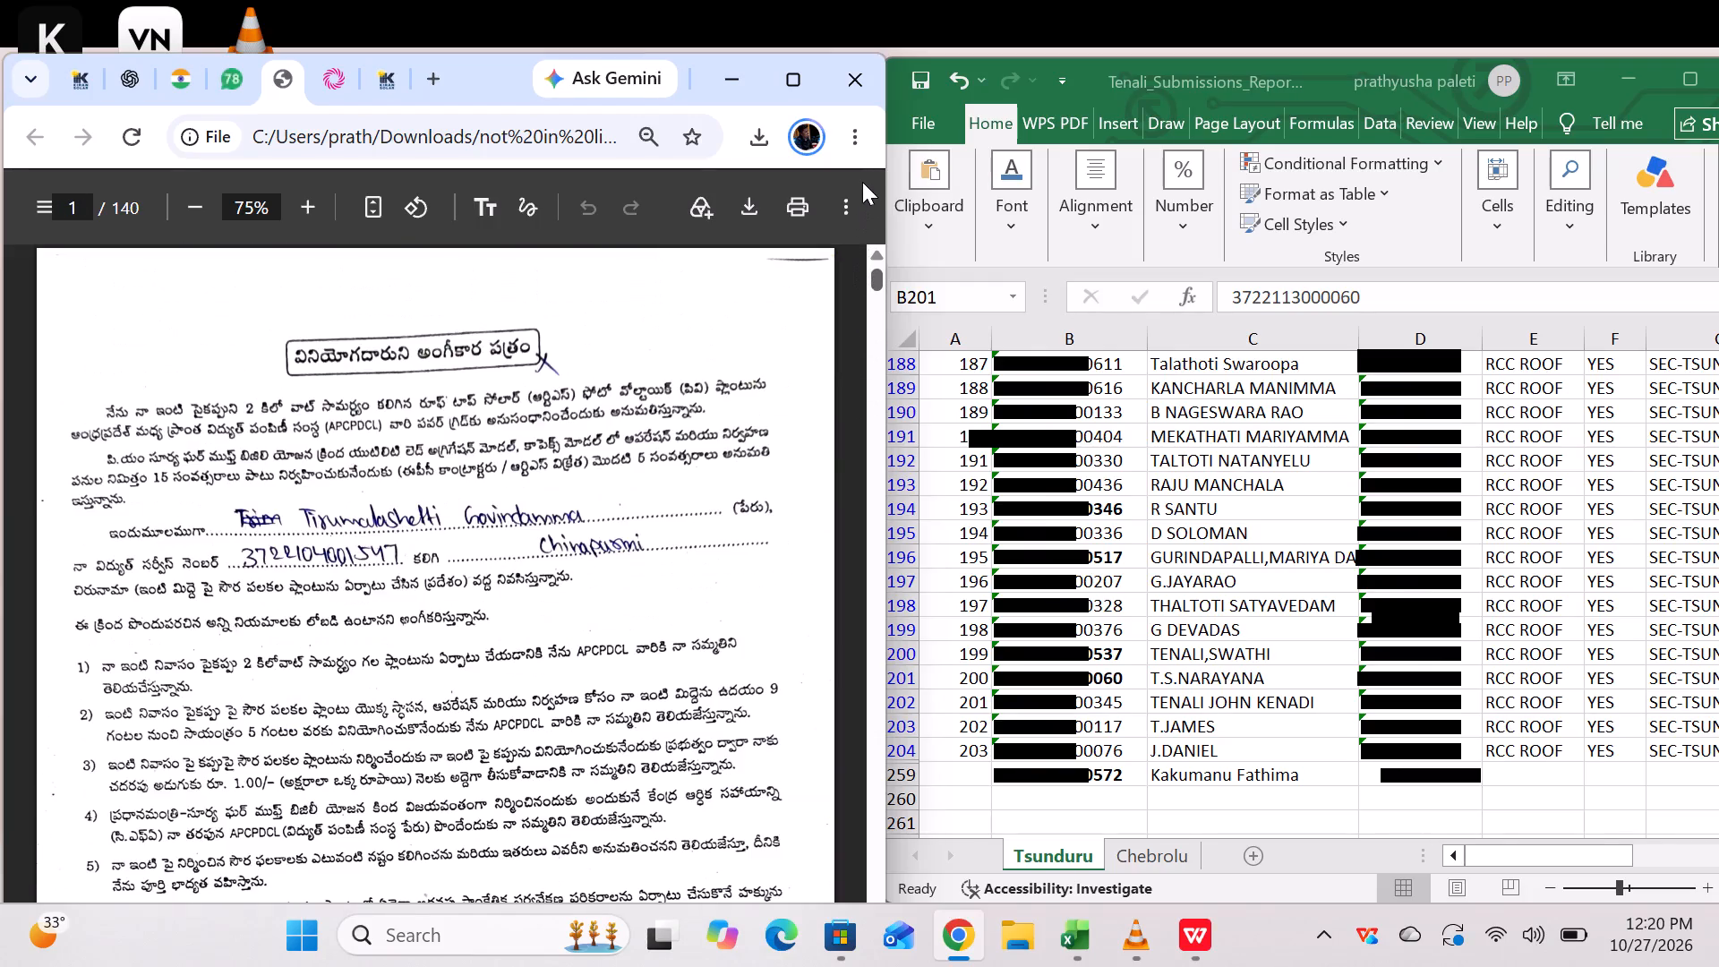
{"action": "left_click_drag", "start_coordinate": [862, 182], "coordinate": [862, 175]}
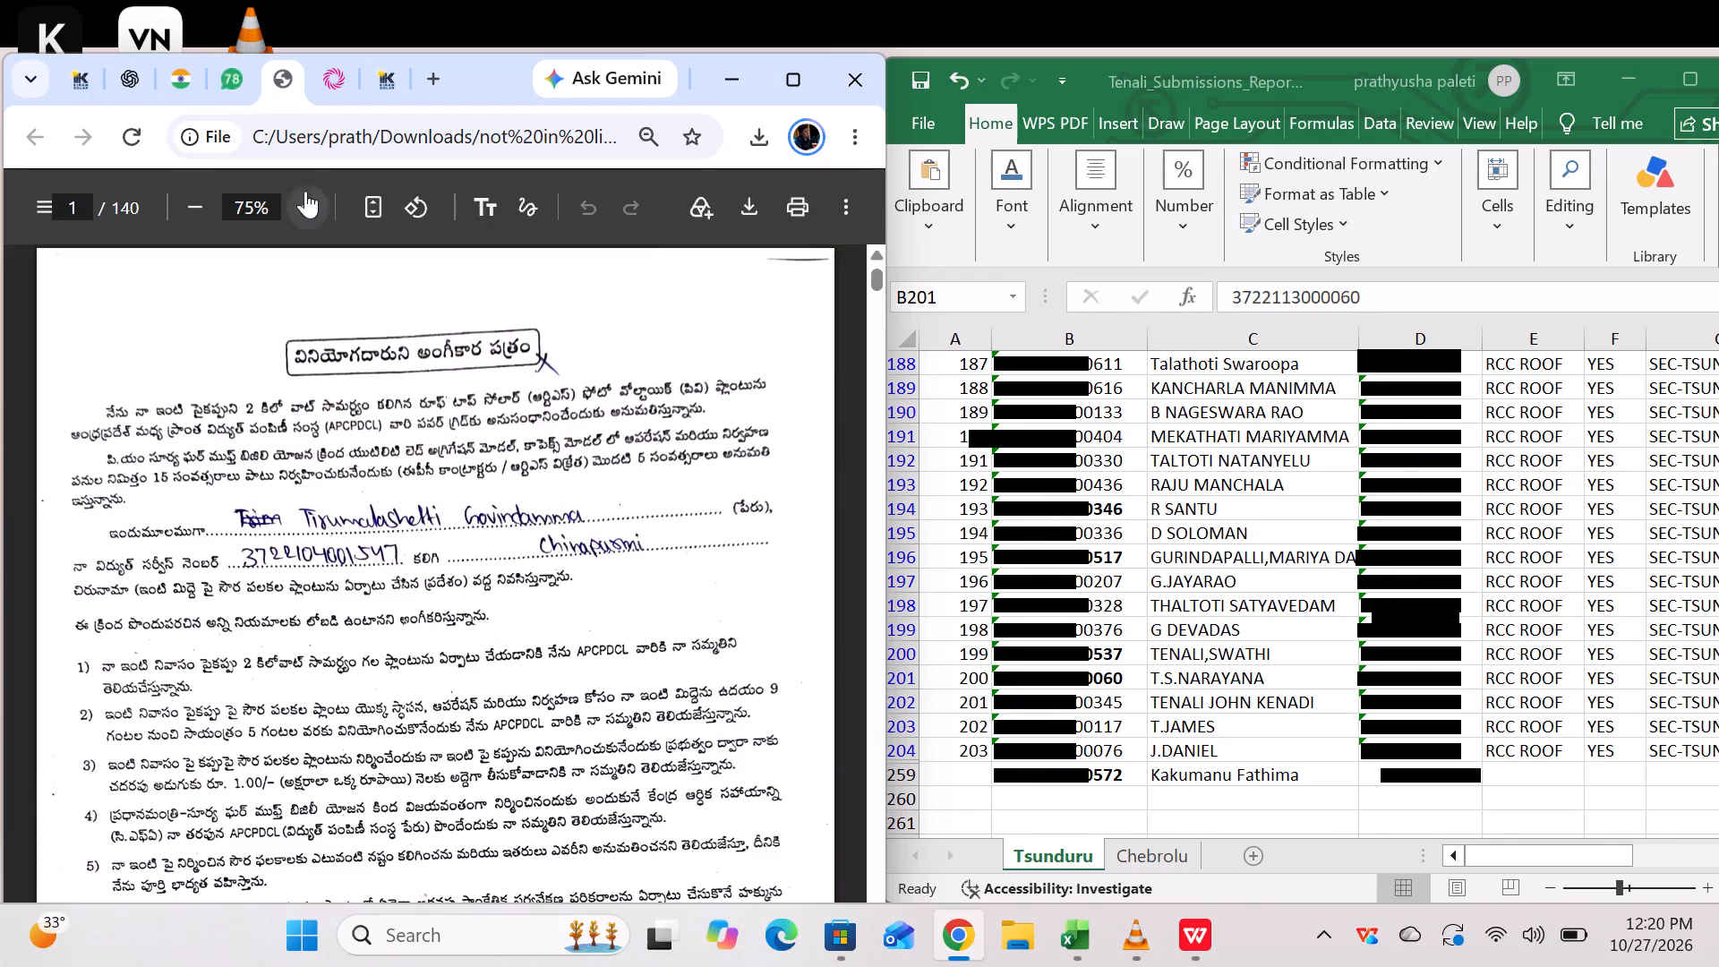
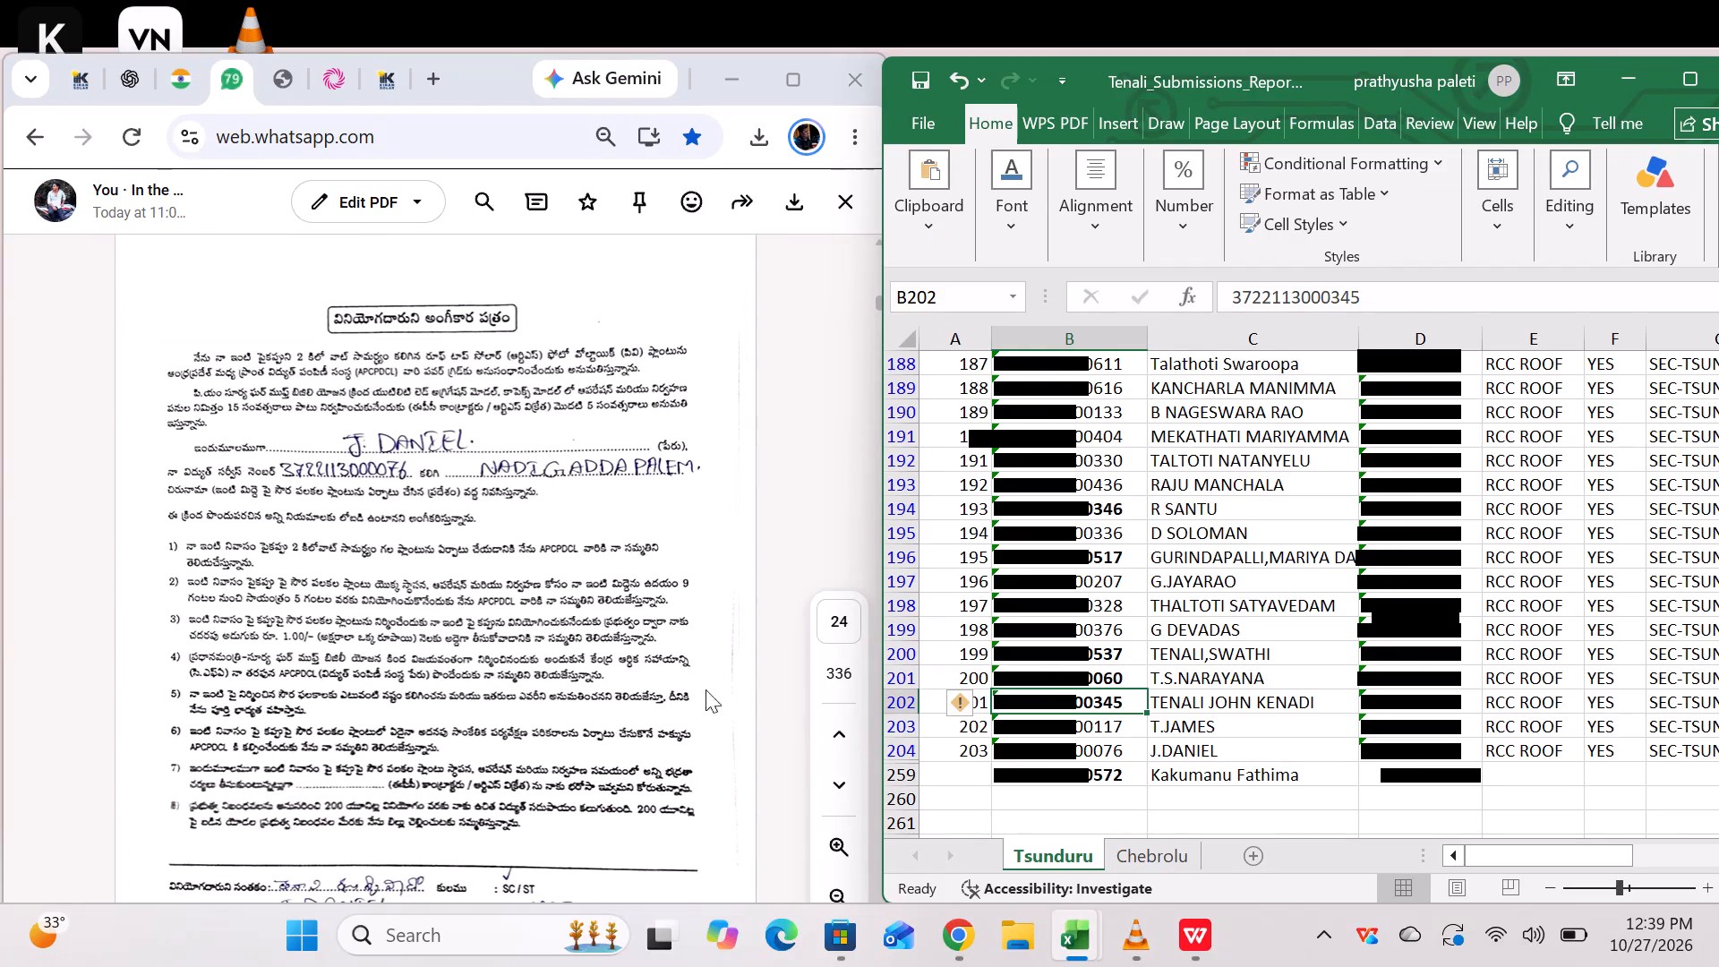
Bold the service number in cell B204 of the Tsunduru sheet, matching the consumer on the open consent form.
{"action": "left_click", "coordinate": [1083, 753]}
{"action": "key", "text": "ctrl+b"}
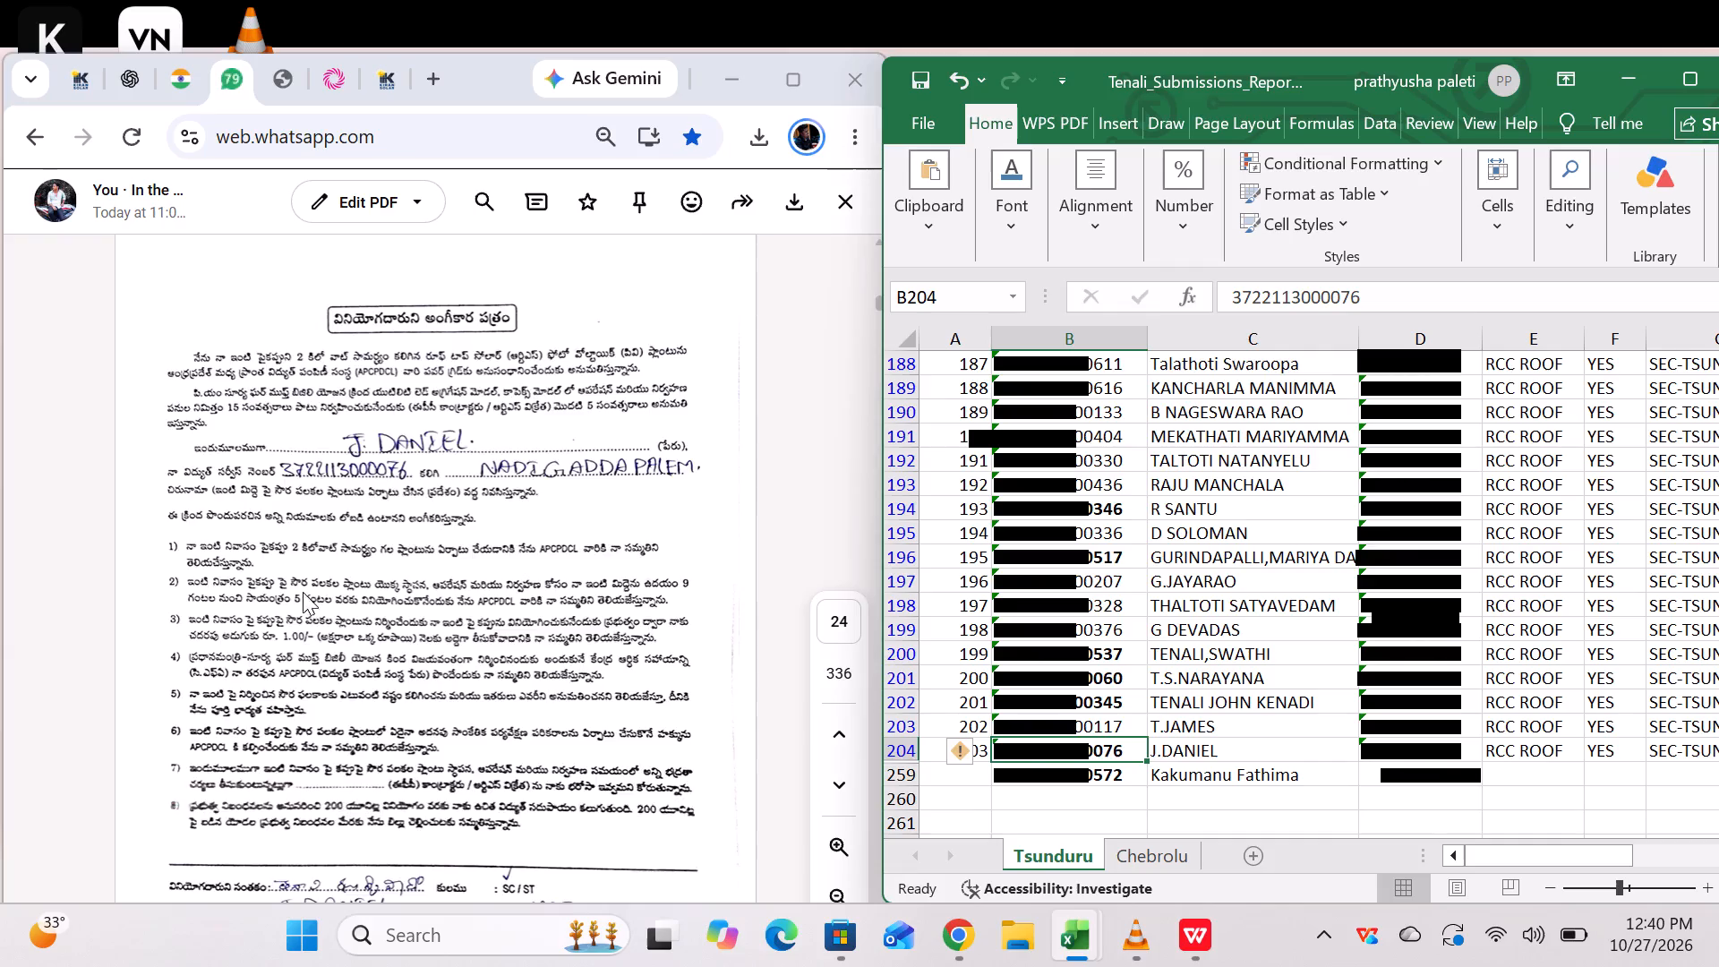
Bold the USCNO entries matching the consent forms on pages 25 and 26, in cells B190 and B195 of the Tsunduru sheet.
{"action": "scroll", "coordinate": [356, 574], "scroll_direction": "down", "scroll_amount": 6}
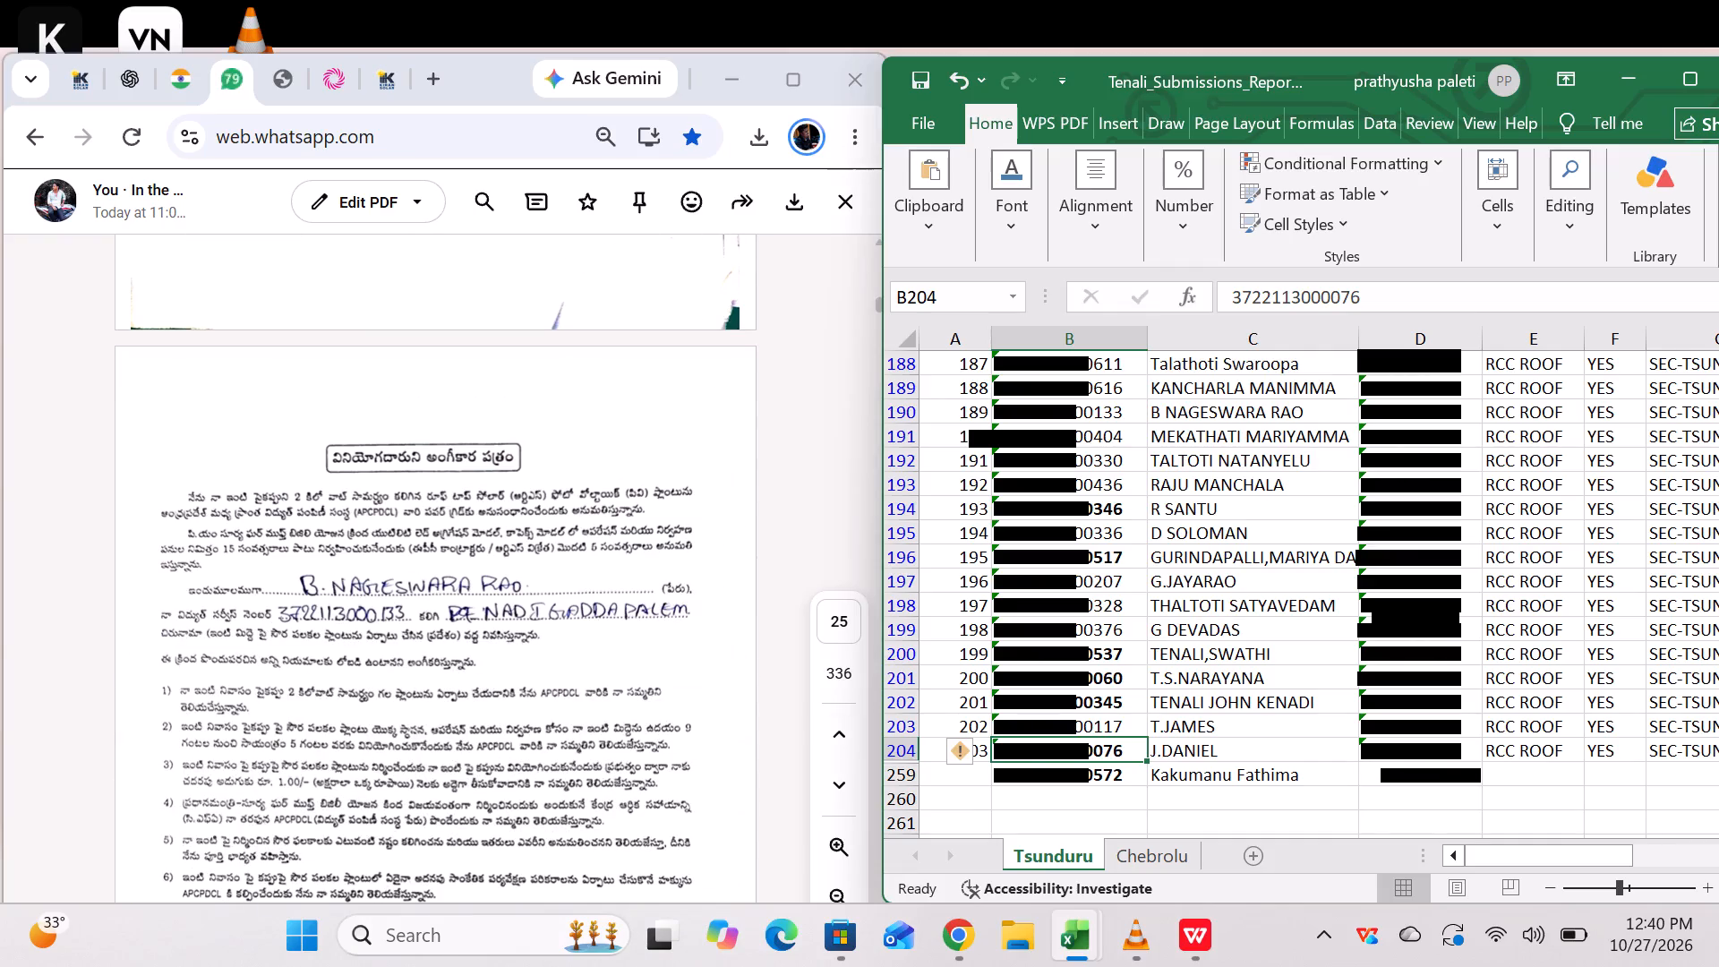
{"action": "left_click", "coordinate": [1100, 412]}
{"action": "key", "text": "ctrl+b"}
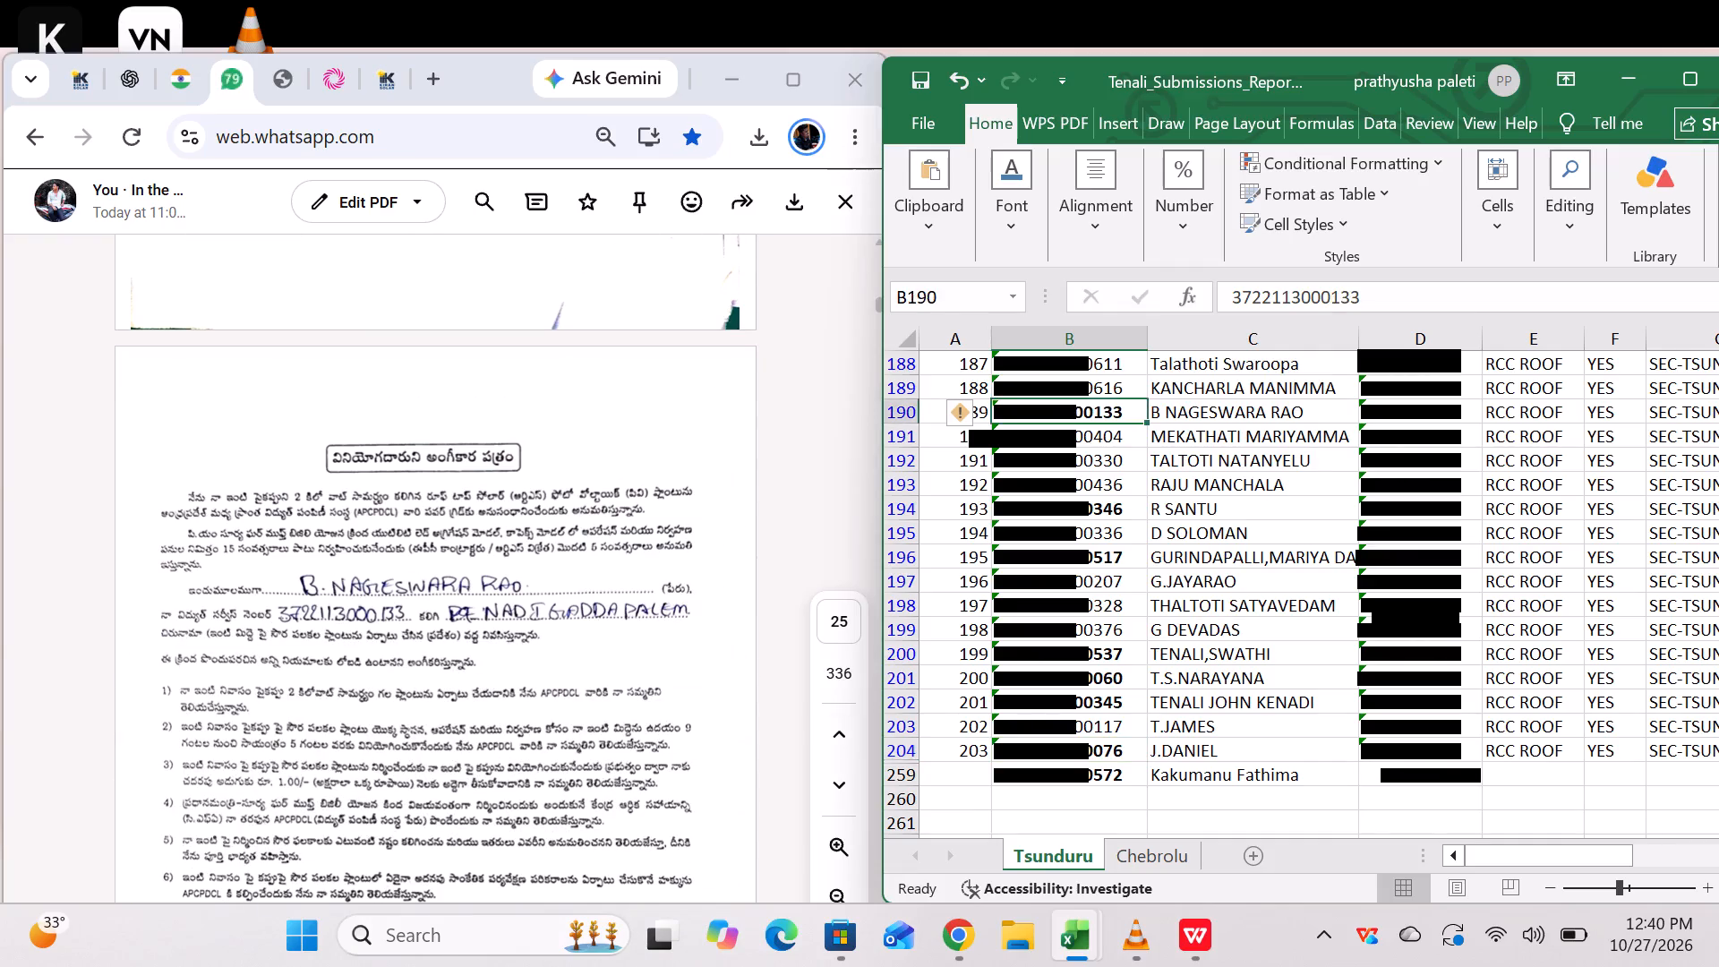
{"action": "scroll", "coordinate": [571, 647], "scroll_direction": "down", "scroll_amount": 5}
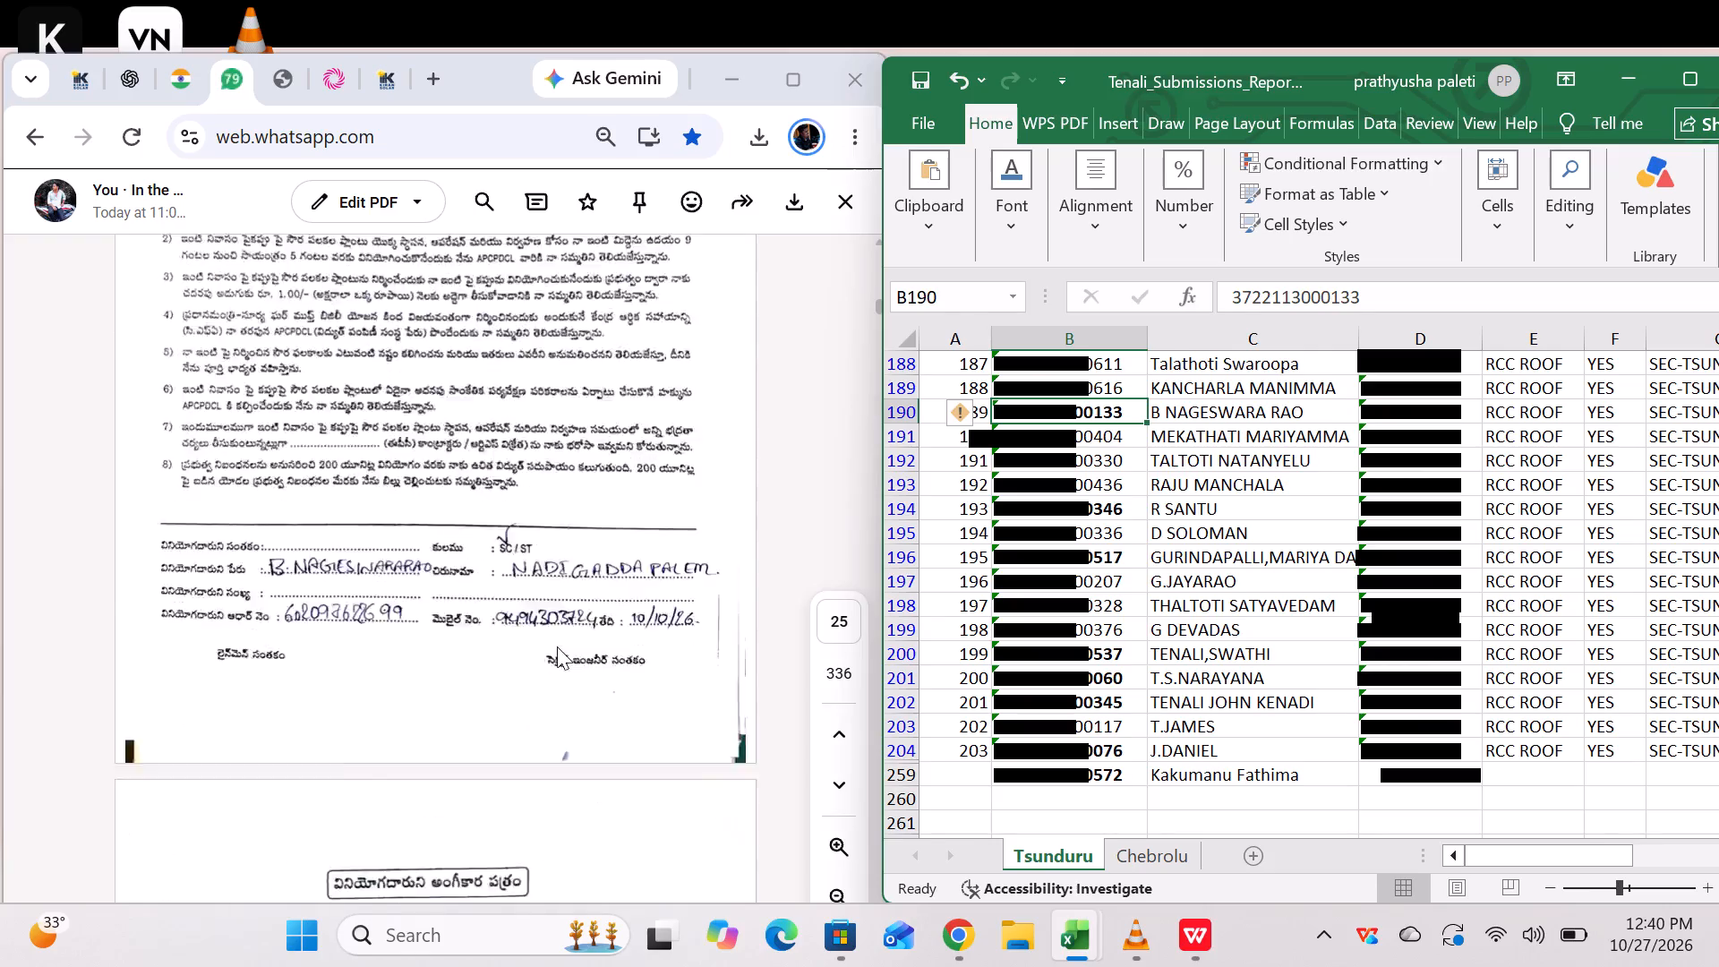
{"action": "scroll", "coordinate": [555, 645], "scroll_direction": "down", "scroll_amount": 4}
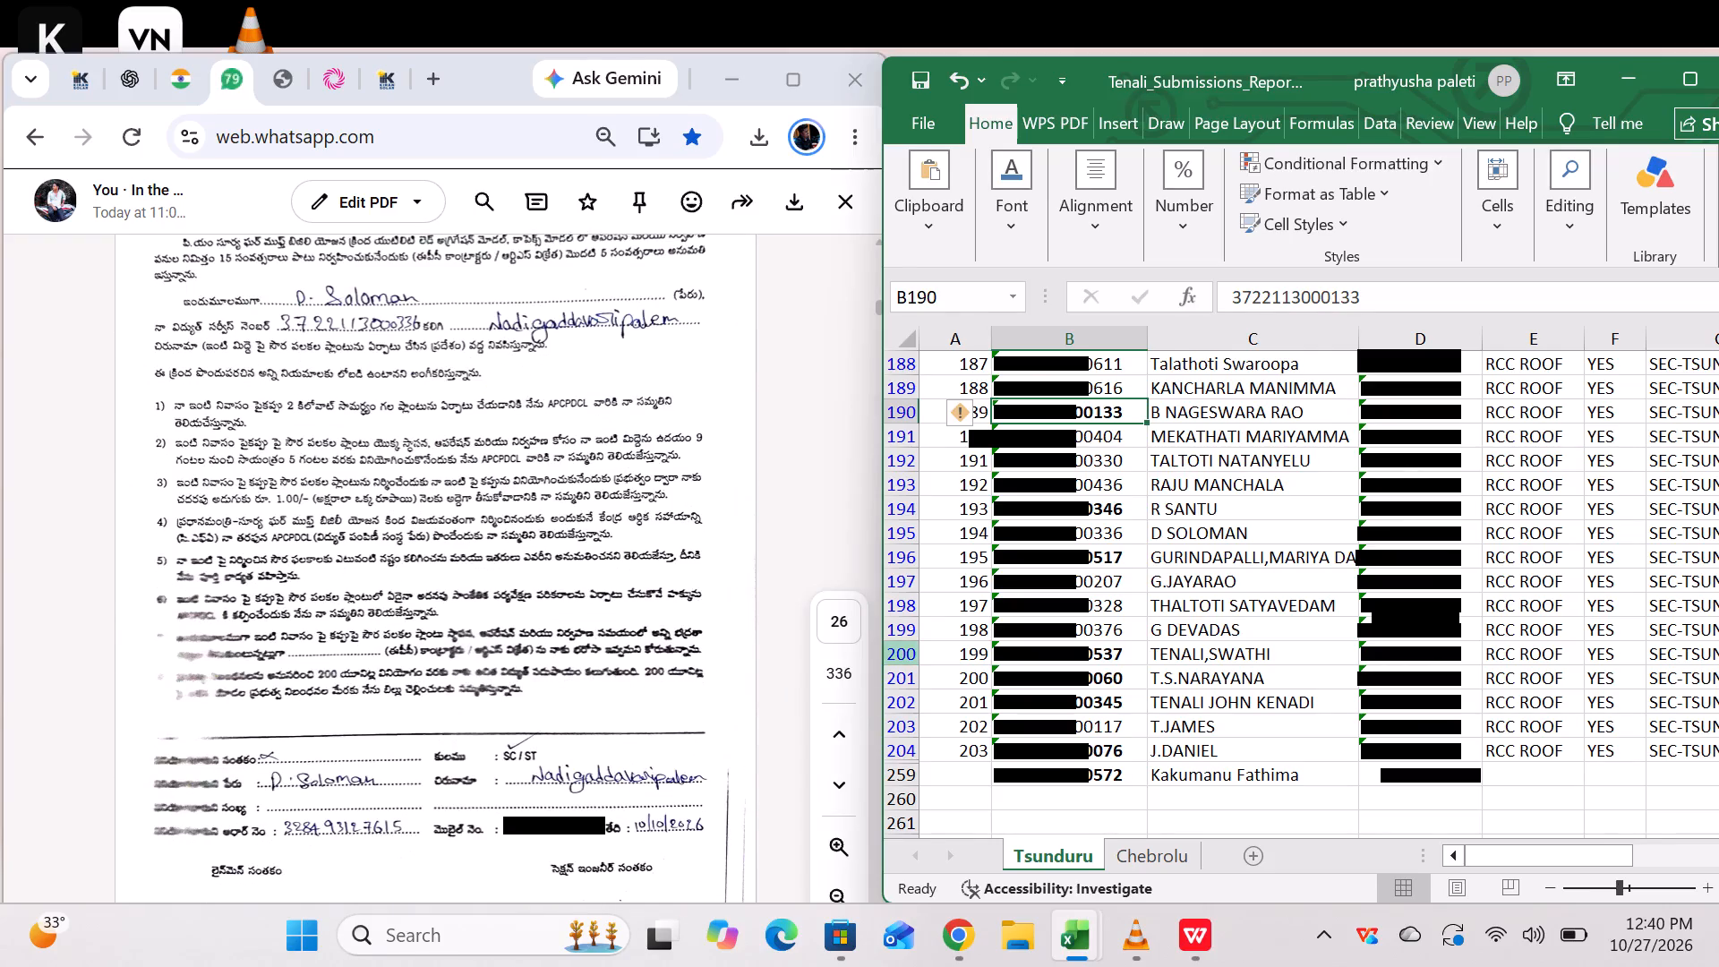
{"action": "left_click", "coordinate": [1062, 534]}
{"action": "key", "text": "ctrl+b"}
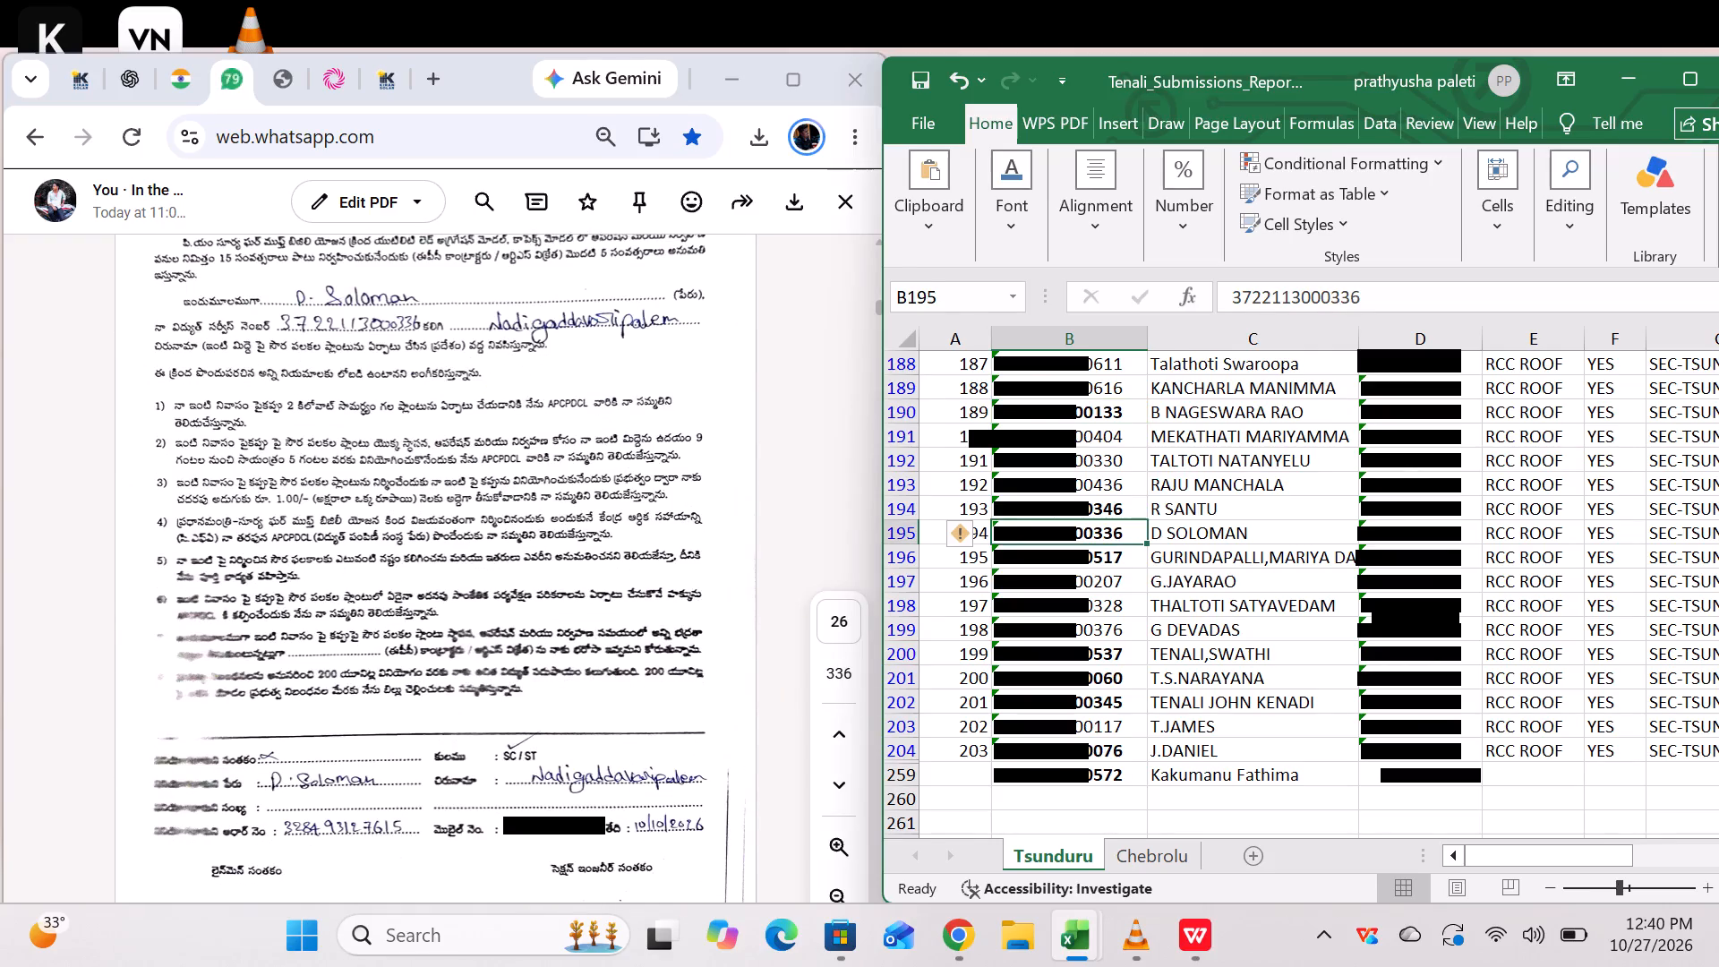
Bold the USCNO entries matching the consent forms on pages 27 and 28, in cells B198 and B197.
{"action": "scroll", "coordinate": [594, 589], "scroll_direction": "down", "scroll_amount": 5}
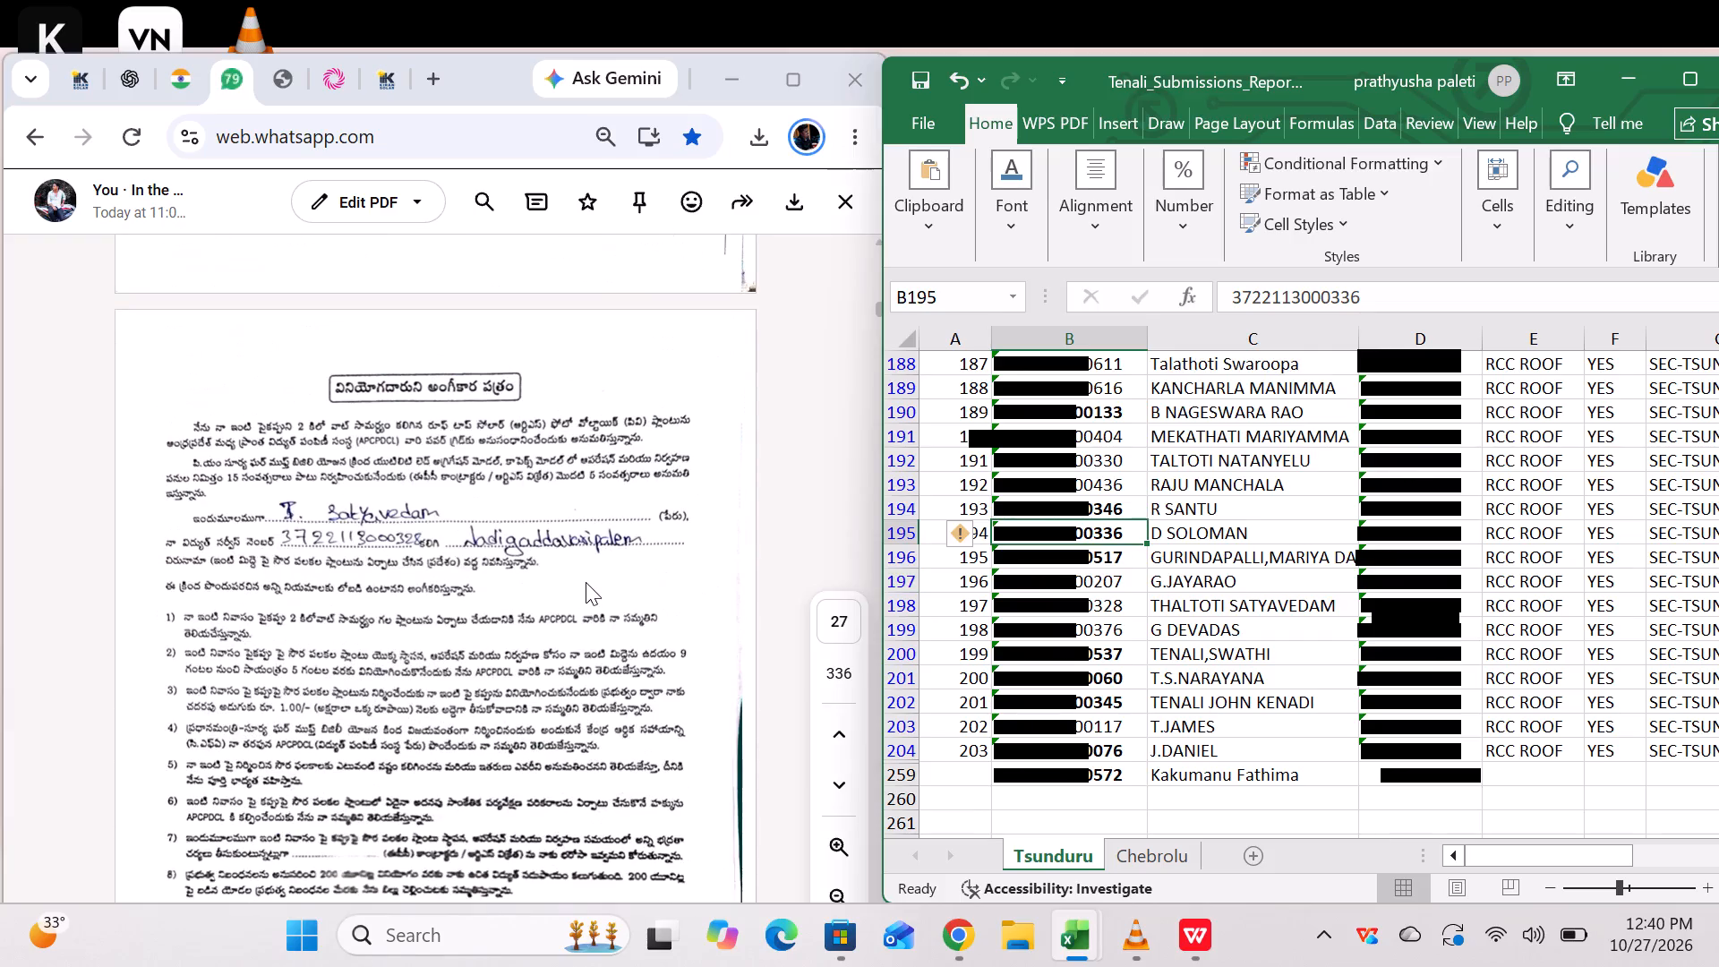
{"action": "left_click", "coordinate": [1080, 608]}
{"action": "key", "text": "ctrl+b"}
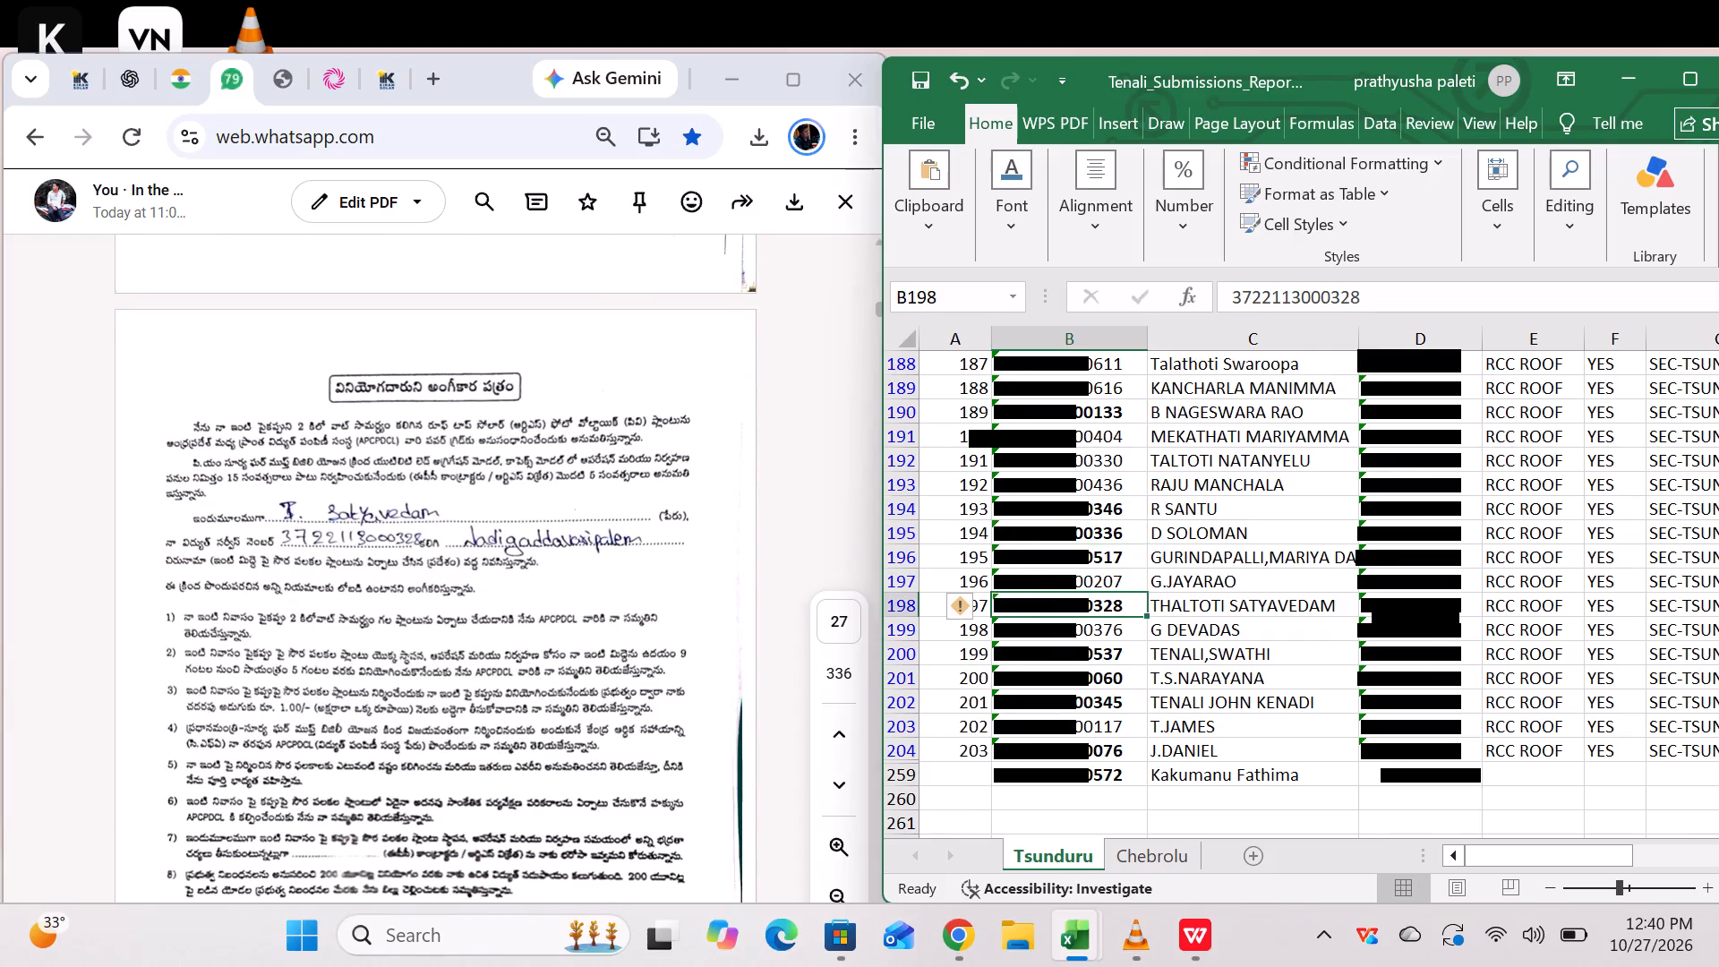
{"action": "scroll", "coordinate": [583, 670], "scroll_direction": "down", "scroll_amount": 6}
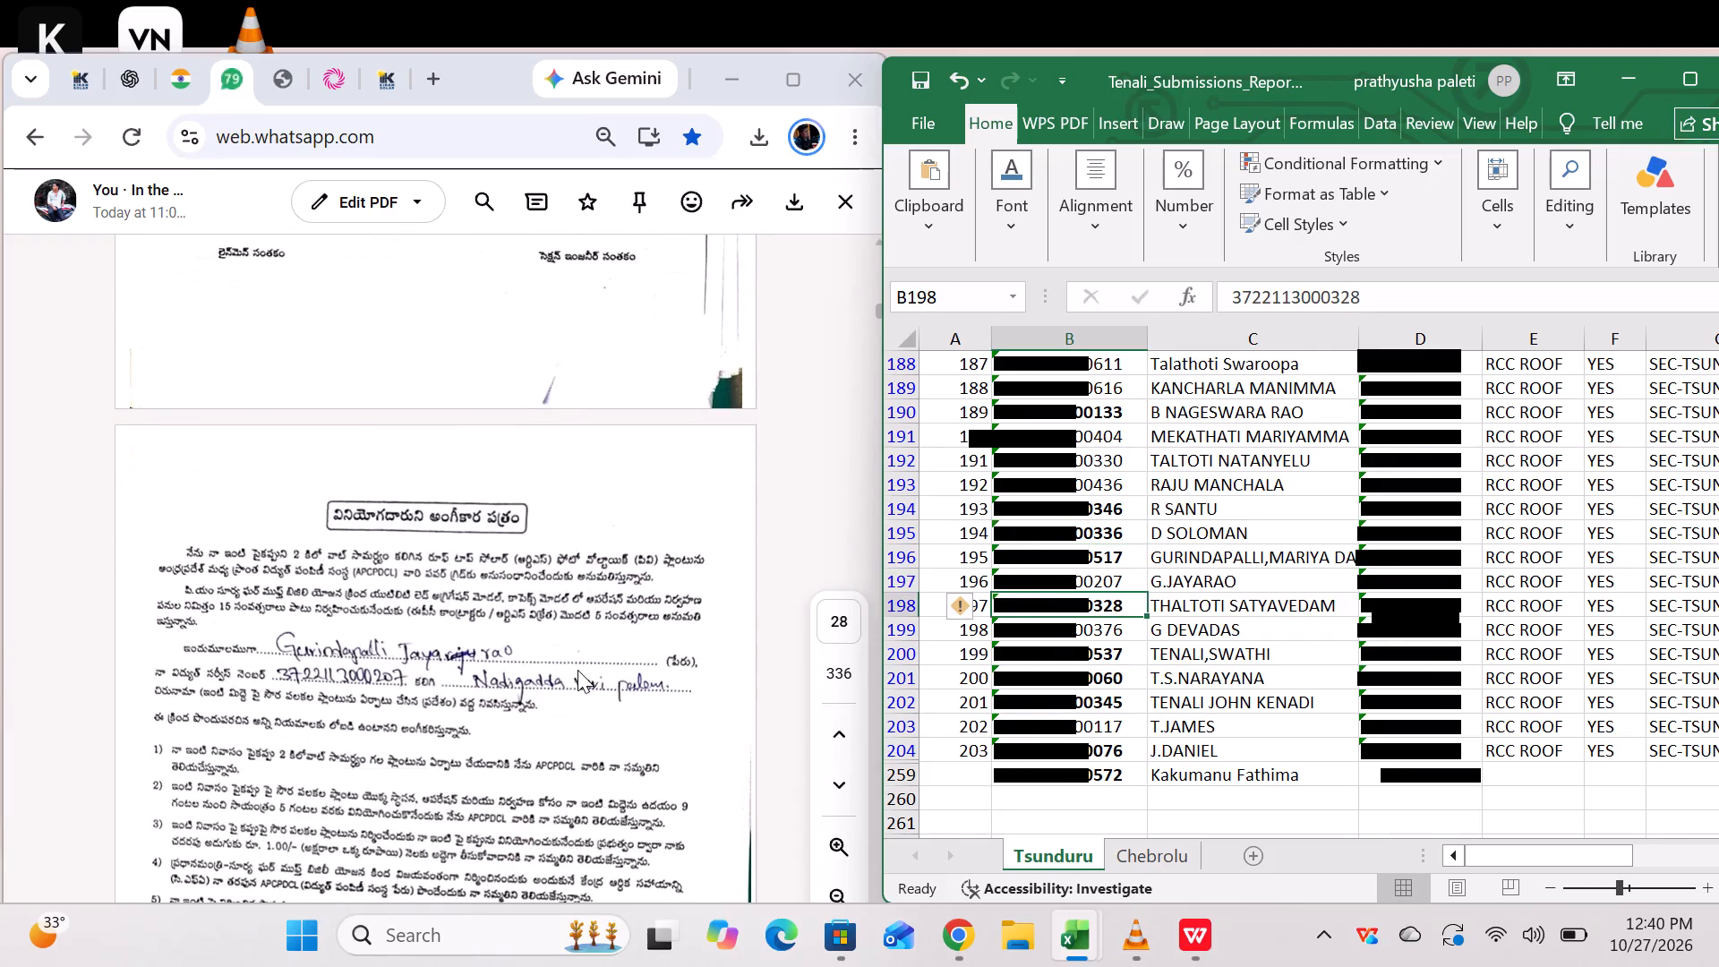
{"action": "scroll", "coordinate": [577, 670], "scroll_direction": "down", "scroll_amount": 1}
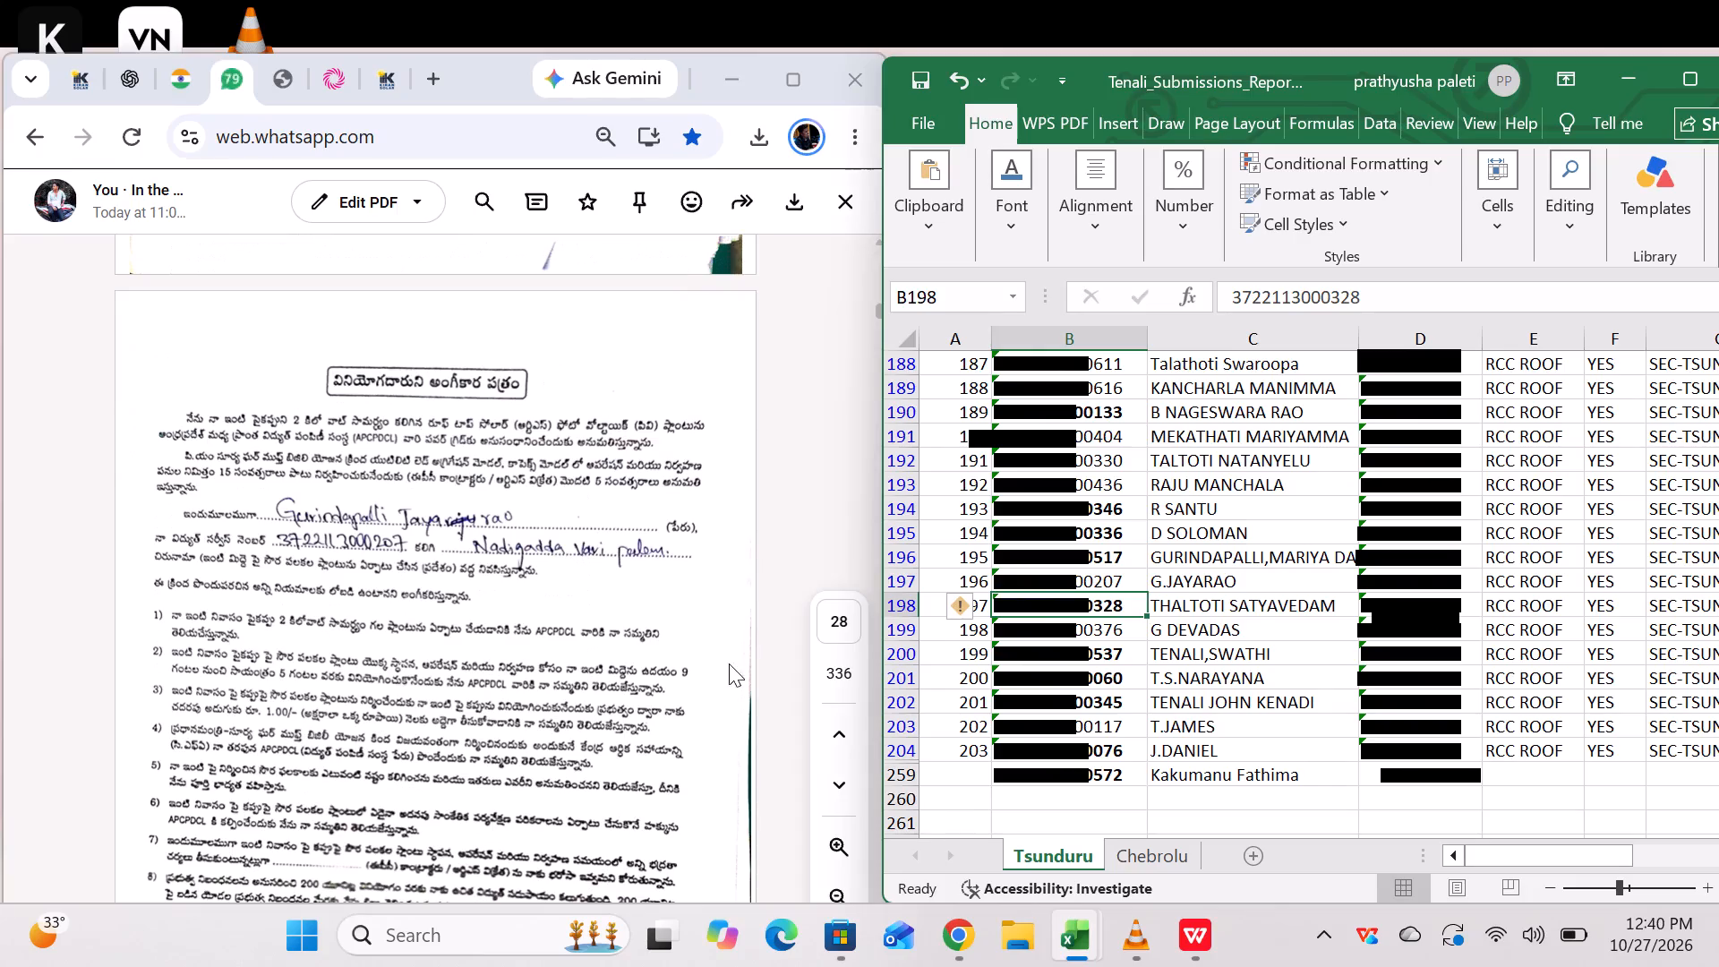
{"action": "left_click", "coordinate": [1092, 584]}
{"action": "key", "text": "ctrl+b"}
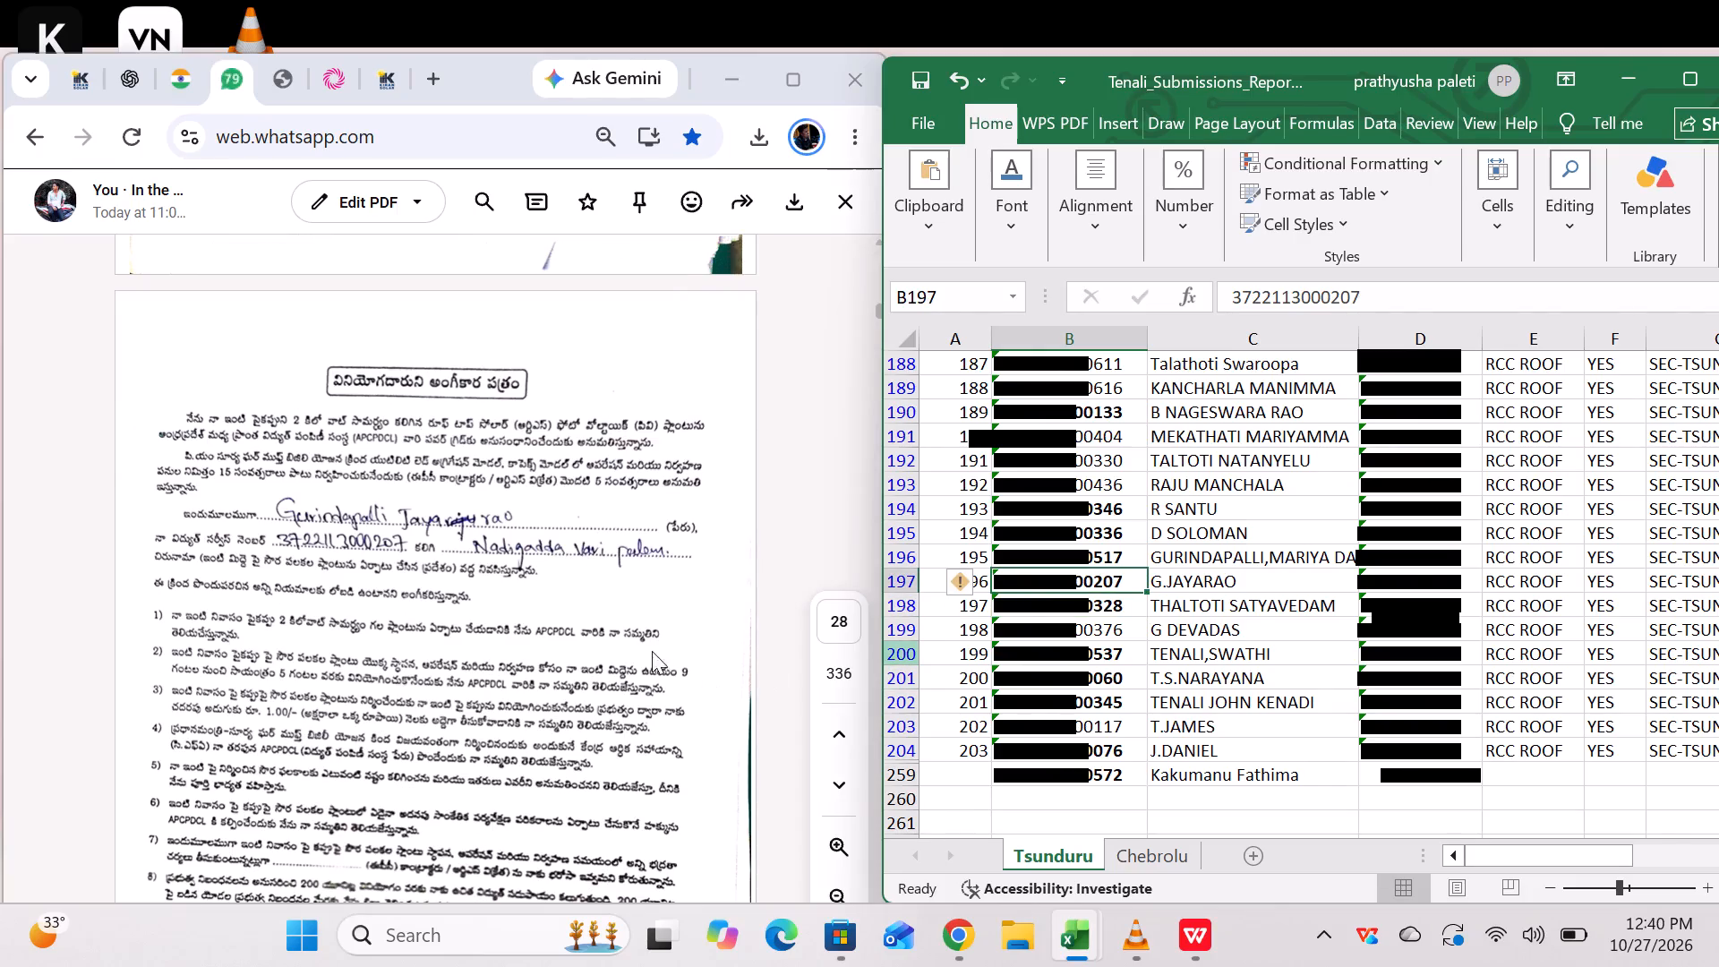
Bold the USCNO entries matching the consent forms on pages 29 and 30, in cells B199 and B203.
{"action": "scroll", "coordinate": [627, 645], "scroll_direction": "down", "scroll_amount": 8}
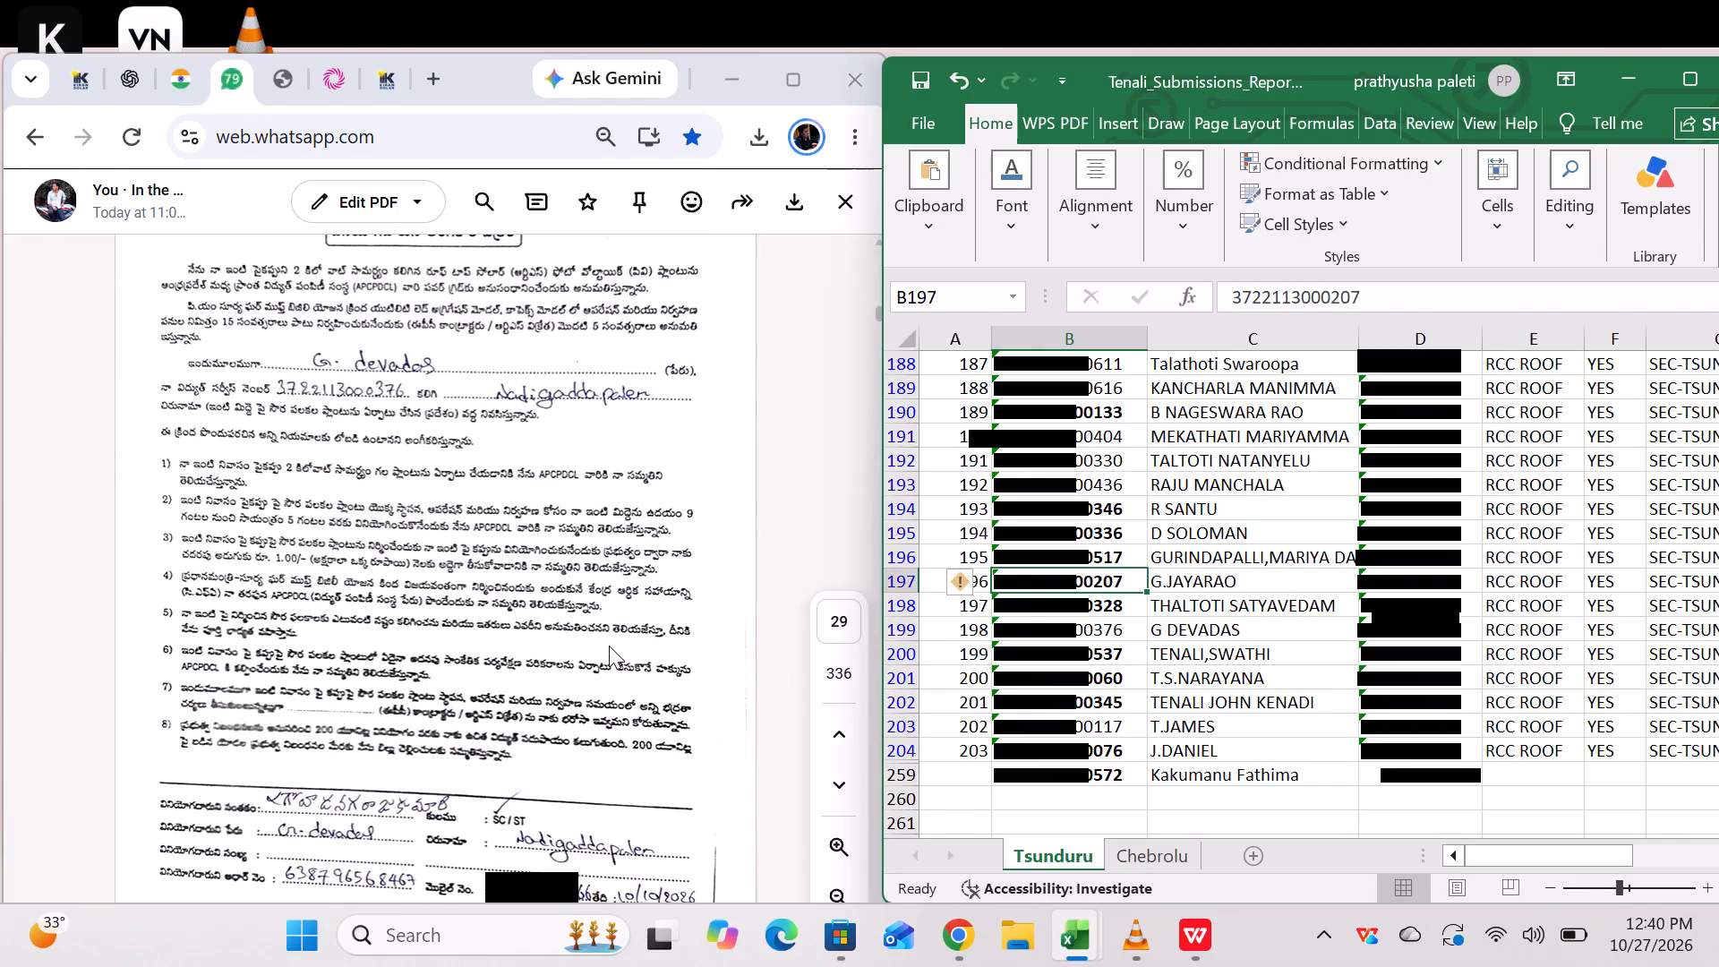
{"action": "left_click", "coordinate": [1070, 627]}
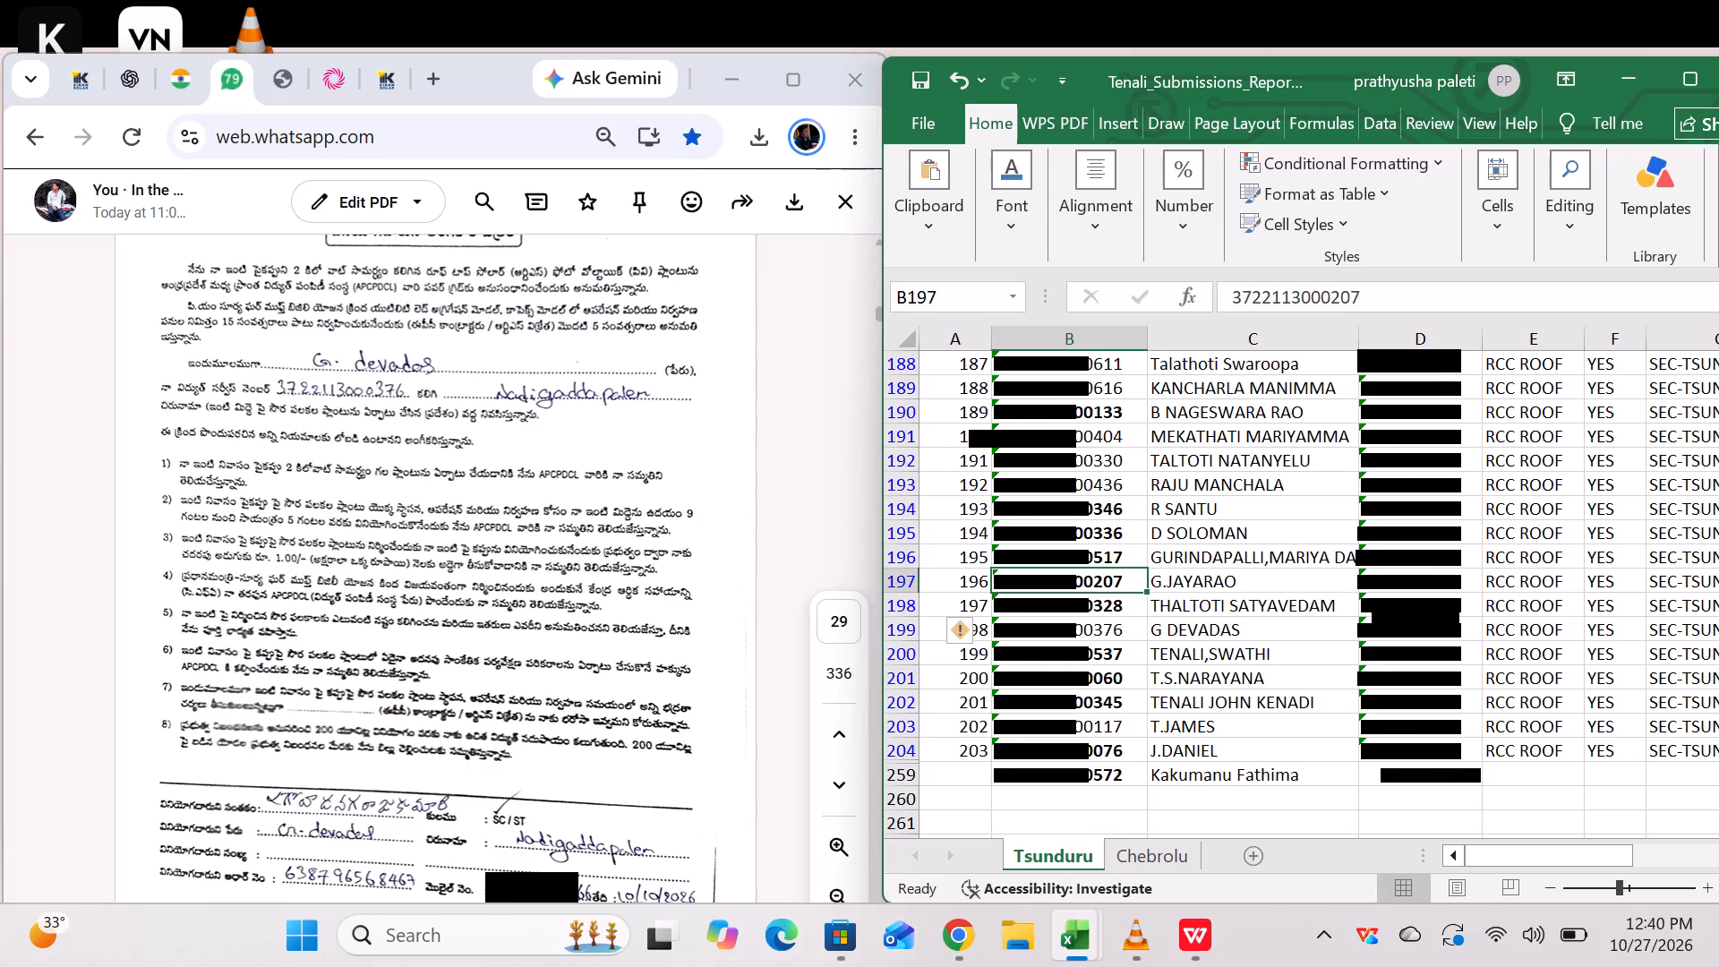
{"action": "key", "text": "ctrl+b"}
{"action": "scroll", "coordinate": [658, 662], "scroll_direction": "down", "scroll_amount": 6}
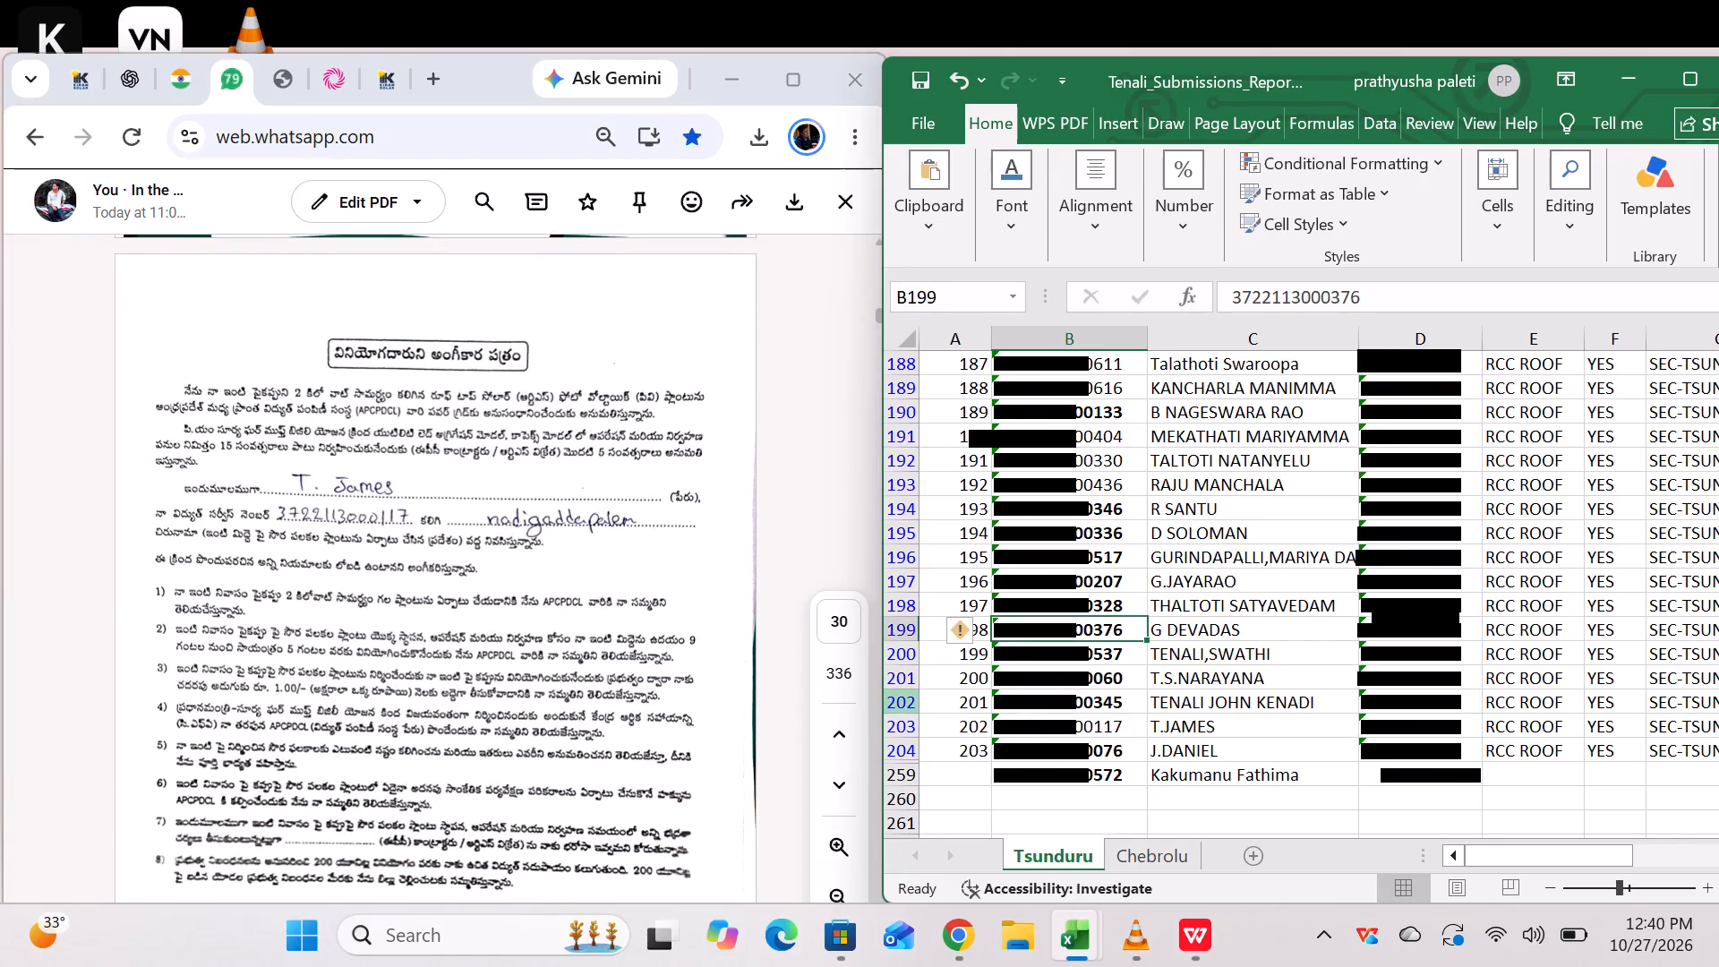
{"action": "left_click", "coordinate": [1081, 728]}
{"action": "key", "text": "ctrl+b"}
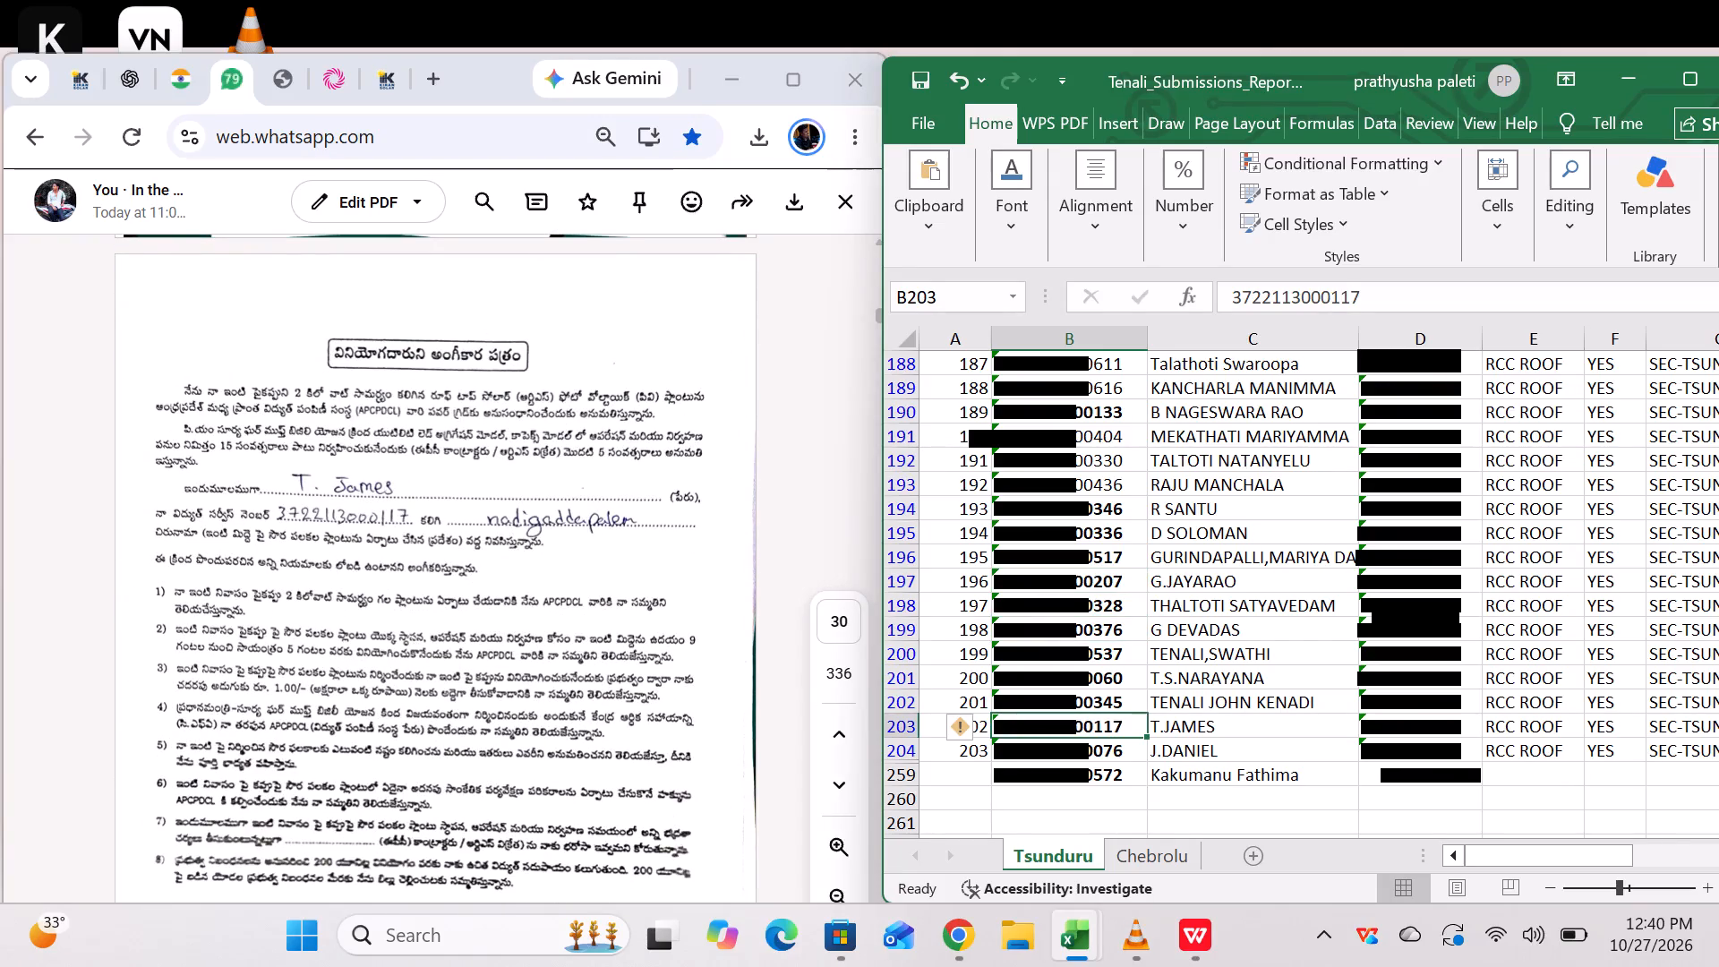
Bold the USCNO entries matching the consent forms on pages 31 and 32, in cells B191 and B192.
{"action": "scroll", "coordinate": [651, 680], "scroll_direction": "down", "scroll_amount": 7}
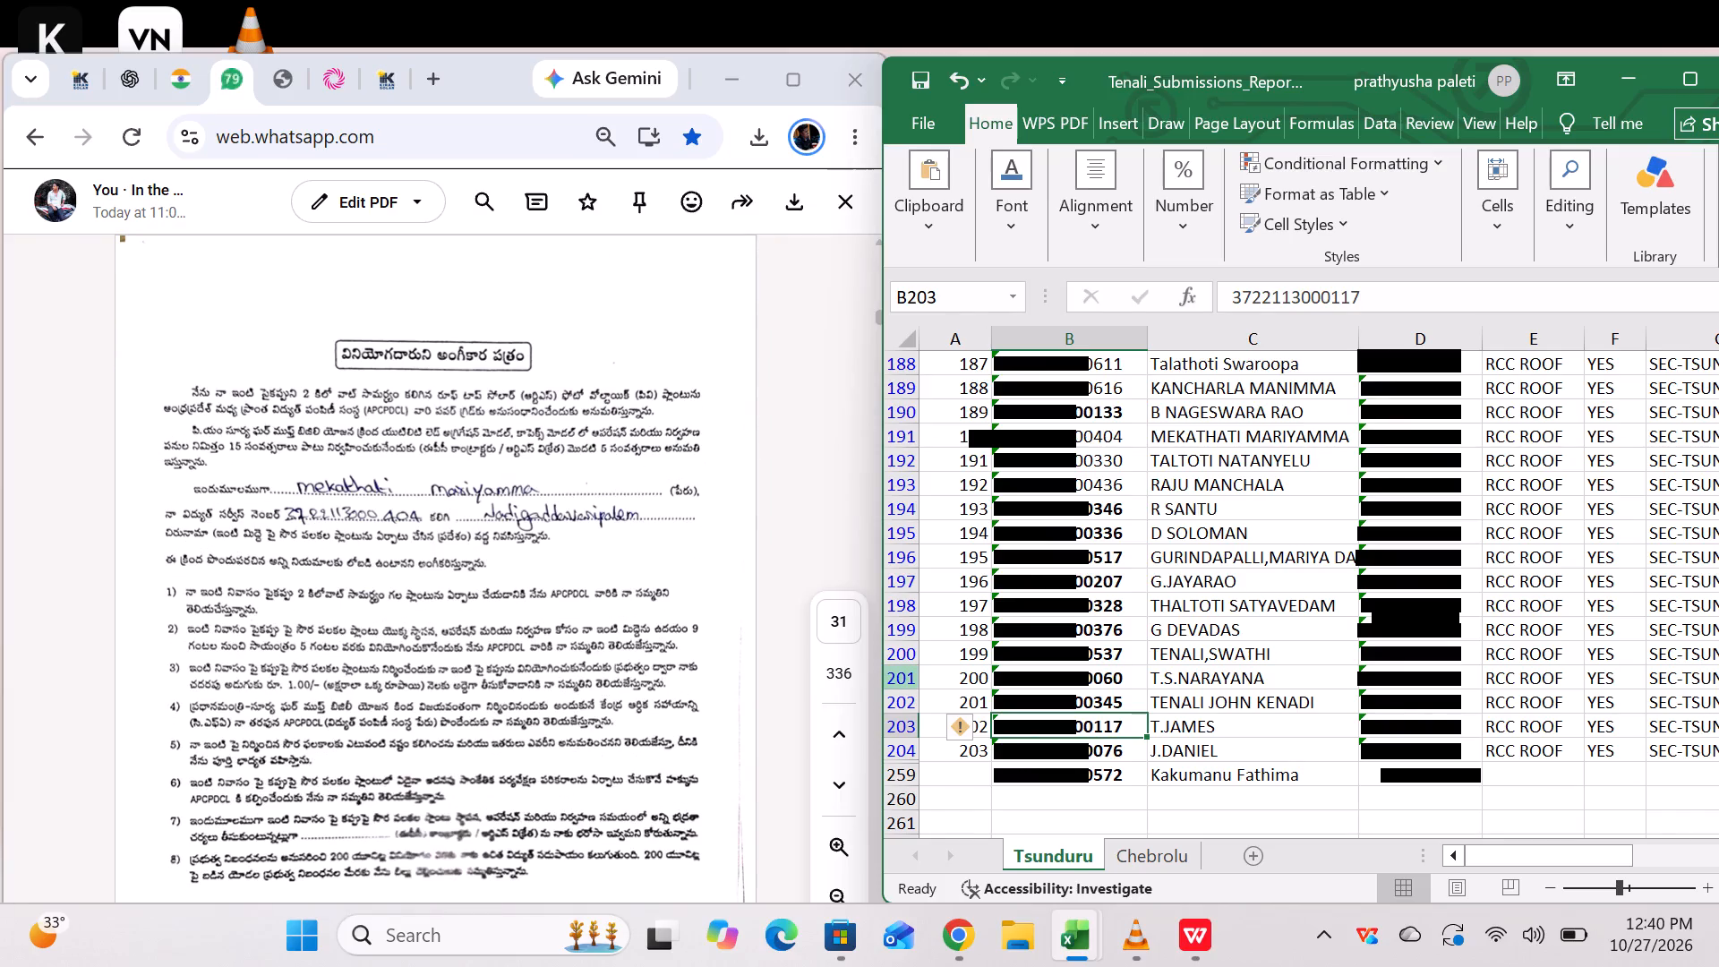
{"action": "left_click", "coordinate": [1104, 437]}
{"action": "key", "text": "ctrl+b"}
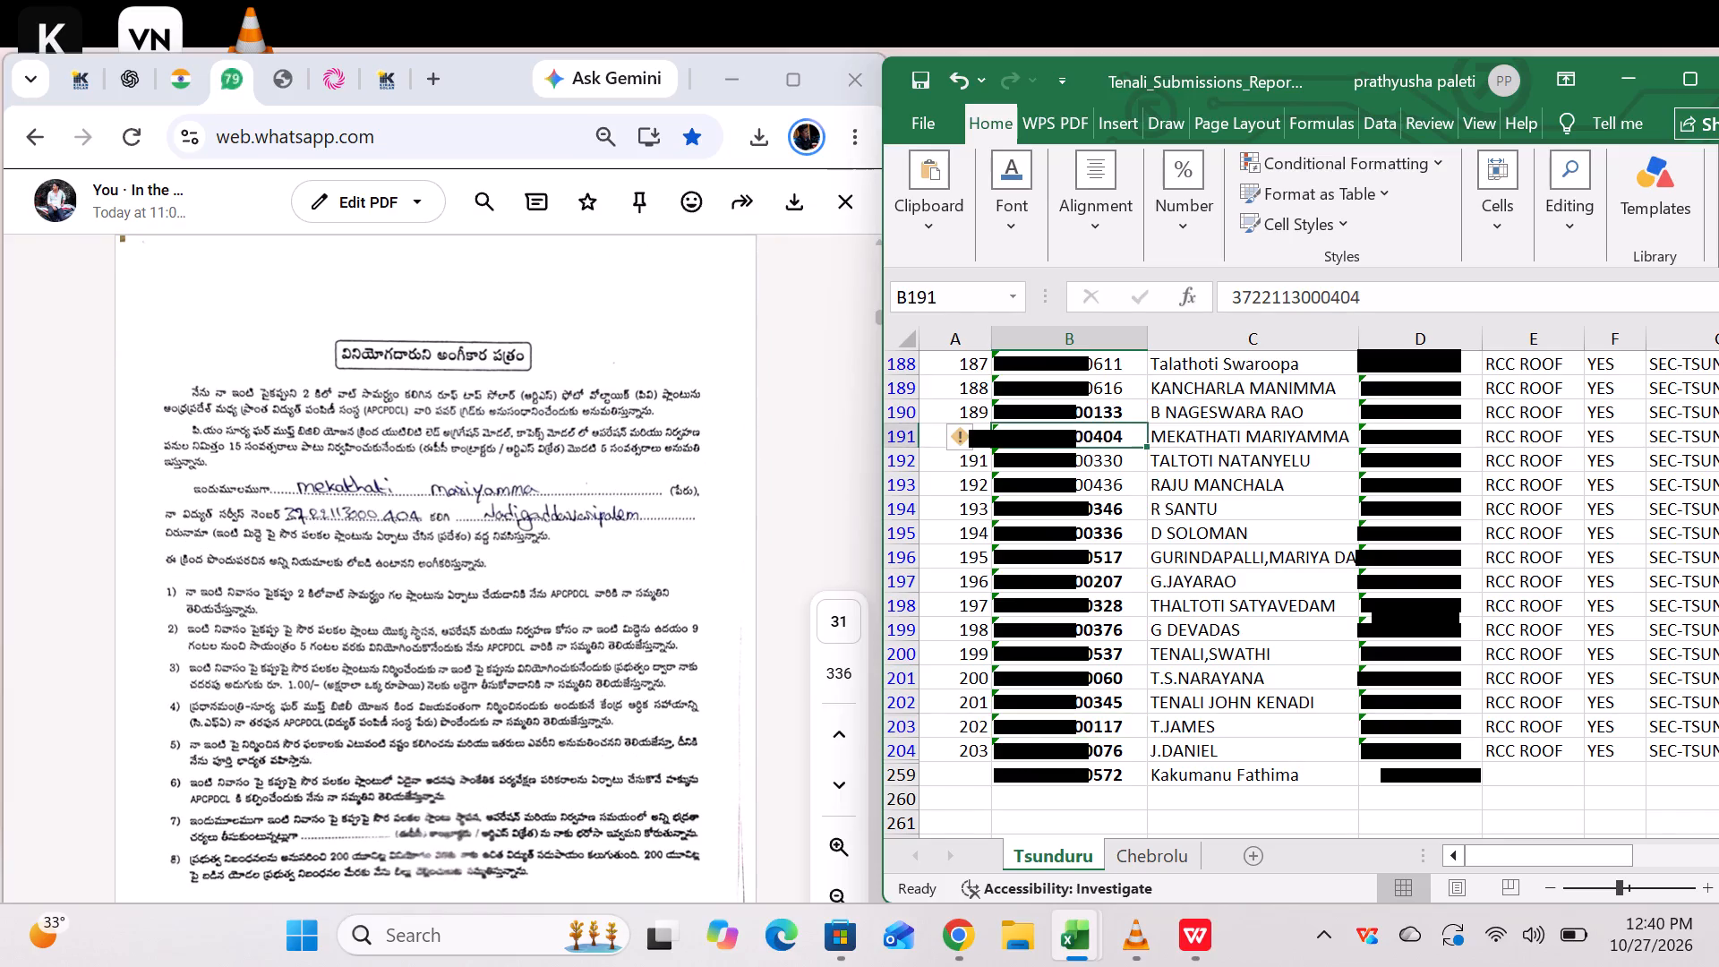
{"action": "scroll", "coordinate": [492, 609], "scroll_direction": "down", "scroll_amount": 2}
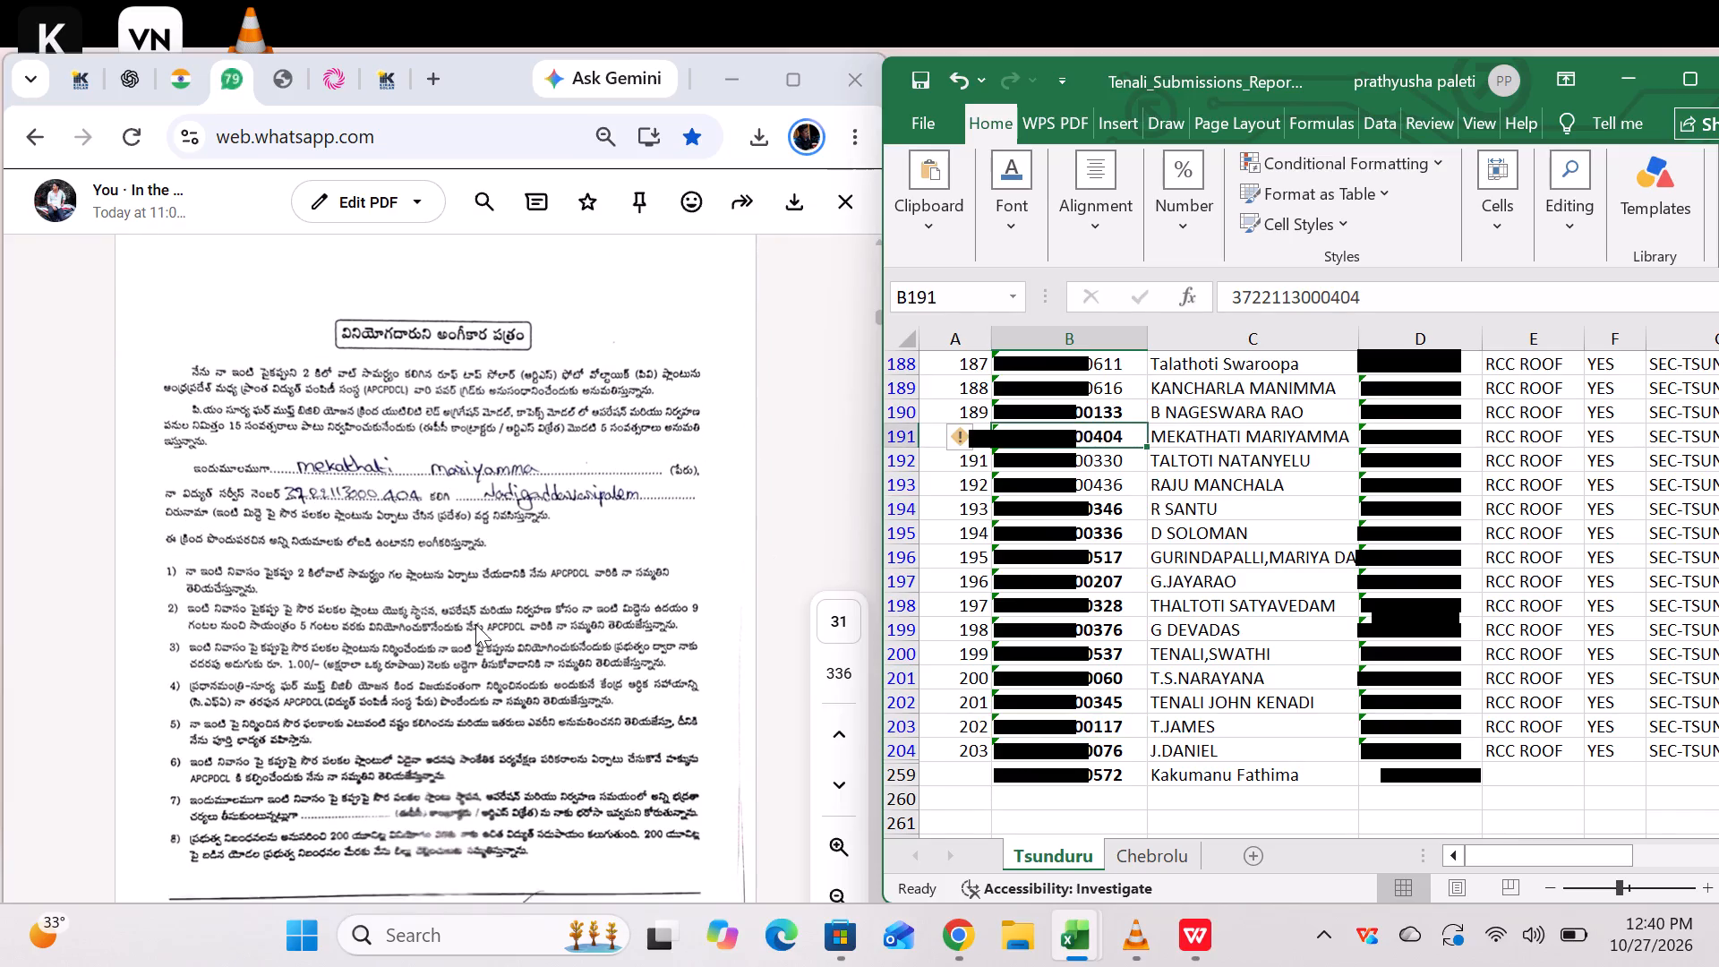
{"action": "scroll", "coordinate": [475, 624], "scroll_direction": "down", "scroll_amount": 5}
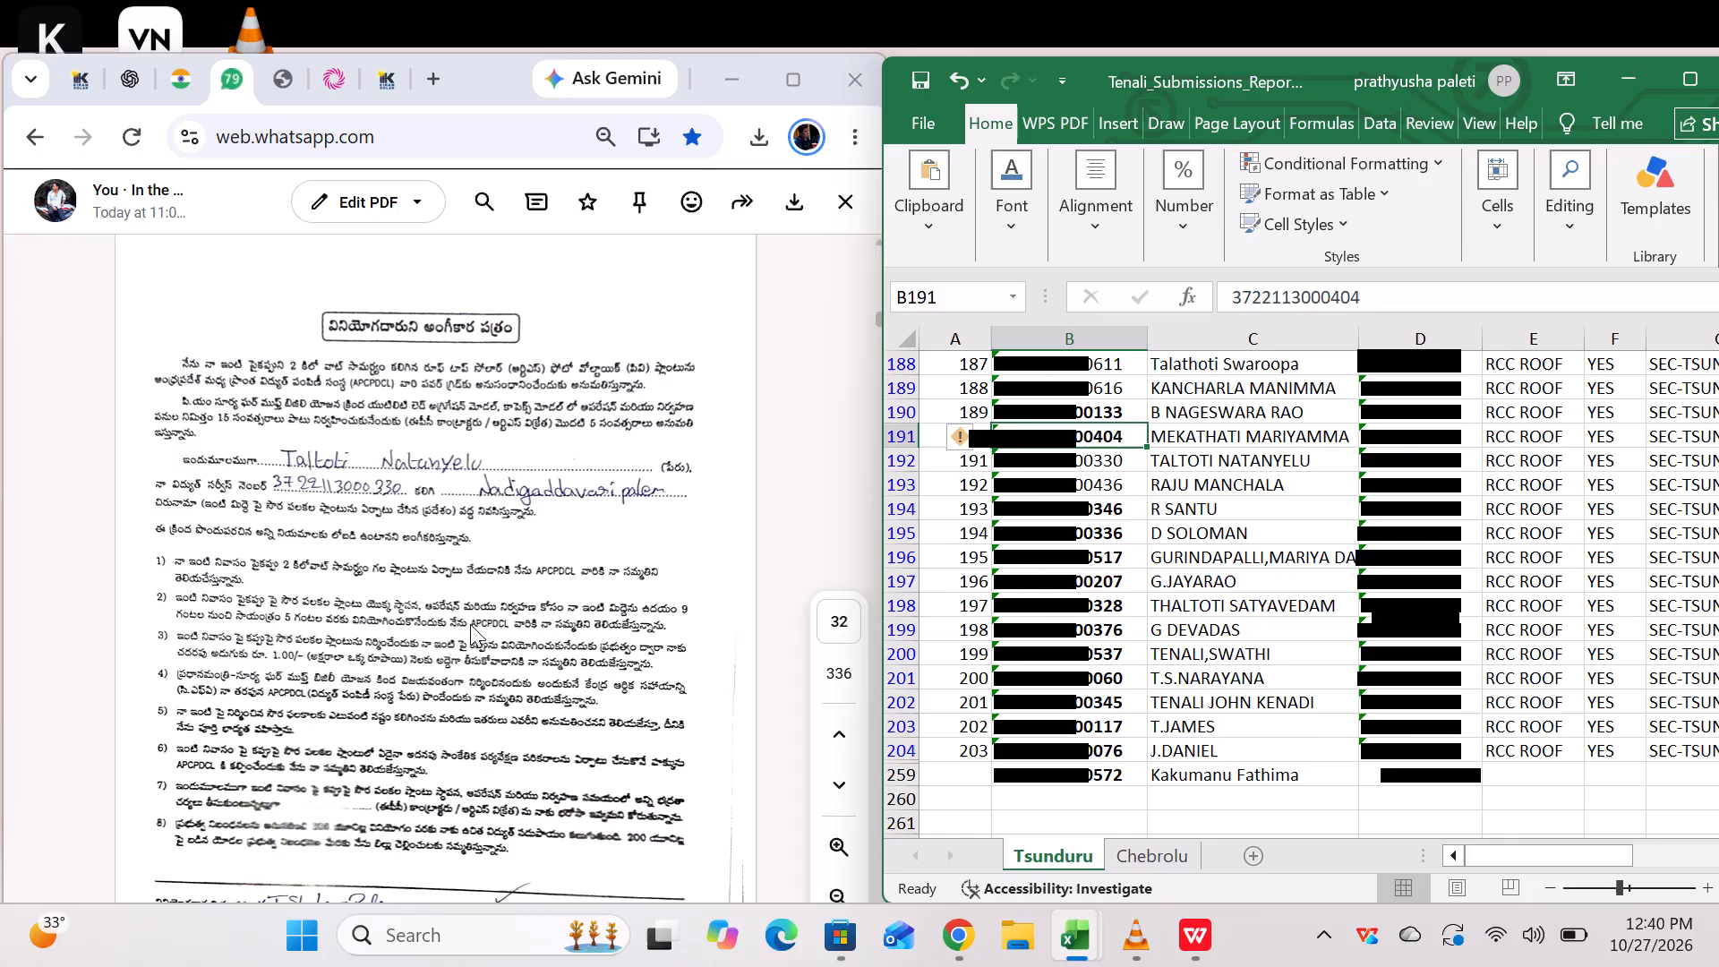
{"action": "left_click", "coordinate": [1091, 457]}
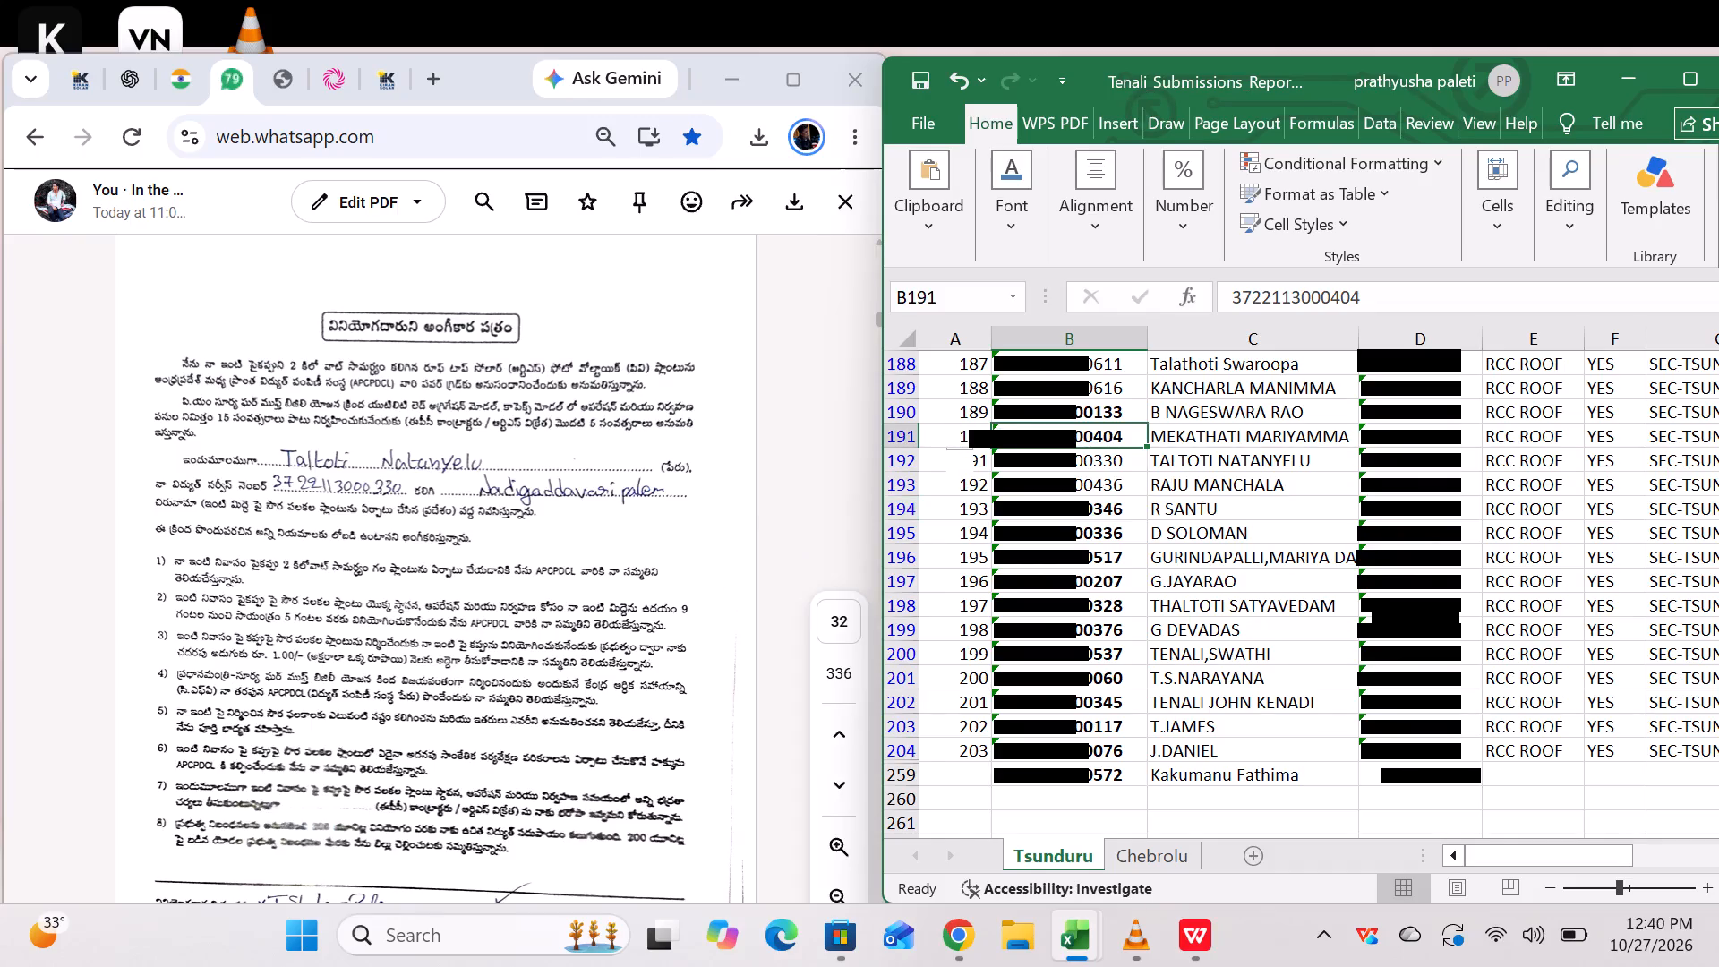
{"action": "key", "text": "ctrl+b"}
Bold the USCNO entries matching the consent forms on pages 33 and 34, in cells B193 and B187.
{"action": "scroll", "coordinate": [570, 614], "scroll_direction": "down", "scroll_amount": 4}
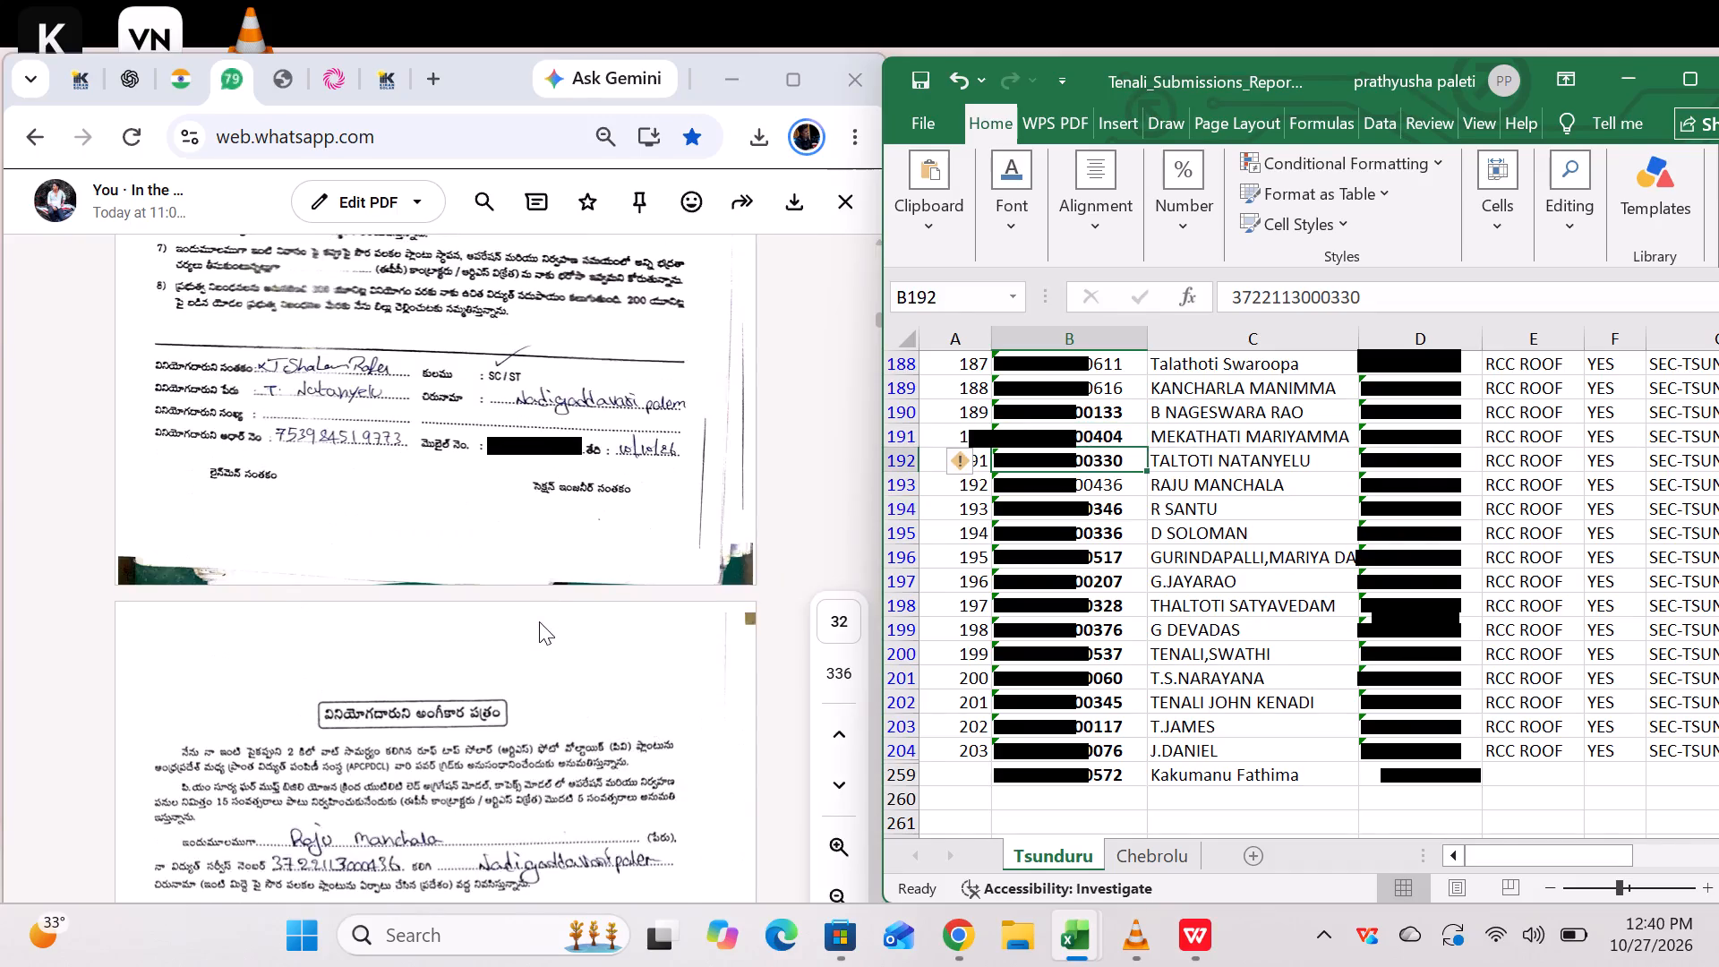
{"action": "scroll", "coordinate": [539, 620], "scroll_direction": "down", "scroll_amount": 2}
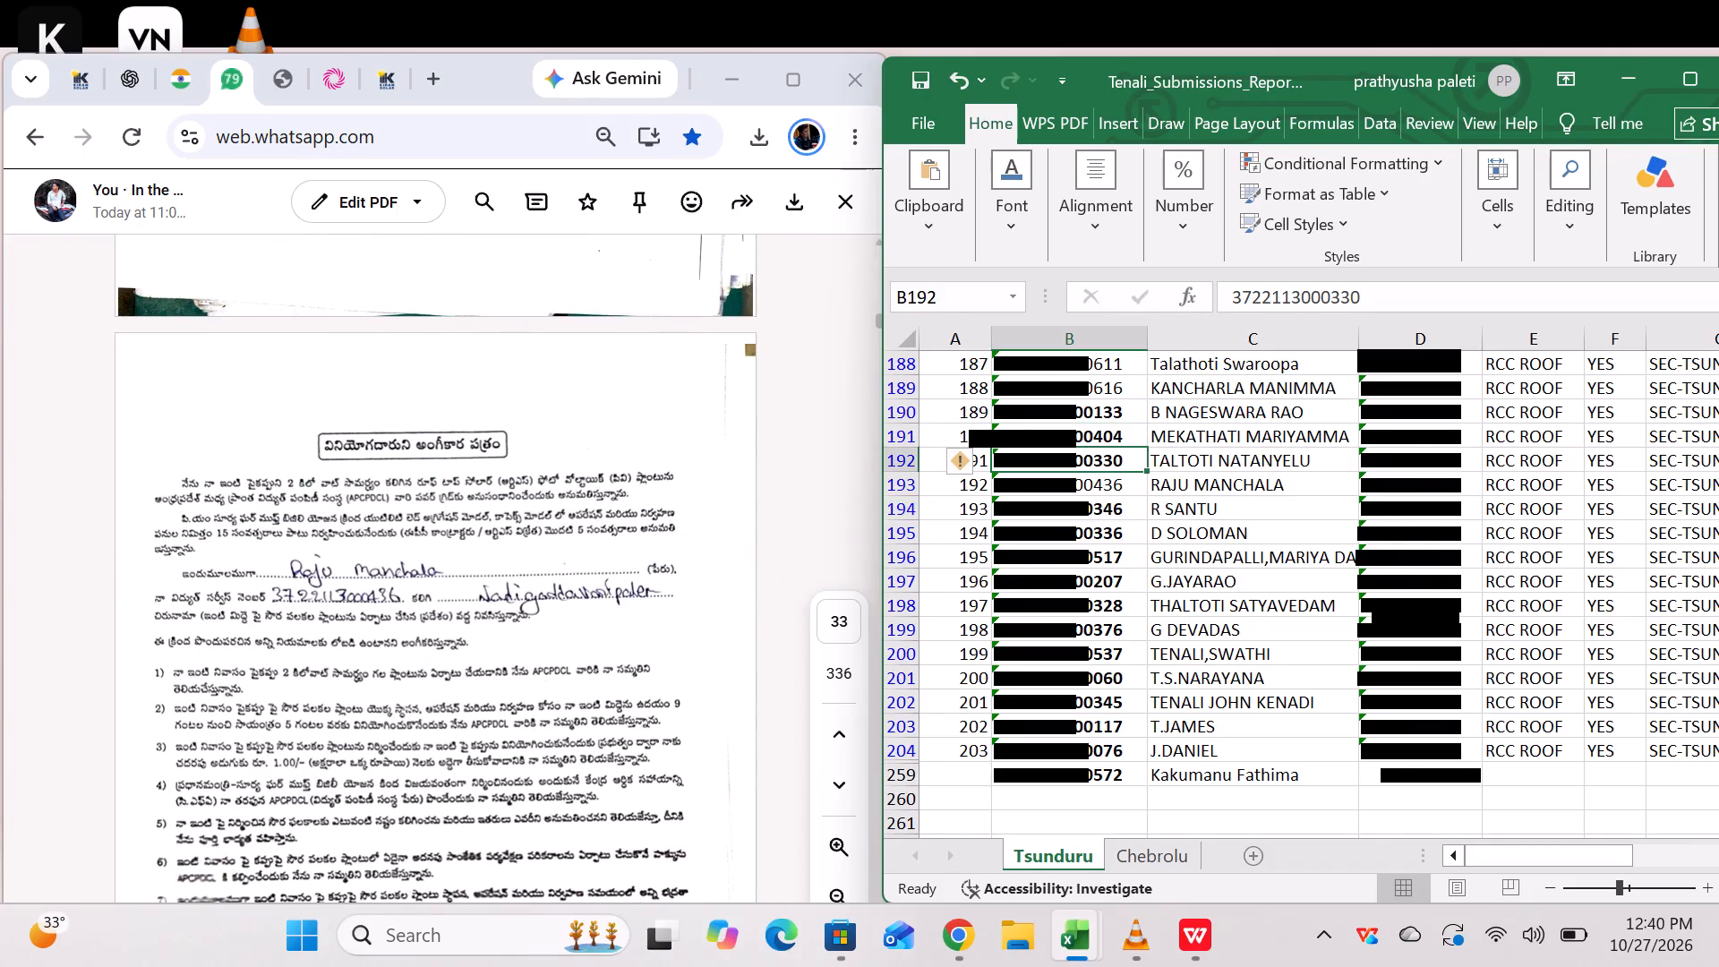
{"action": "left_click", "coordinate": [1073, 489]}
{"action": "key", "text": "ctrl+b"}
{"action": "scroll", "coordinate": [568, 597], "scroll_direction": "down", "scroll_amount": 3}
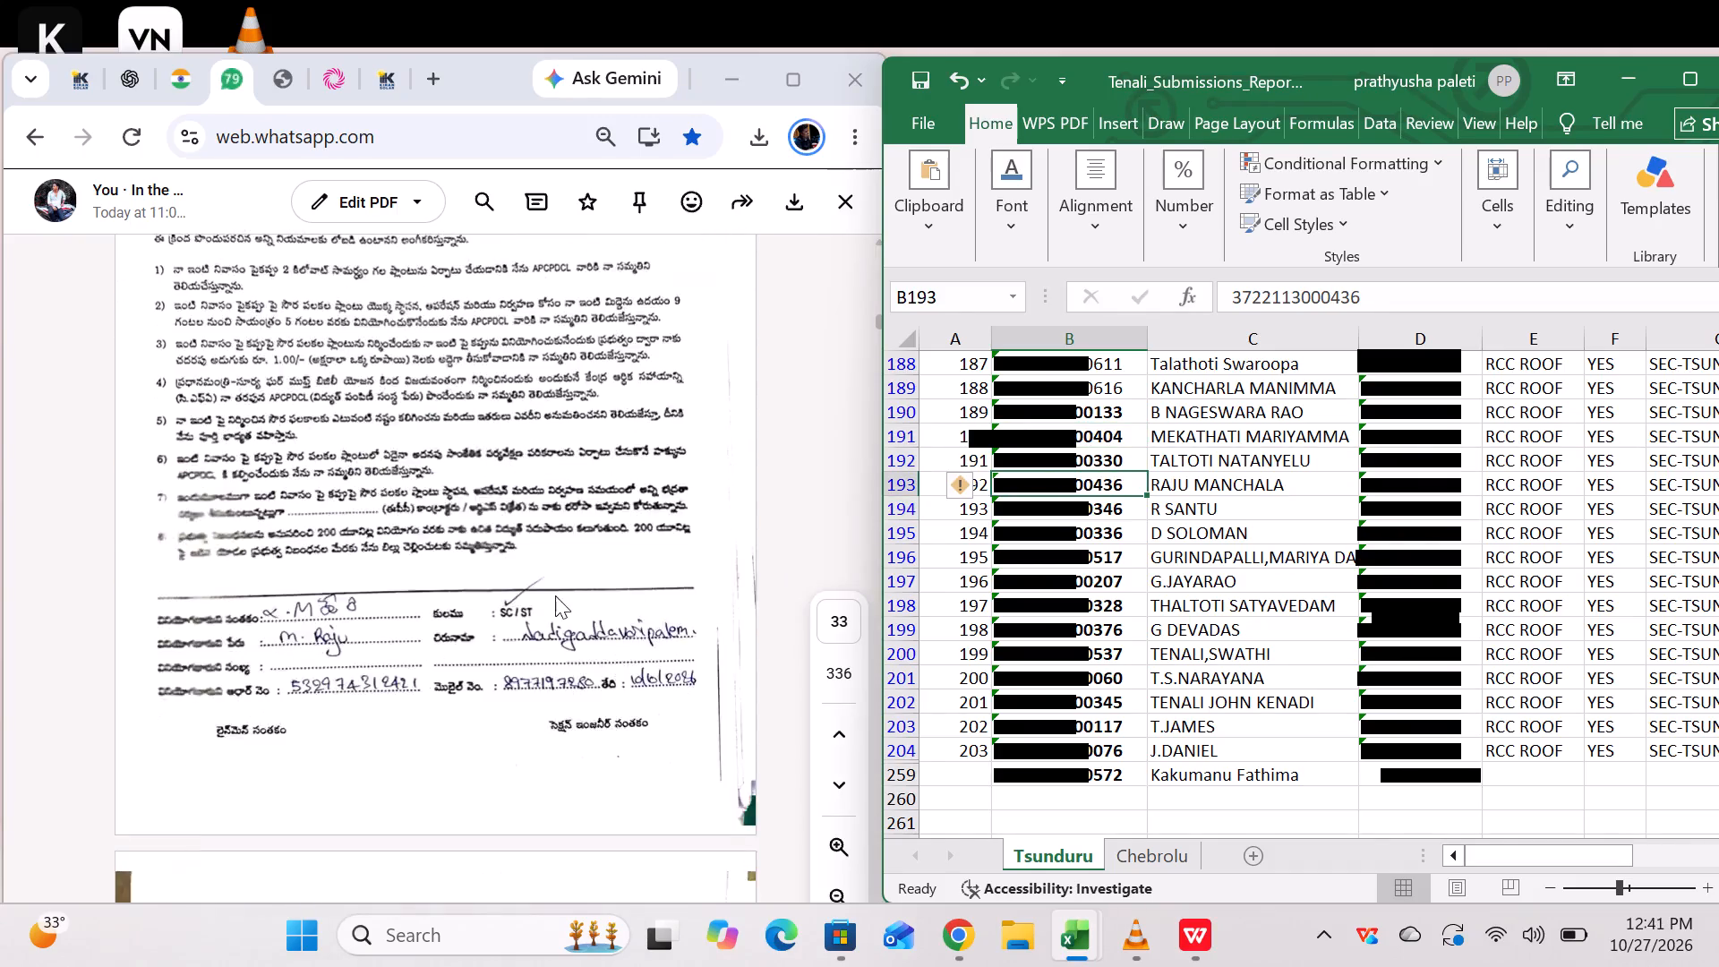
{"action": "scroll", "coordinate": [555, 595], "scroll_direction": "down", "scroll_amount": 5}
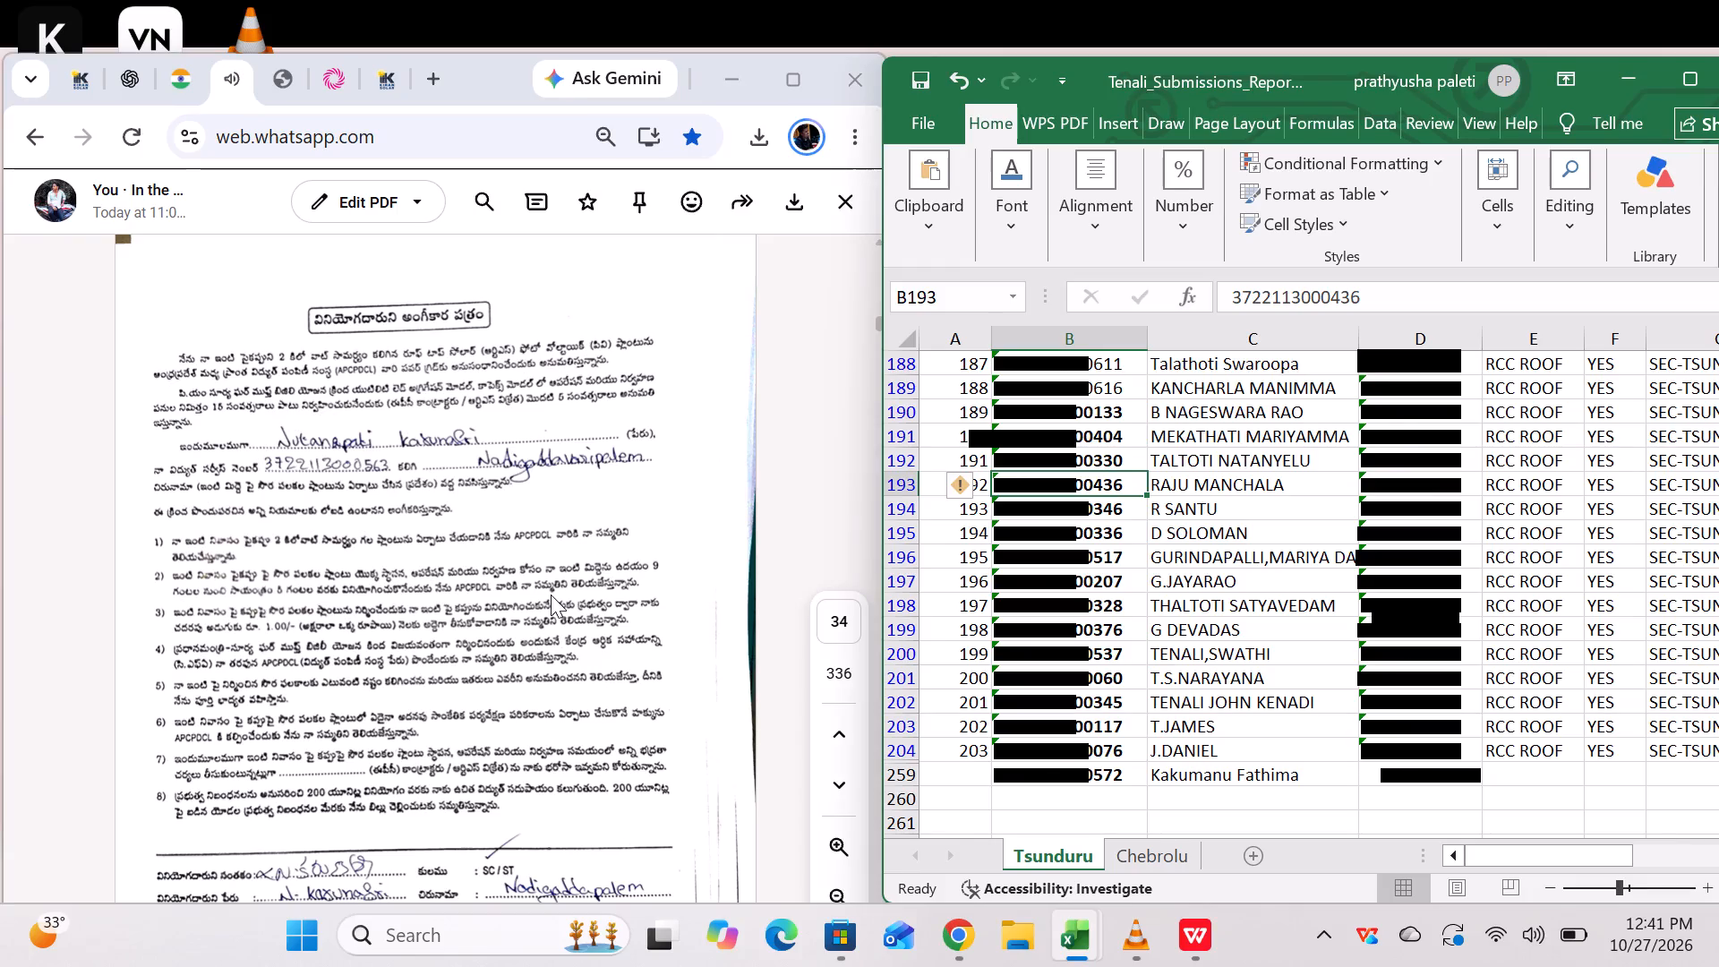
{"action": "scroll", "coordinate": [1084, 457], "scroll_direction": "up", "scroll_amount": 1}
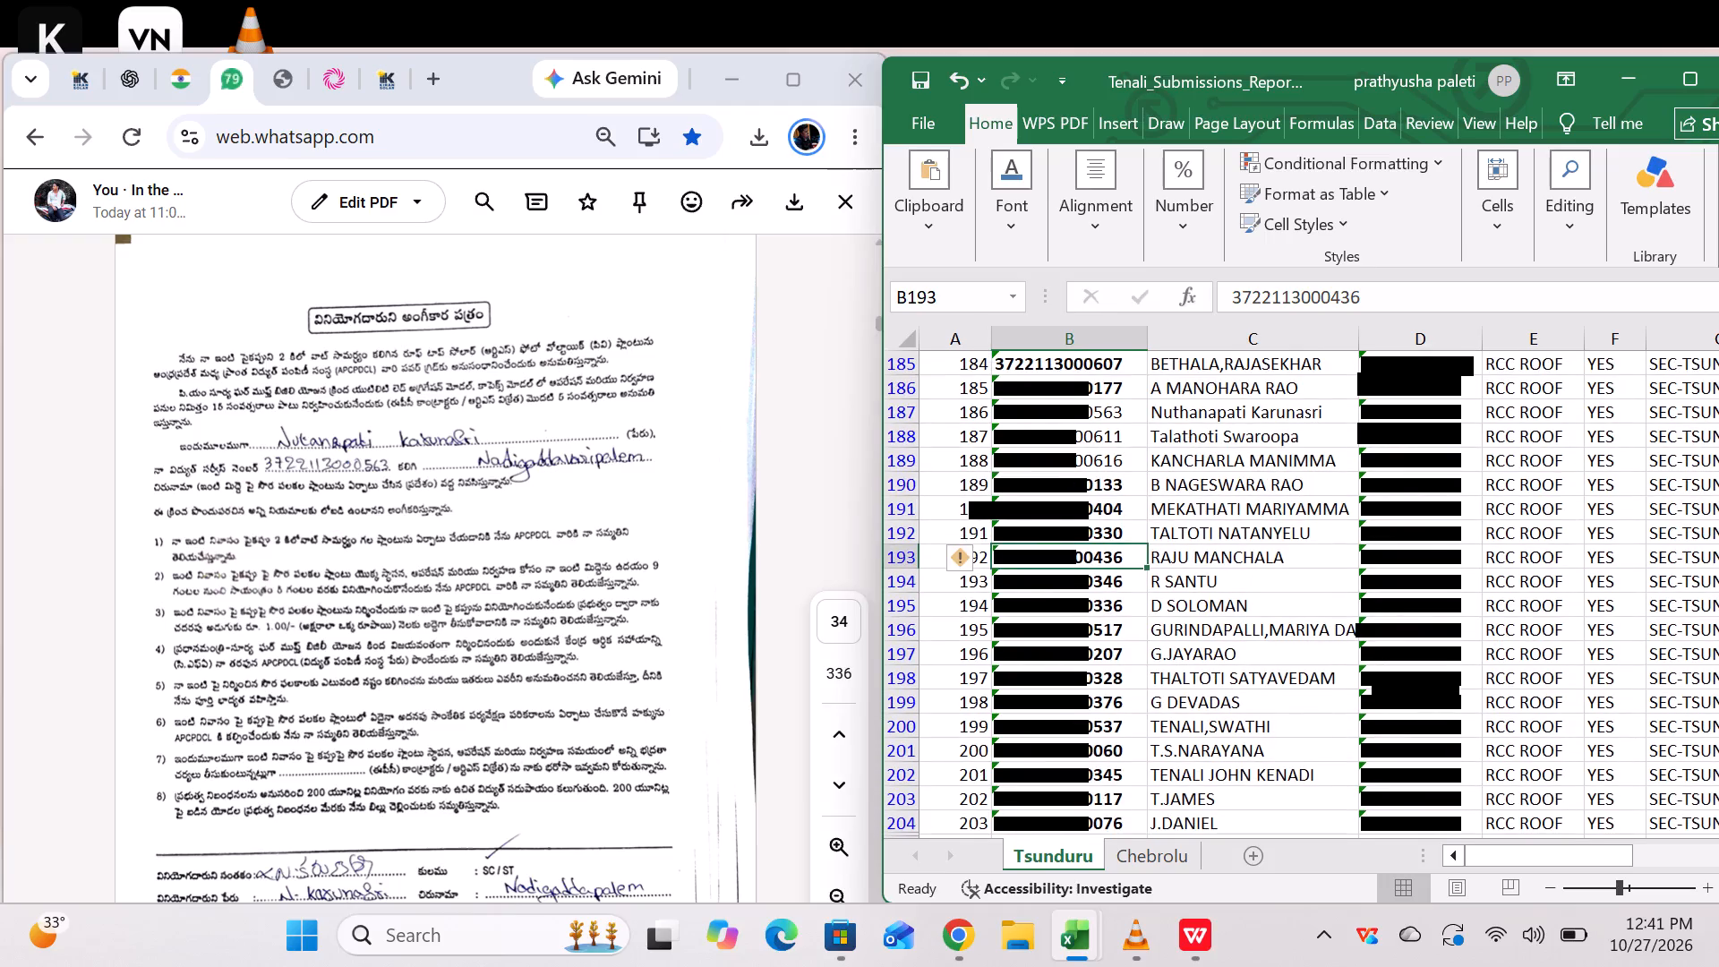
{"action": "left_click", "coordinate": [1096, 414]}
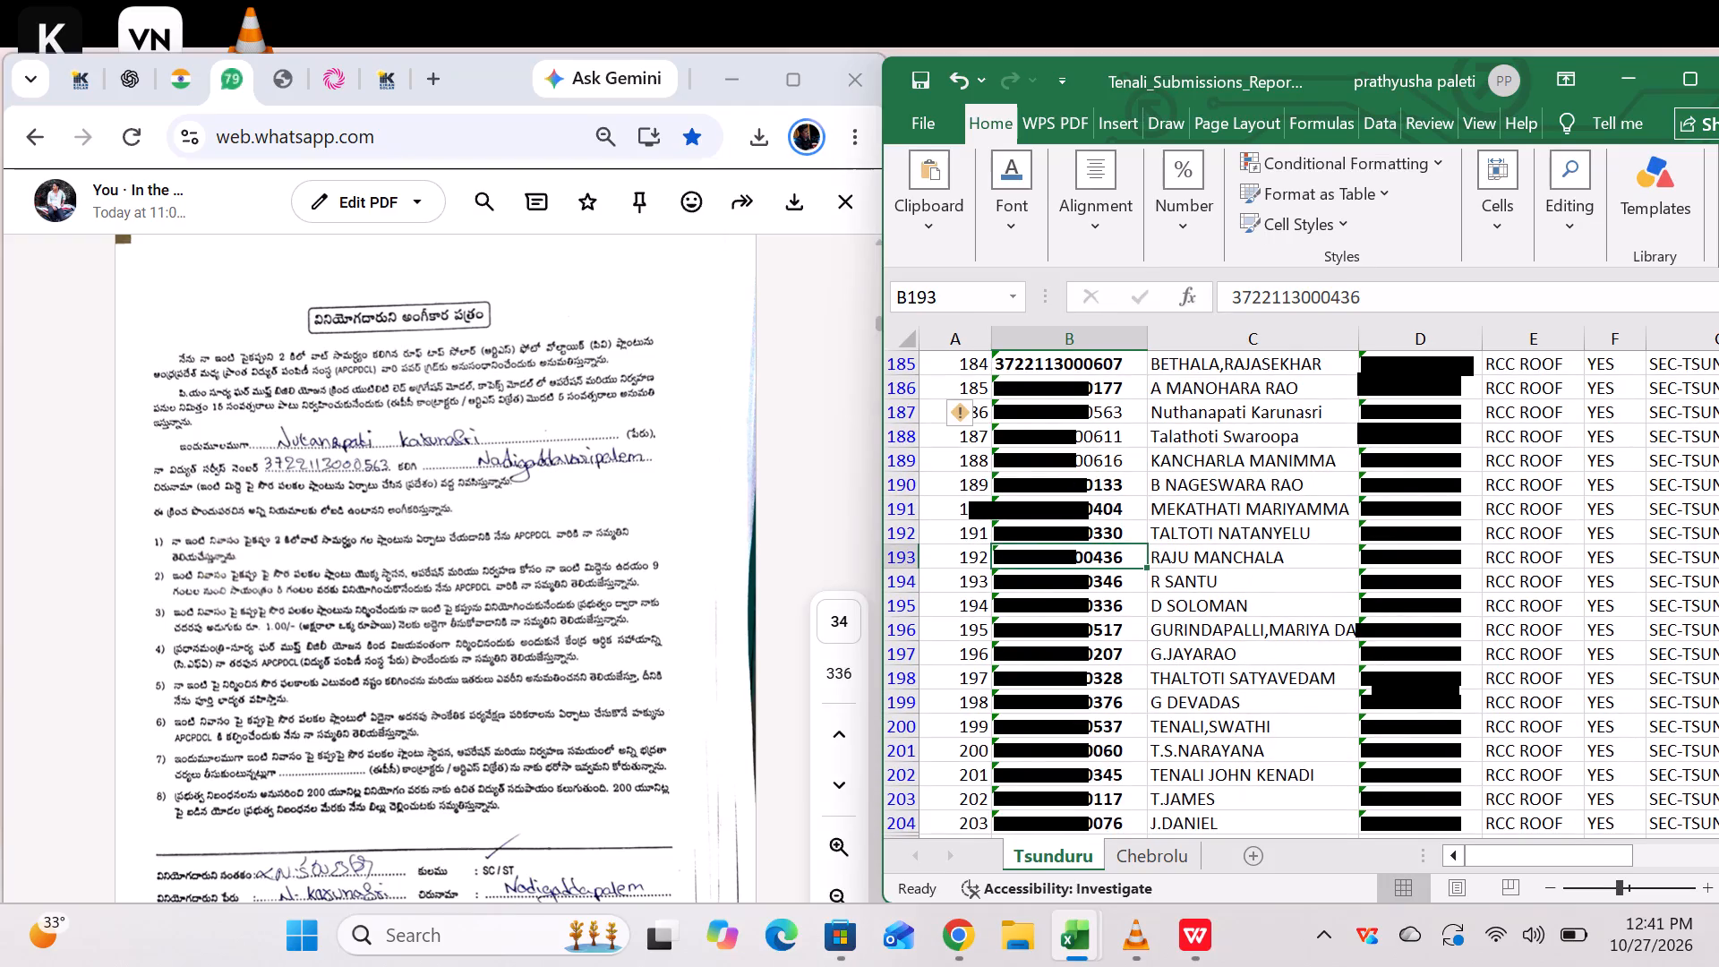
{"action": "key", "text": "ctrl+b"}
Bold the USCNO entries matching the consent forms on pages 35 and 36, in cells B189 and B188.
{"action": "scroll", "coordinate": [549, 638], "scroll_direction": "down", "scroll_amount": 7}
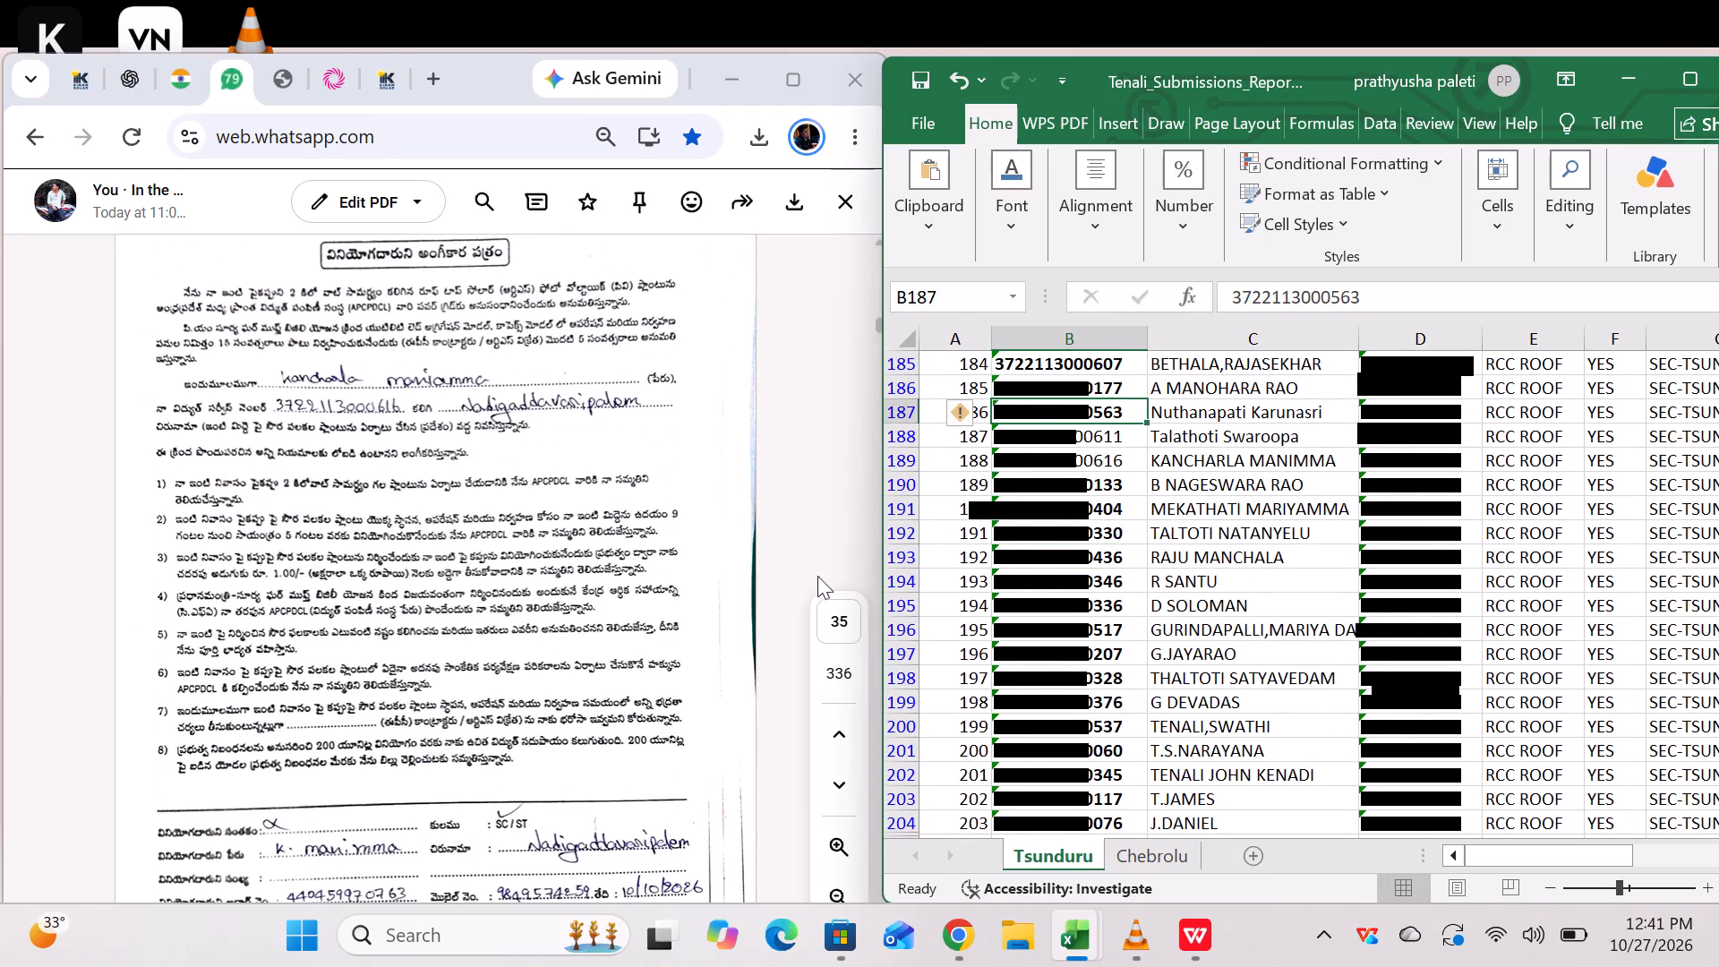
{"action": "left_click", "coordinate": [1069, 458]}
{"action": "key", "text": "ctrl+b"}
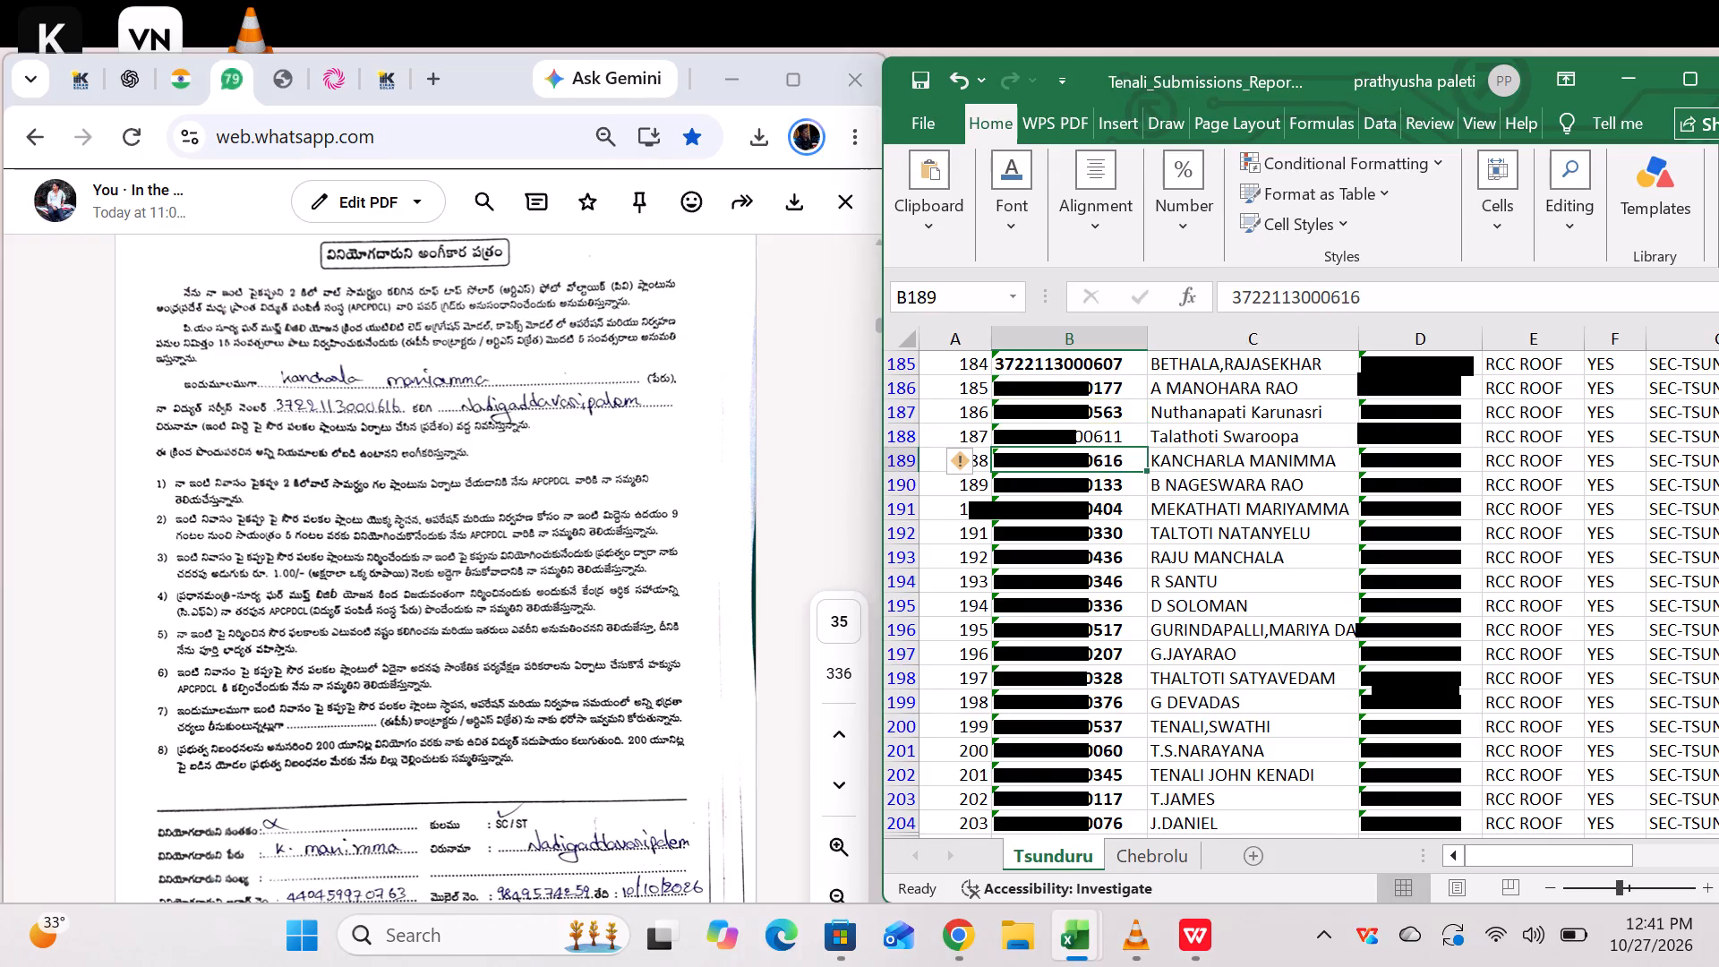
{"action": "scroll", "coordinate": [539, 584], "scroll_direction": "down", "scroll_amount": 5}
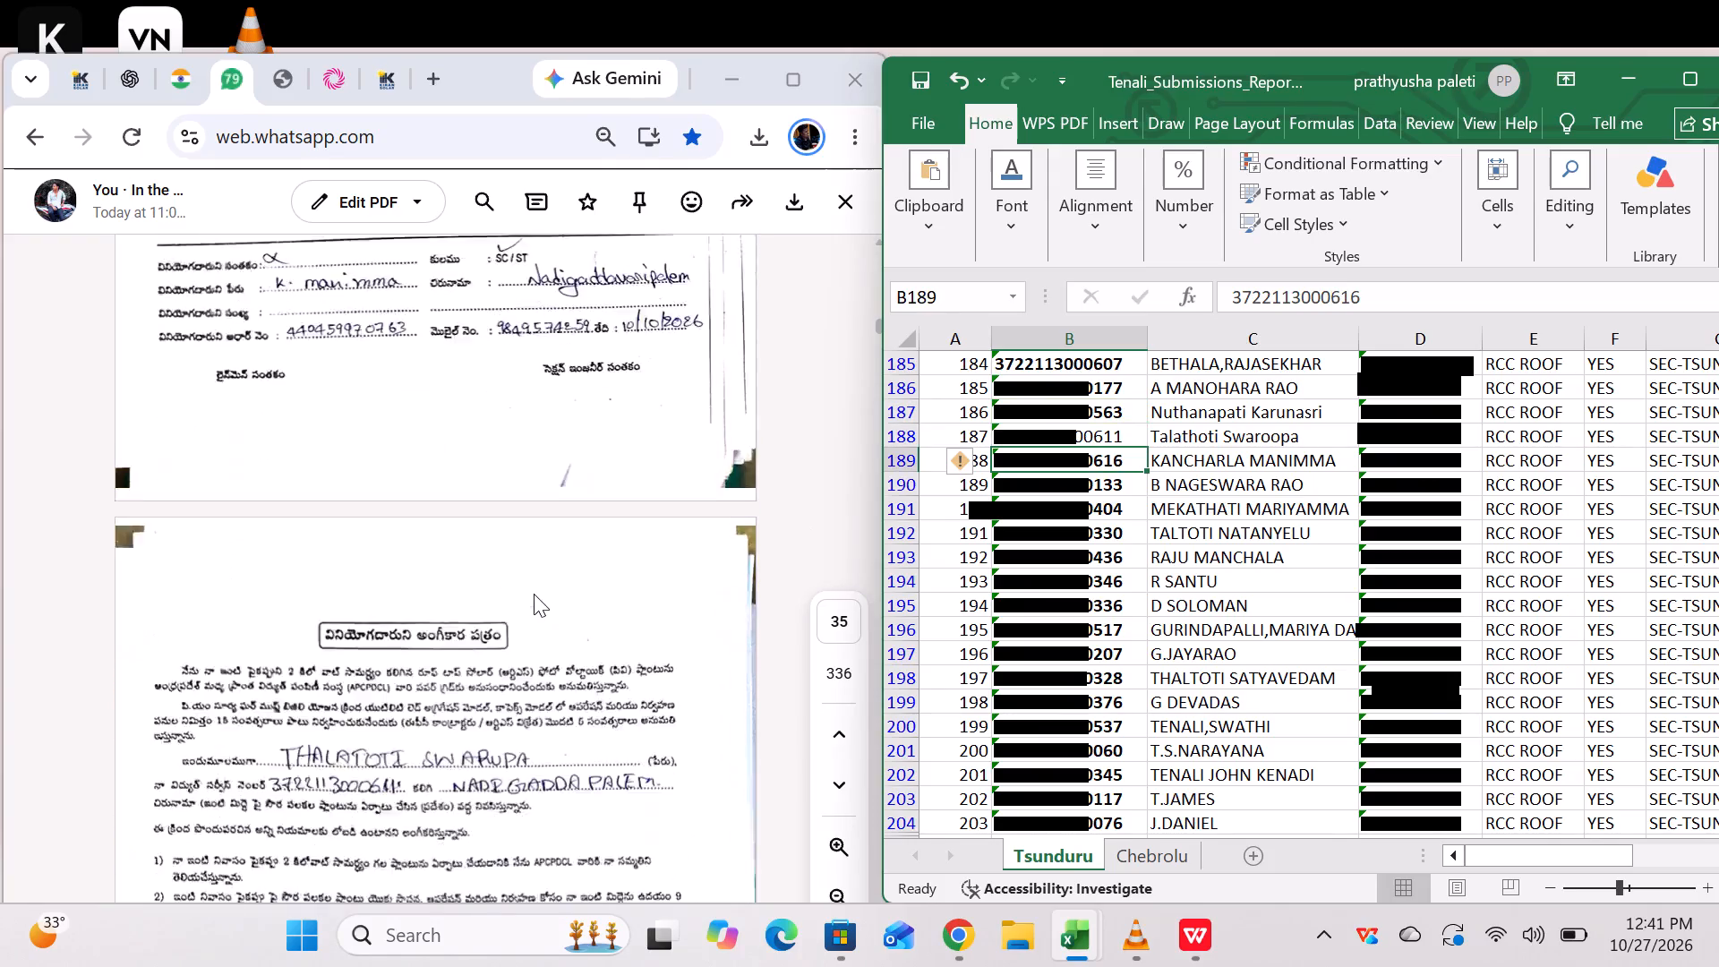
{"action": "scroll", "coordinate": [534, 594], "scroll_direction": "down", "scroll_amount": 1}
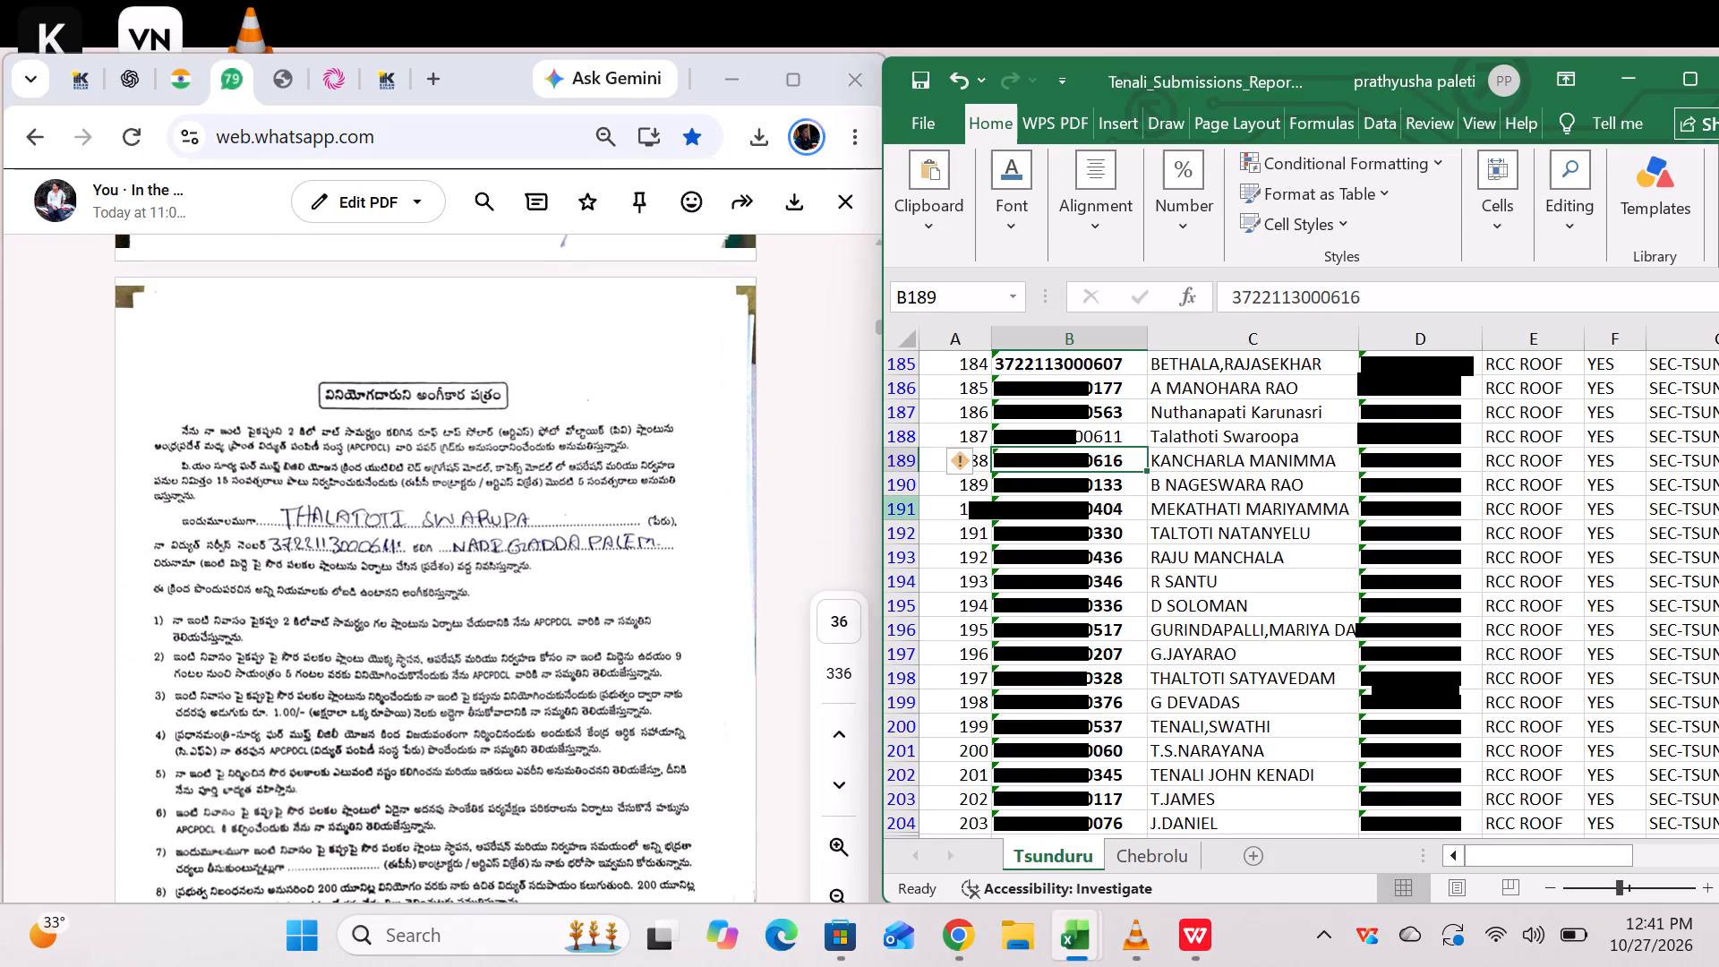
{"action": "left_click", "coordinate": [1084, 438]}
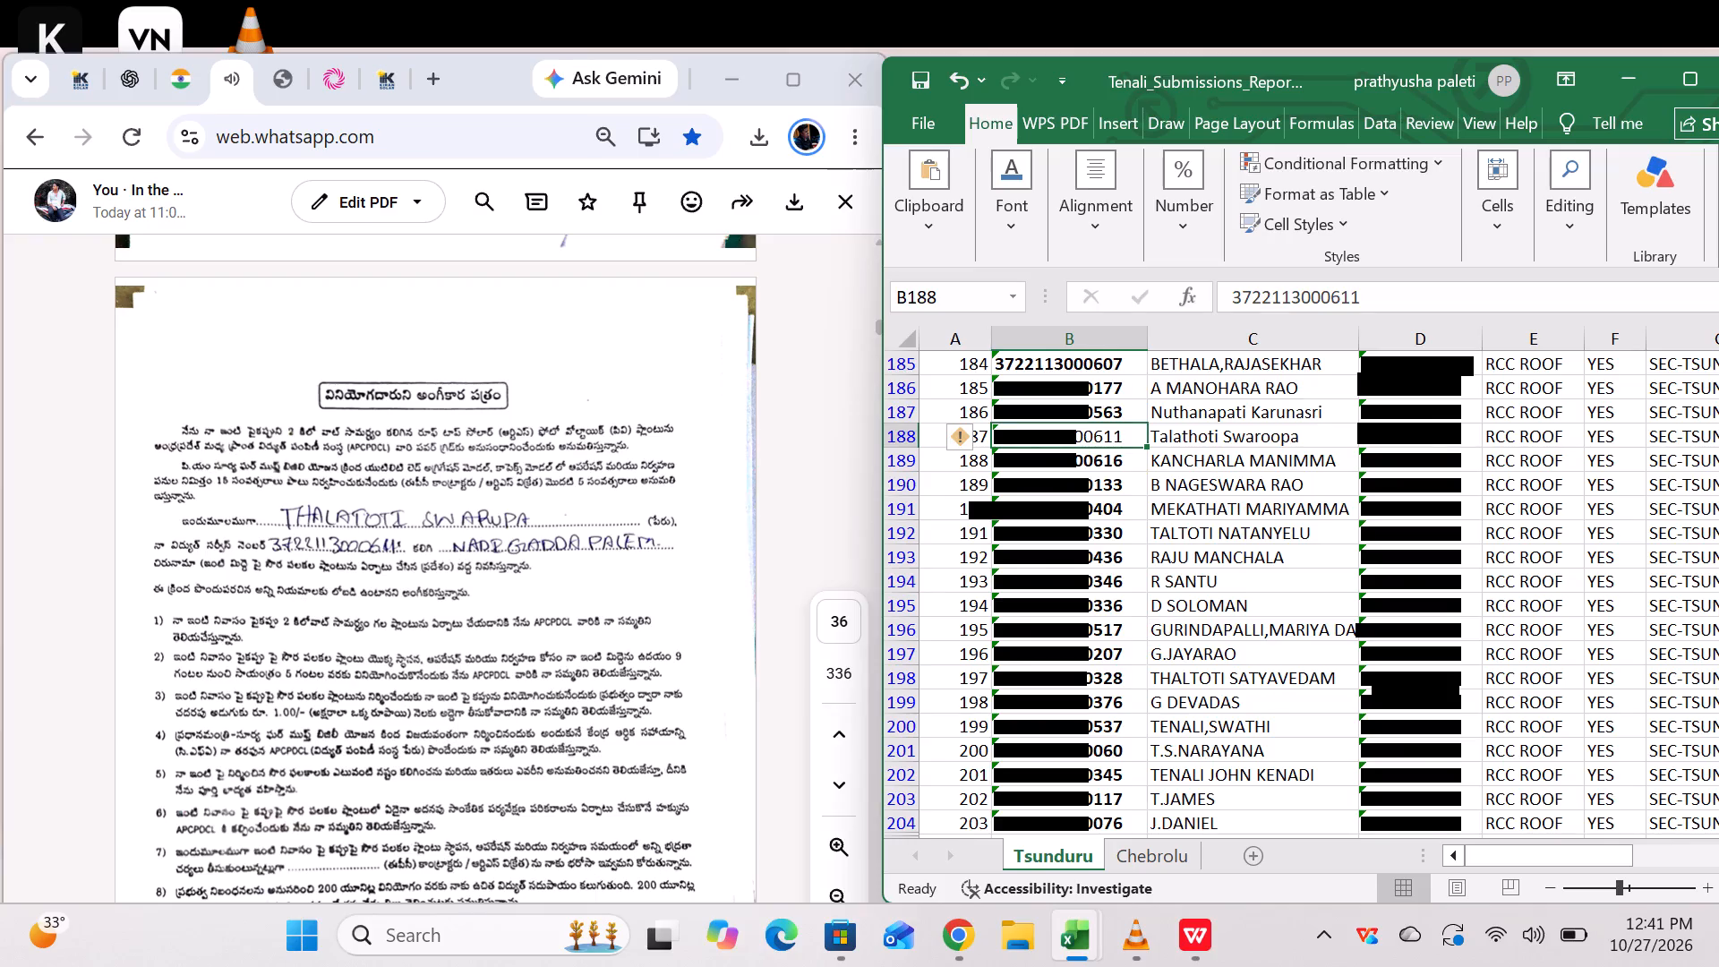
{"action": "key", "text": "ctrl+b"}
Change the font colour of the red USCNO in cell B175 on the Tsunduru sheet to Automatic.
{"action": "scroll", "coordinate": [543, 711], "scroll_direction": "down", "scroll_amount": 5}
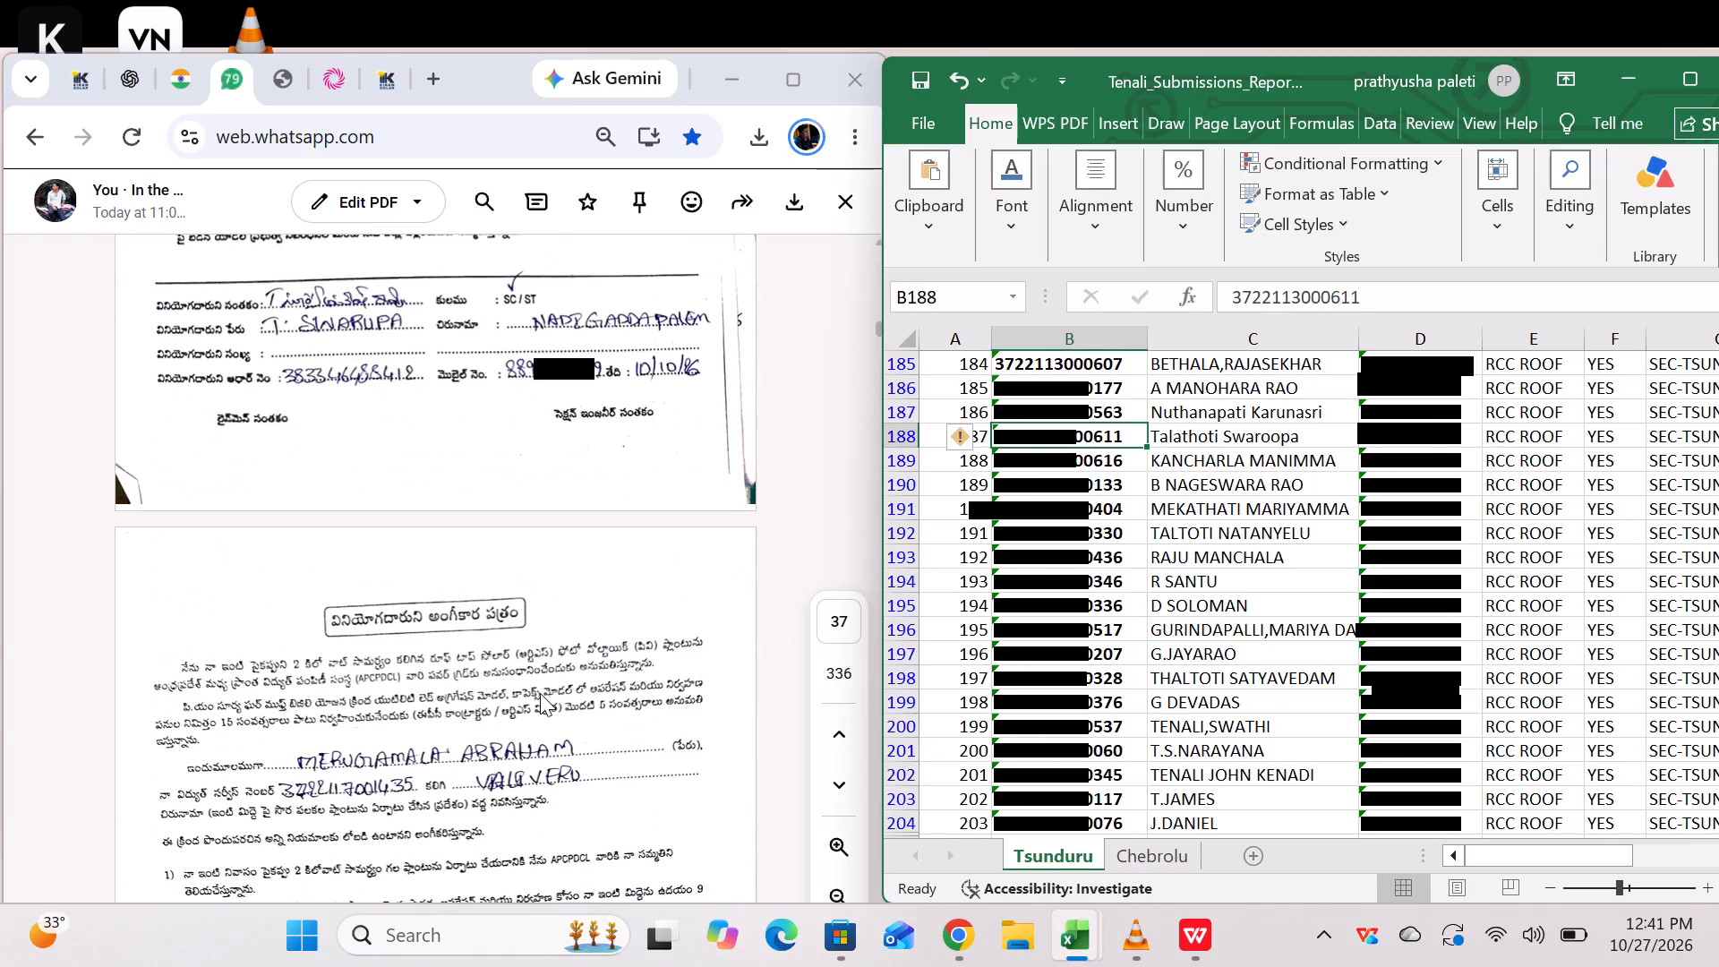
{"action": "scroll", "coordinate": [540, 689], "scroll_direction": "down", "scroll_amount": 1}
{"action": "scroll", "coordinate": [1300, 707], "scroll_direction": "up", "scroll_amount": 5}
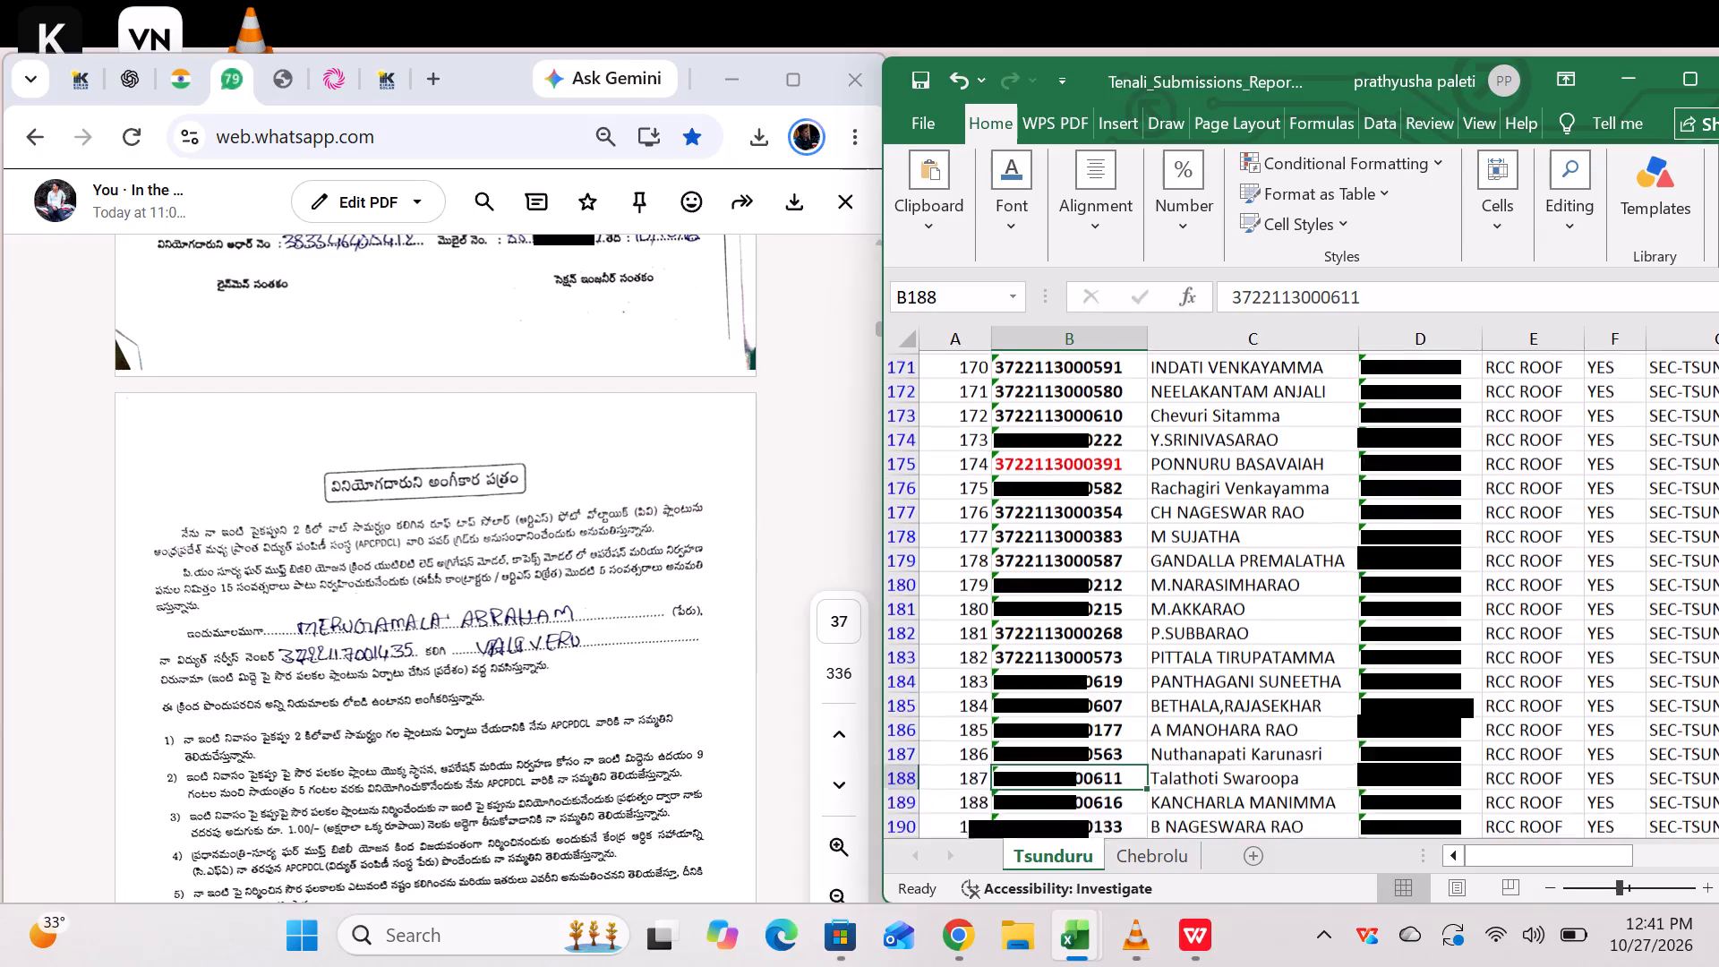
{"action": "scroll", "coordinate": [1298, 698], "scroll_direction": "up", "scroll_amount": 3}
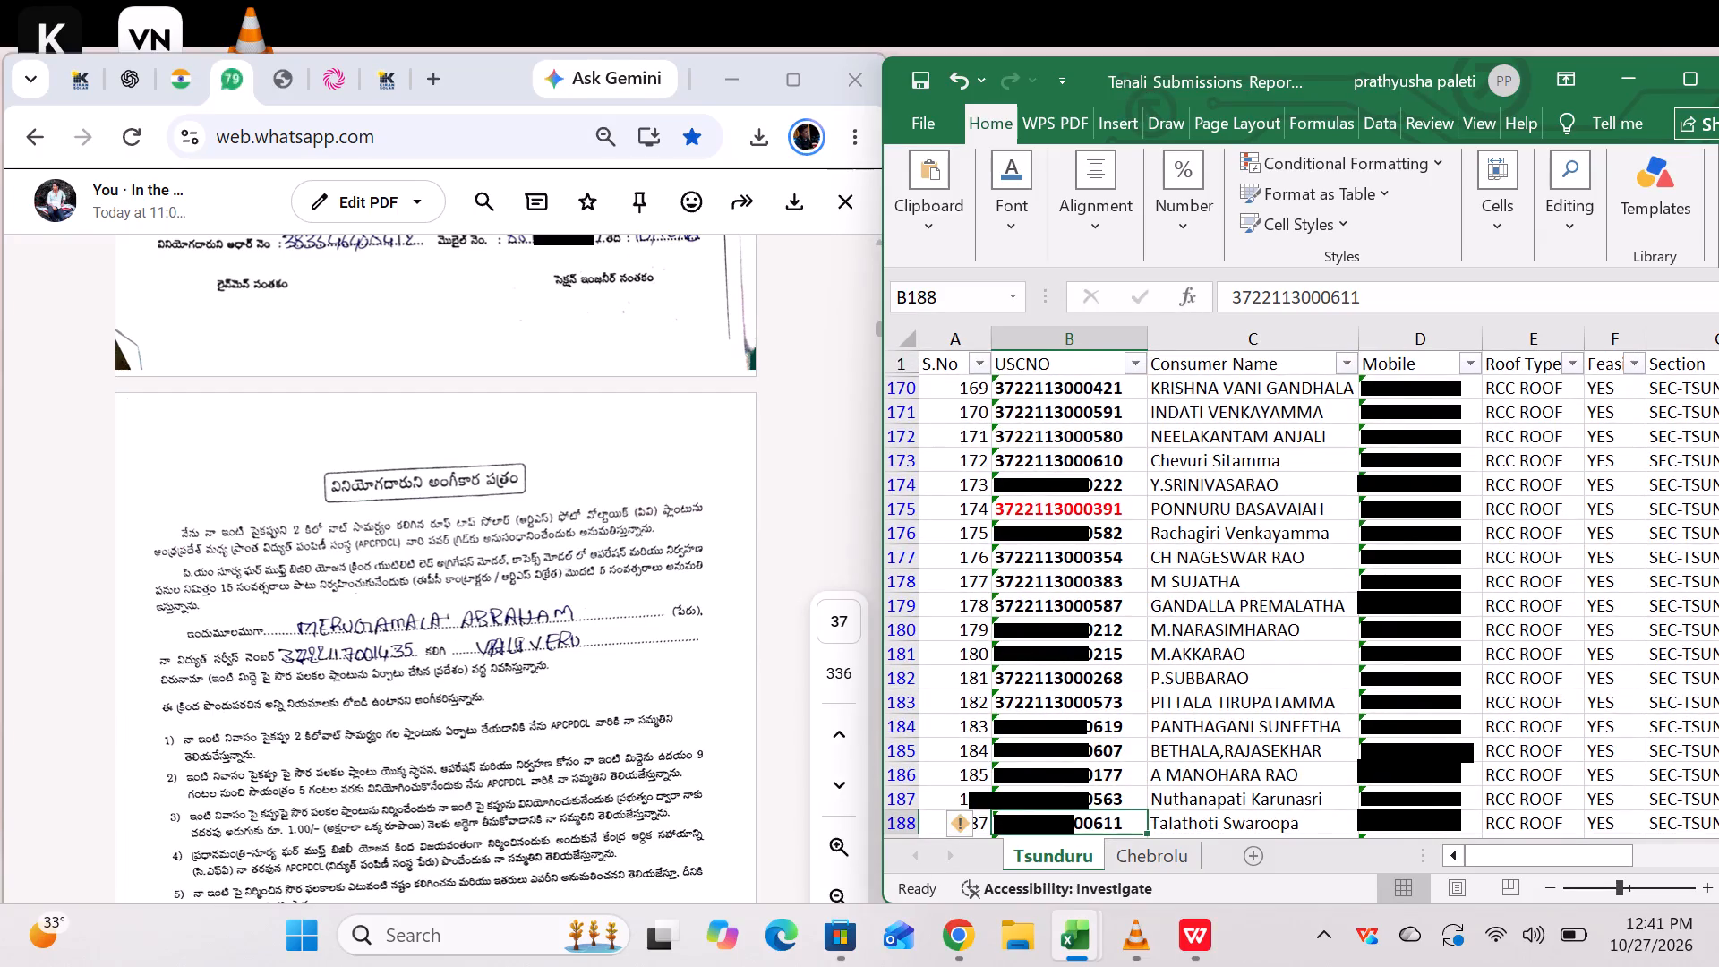
{"action": "left_click", "coordinate": [1096, 512]}
{"action": "left_click", "coordinate": [995, 225]}
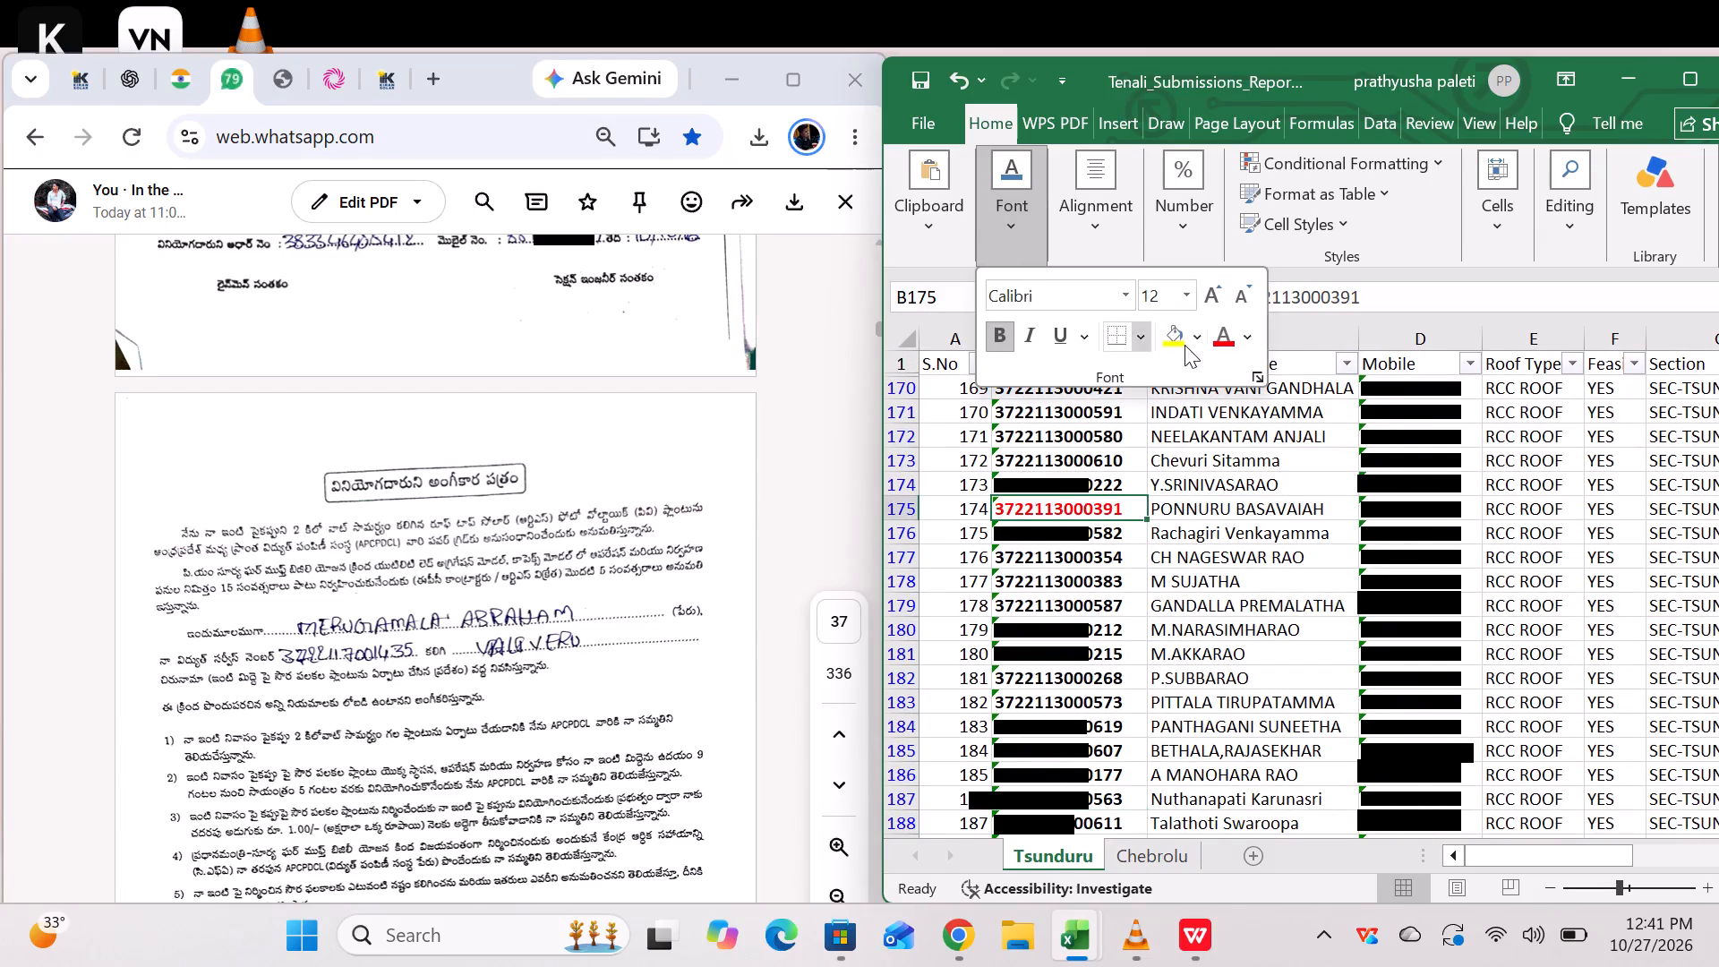
{"action": "left_click", "coordinate": [1242, 336]}
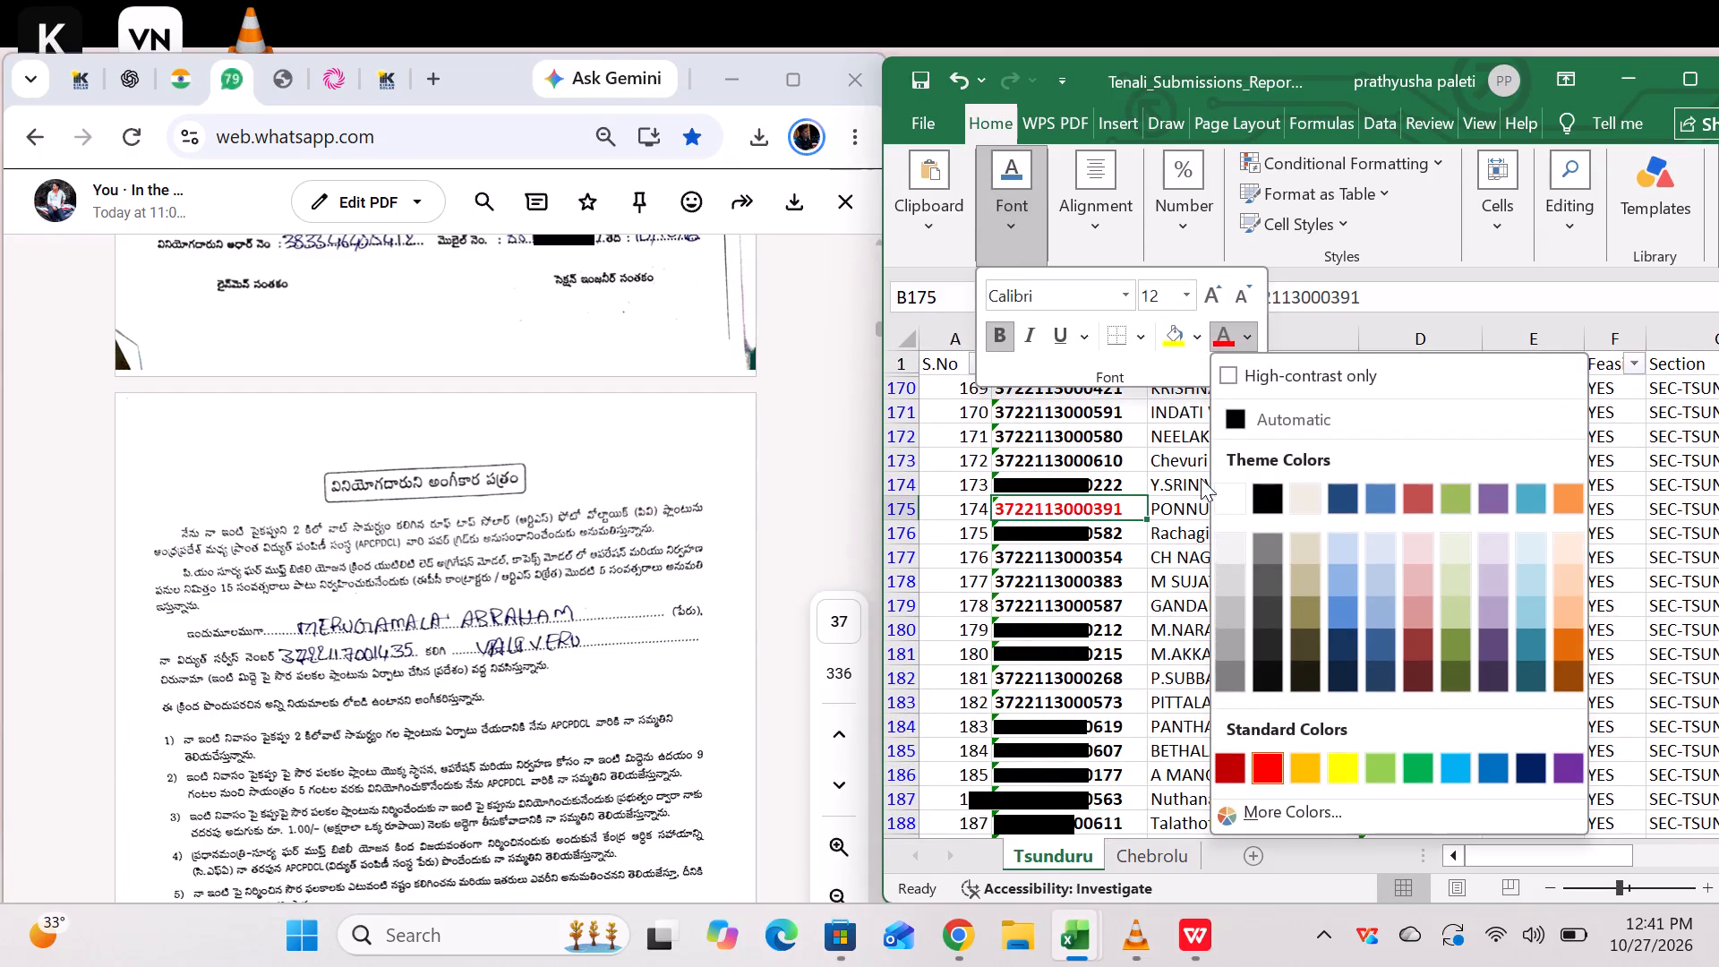
{"action": "left_click", "coordinate": [1234, 420]}
{"action": "left_click", "coordinate": [1099, 466]}
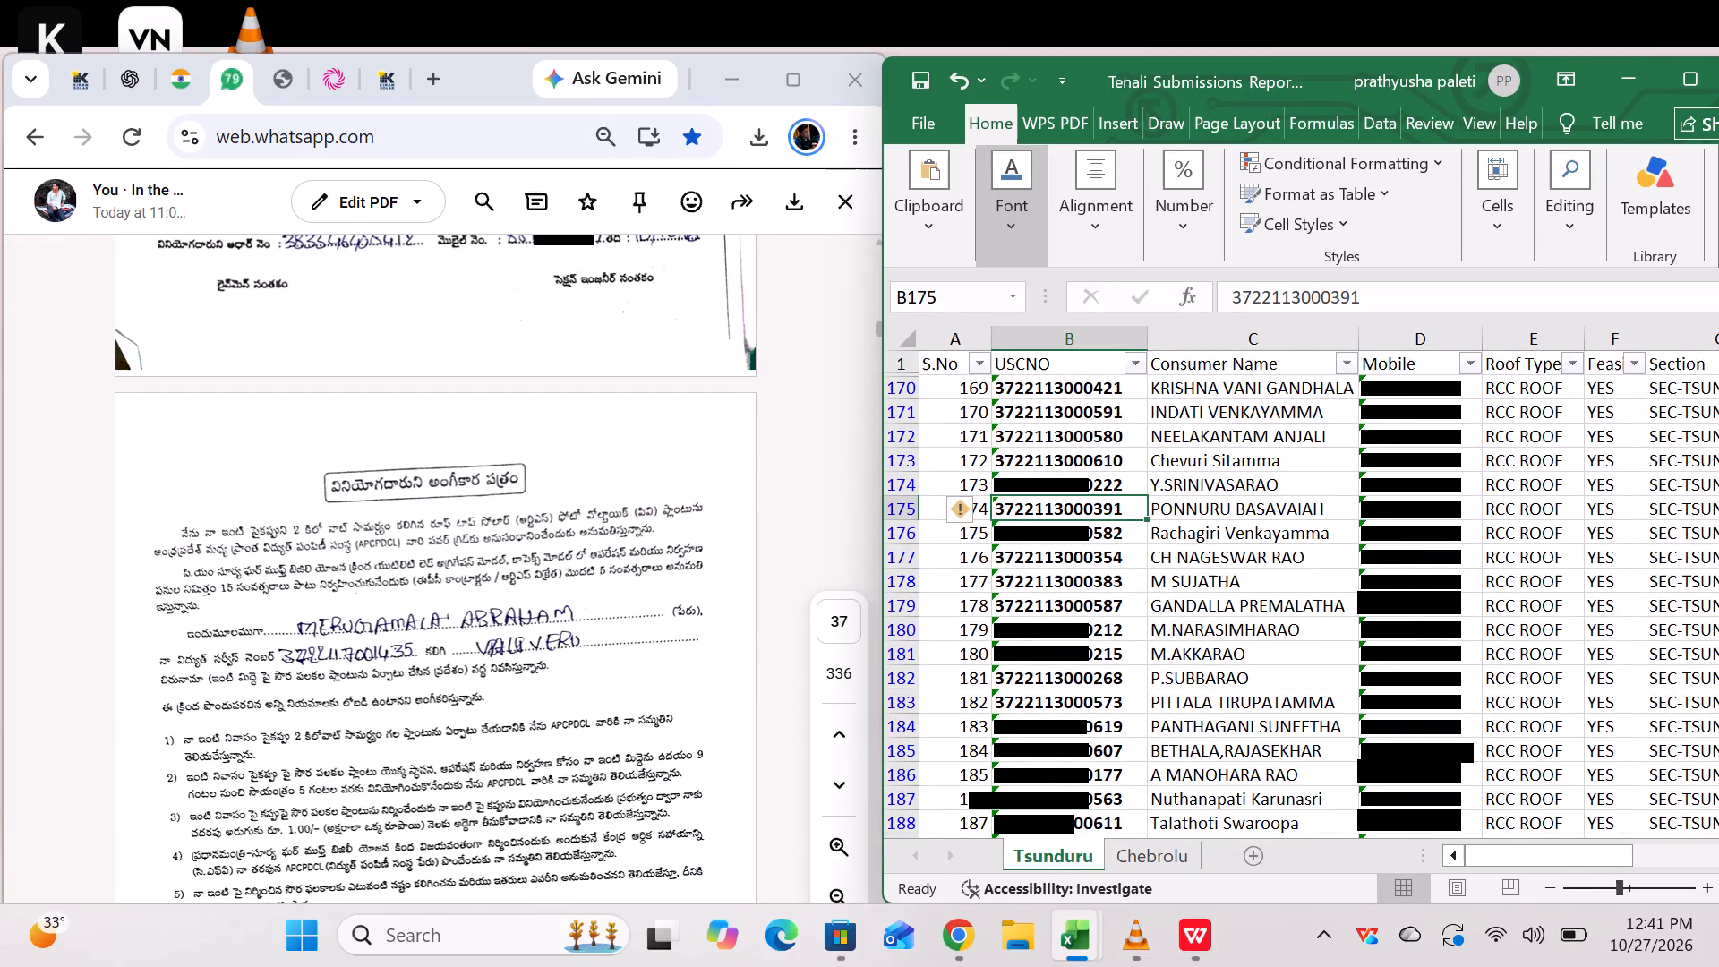
Check the USCNO column through the end of the Tsunduru list and save the workbook.
{"action": "scroll", "coordinate": [1114, 551], "scroll_direction": "up", "scroll_amount": 3}
{"action": "scroll", "coordinate": [1111, 550], "scroll_direction": "down", "scroll_amount": 4}
{"action": "scroll", "coordinate": [1111, 550], "scroll_direction": "up", "scroll_amount": 10}
{"action": "scroll", "coordinate": [1111, 548], "scroll_direction": "down", "scroll_amount": 3}
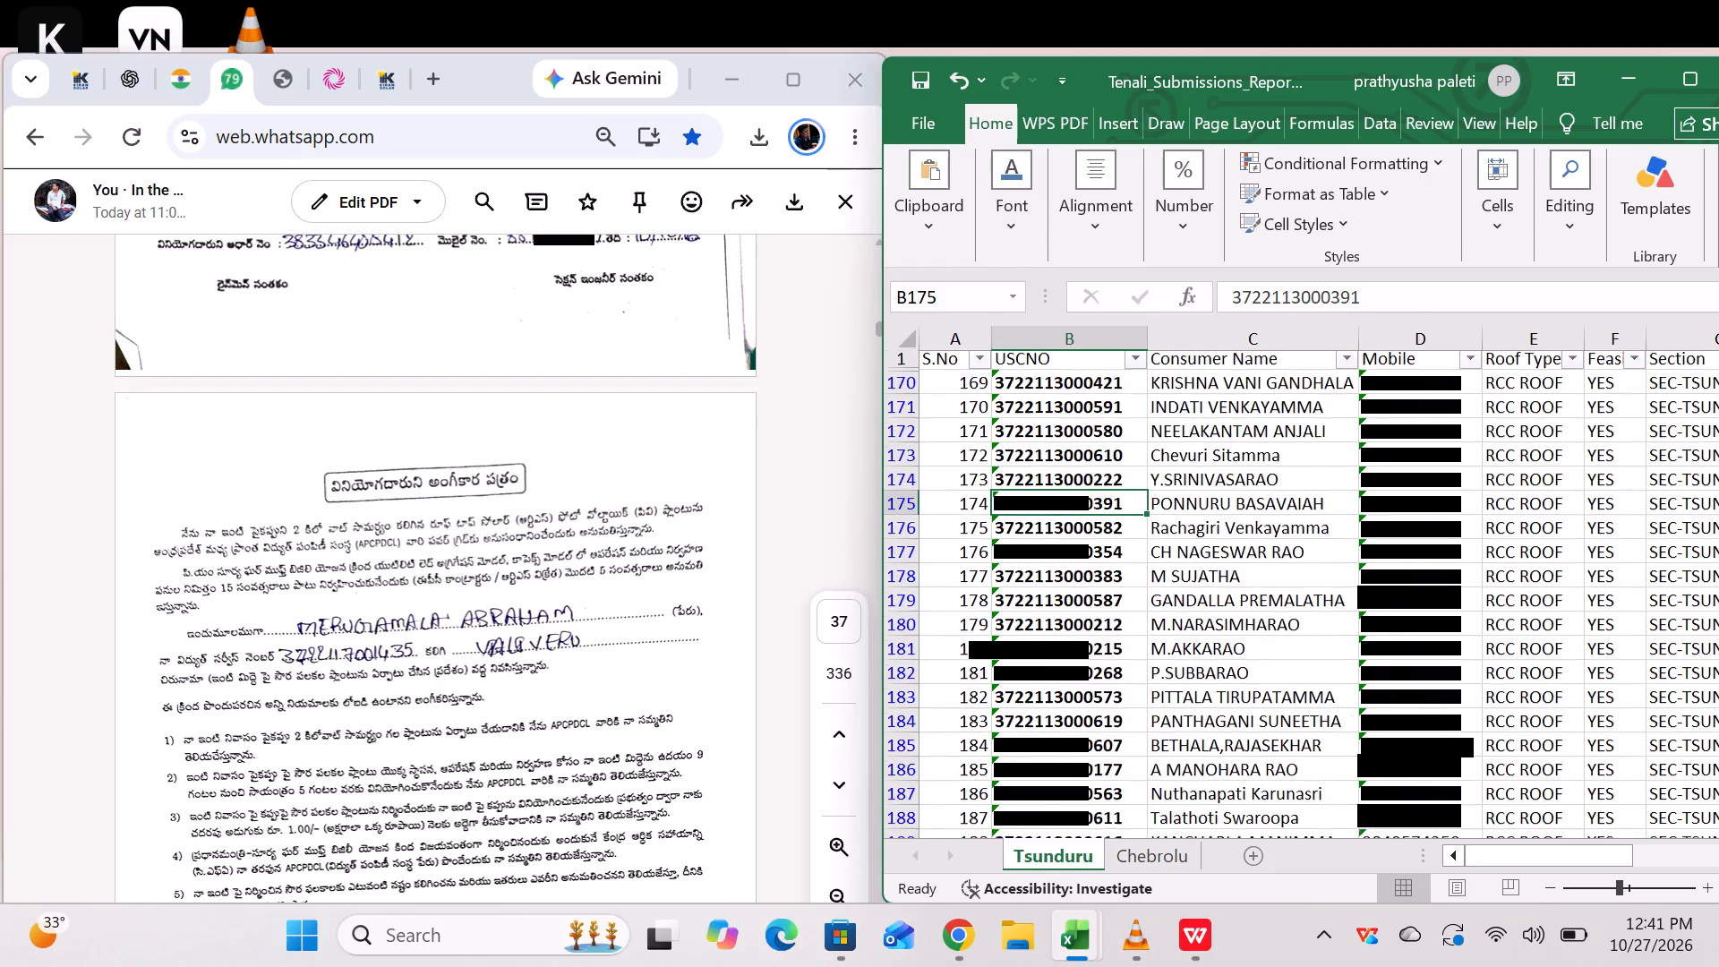
{"action": "scroll", "coordinate": [1110, 547], "scroll_direction": "down", "scroll_amount": 6}
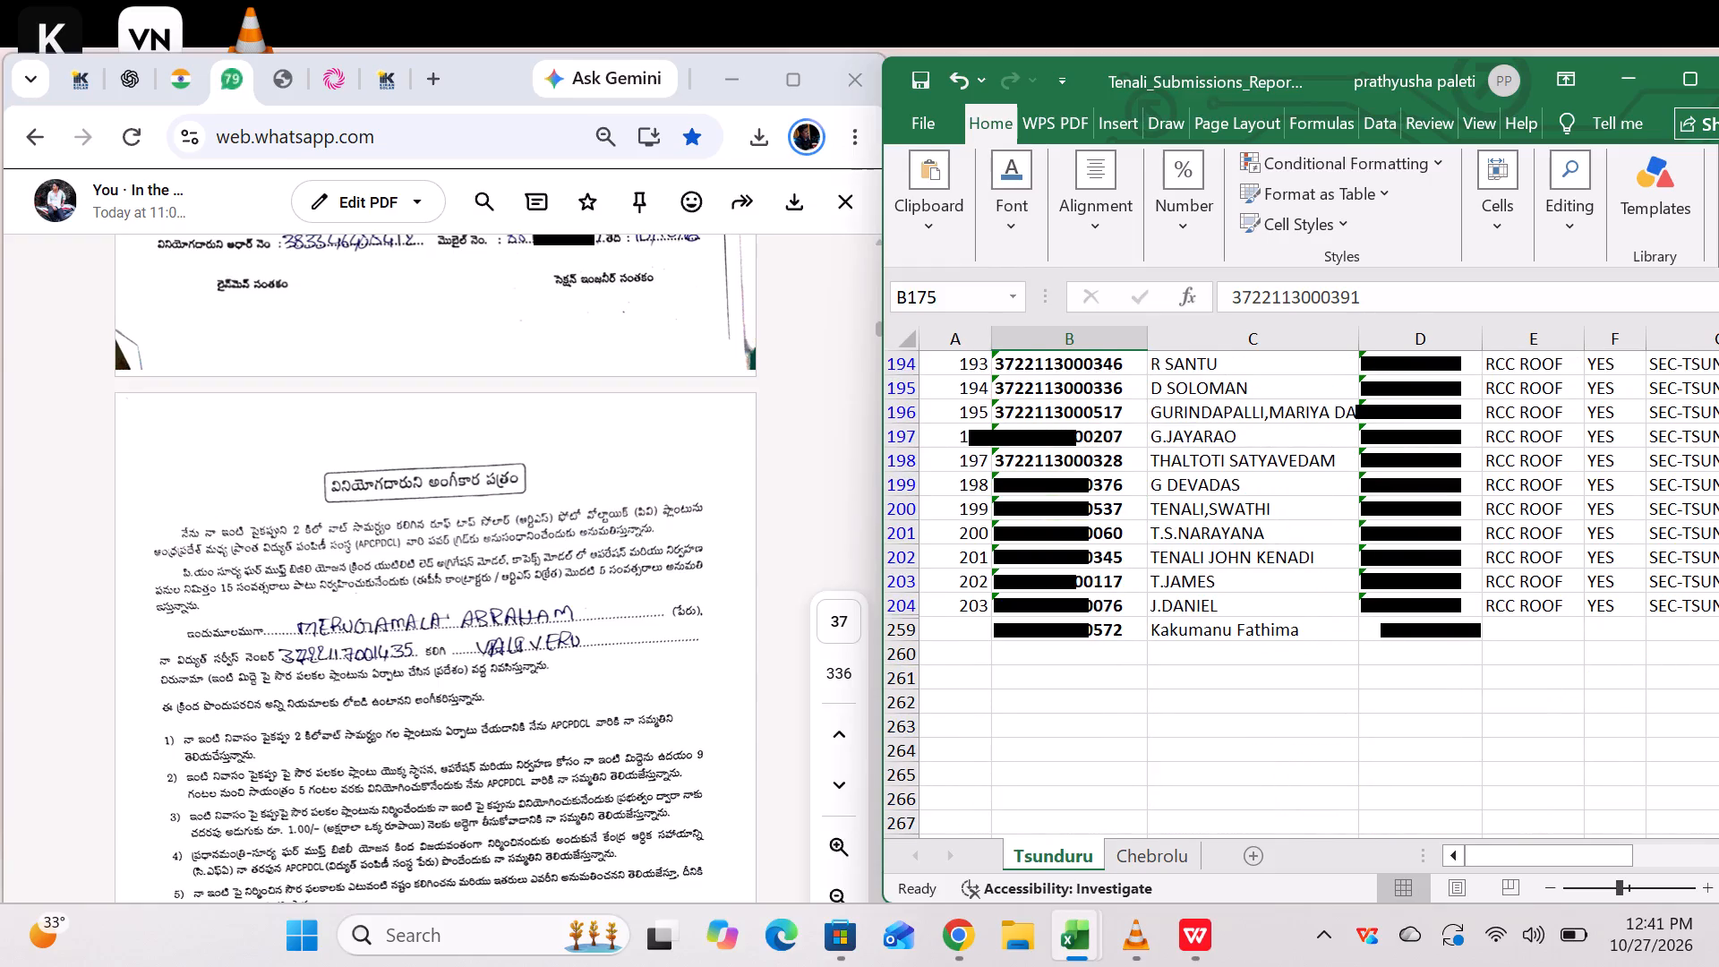
{"action": "scroll", "coordinate": [1155, 609], "scroll_direction": "up", "scroll_amount": 1}
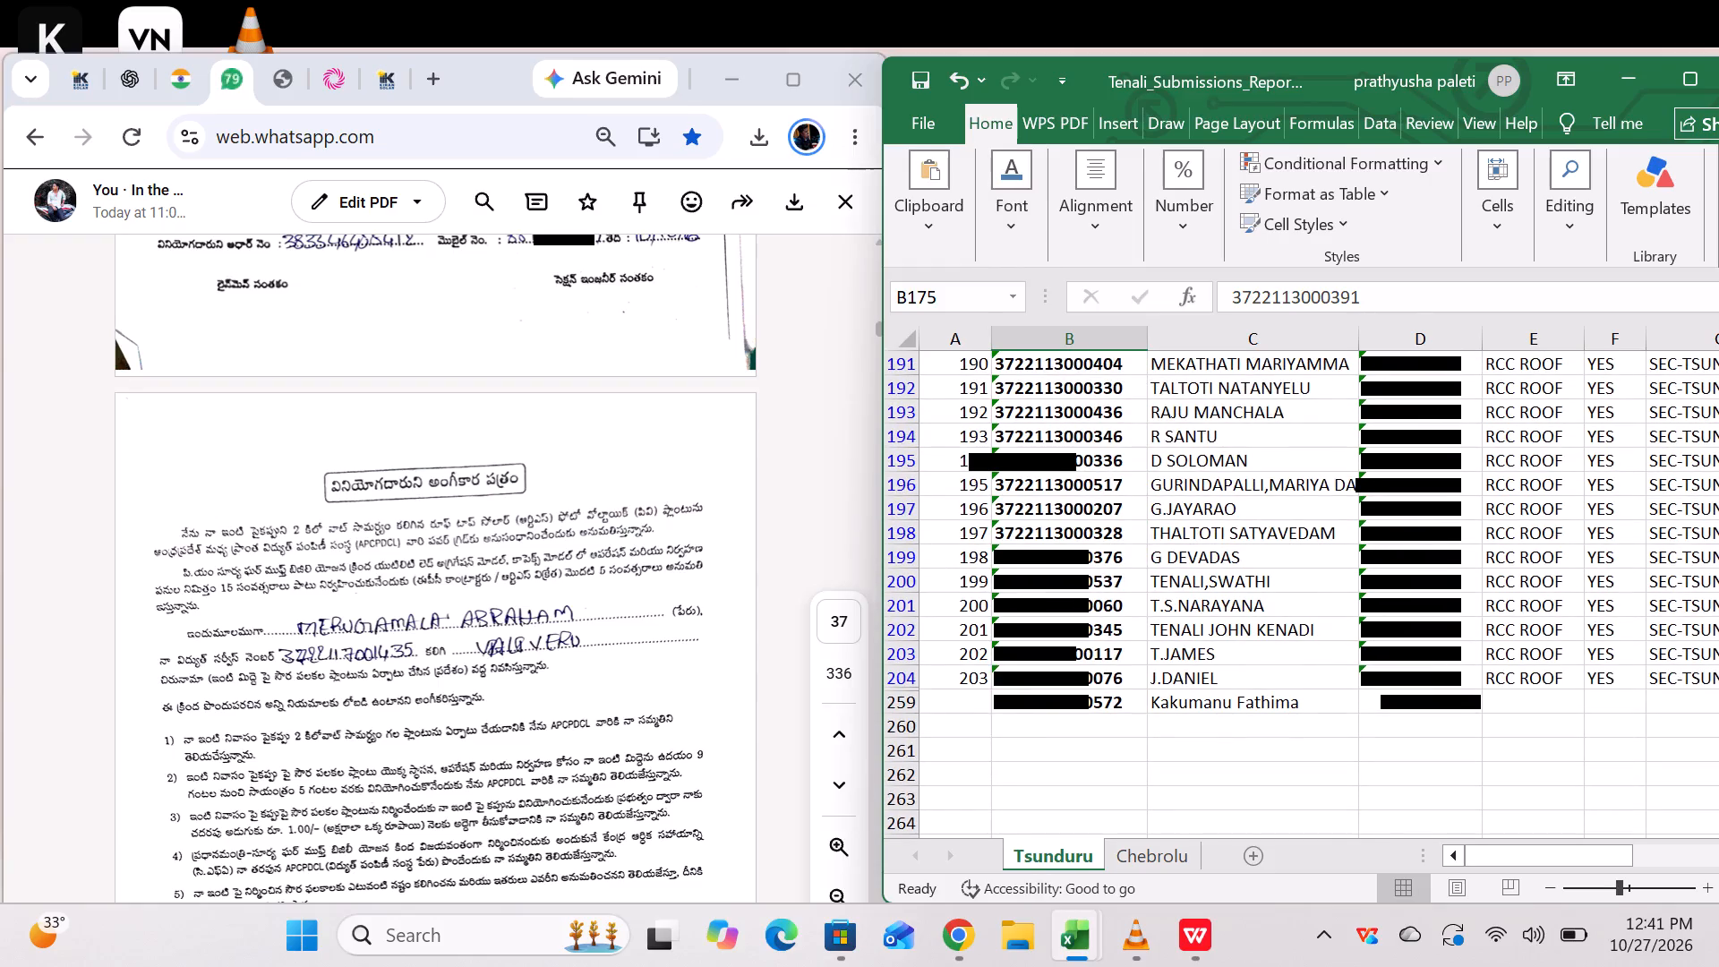
{"action": "key", "text": "ctrl+s"}
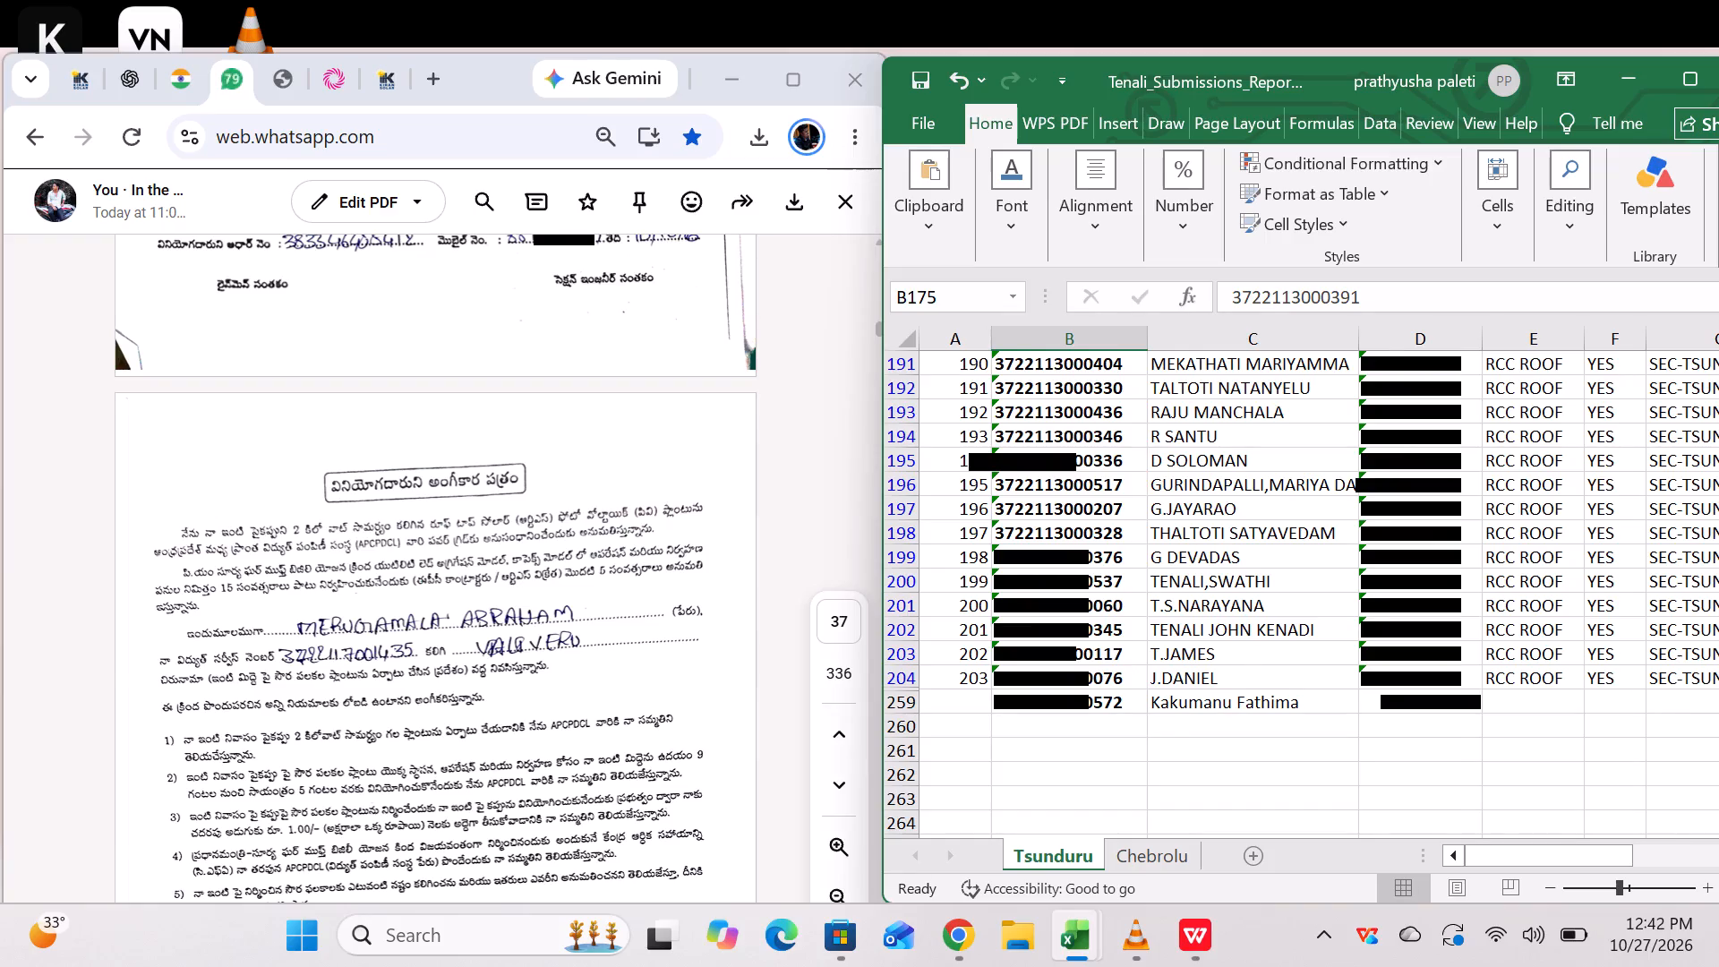
{"action": "scroll", "coordinate": [1162, 672], "scroll_direction": "up", "scroll_amount": 13}
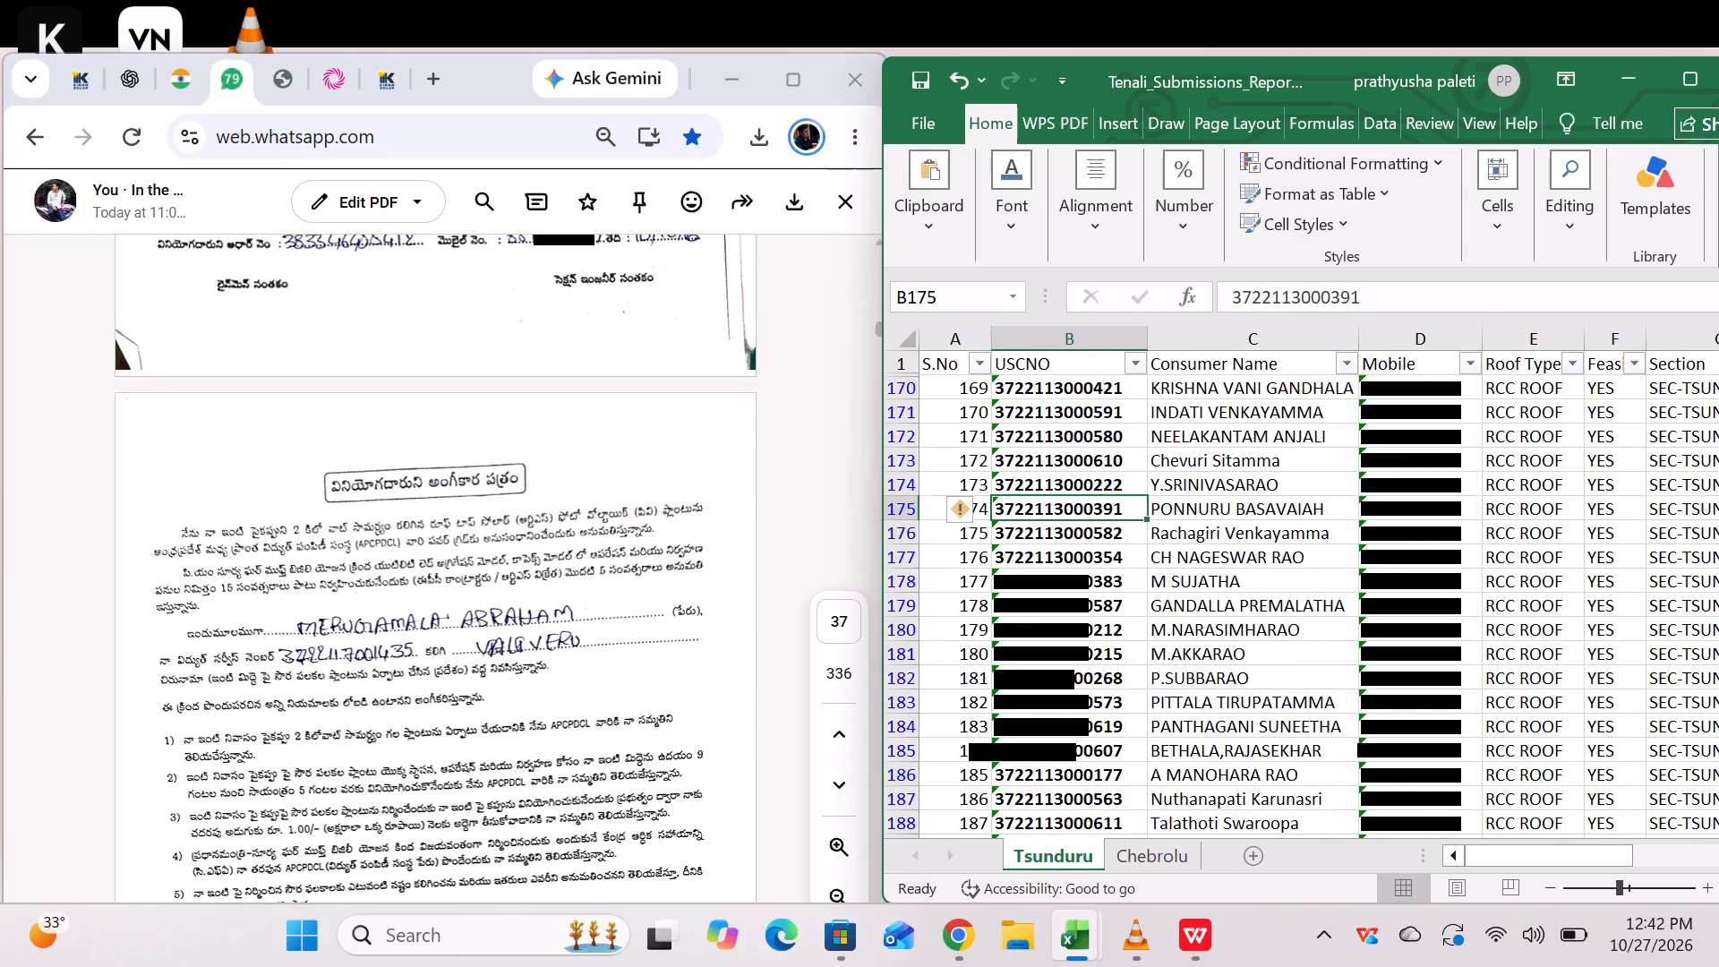
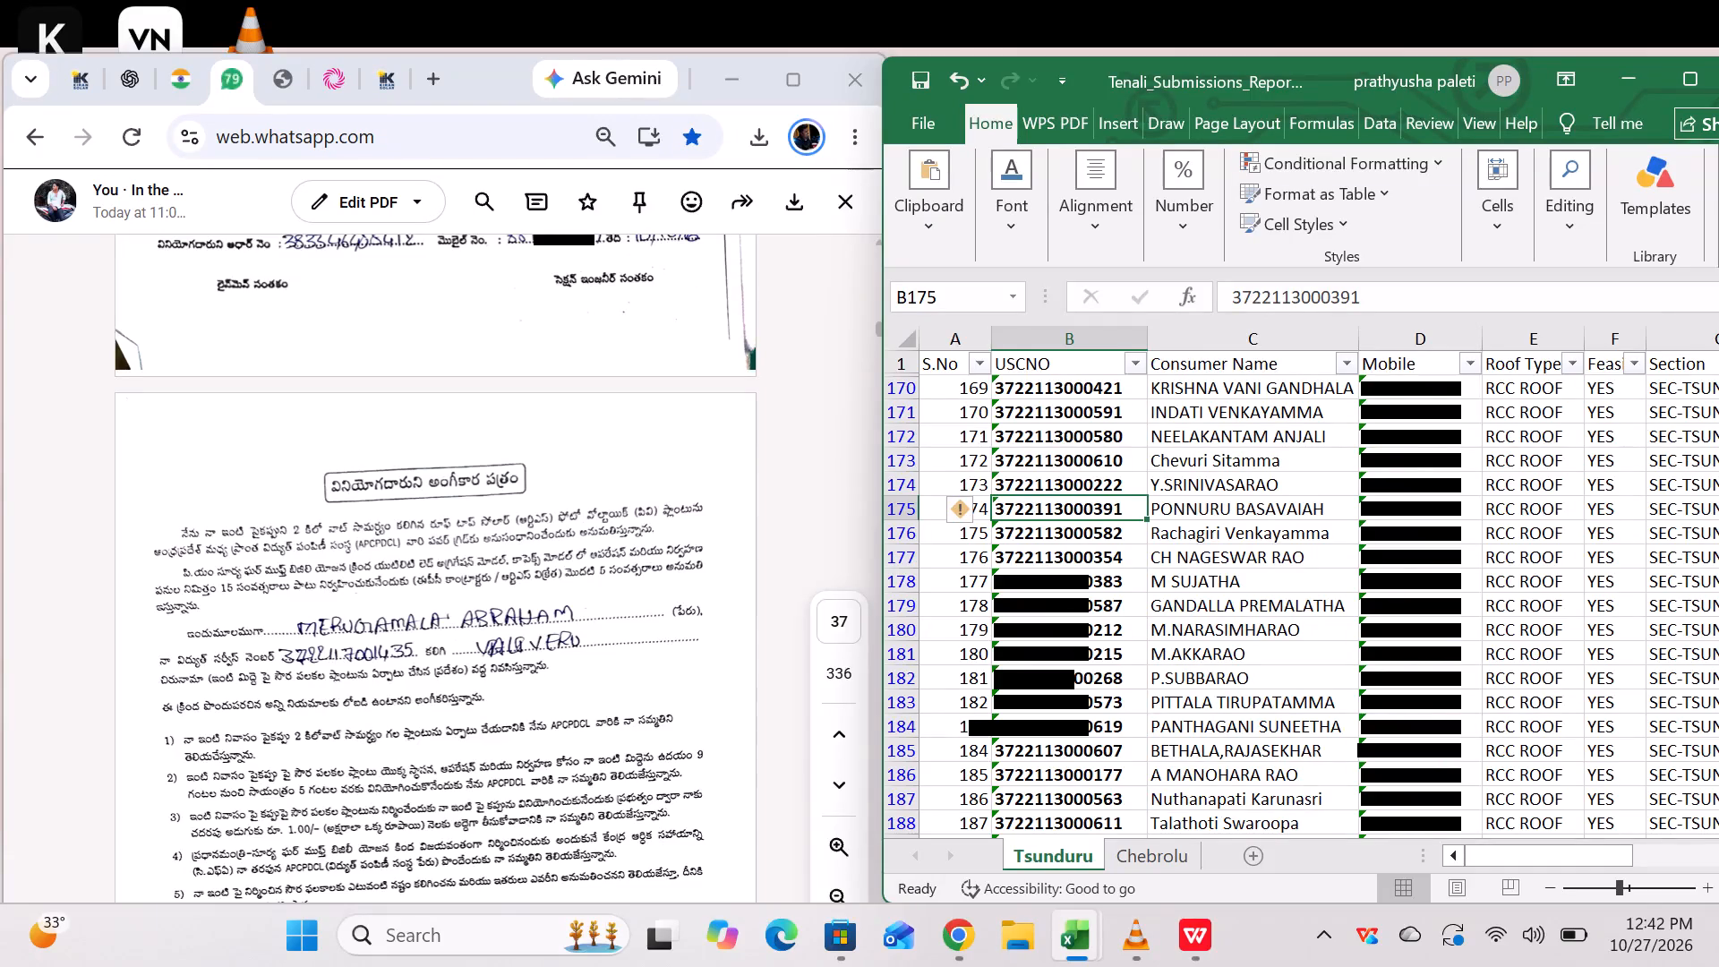
Change the District filter on the Tsunduru sheet from 13-NADIGADDAVARIPALEM to show only 17-VALIVERU.
{"action": "left_click", "coordinate": [1138, 363]}
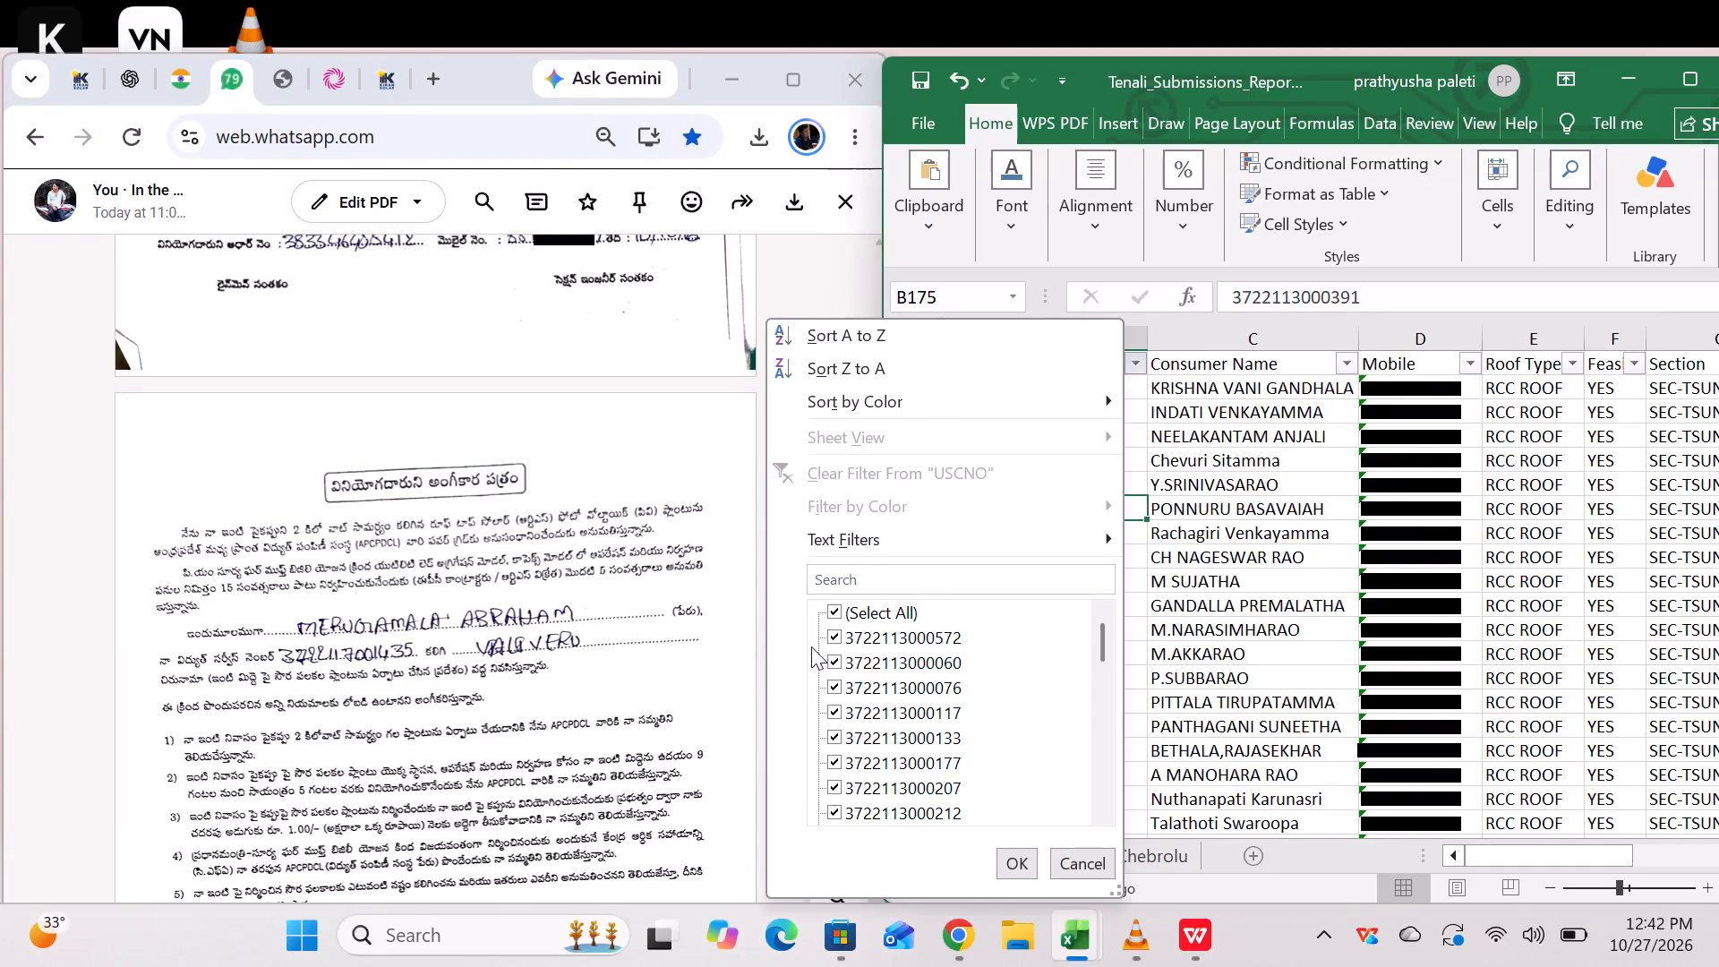
{"action": "left_click", "coordinate": [1181, 444]}
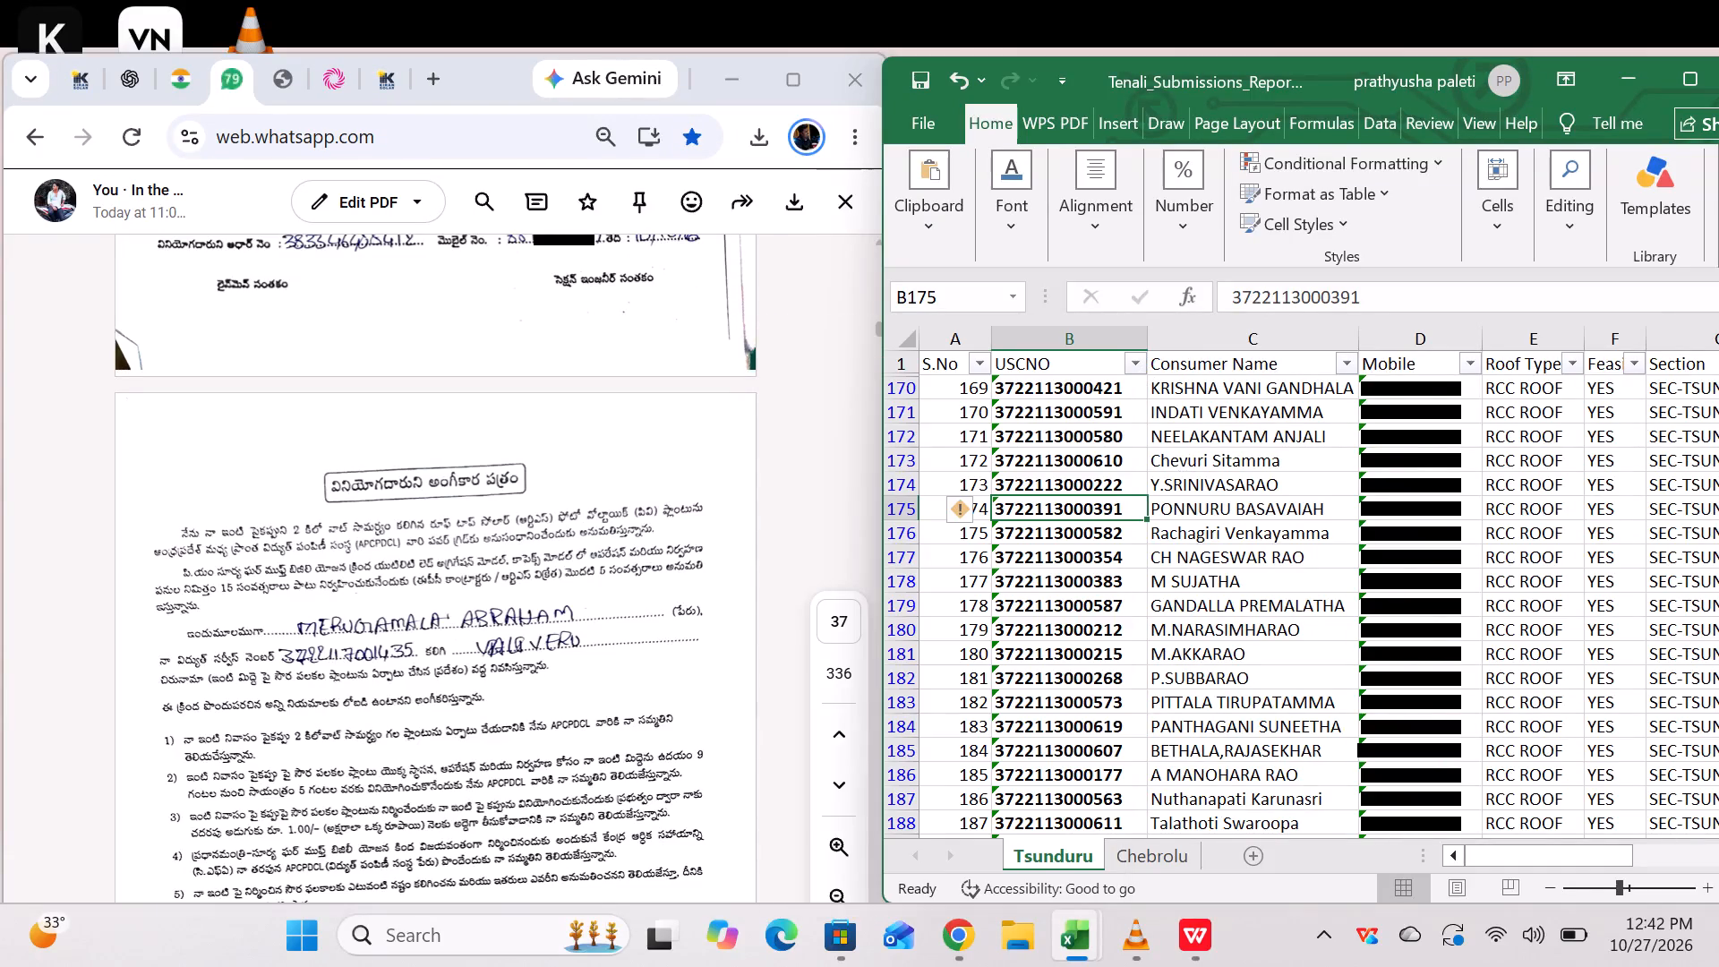
{"action": "left_click_drag", "start_coordinate": [1560, 854], "coordinate": [1621, 851]}
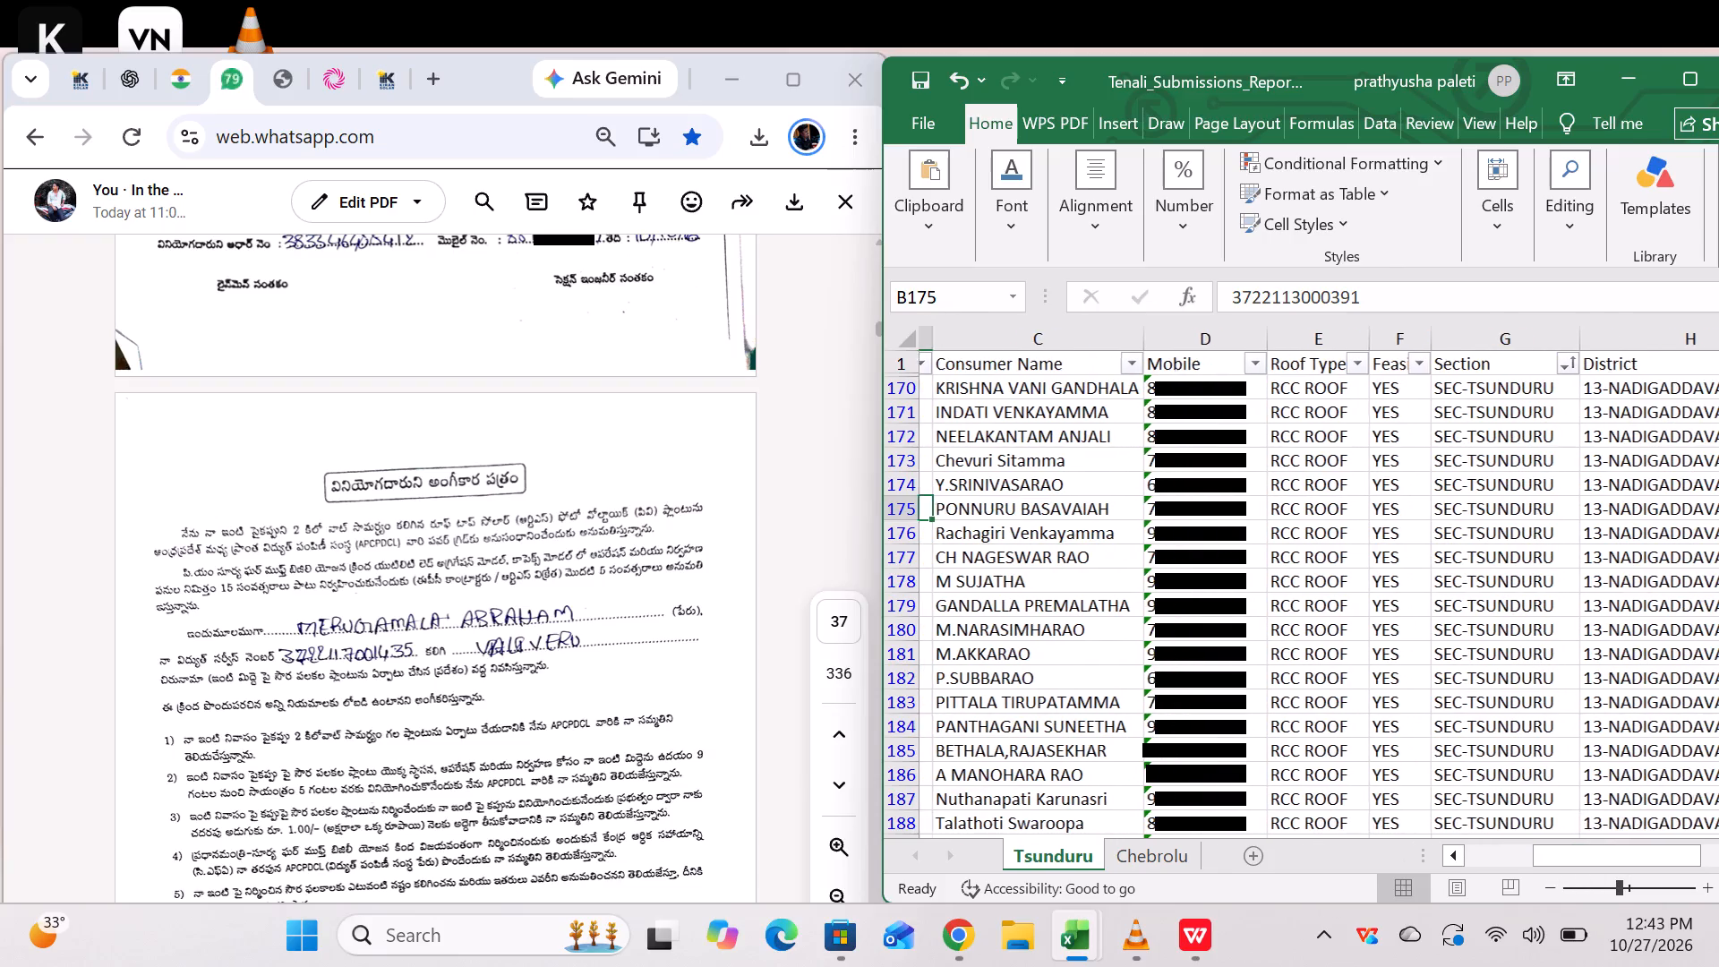
{"action": "left_click_drag", "start_coordinate": [1644, 851], "coordinate": [1718, 837]}
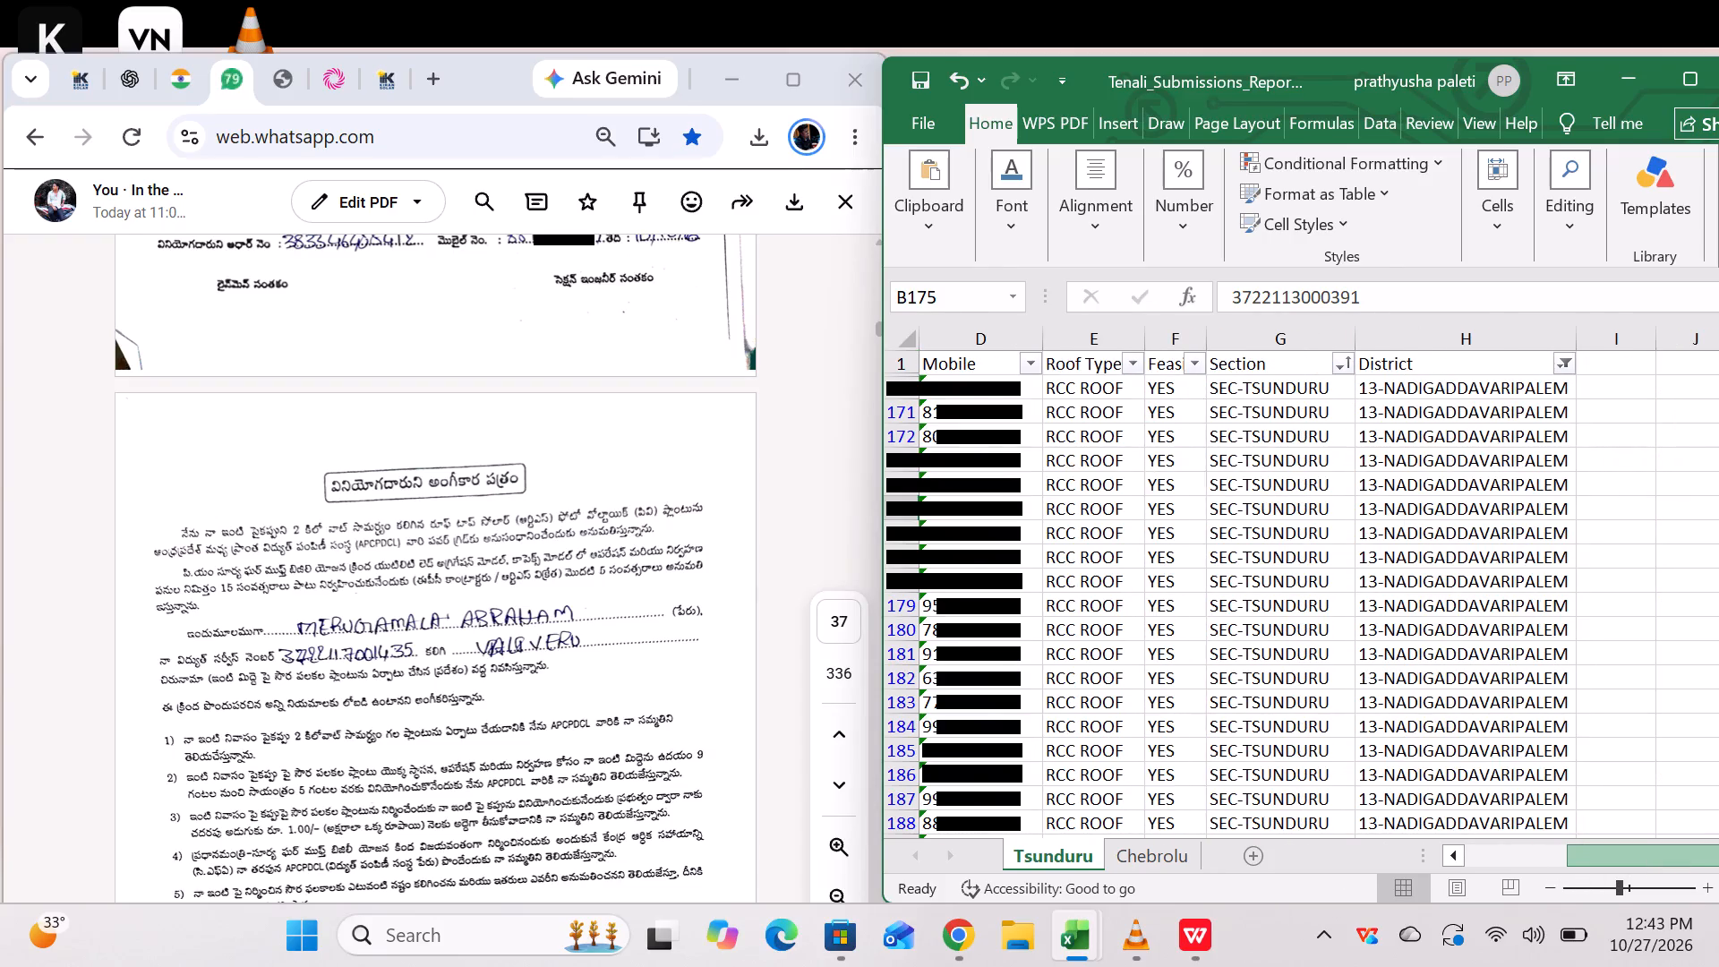
{"action": "left_click", "coordinate": [1560, 363]}
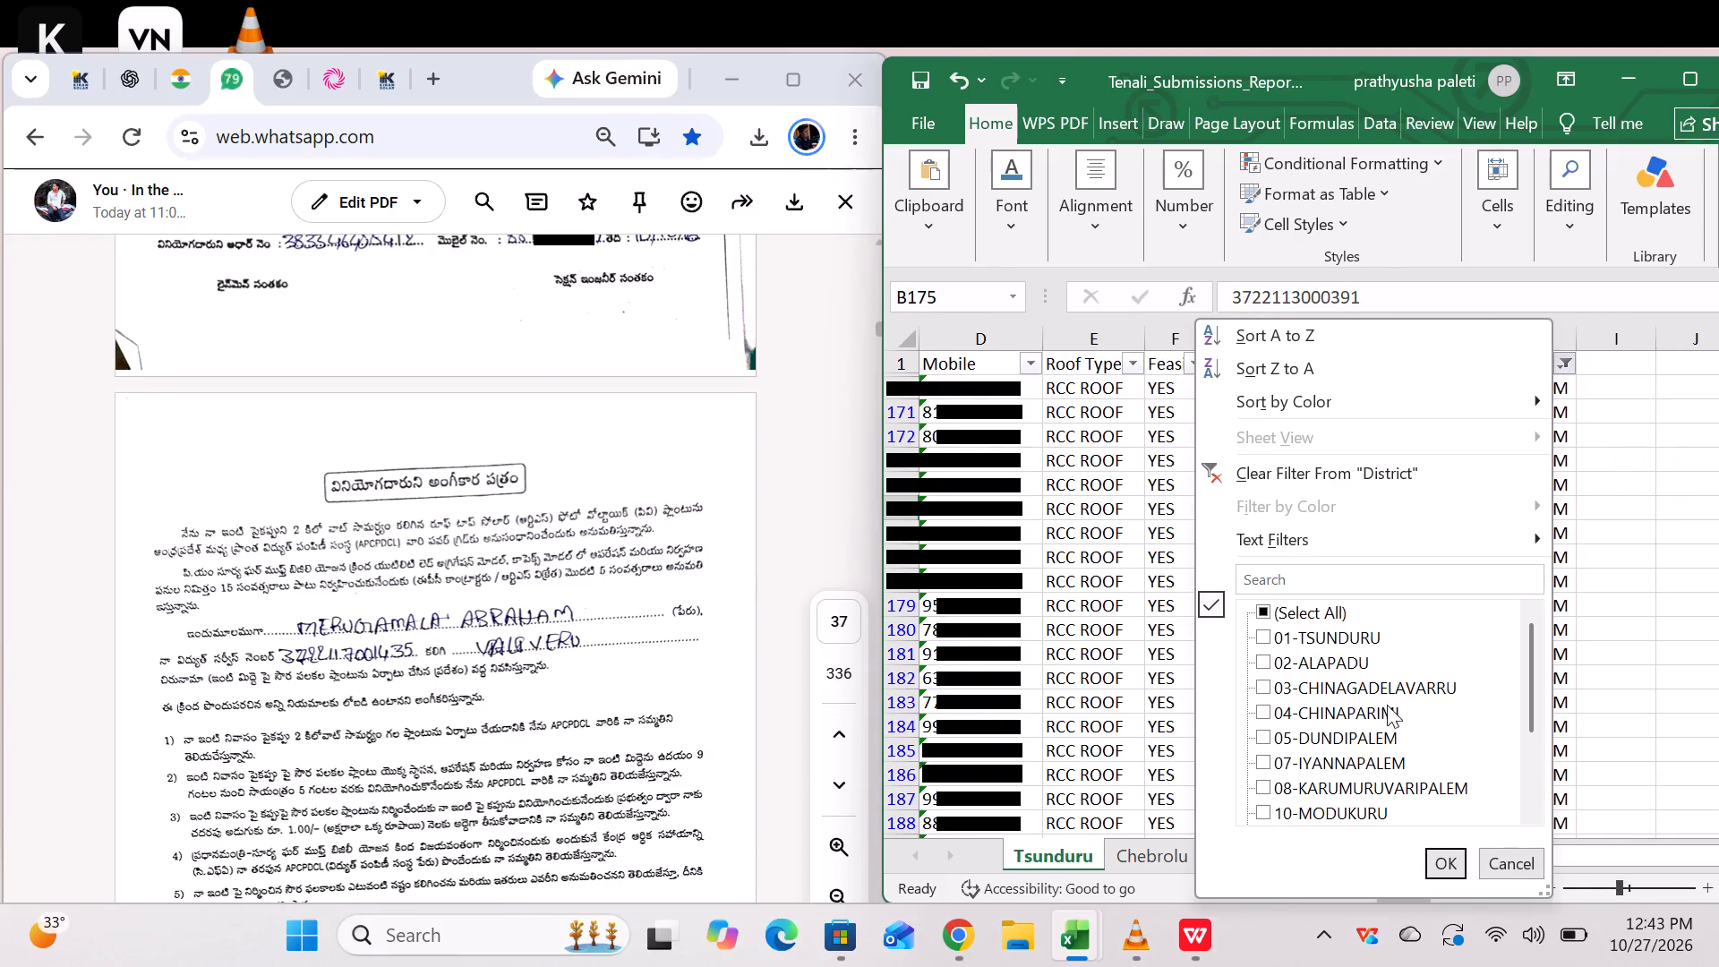
{"action": "scroll", "coordinate": [1353, 745], "scroll_direction": "down", "scroll_amount": 5}
{"action": "left_click", "coordinate": [1259, 732]}
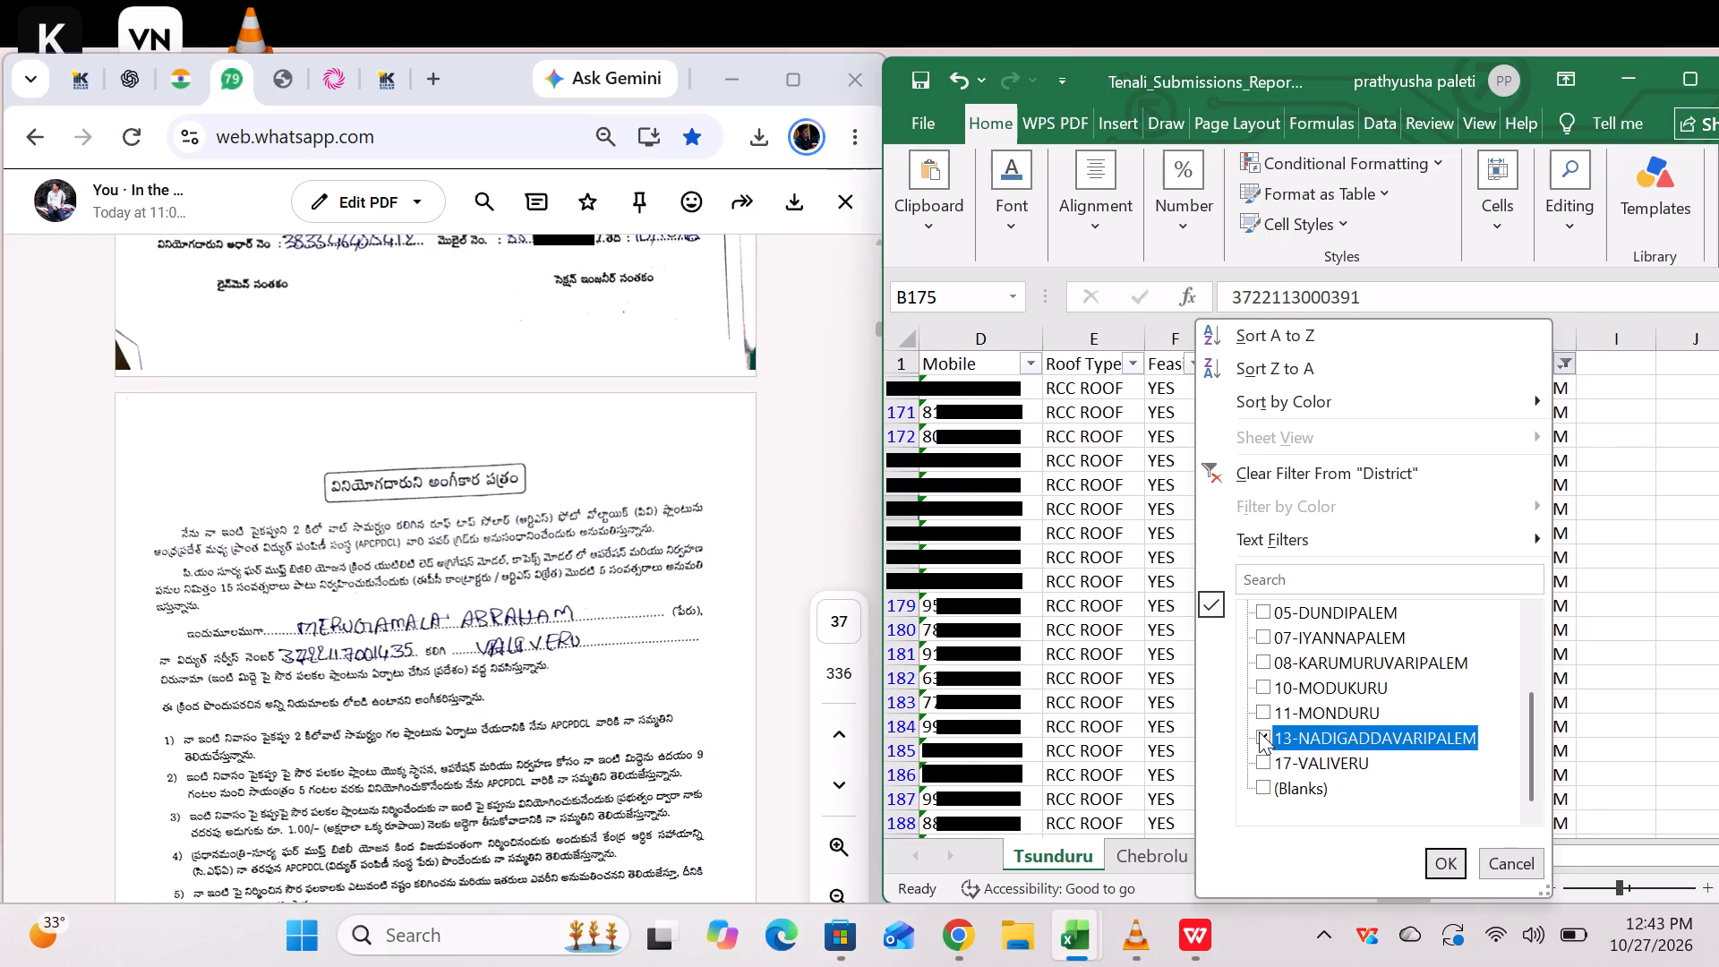
{"action": "left_click", "coordinate": [1261, 757]}
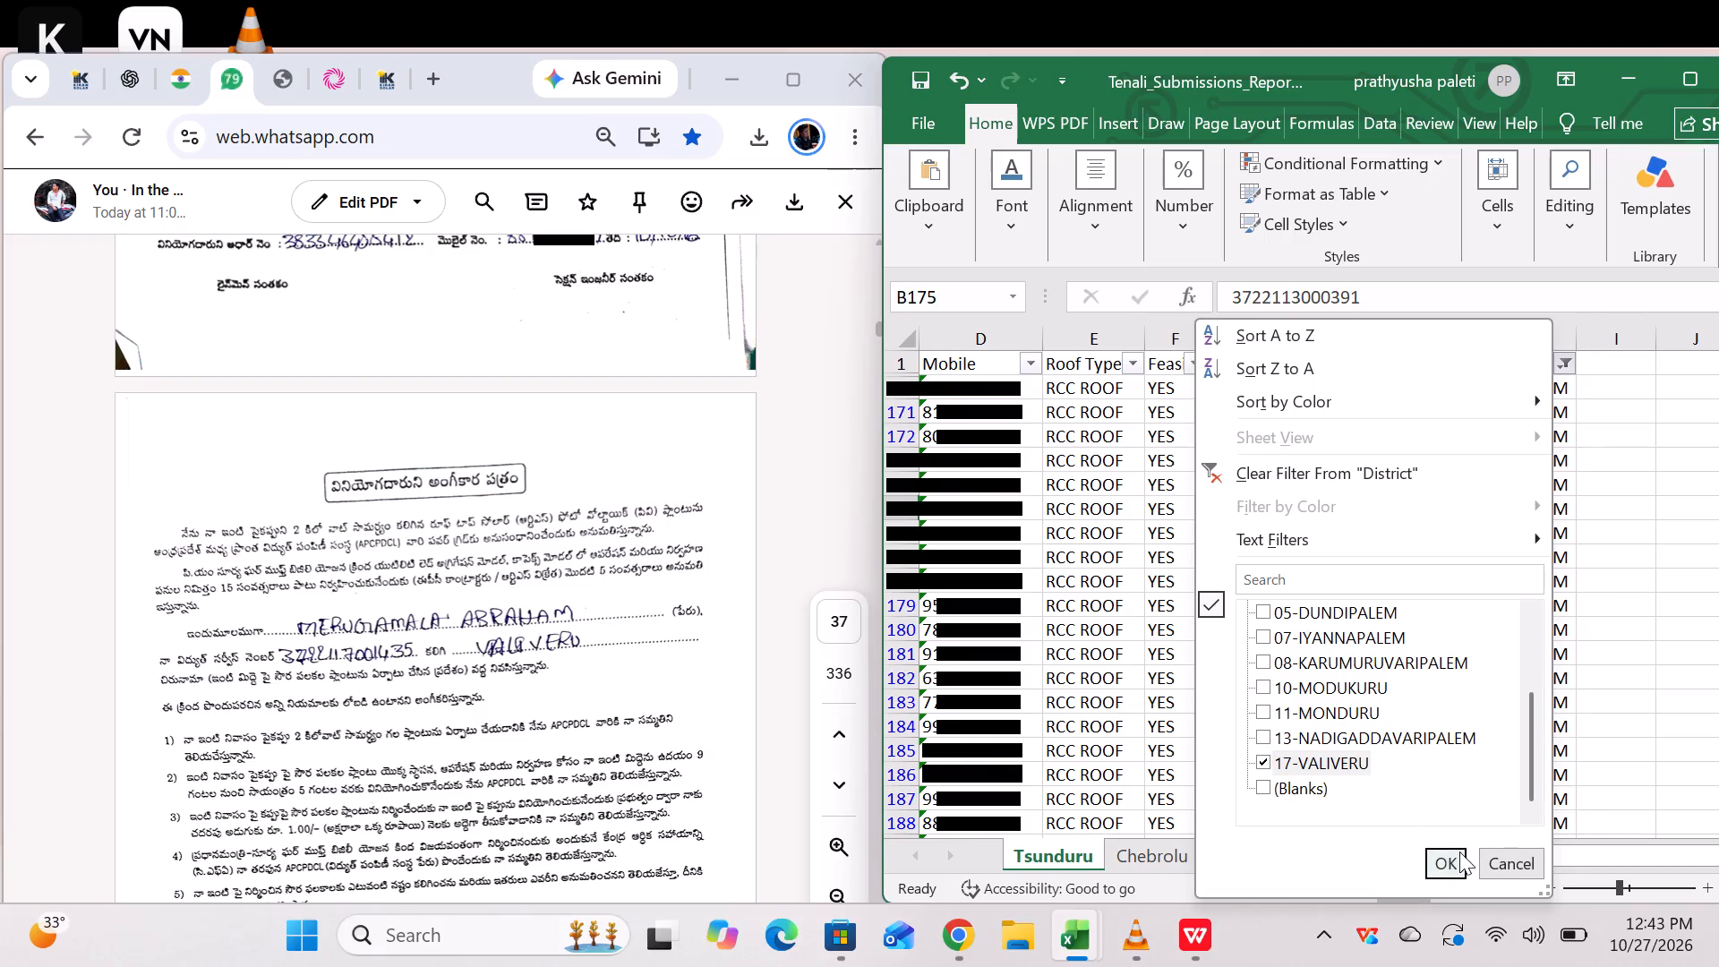
{"action": "left_click", "coordinate": [1458, 851]}
{"action": "left_click_drag", "start_coordinate": [1580, 855], "coordinate": [1470, 855]}
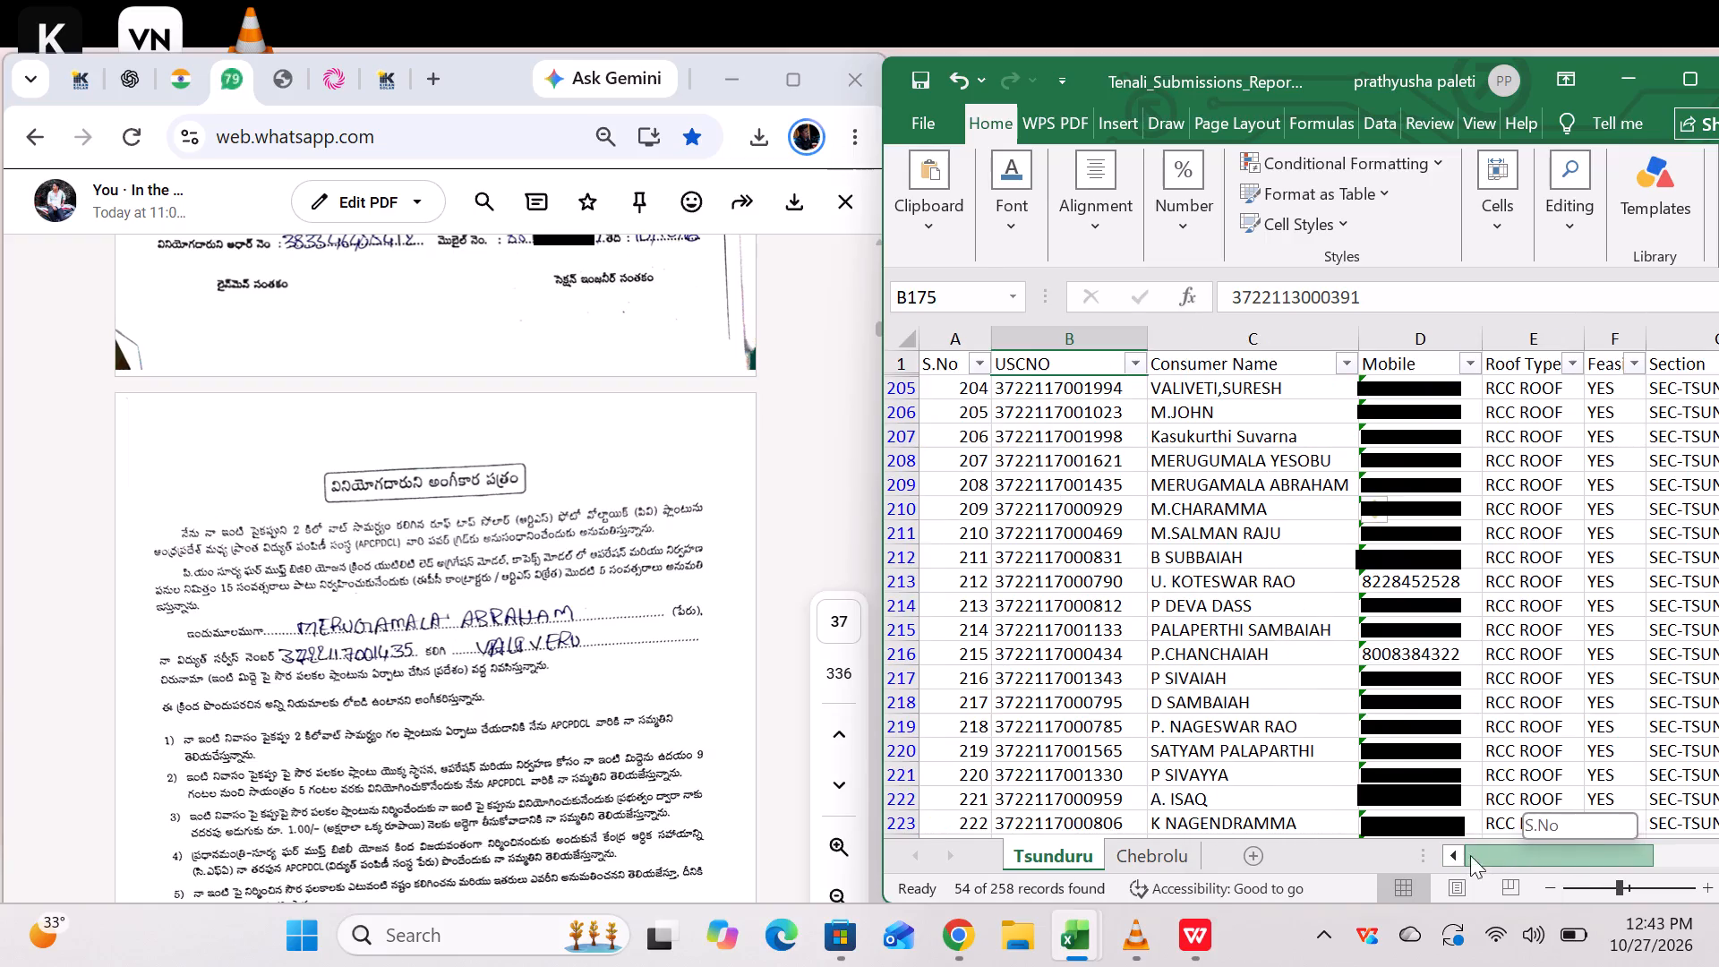
{"action": "left_click_drag", "start_coordinate": [1470, 855], "coordinate": [1338, 856]}
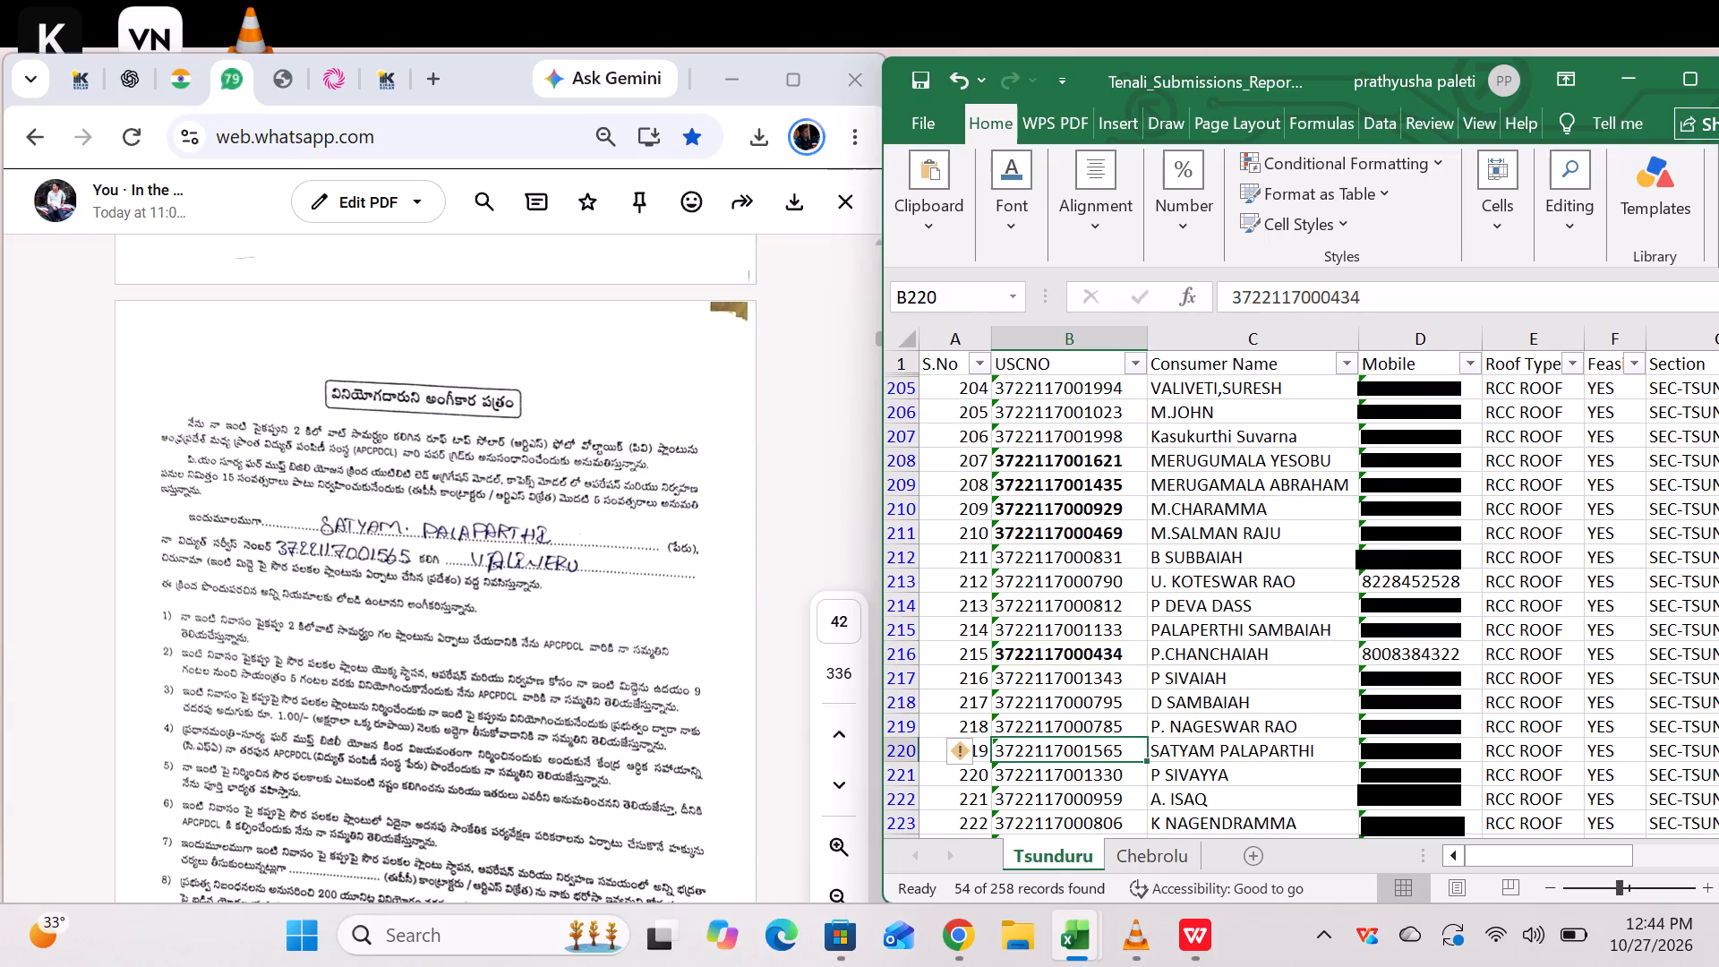
Bold the USCNO entries matching the consent forms on pages 42 and 43, in cells B220 and B228.
{"action": "key", "text": "ctrl+b"}
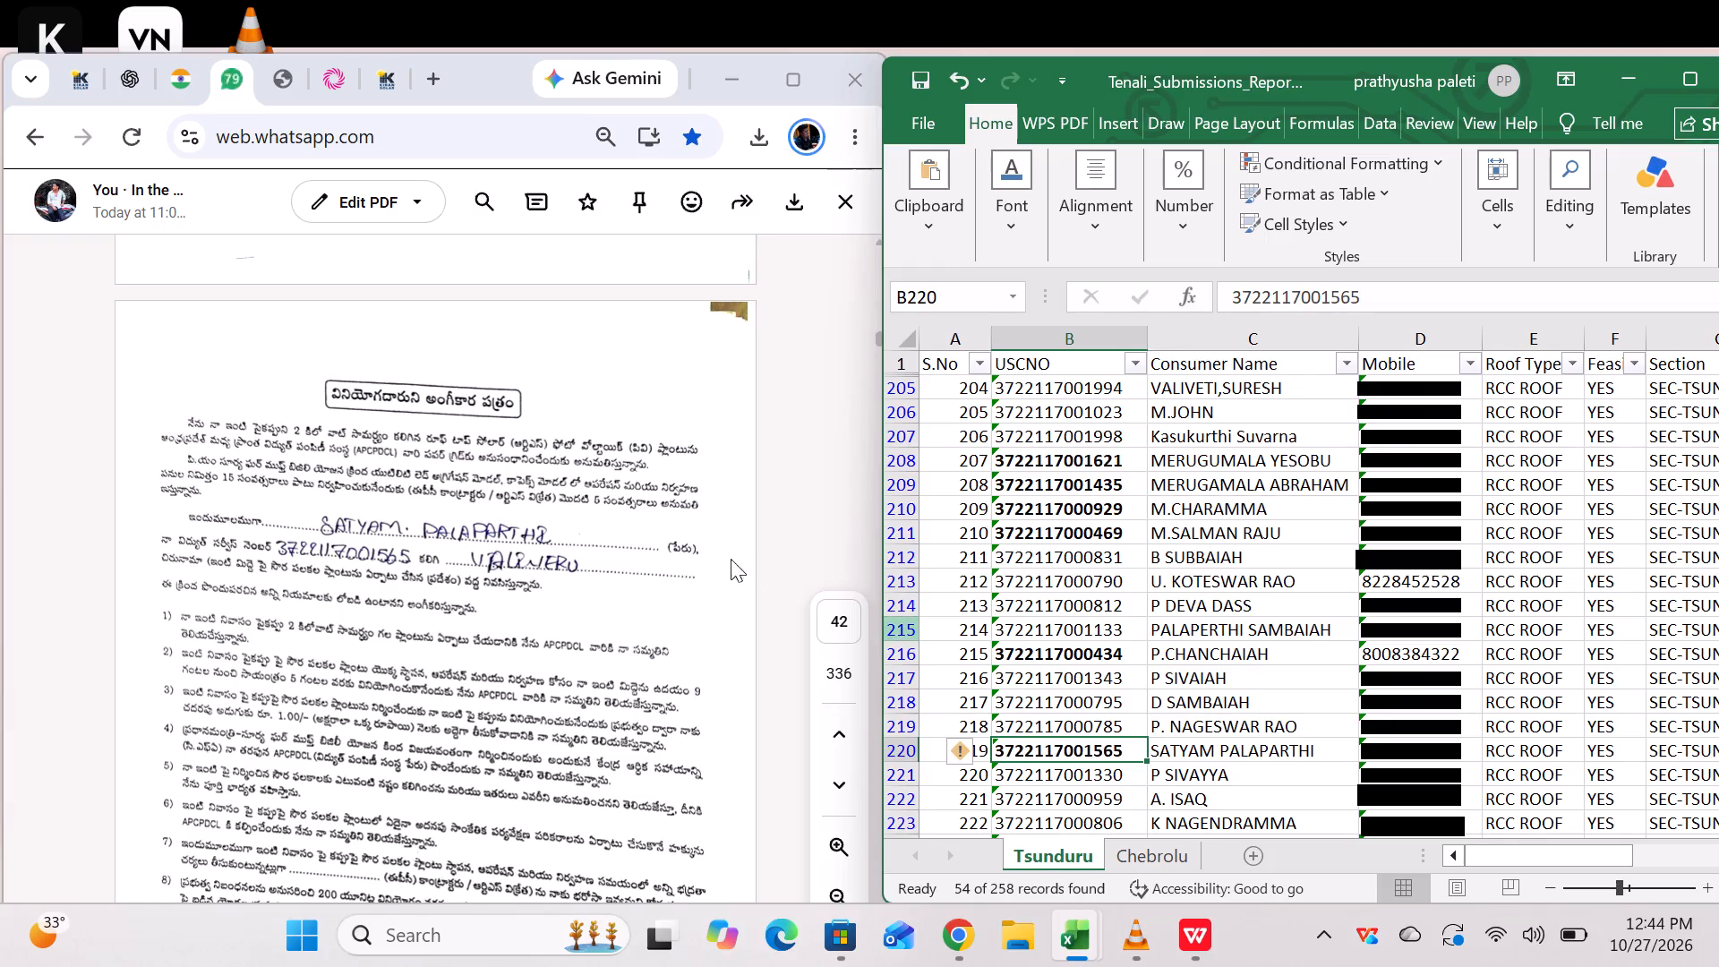
{"action": "scroll", "coordinate": [663, 586], "scroll_direction": "down", "scroll_amount": 5}
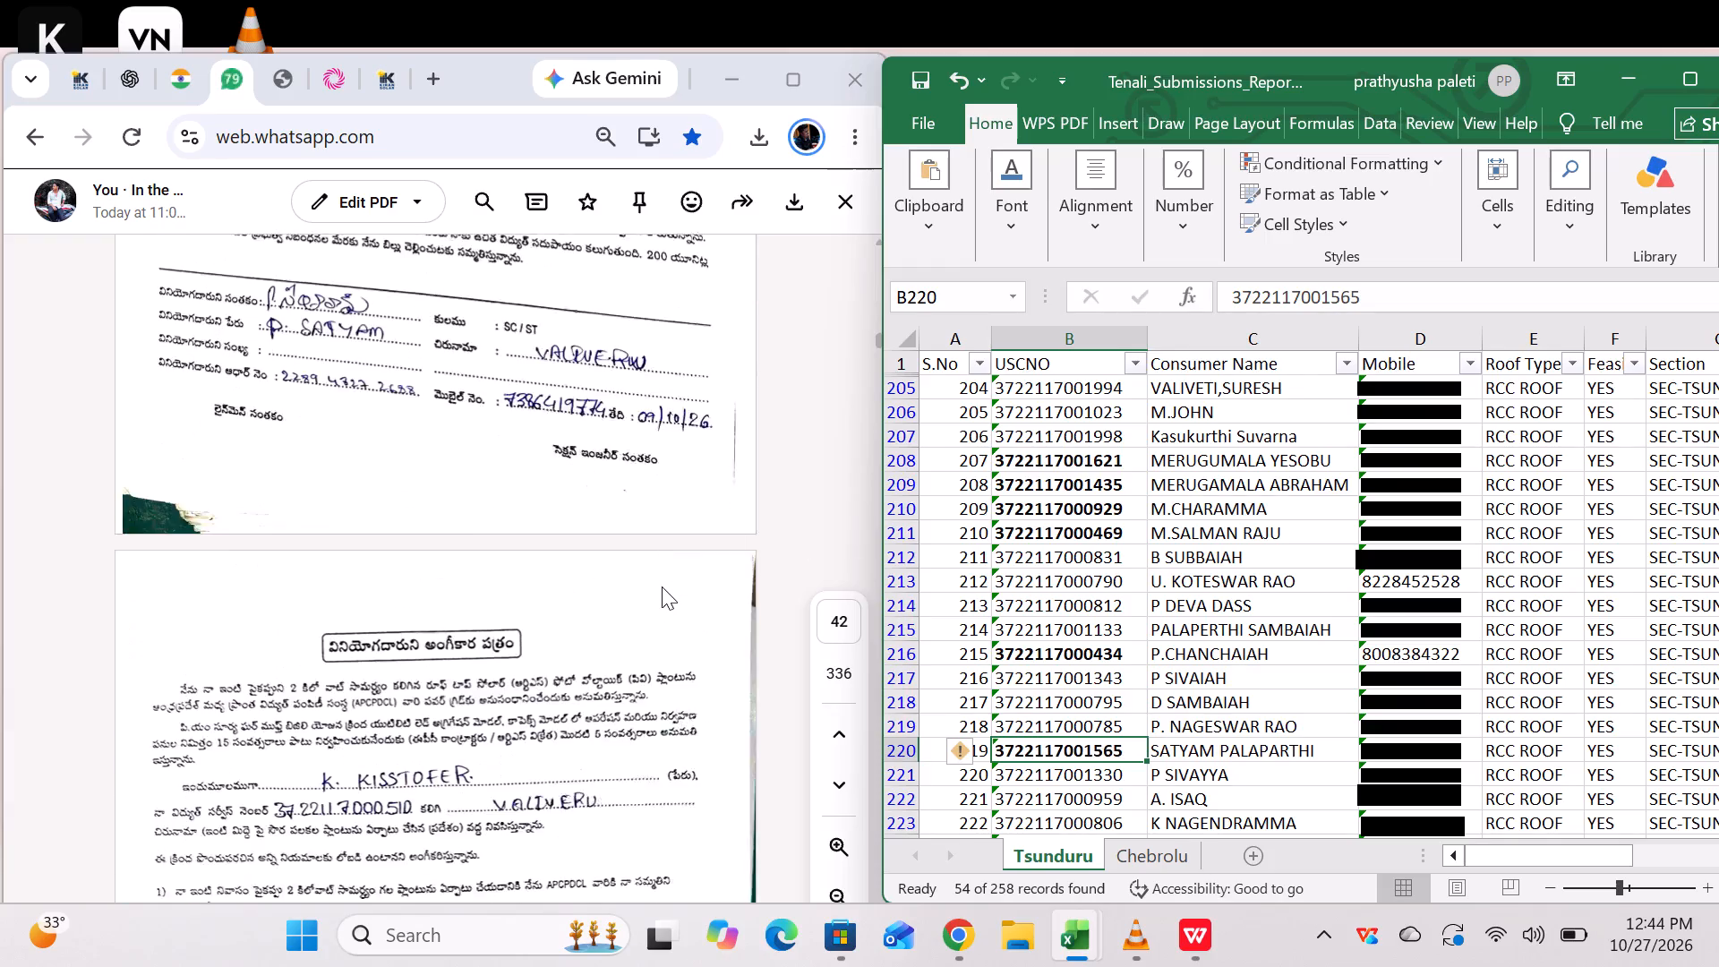
{"action": "scroll", "coordinate": [662, 586], "scroll_direction": "down", "scroll_amount": 2}
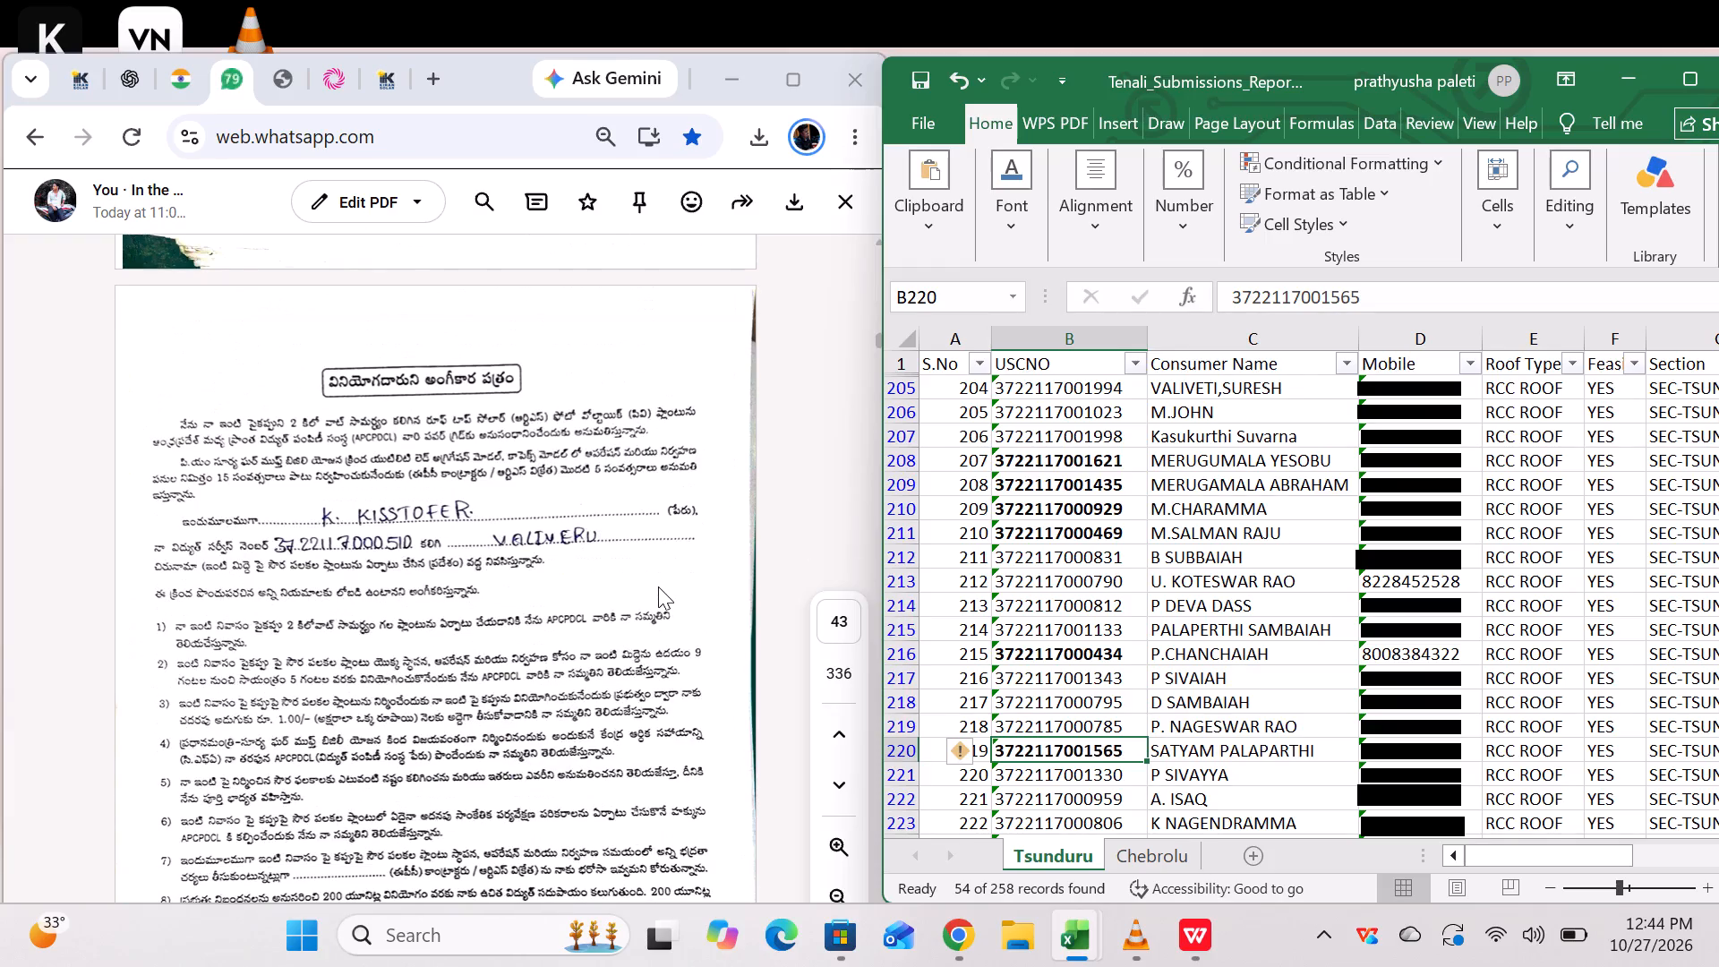
{"action": "scroll", "coordinate": [658, 584], "scroll_direction": "down", "scroll_amount": 1}
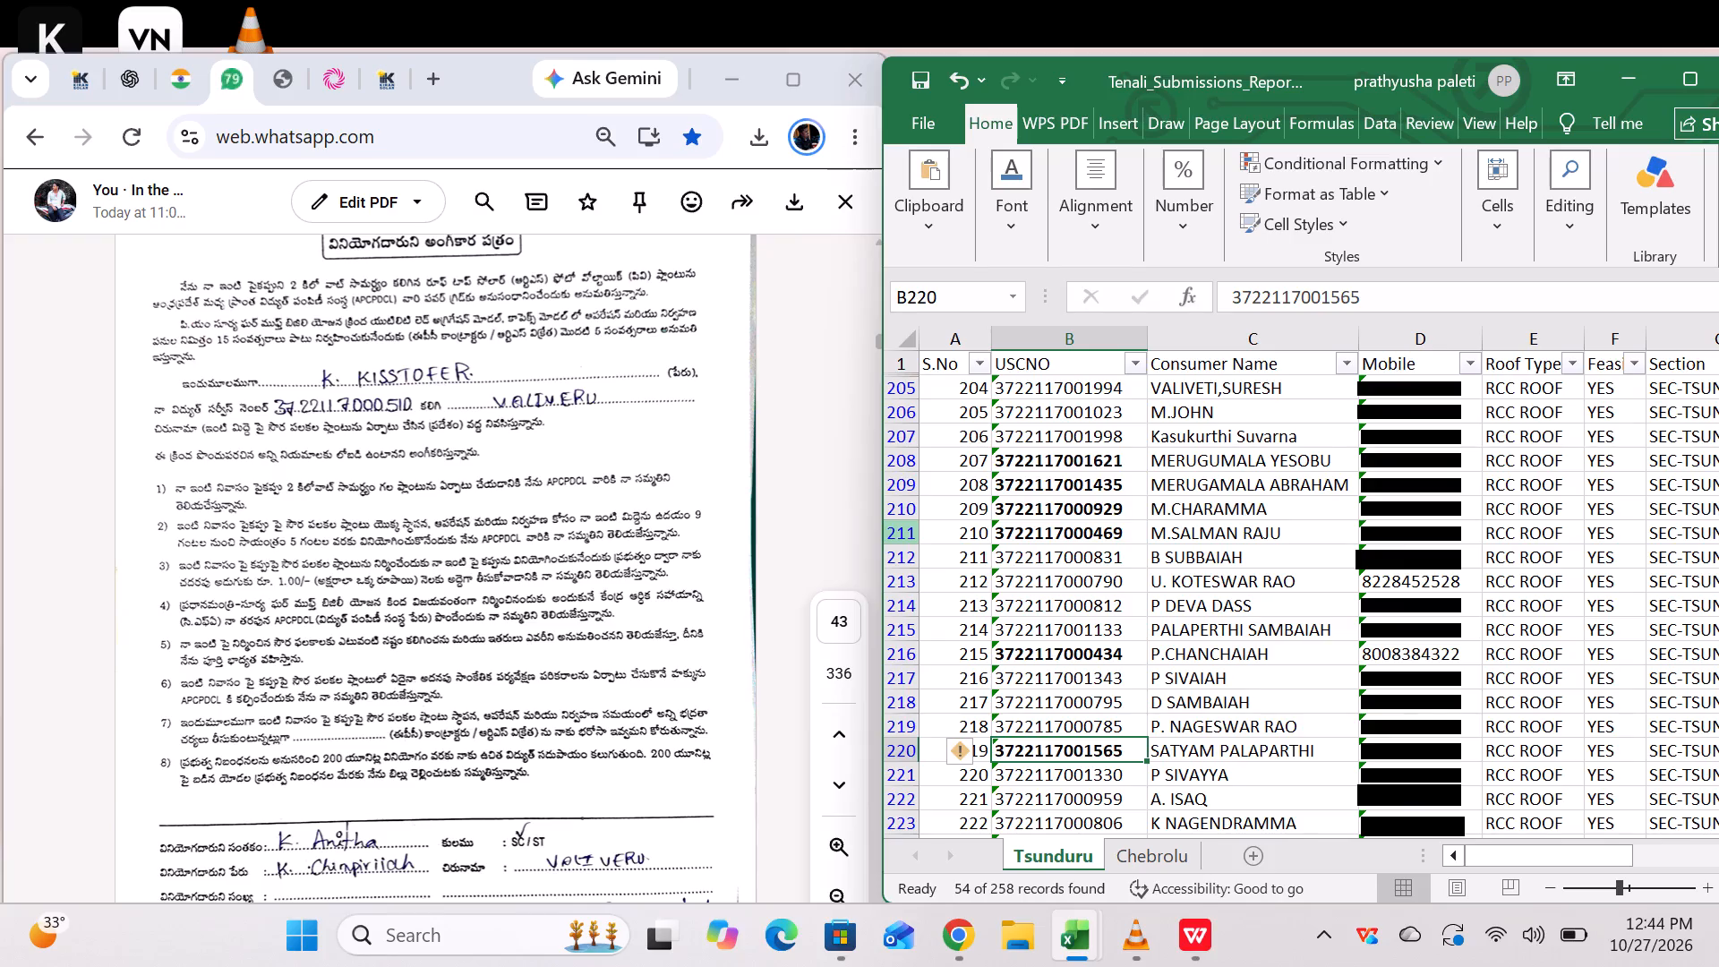
{"action": "scroll", "coordinate": [1079, 700], "scroll_direction": "down", "scroll_amount": 4}
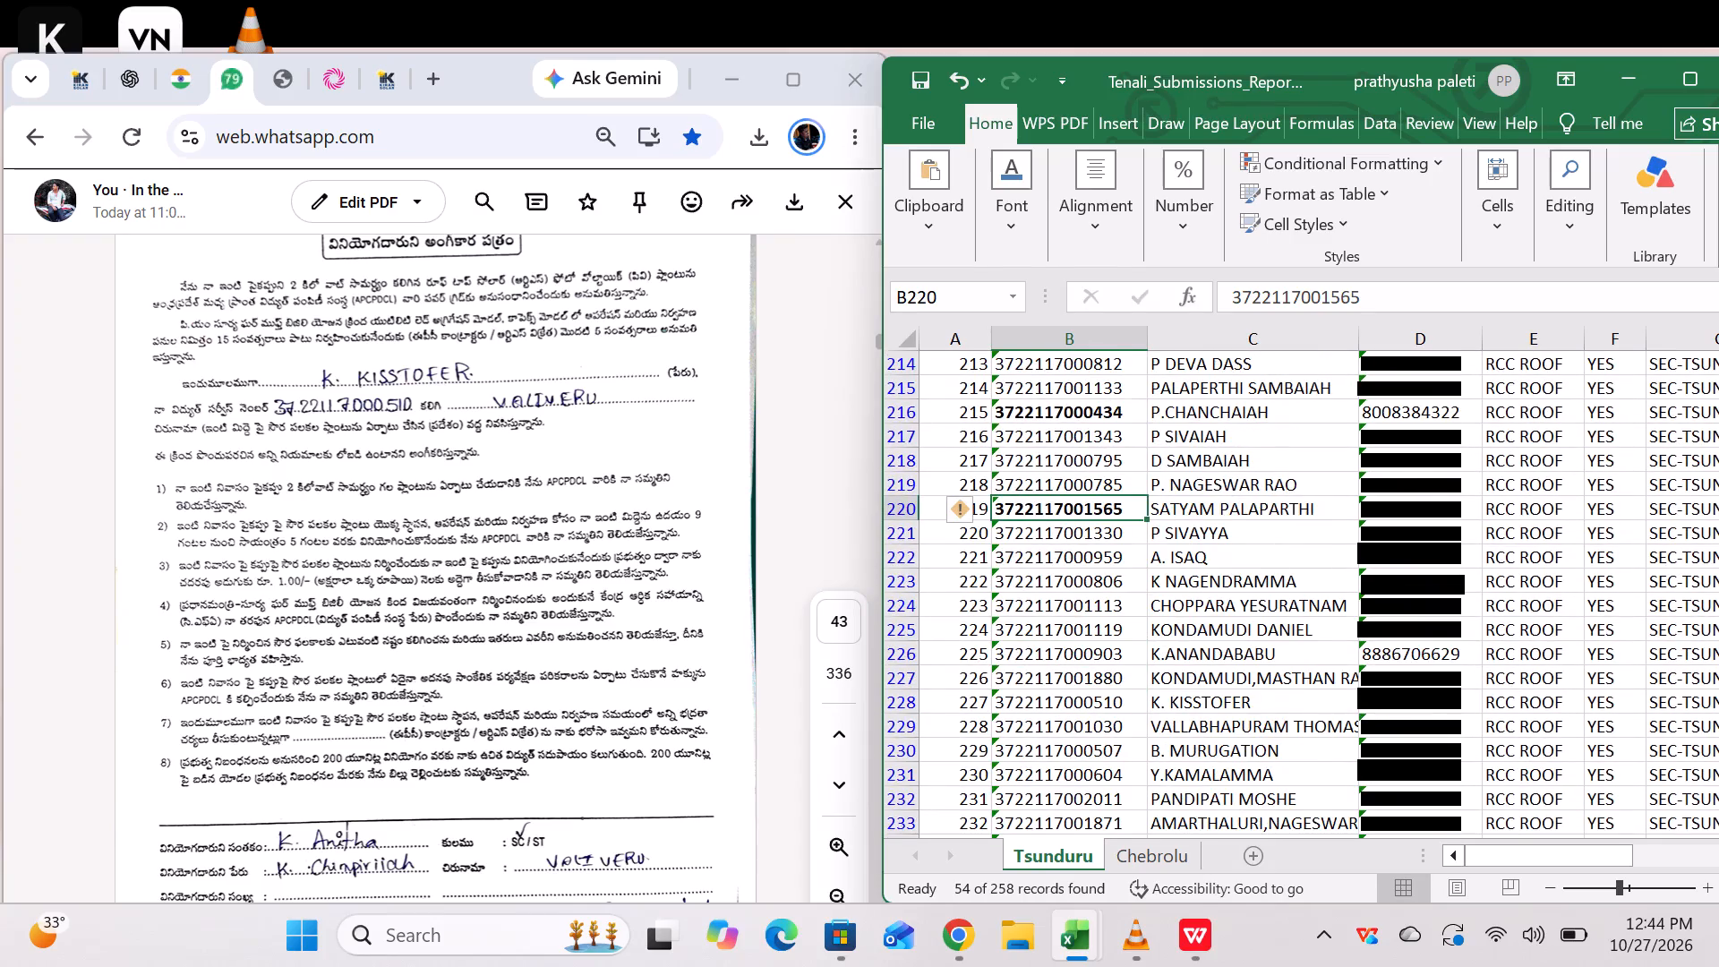
{"action": "left_click", "coordinate": [1099, 704]}
{"action": "key", "text": "ctrl+b"}
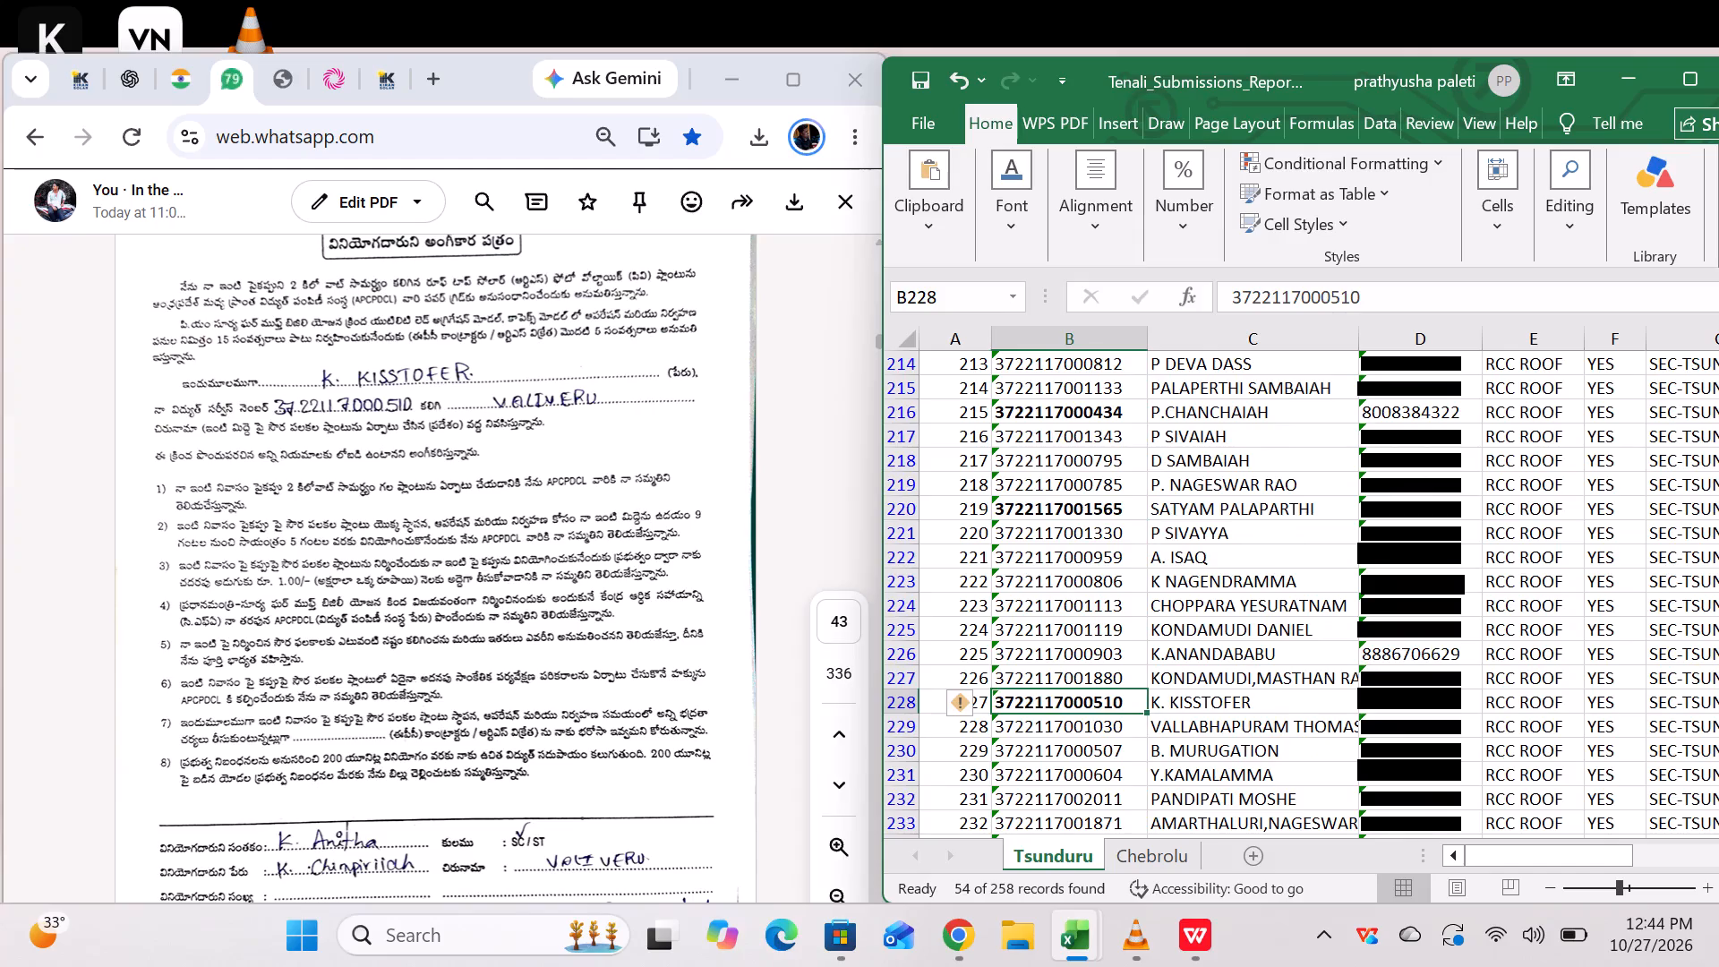
{"action": "scroll", "coordinate": [415, 579], "scroll_direction": "down", "scroll_amount": 2}
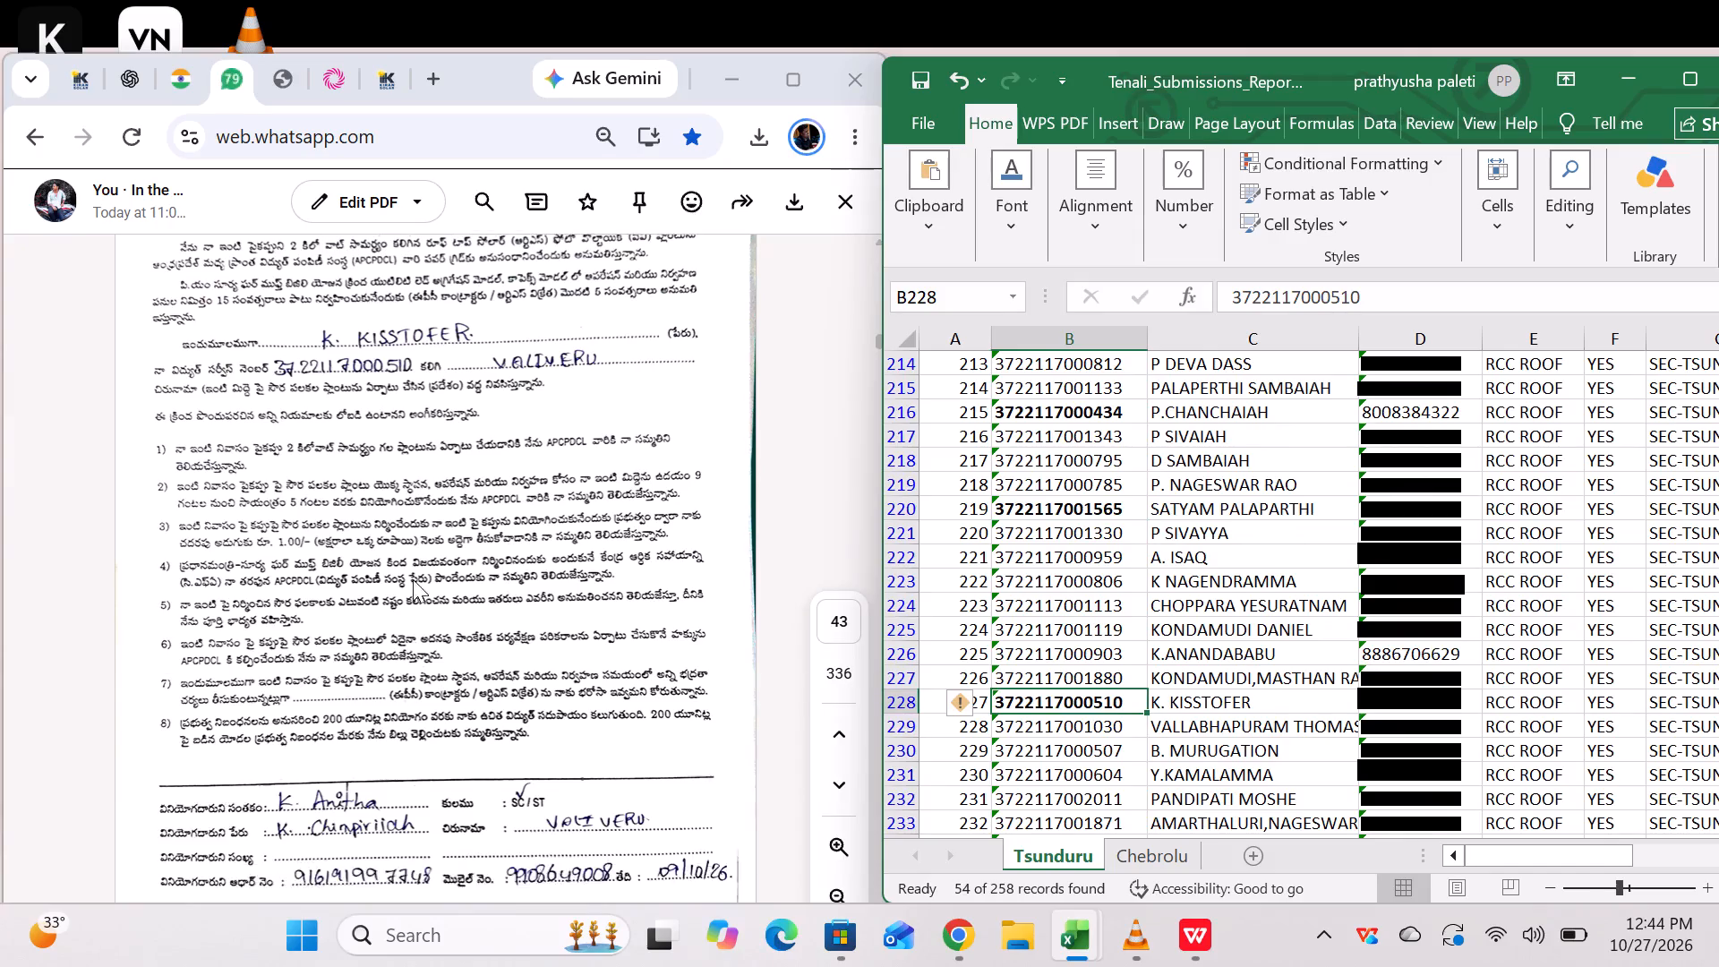
{"action": "scroll", "coordinate": [413, 579], "scroll_direction": "down", "scroll_amount": 5}
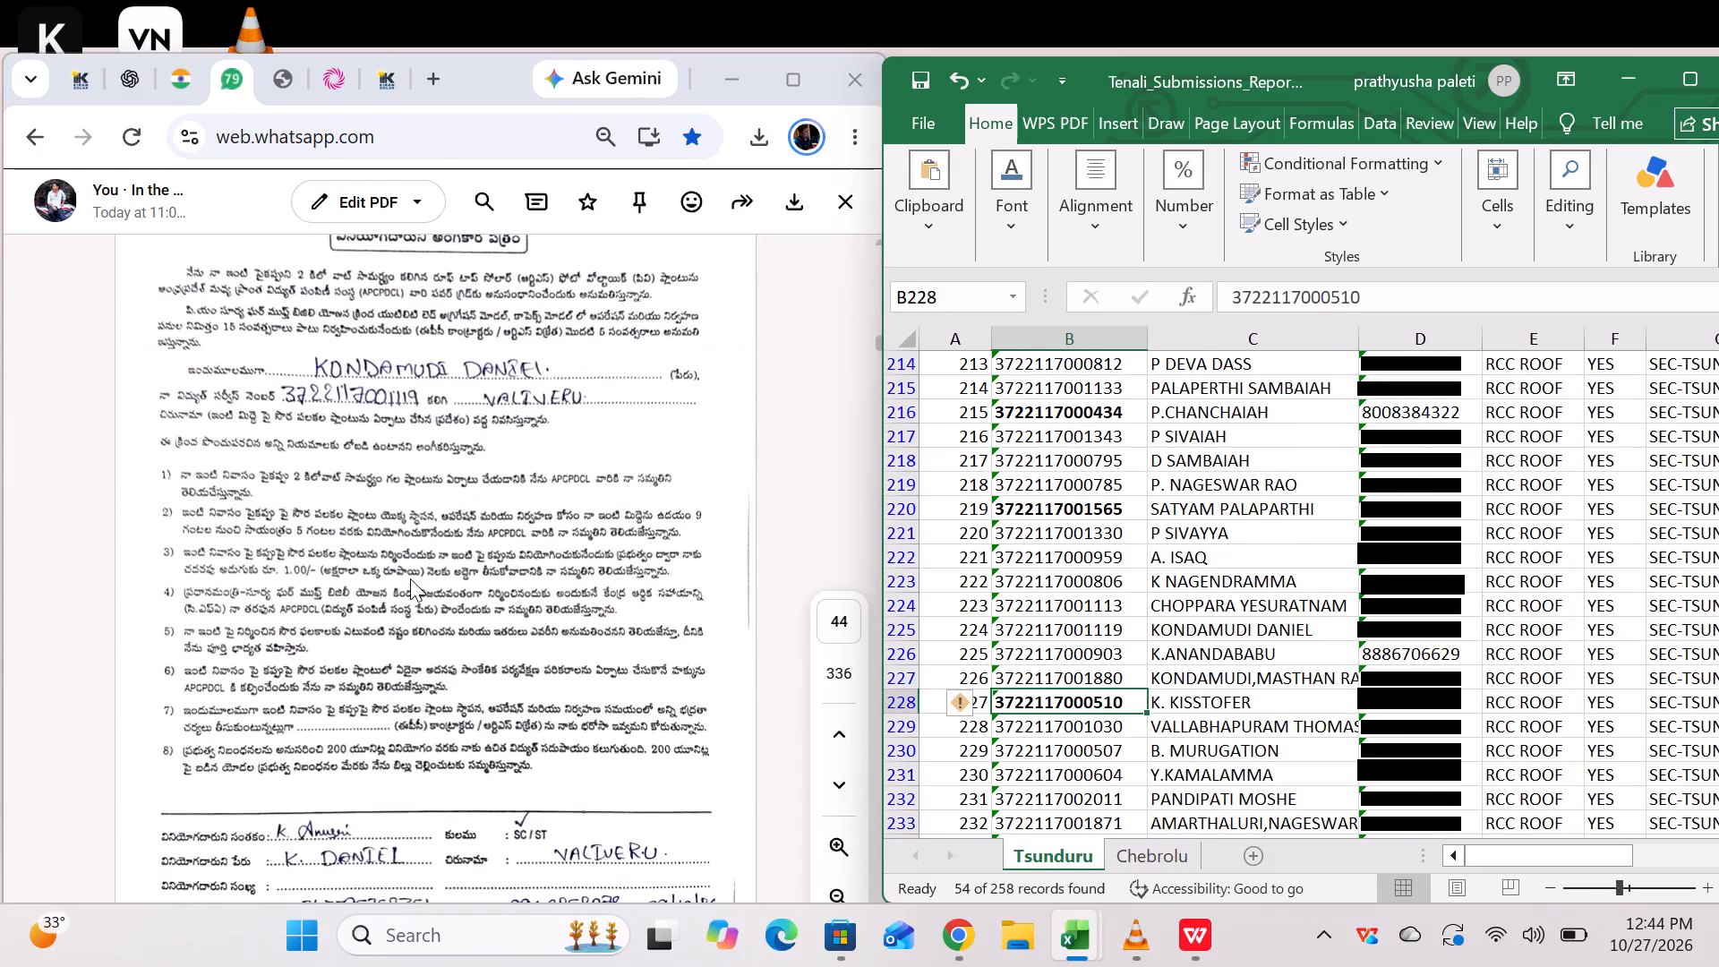
{"action": "left_click_drag", "start_coordinate": [1033, 633], "coordinate": [1038, 642]}
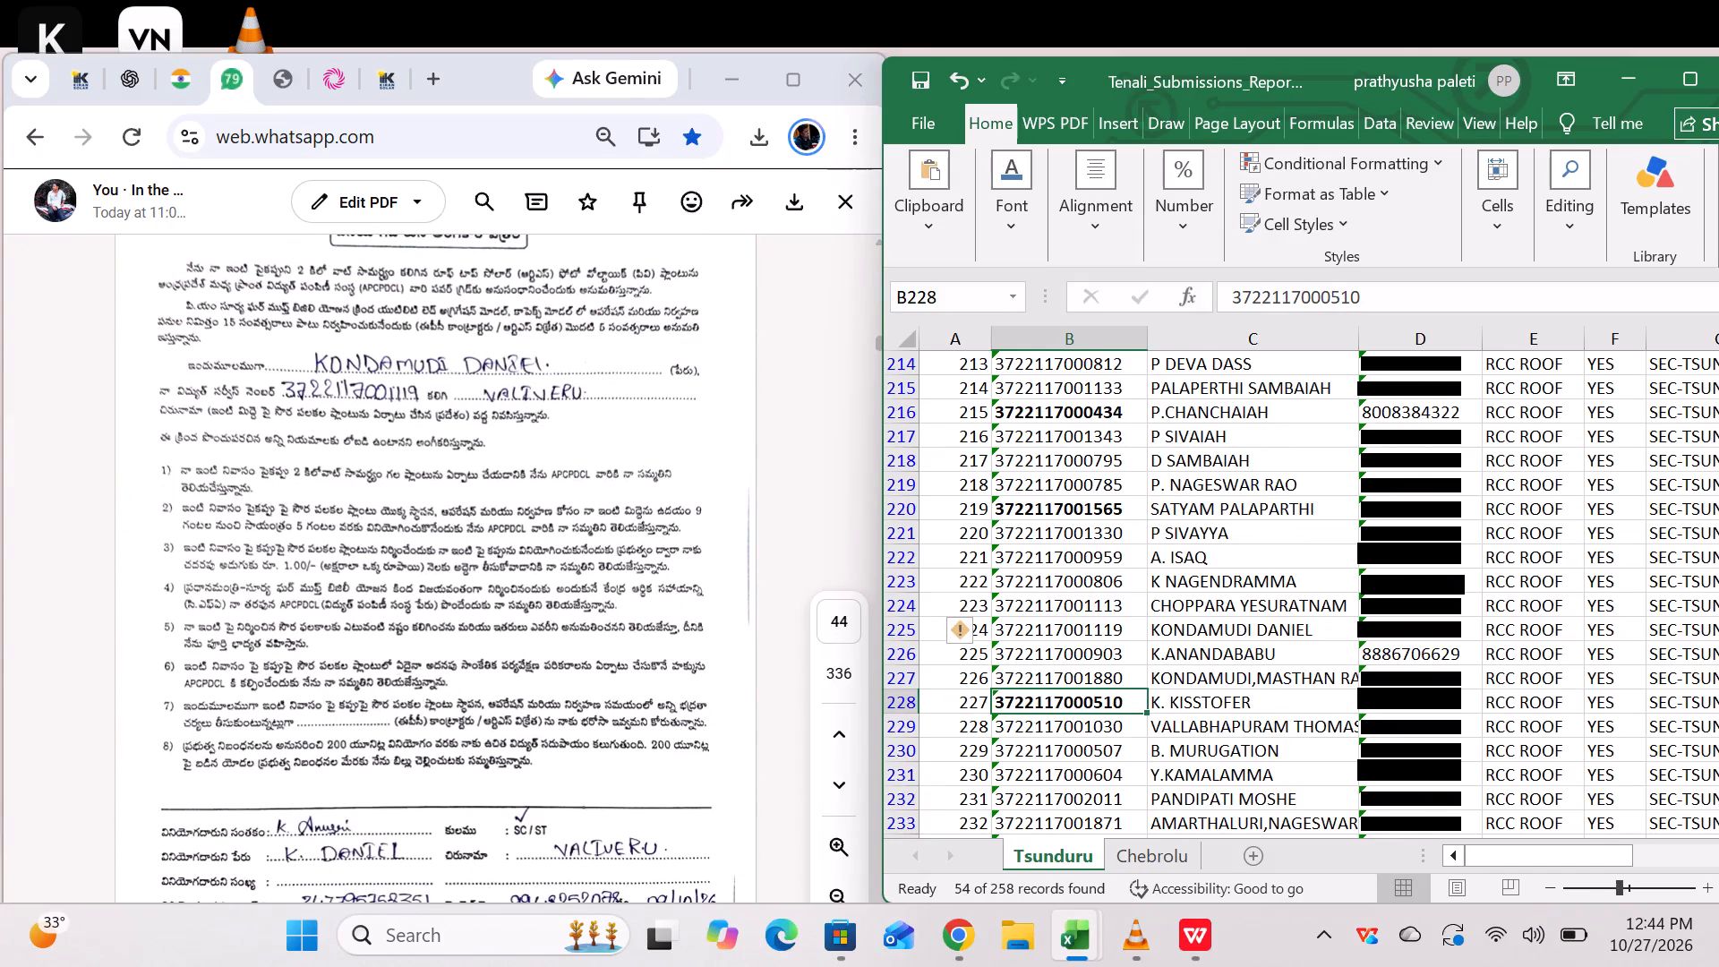
{"action": "left_click_drag", "start_coordinate": [1038, 642], "coordinate": [1037, 641]}
{"action": "left_click", "coordinate": [1055, 634]}
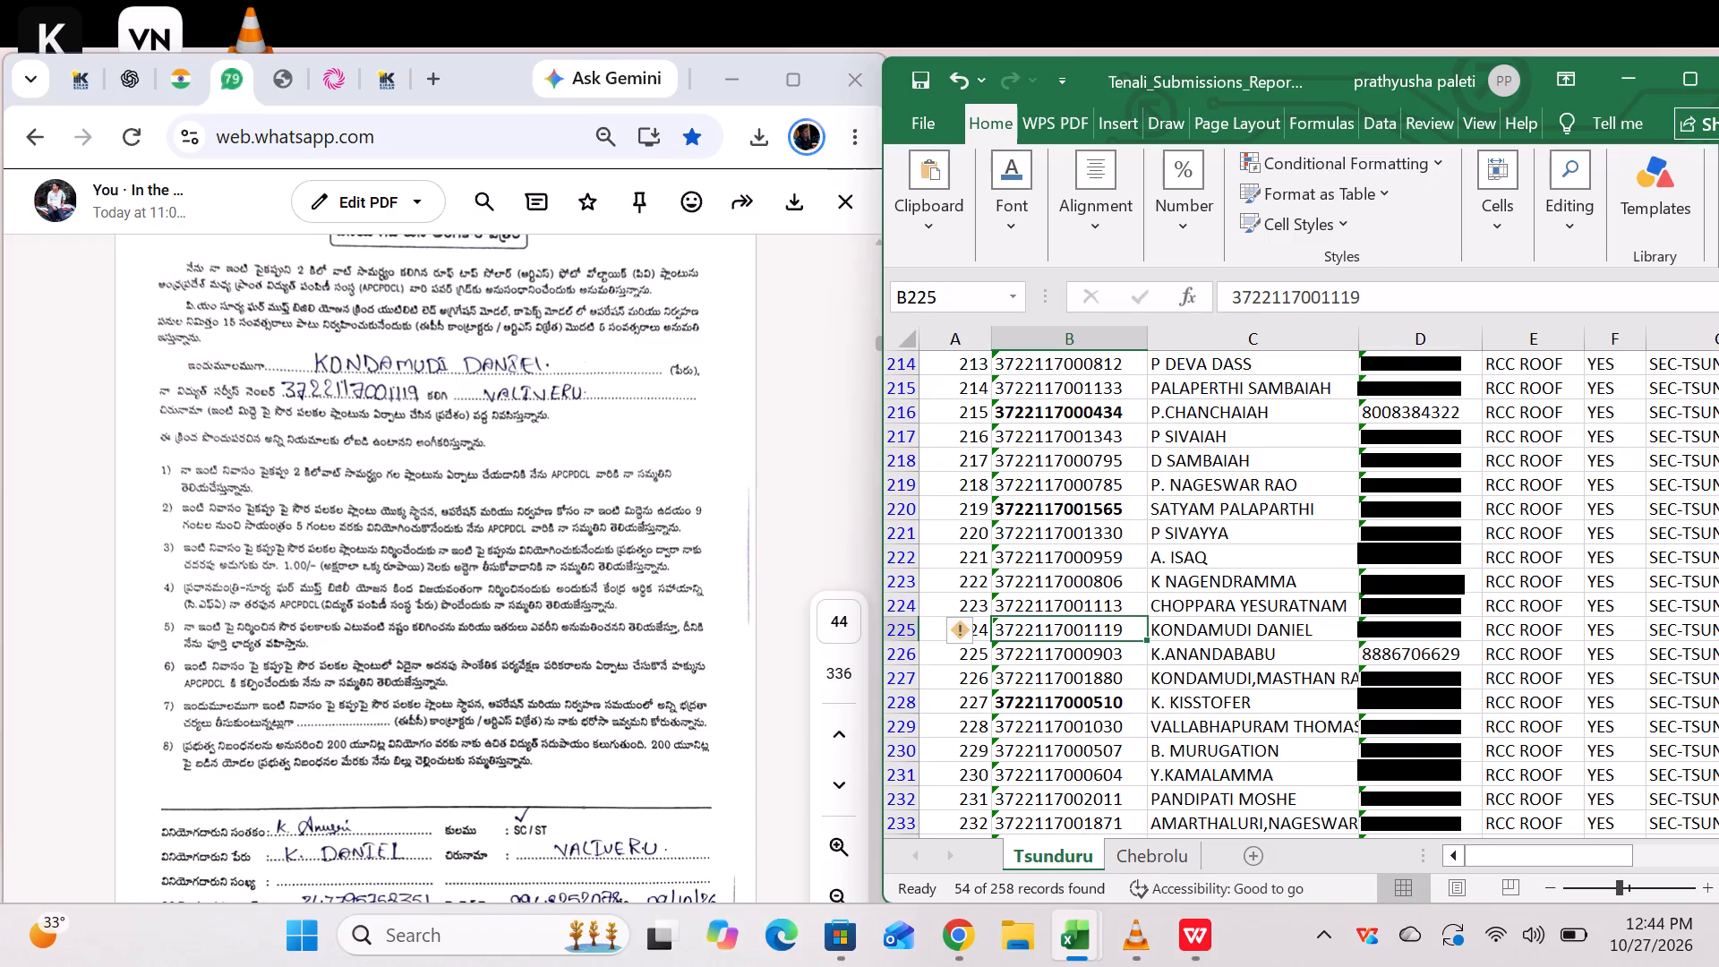
{"action": "key", "text": "ctrl+b"}
{"action": "scroll", "coordinate": [565, 591], "scroll_direction": "down", "scroll_amount": 4}
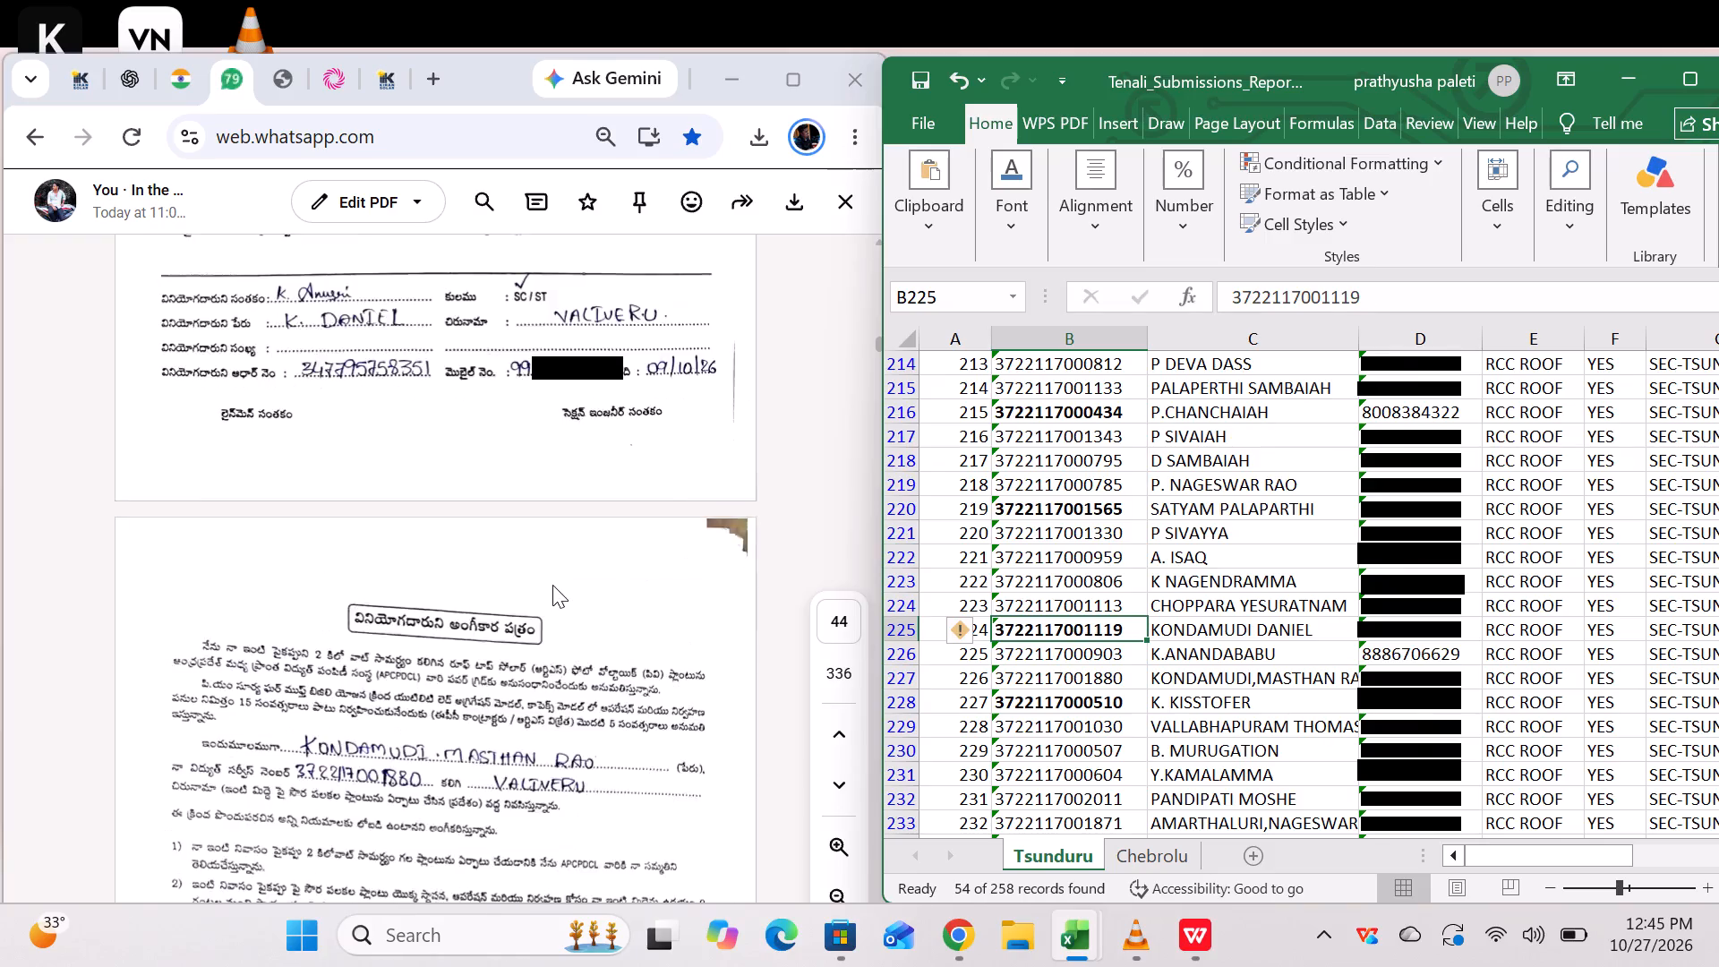
{"action": "scroll", "coordinate": [552, 585], "scroll_direction": "down", "scroll_amount": 2}
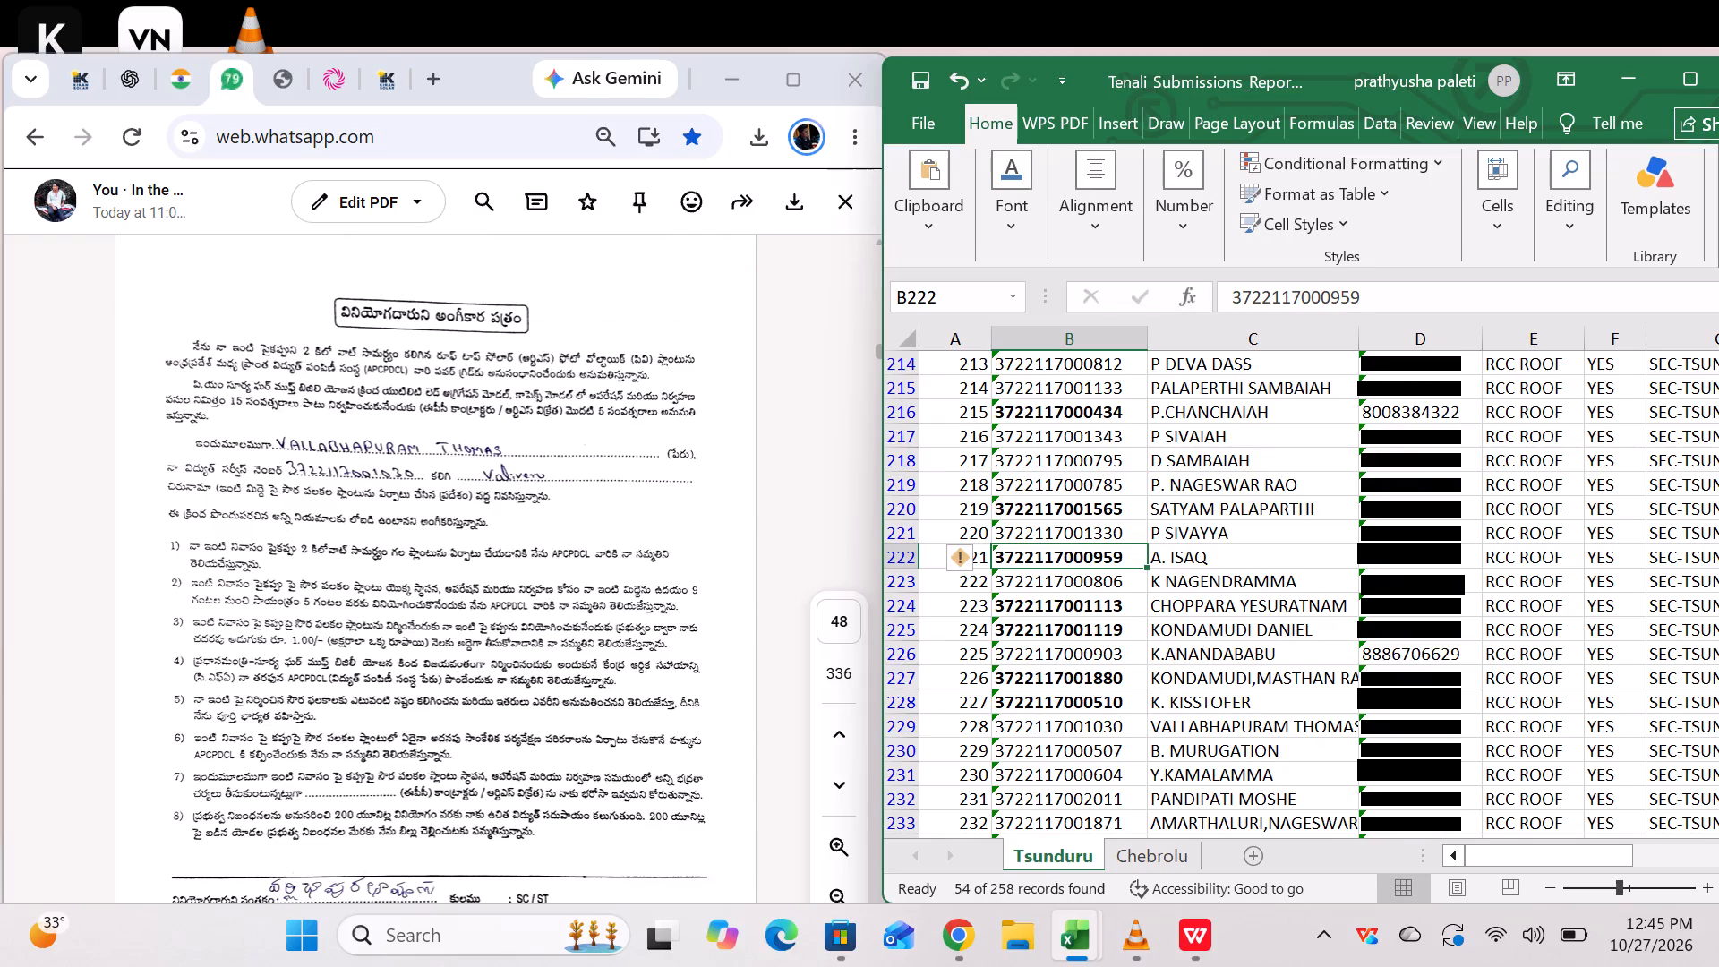
{"action": "left_click", "coordinate": [1096, 729]}
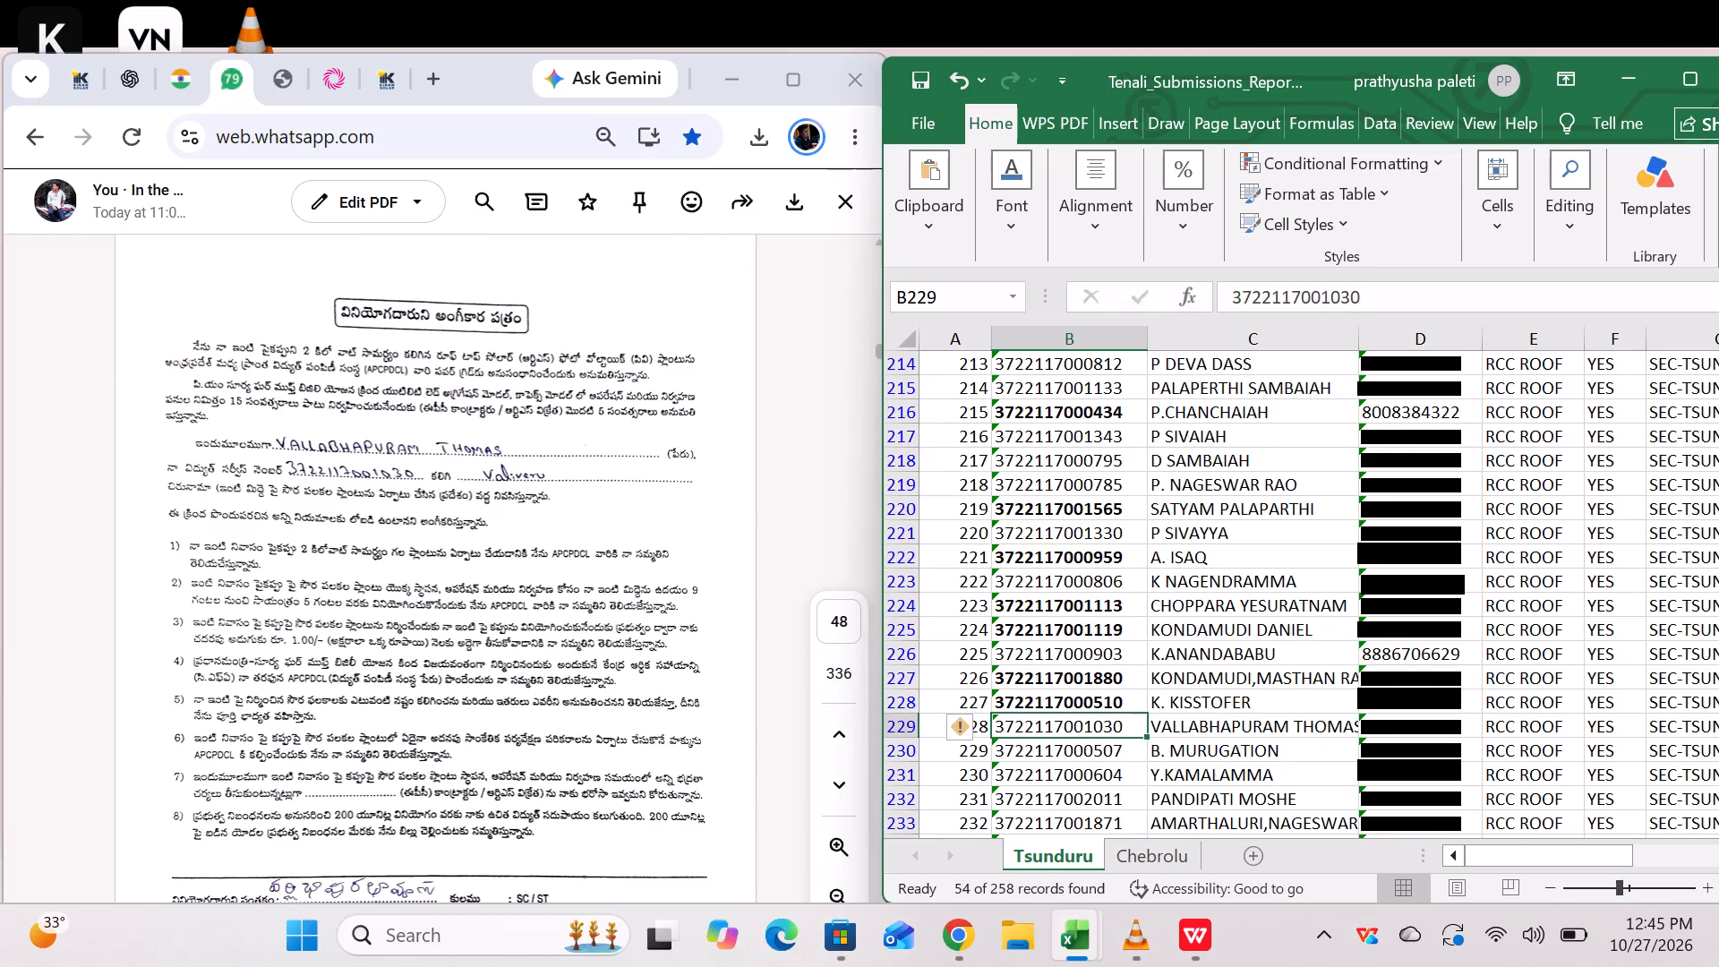
{"action": "key", "text": "ctrl+b"}
Autofit the Consumer Name column on the Tsunduru sheet to its longest entry.
{"action": "scroll", "coordinate": [567, 638], "scroll_direction": "down", "scroll_amount": 1}
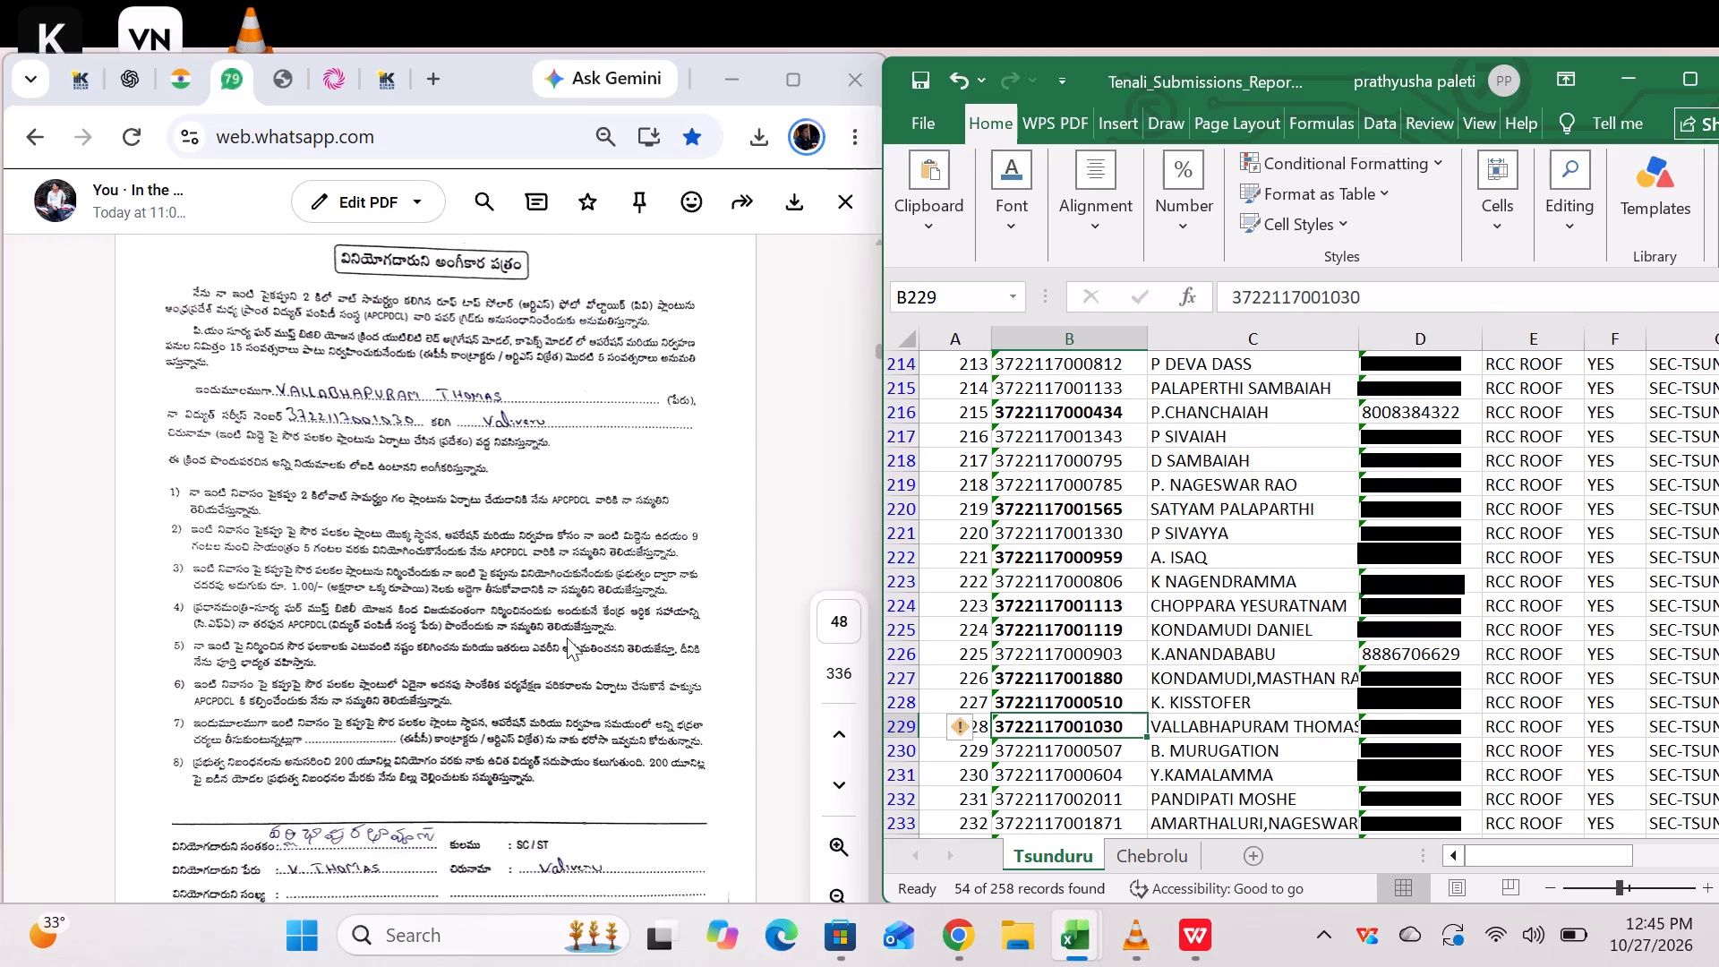
{"action": "double_click", "coordinate": [1364, 338]}
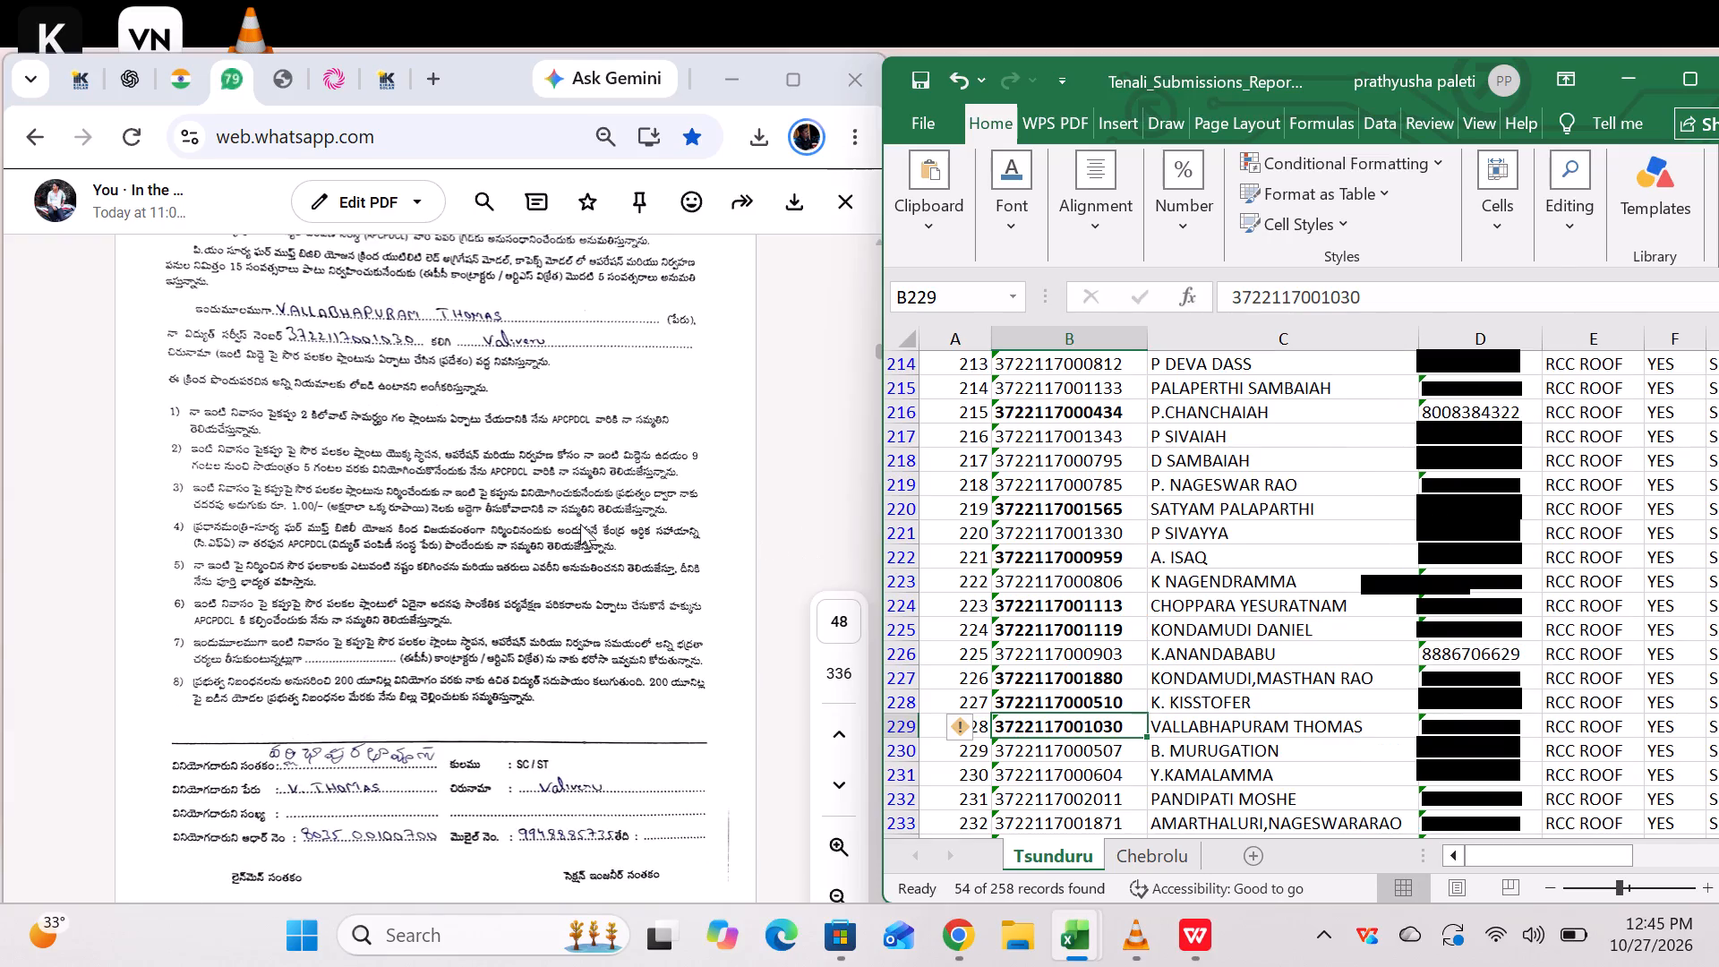
{"action": "scroll", "coordinate": [580, 524], "scroll_direction": "down", "scroll_amount": 5}
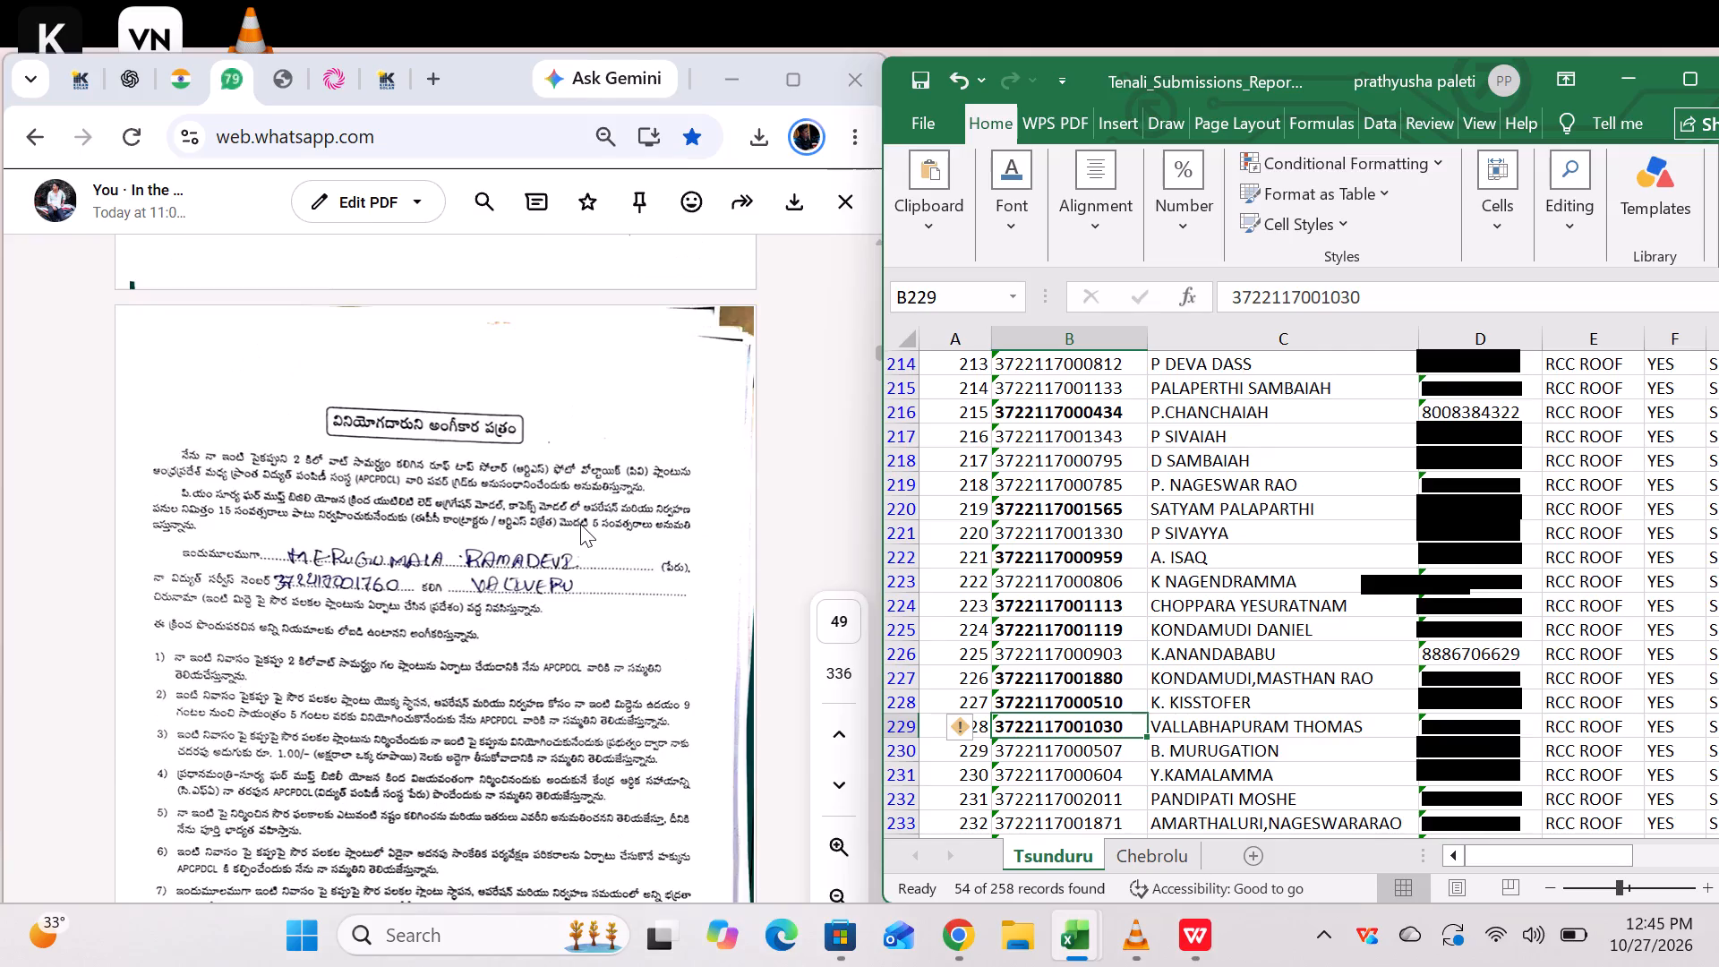
{"action": "scroll", "coordinate": [580, 524], "scroll_direction": "down", "scroll_amount": 1}
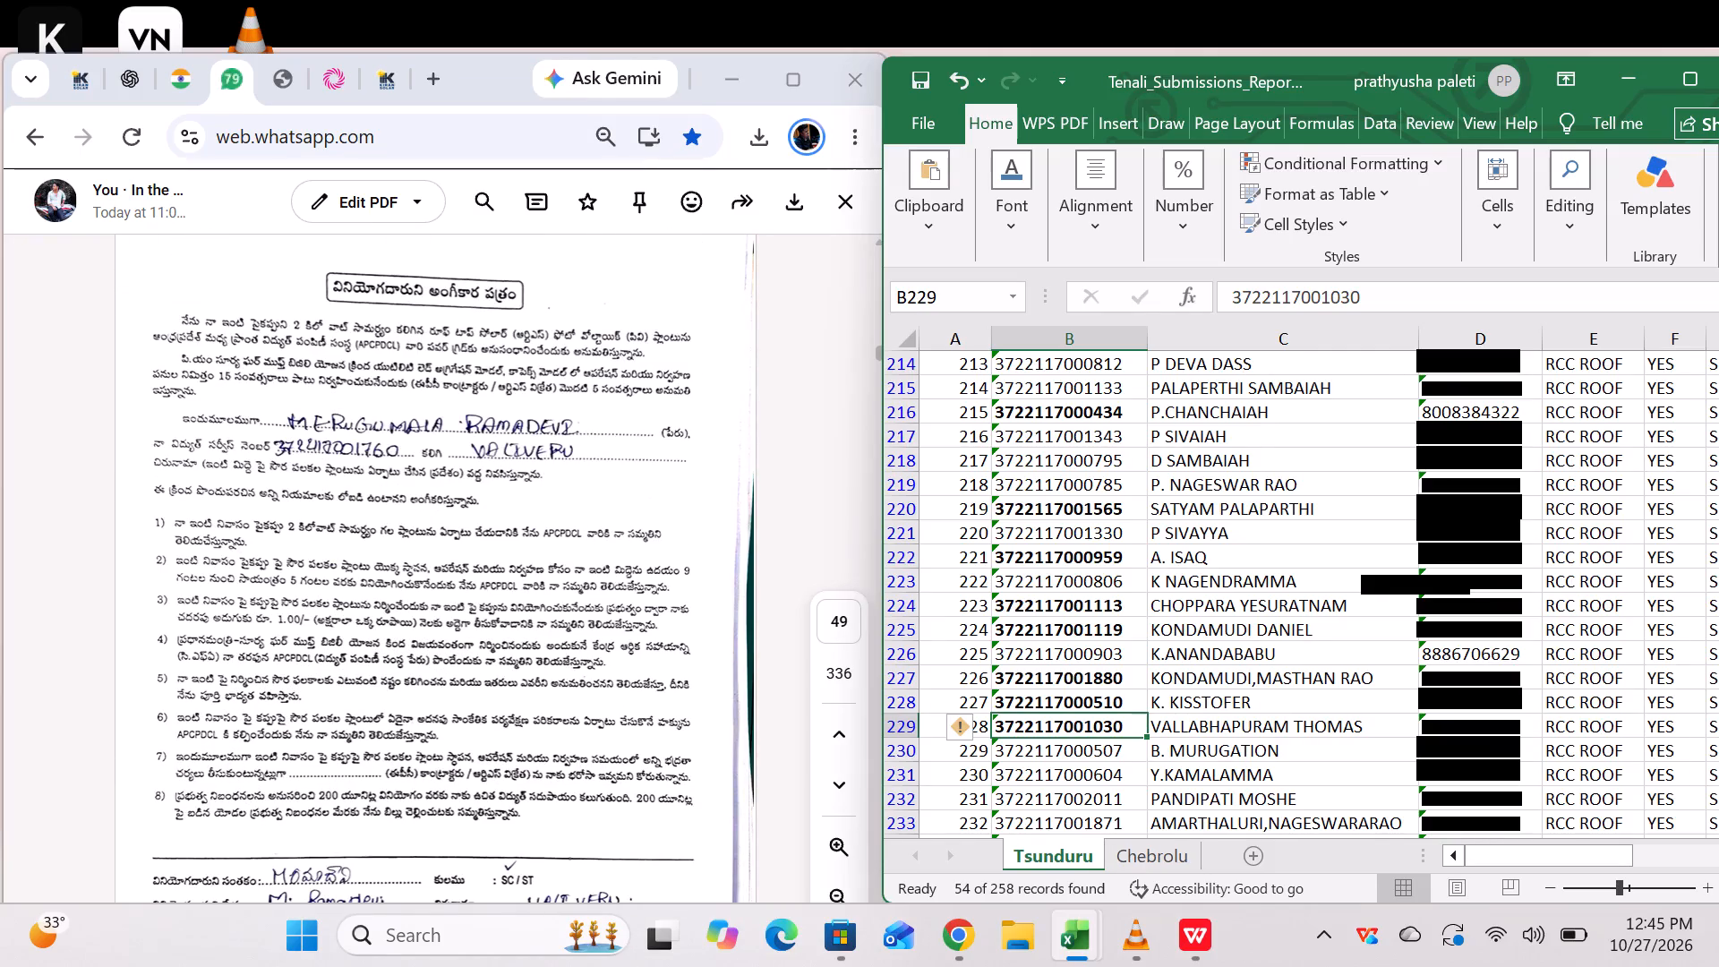
{"action": "scroll", "coordinate": [1090, 507], "scroll_direction": "up", "scroll_amount": 4}
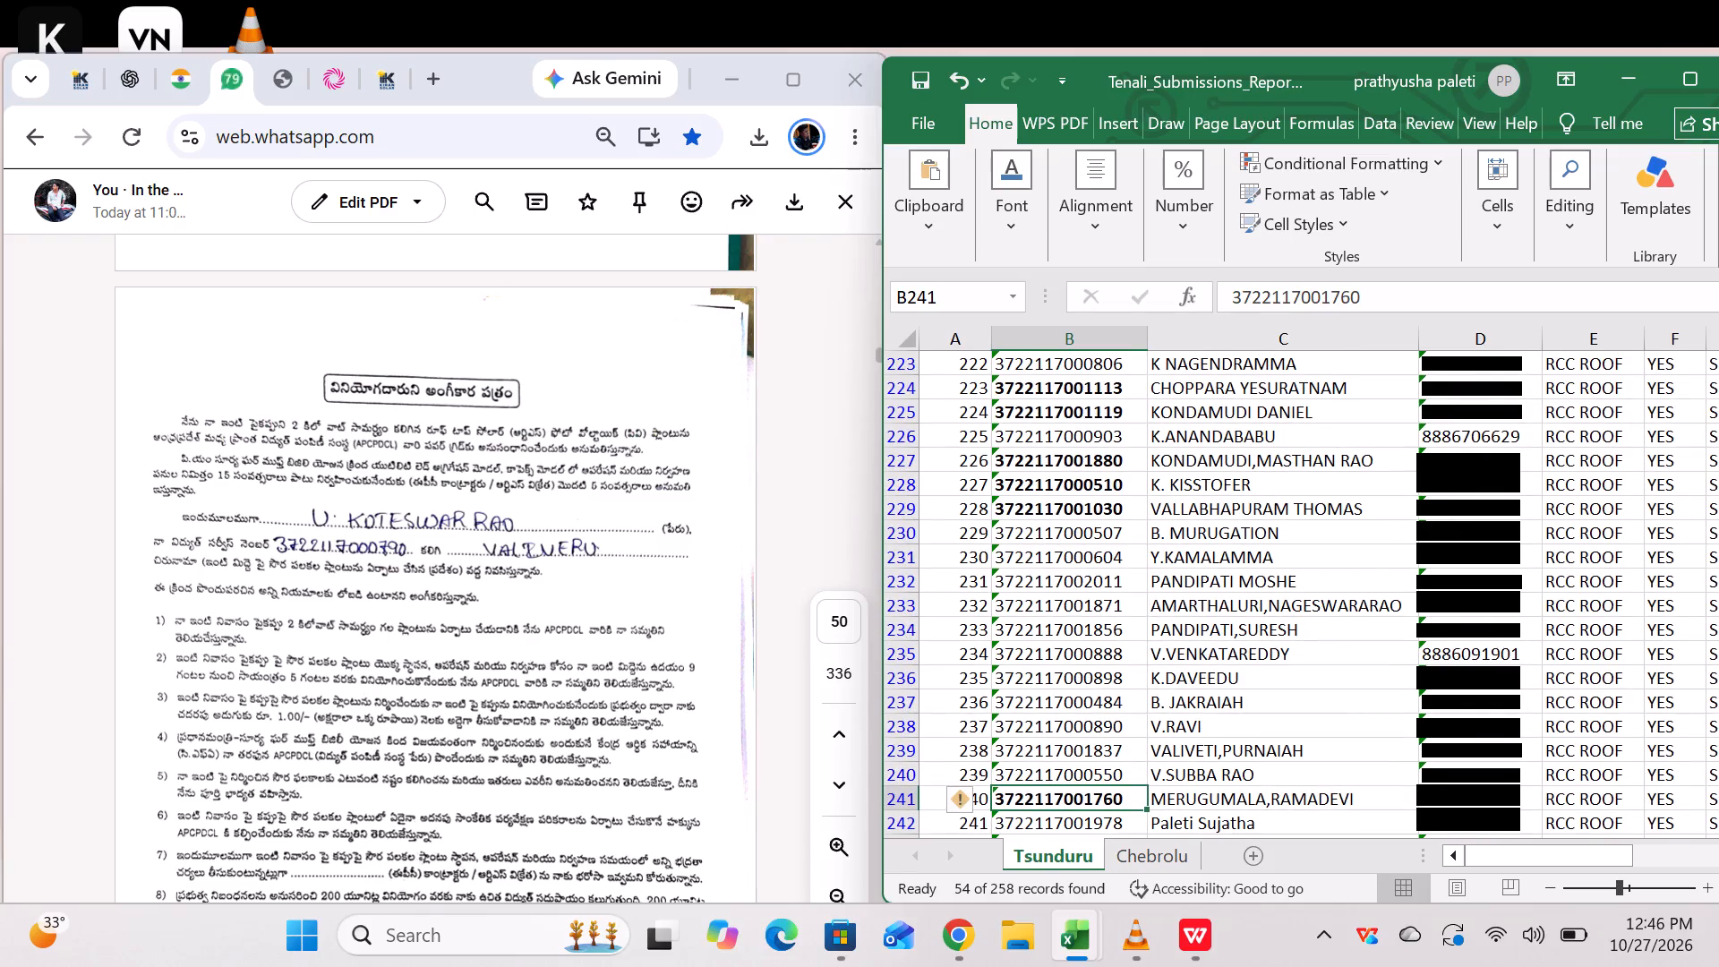
{"action": "scroll", "coordinate": [1081, 676], "scroll_direction": "down", "scroll_amount": 2}
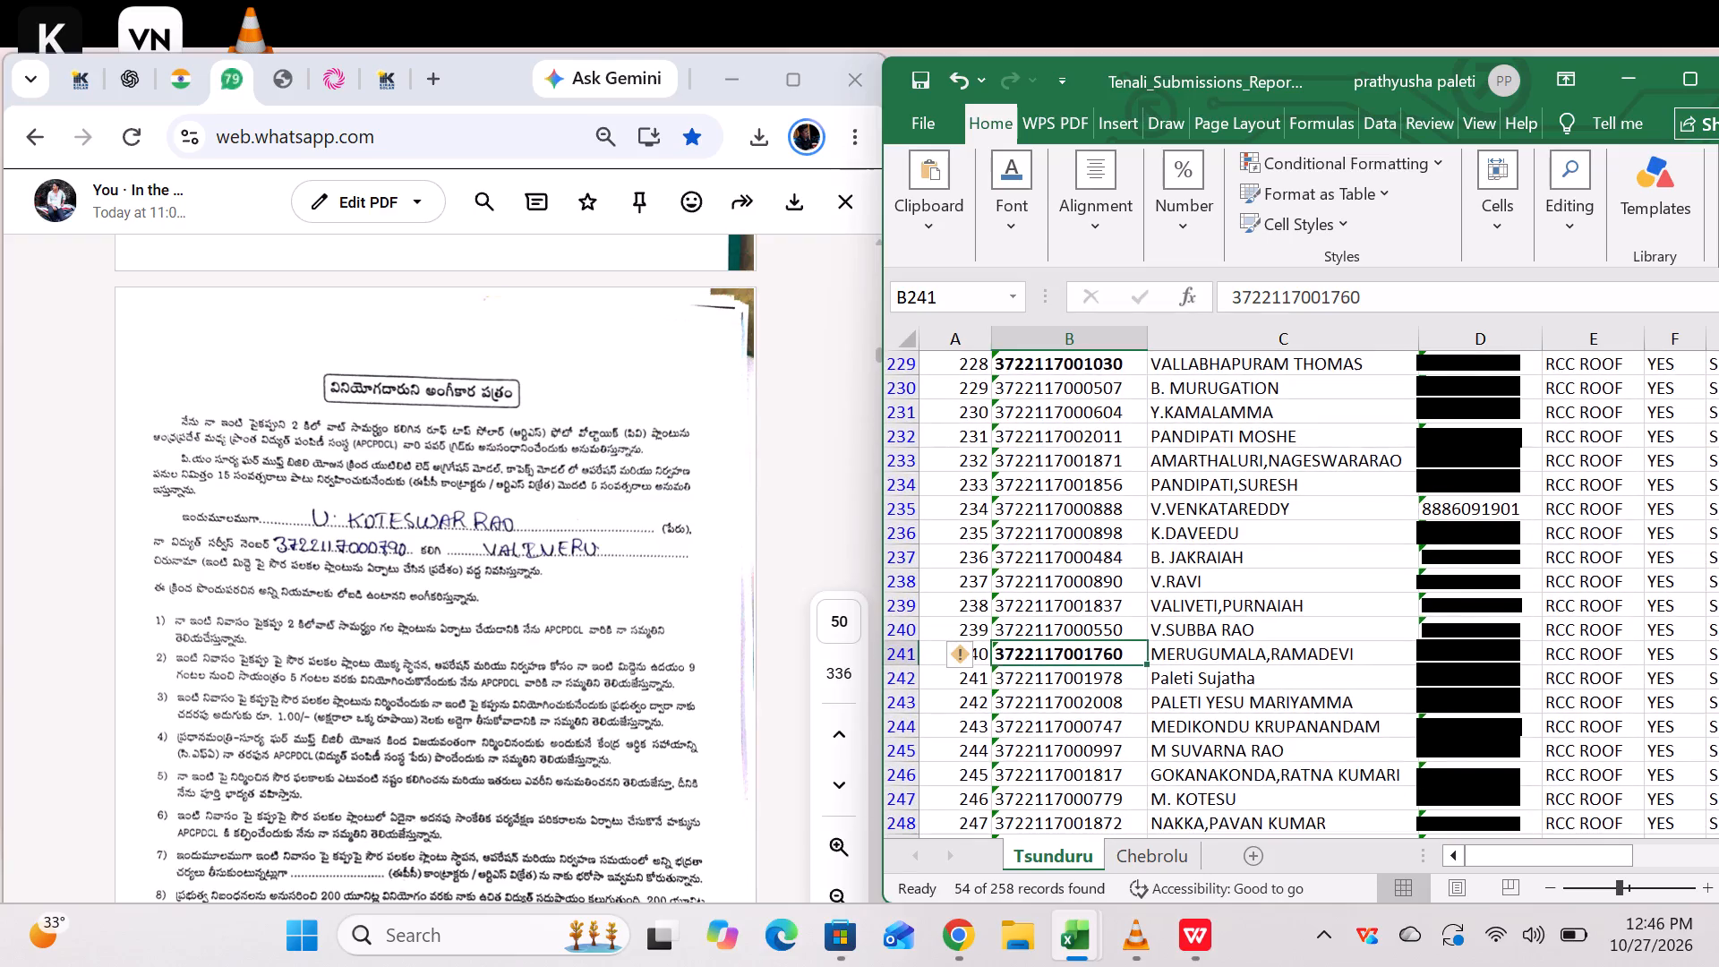
{"action": "scroll", "coordinate": [1081, 678], "scroll_direction": "down", "scroll_amount": 3}
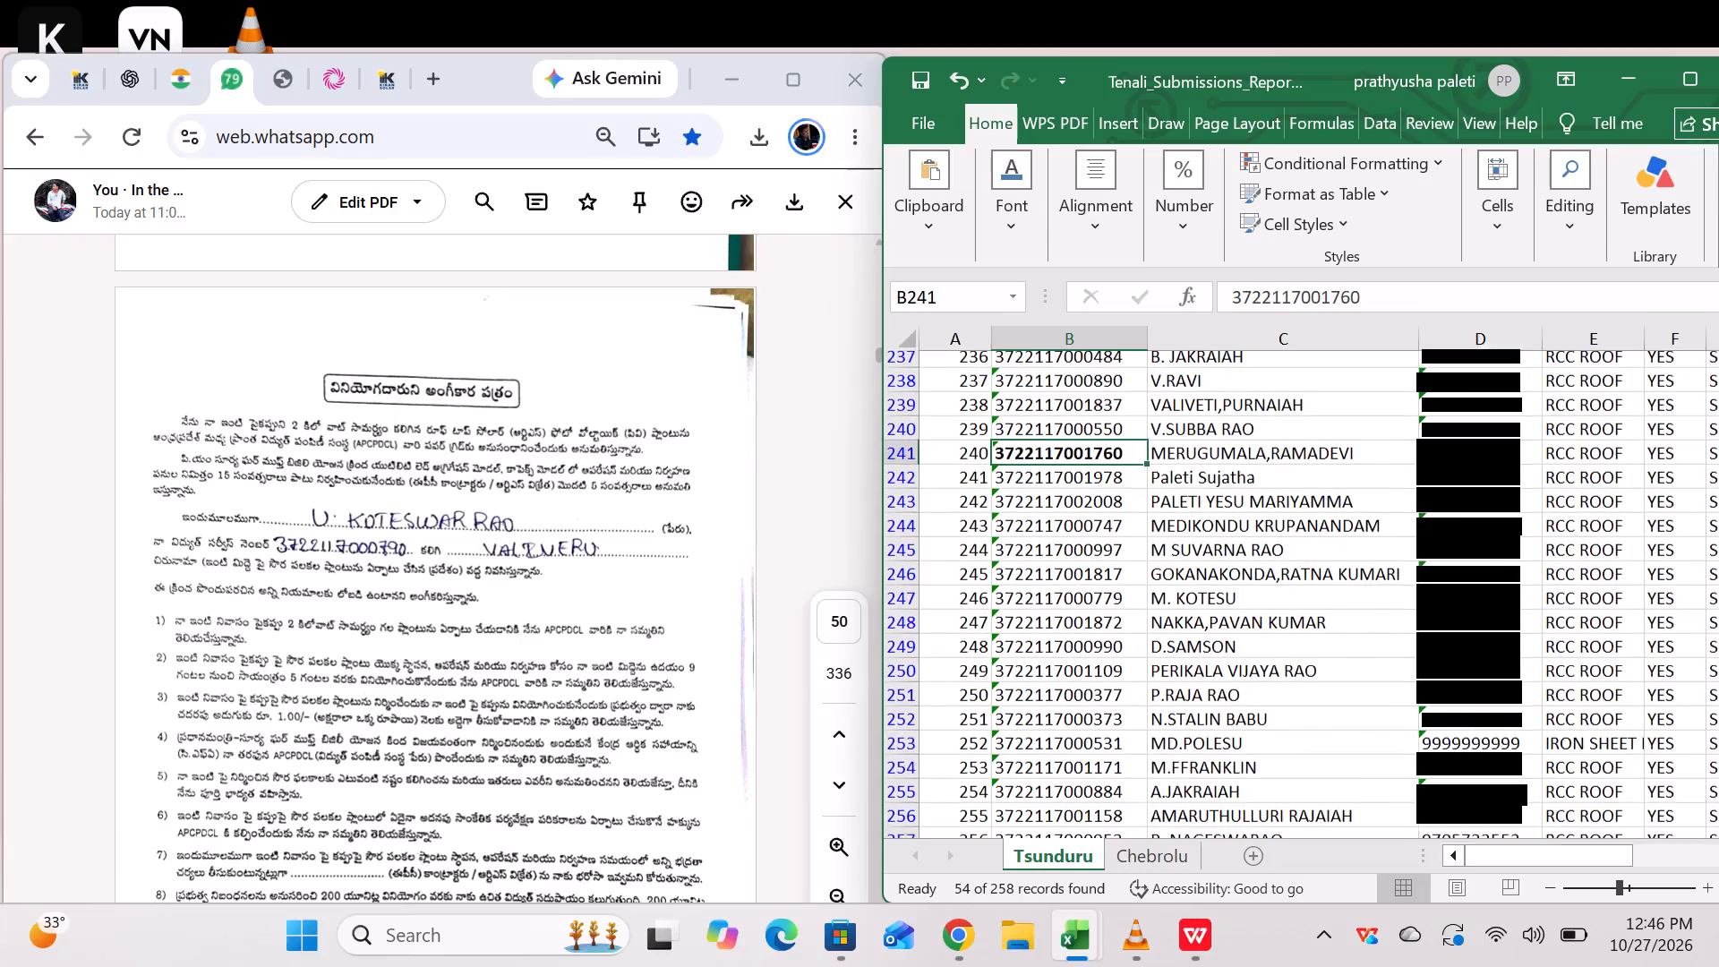
{"action": "scroll", "coordinate": [1081, 678], "scroll_direction": "down", "scroll_amount": 2}
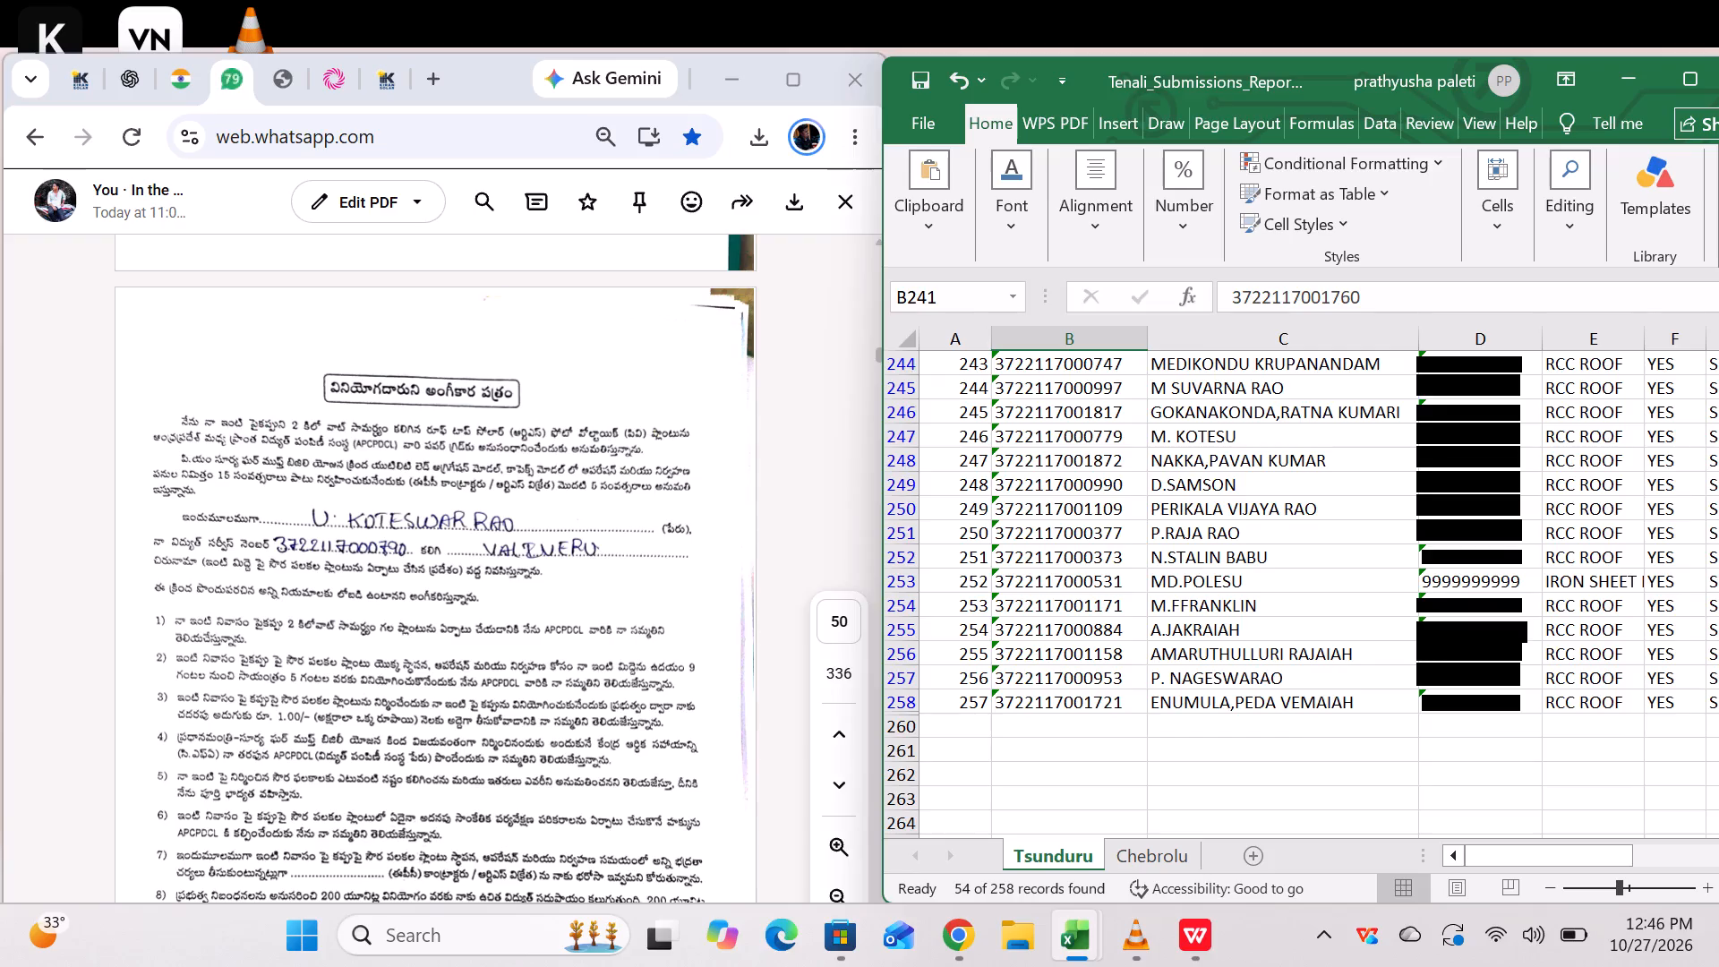
{"action": "scroll", "coordinate": [1101, 506], "scroll_direction": "up", "scroll_amount": 2}
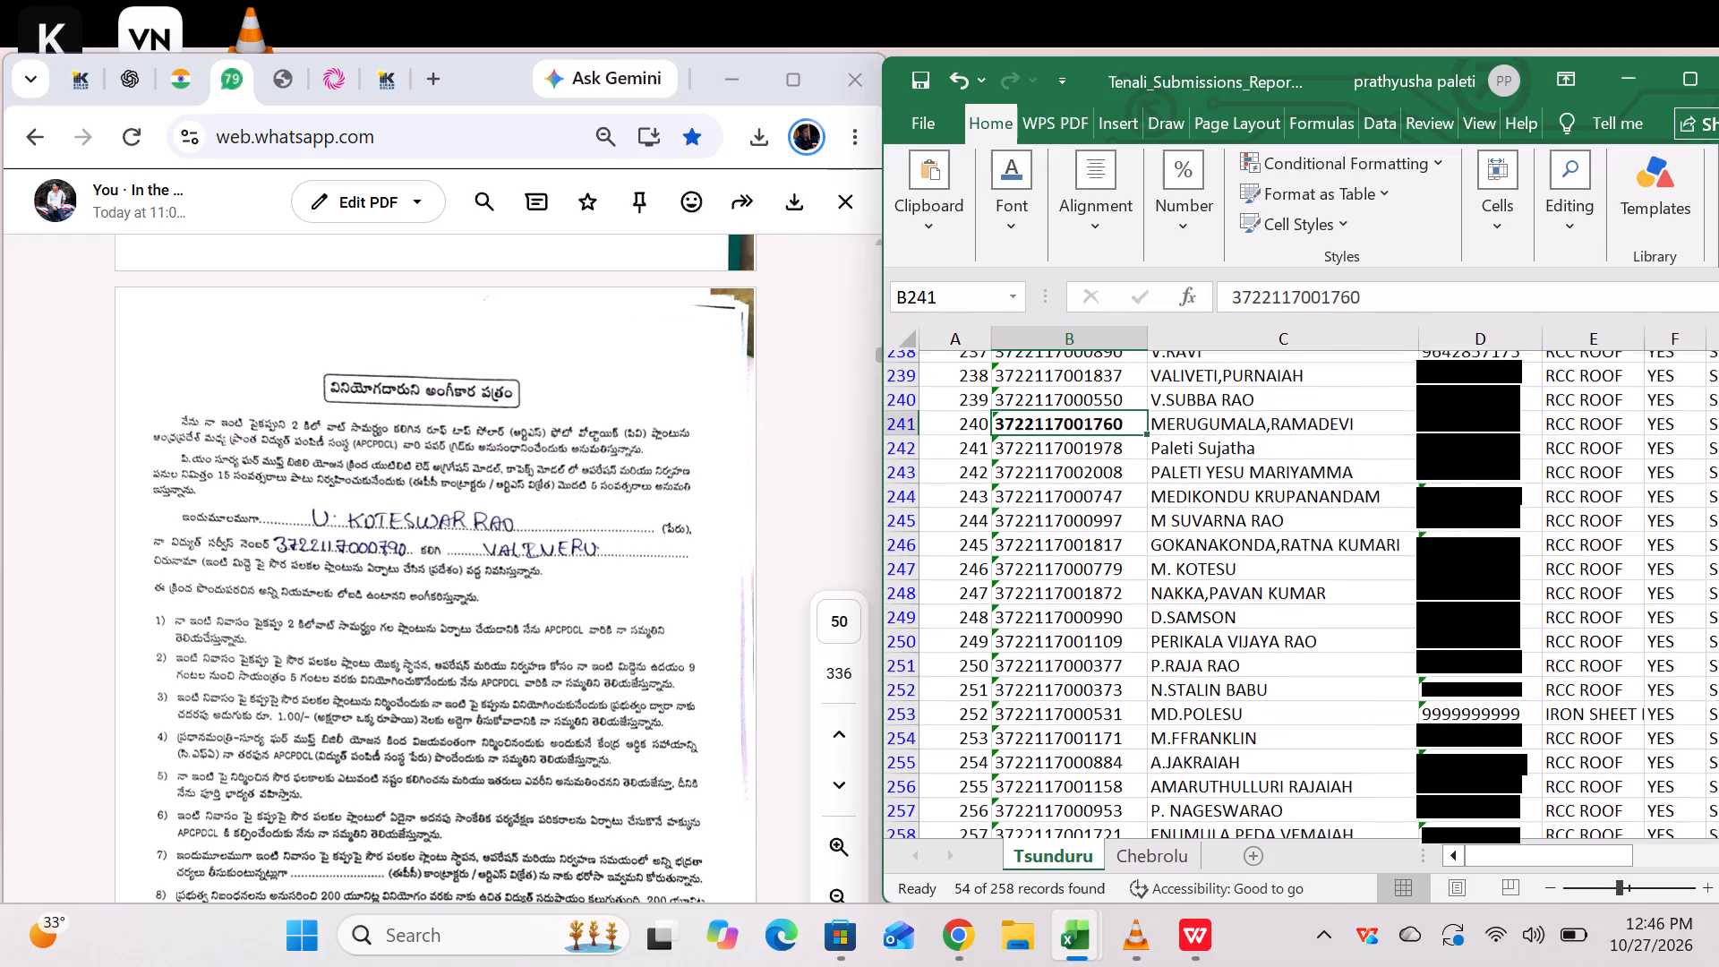
{"action": "scroll", "coordinate": [1101, 506], "scroll_direction": "up", "scroll_amount": 1}
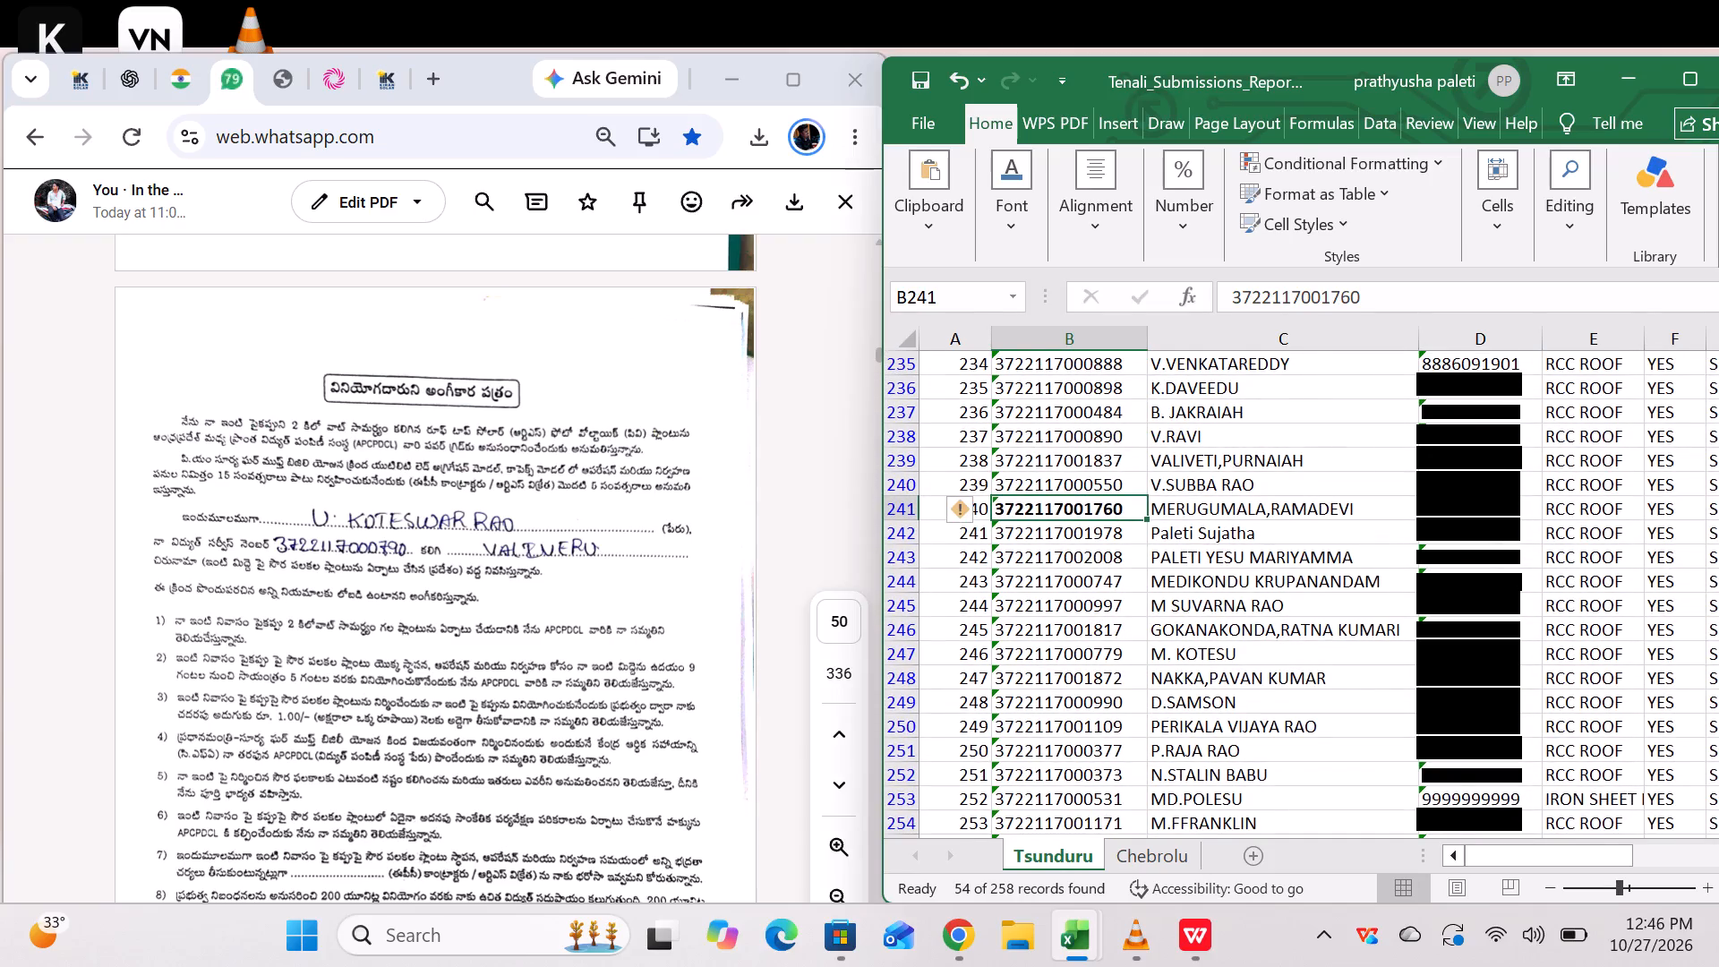
{"action": "scroll", "coordinate": [1097, 485], "scroll_direction": "up", "scroll_amount": 2}
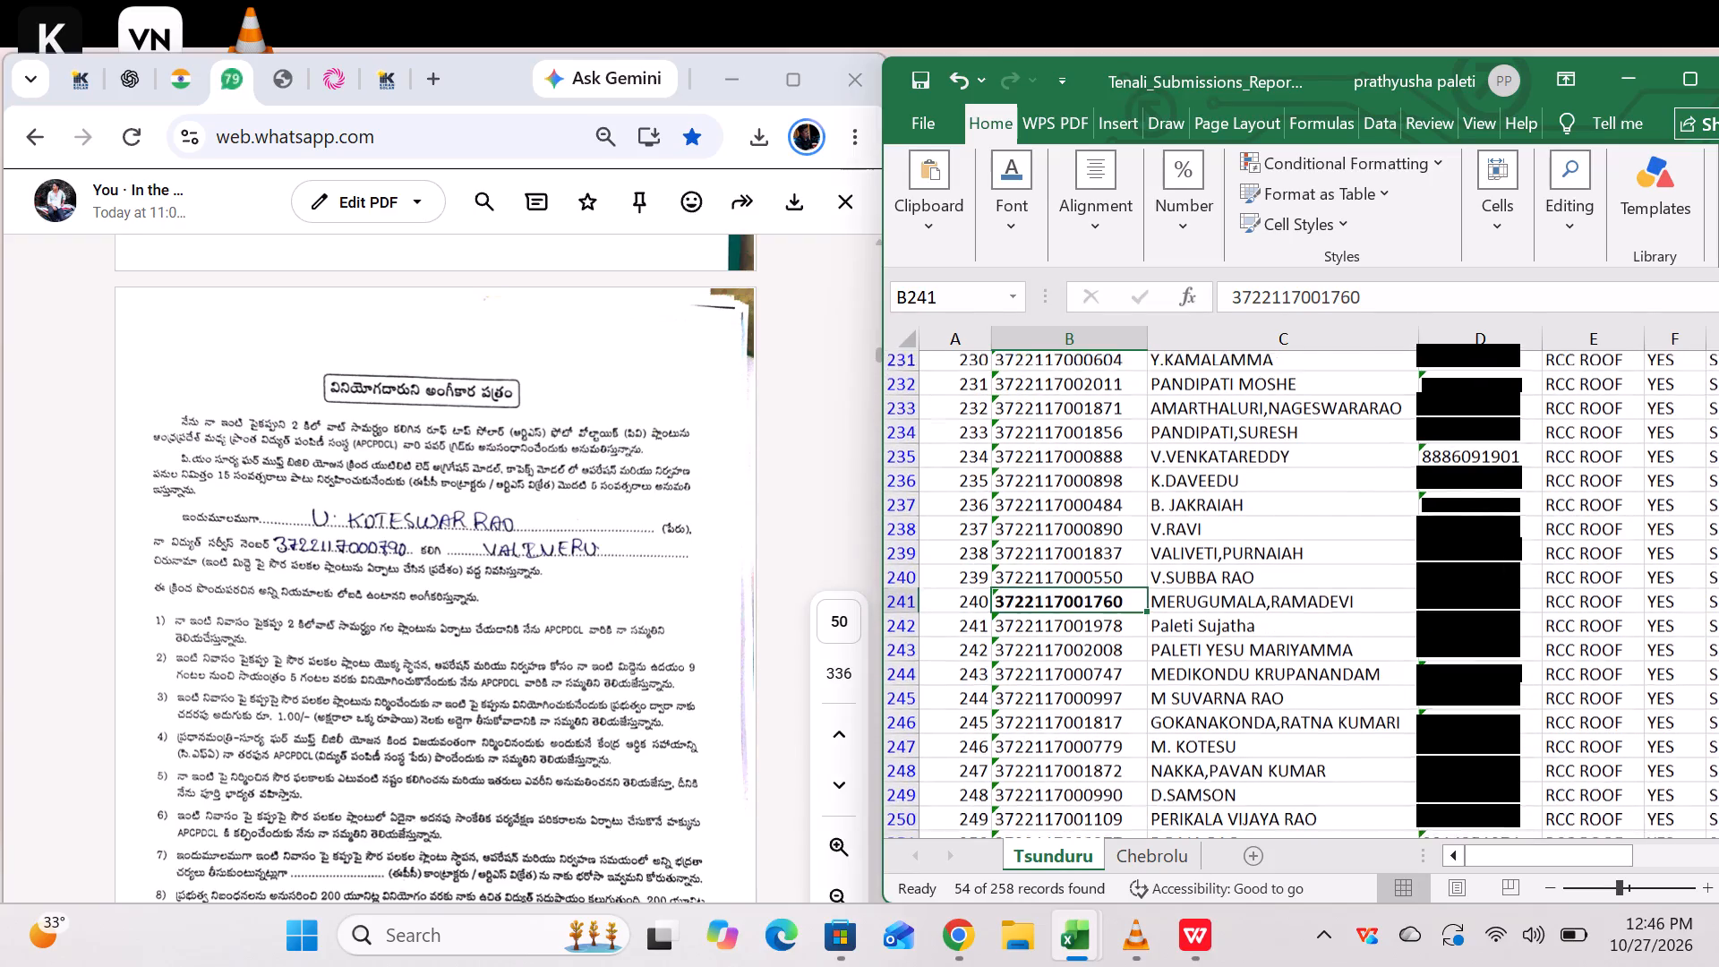
{"action": "scroll", "coordinate": [1097, 485], "scroll_direction": "up", "scroll_amount": 3}
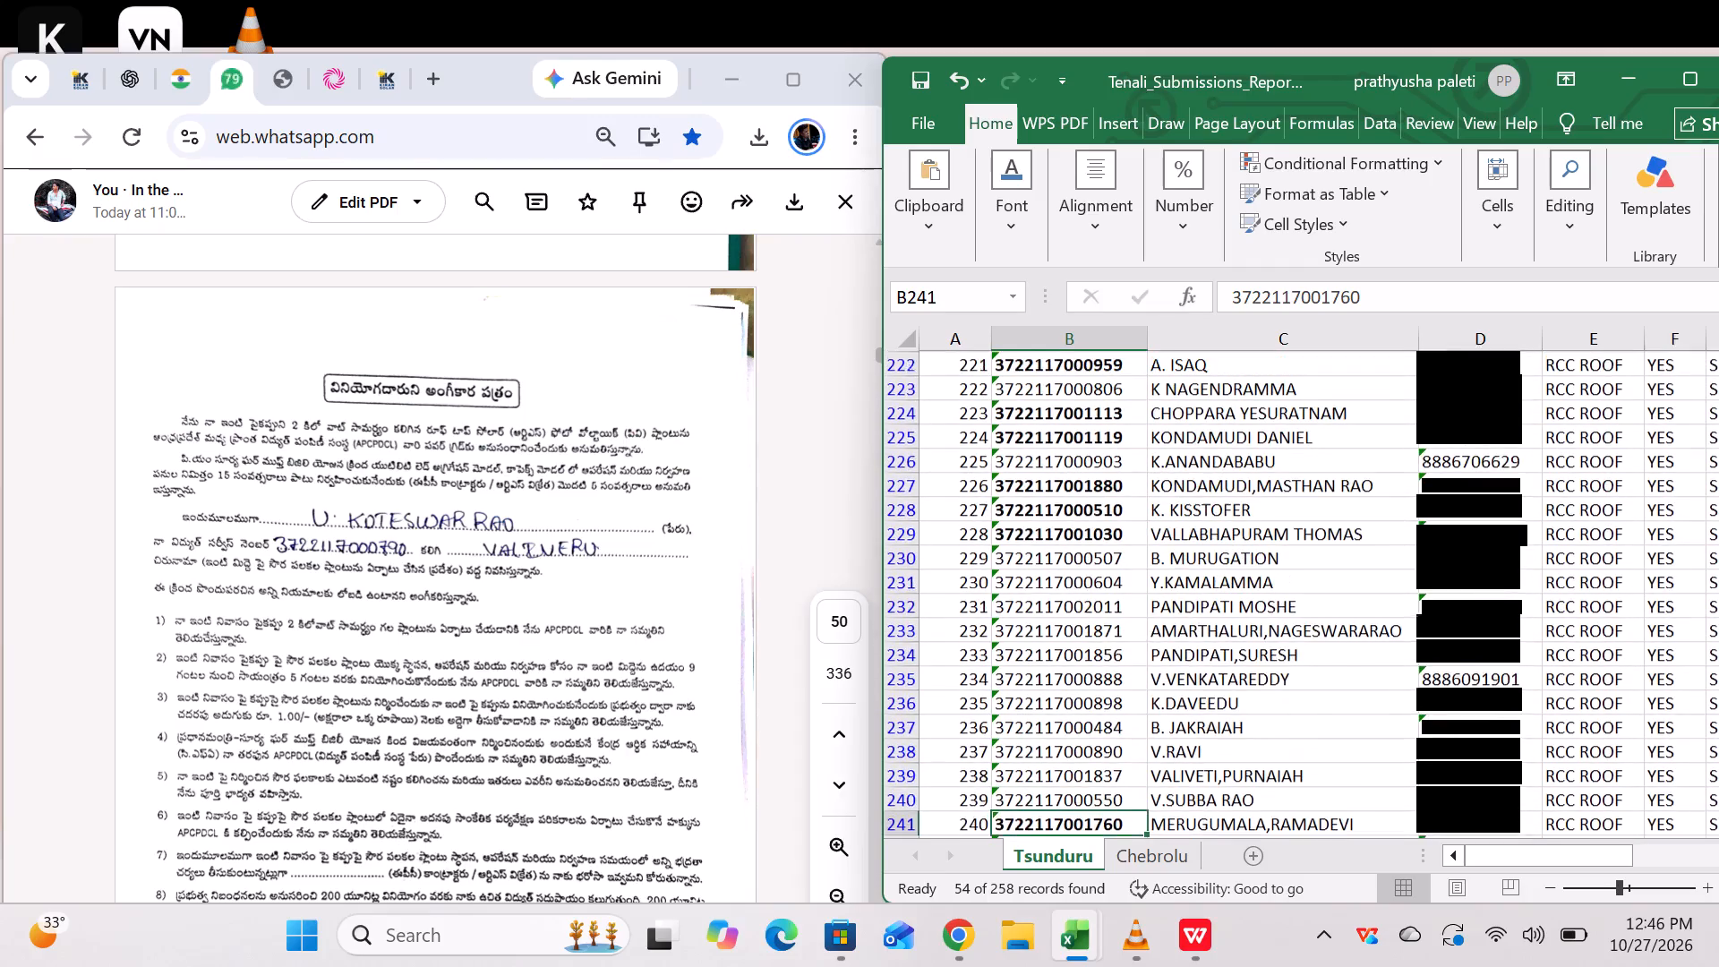
{"action": "scroll", "coordinate": [1097, 485], "scroll_direction": "up", "scroll_amount": 2}
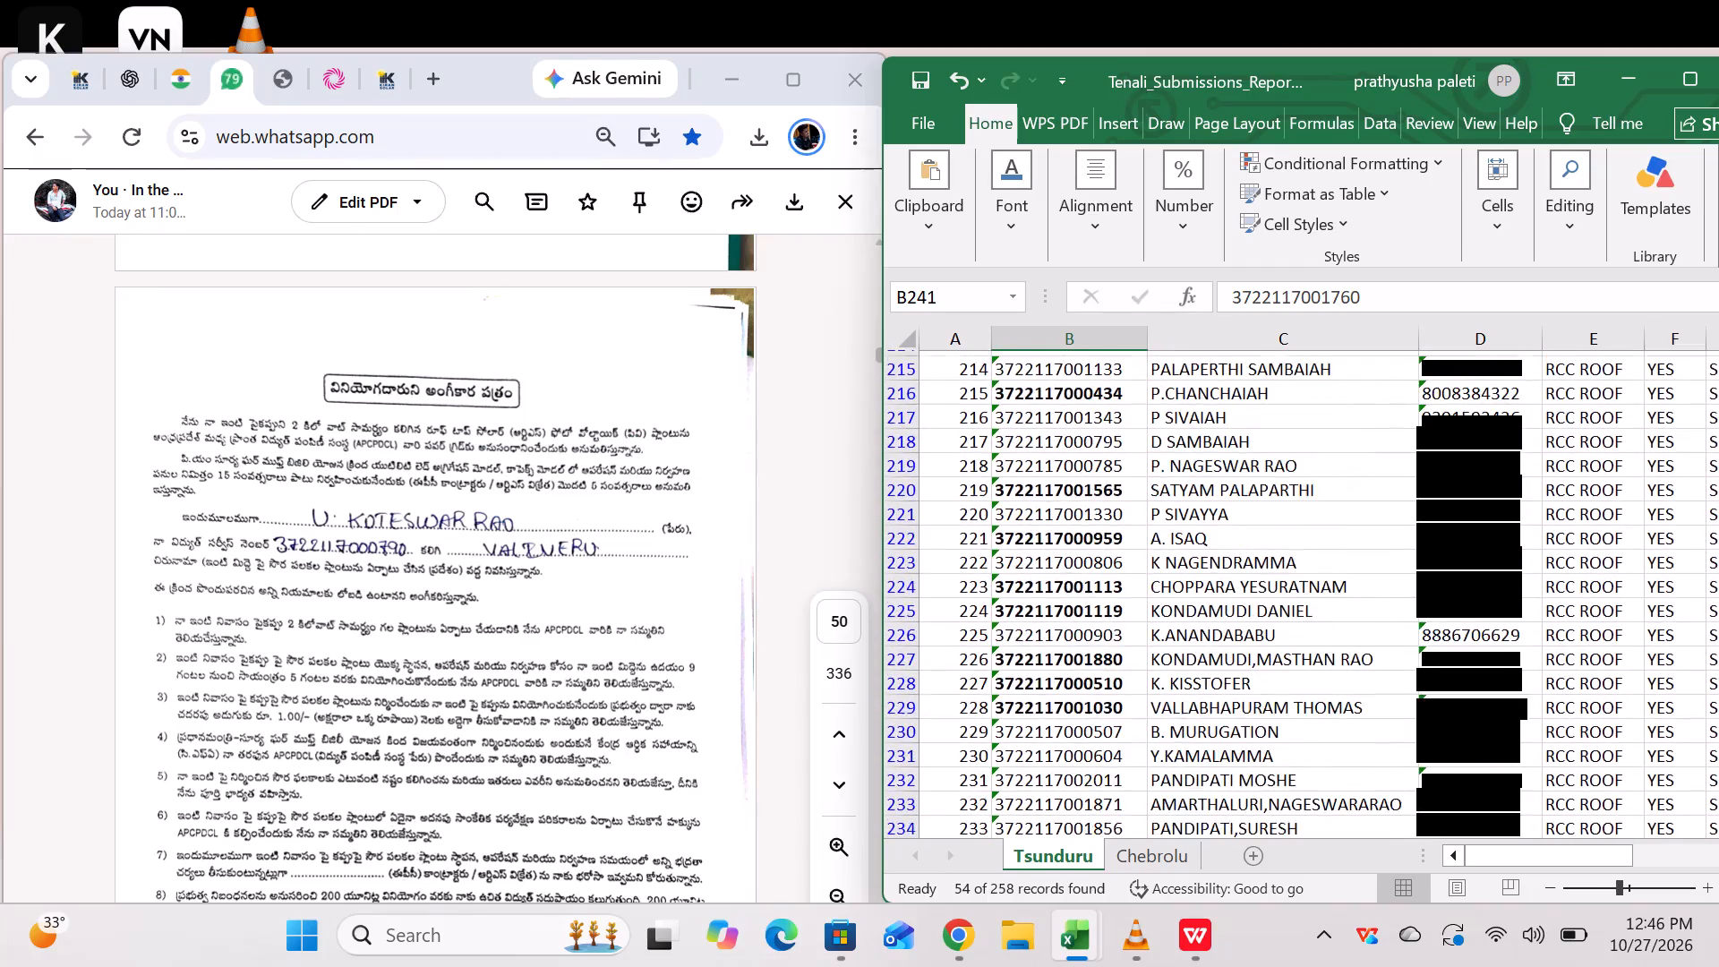
{"action": "scroll", "coordinate": [1097, 485], "scroll_direction": "up", "scroll_amount": 2}
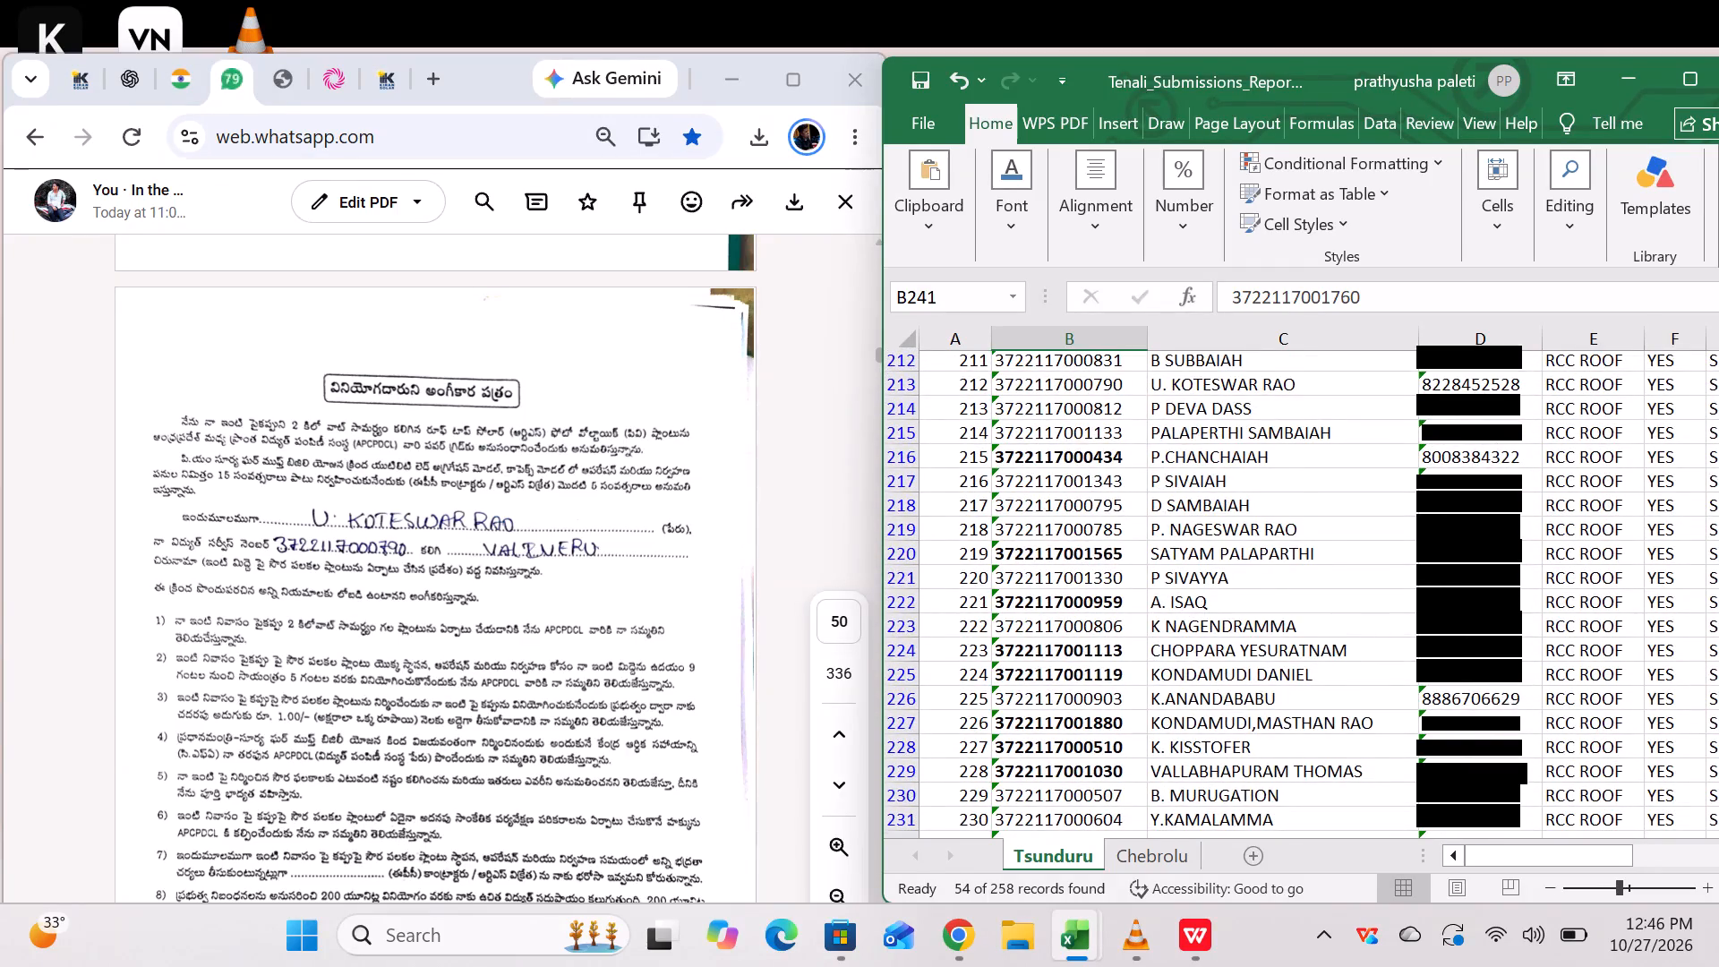
{"action": "scroll", "coordinate": [1111, 437], "scroll_direction": "up", "scroll_amount": 4}
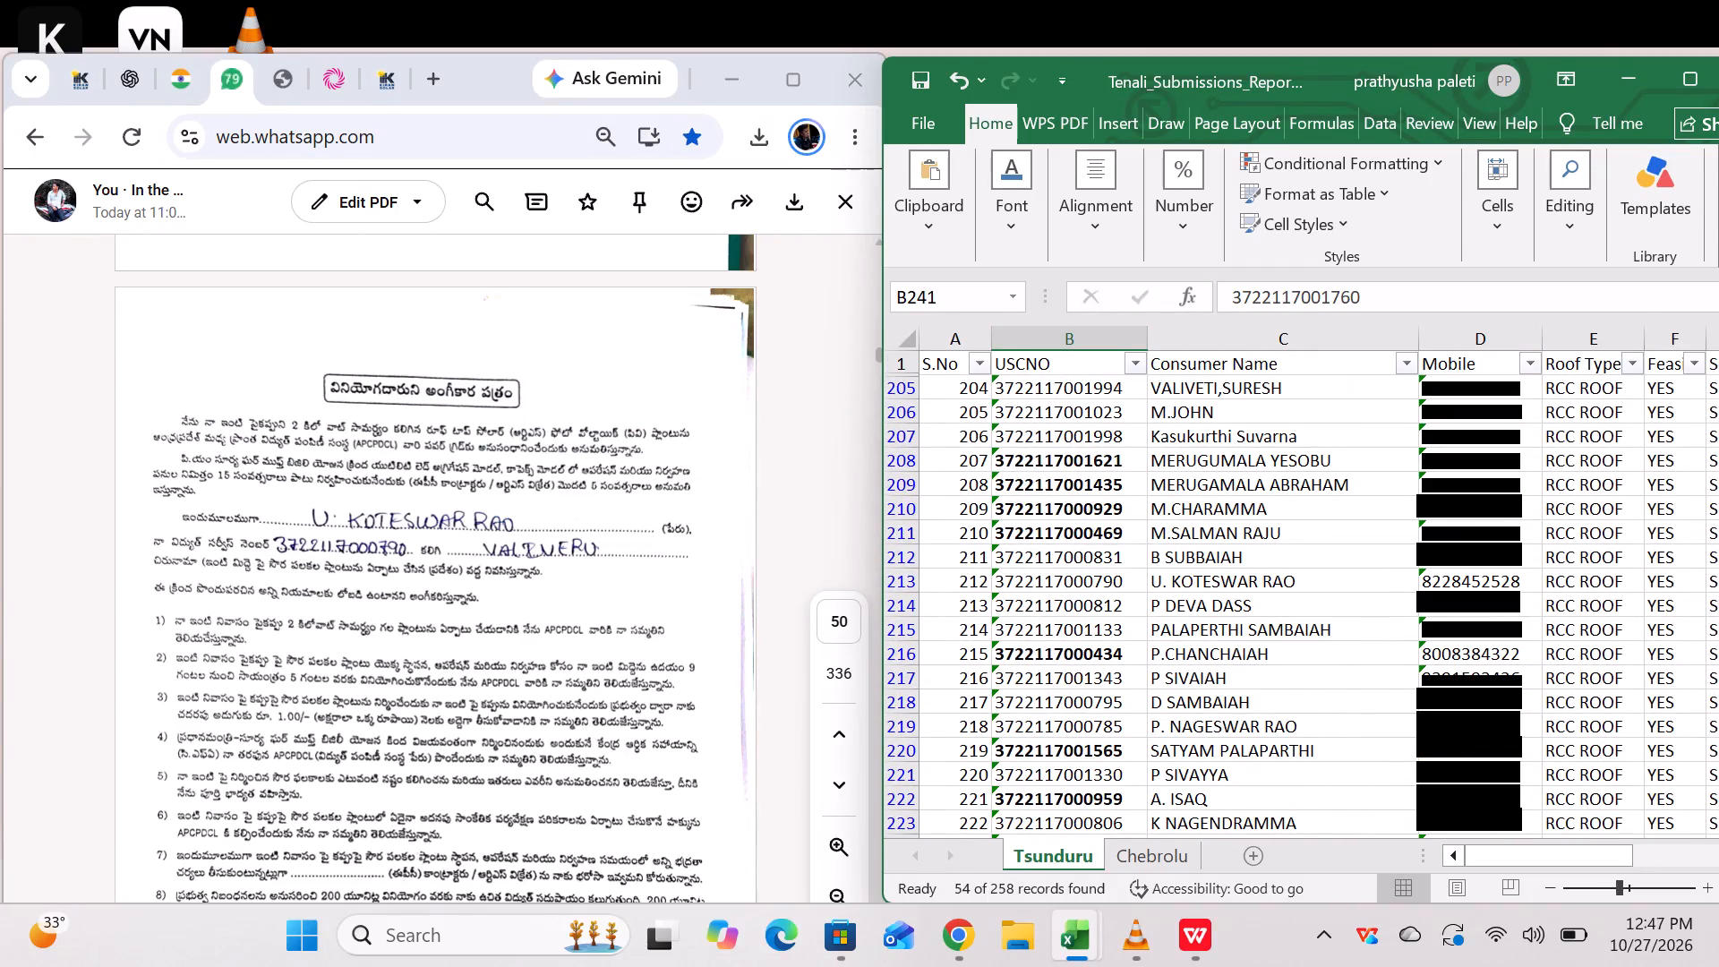
Look up 790 in the USCNO filter without applying it and bold the entry matching the page 50 form, in cell B213.
{"action": "left_click", "coordinate": [1137, 367]}
{"action": "left_click", "coordinate": [979, 574]}
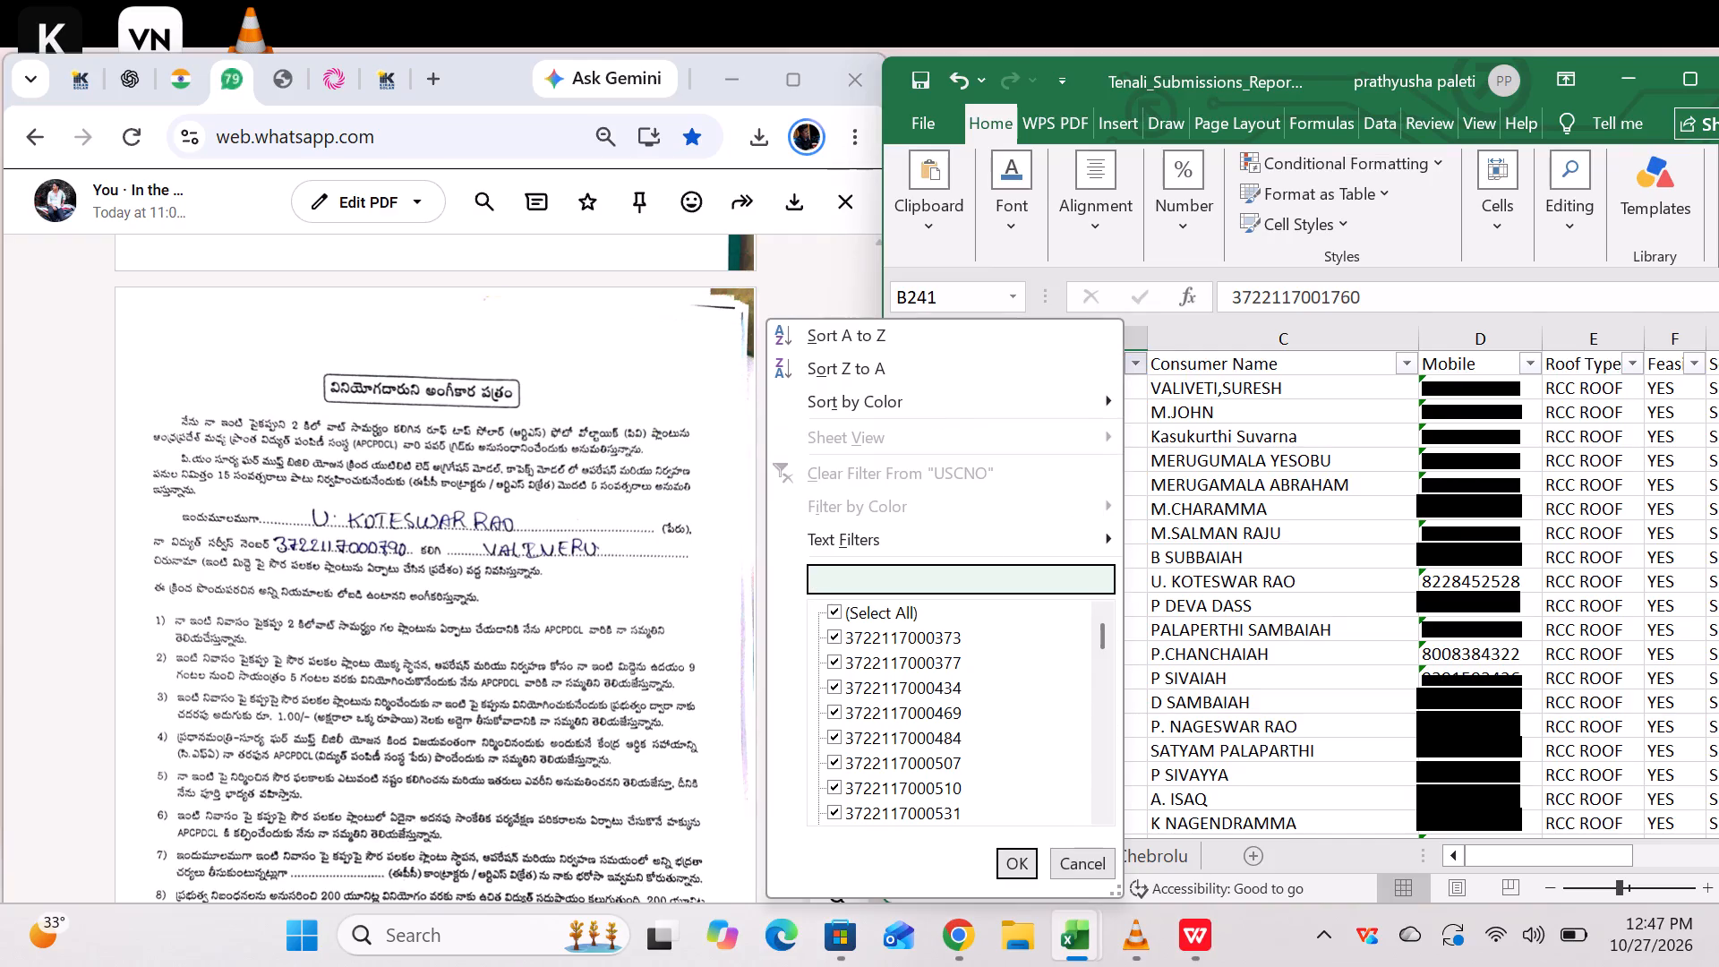
{"action": "type", "text": "790"}
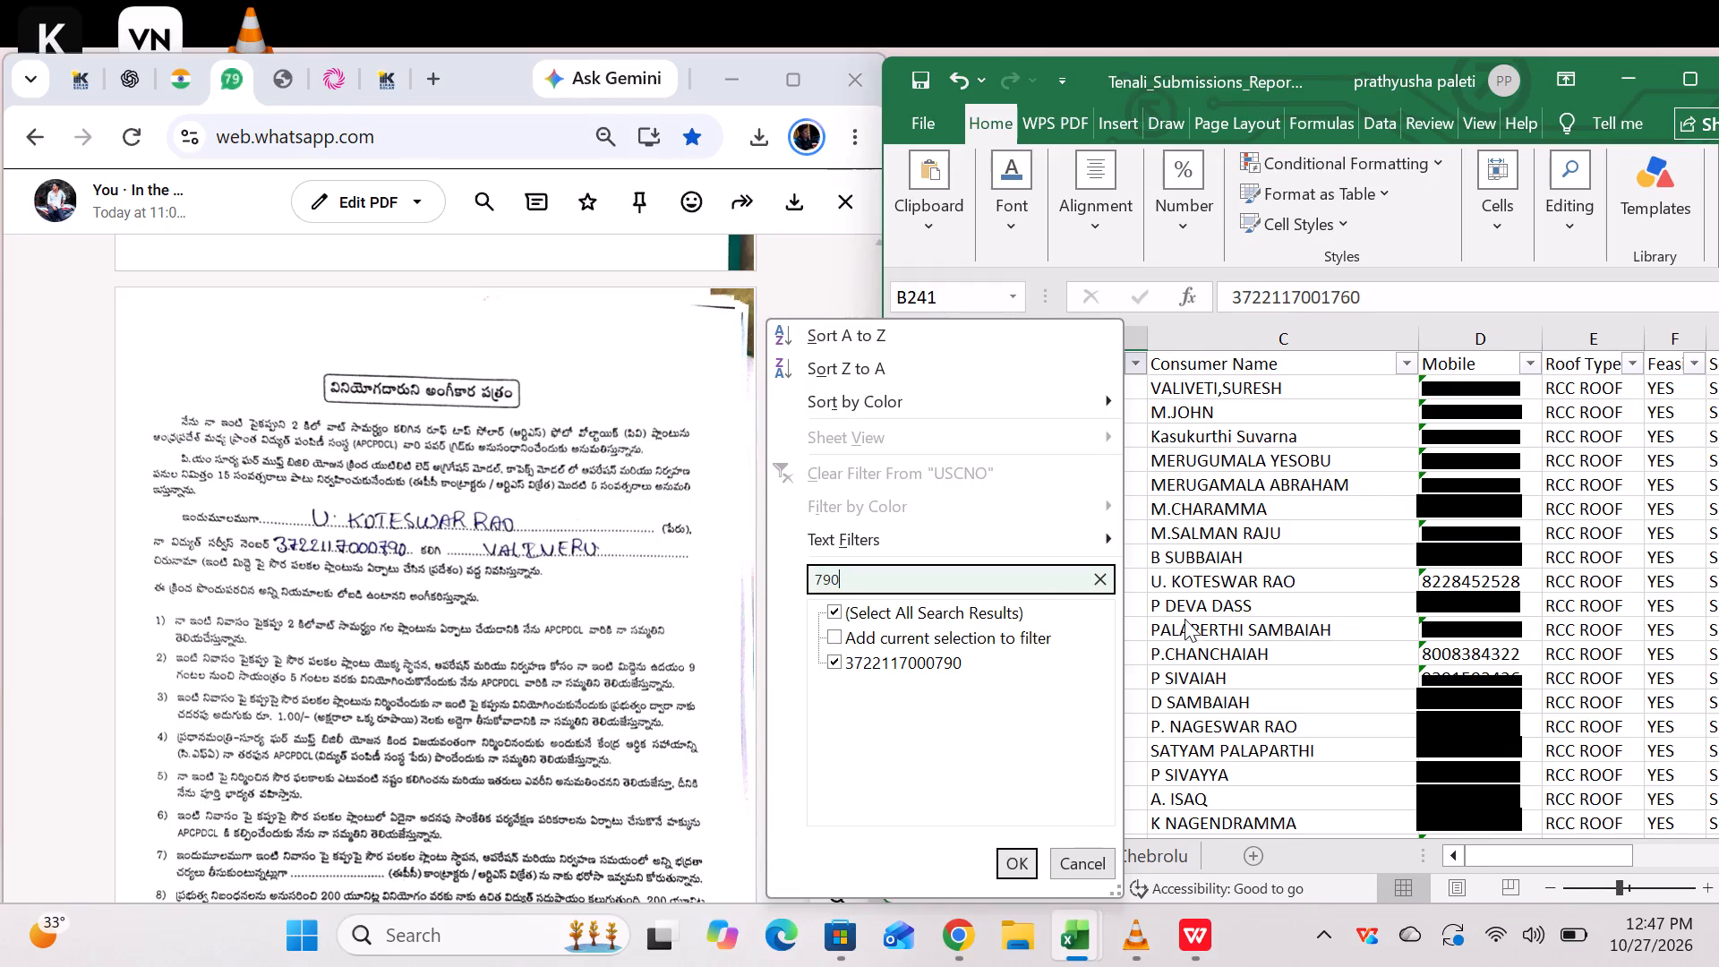
{"action": "left_click", "coordinate": [1091, 863]}
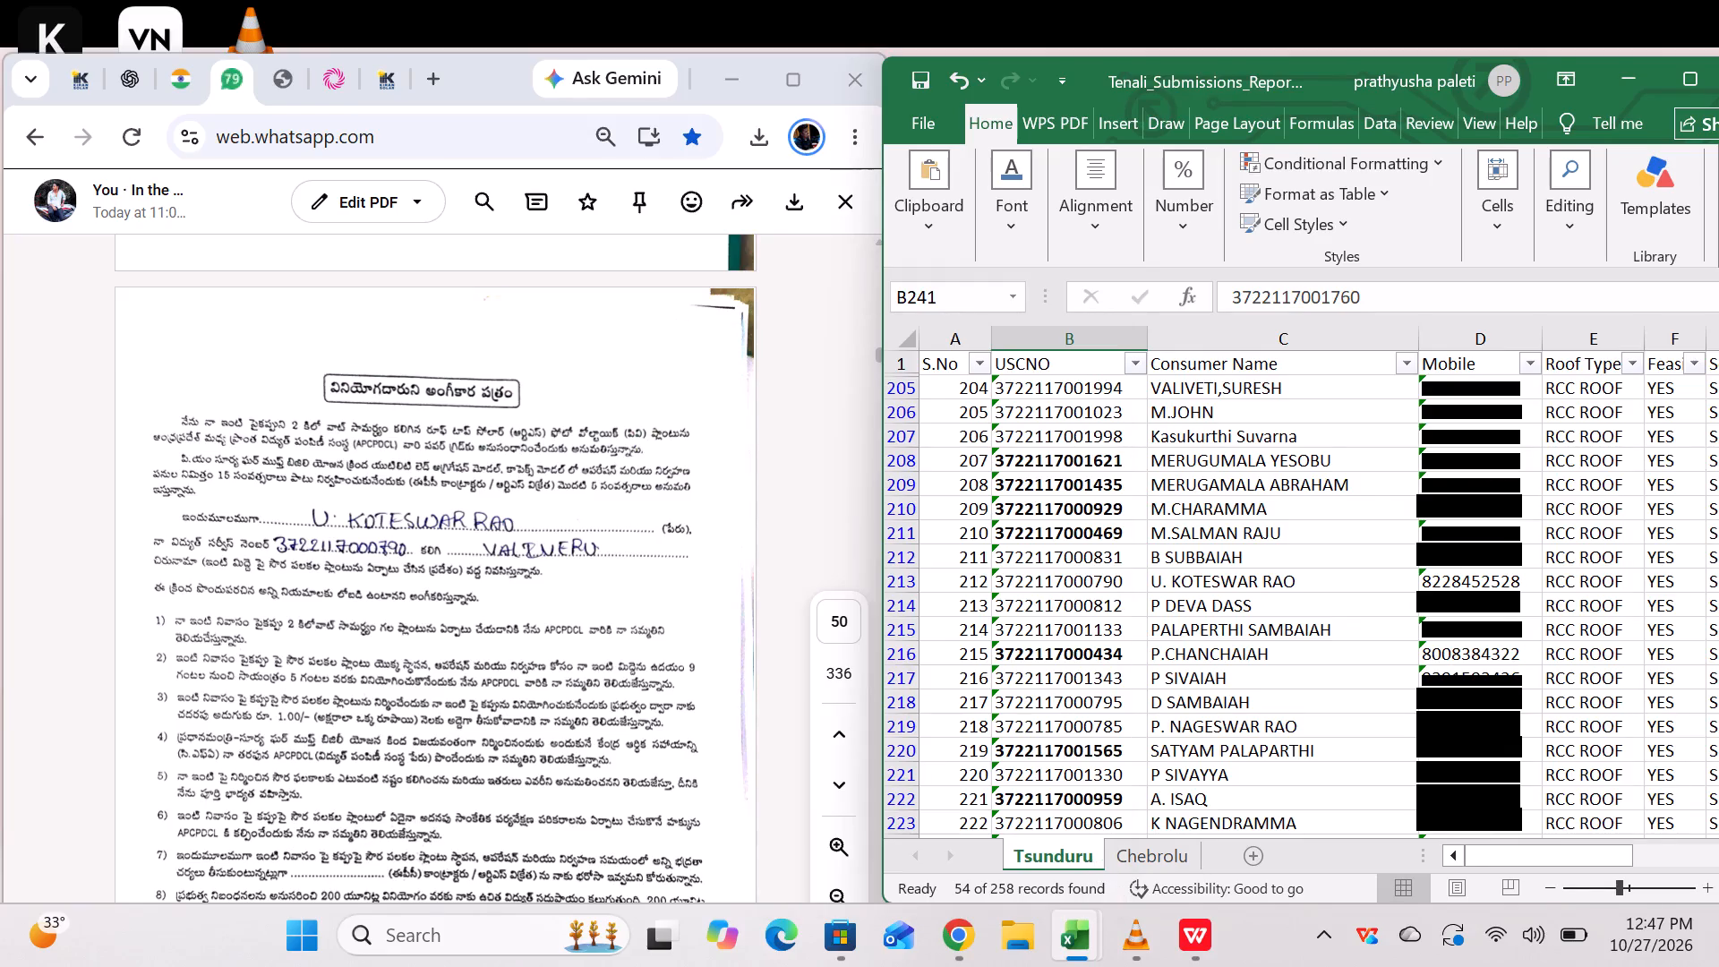
{"action": "left_click", "coordinate": [1111, 586]}
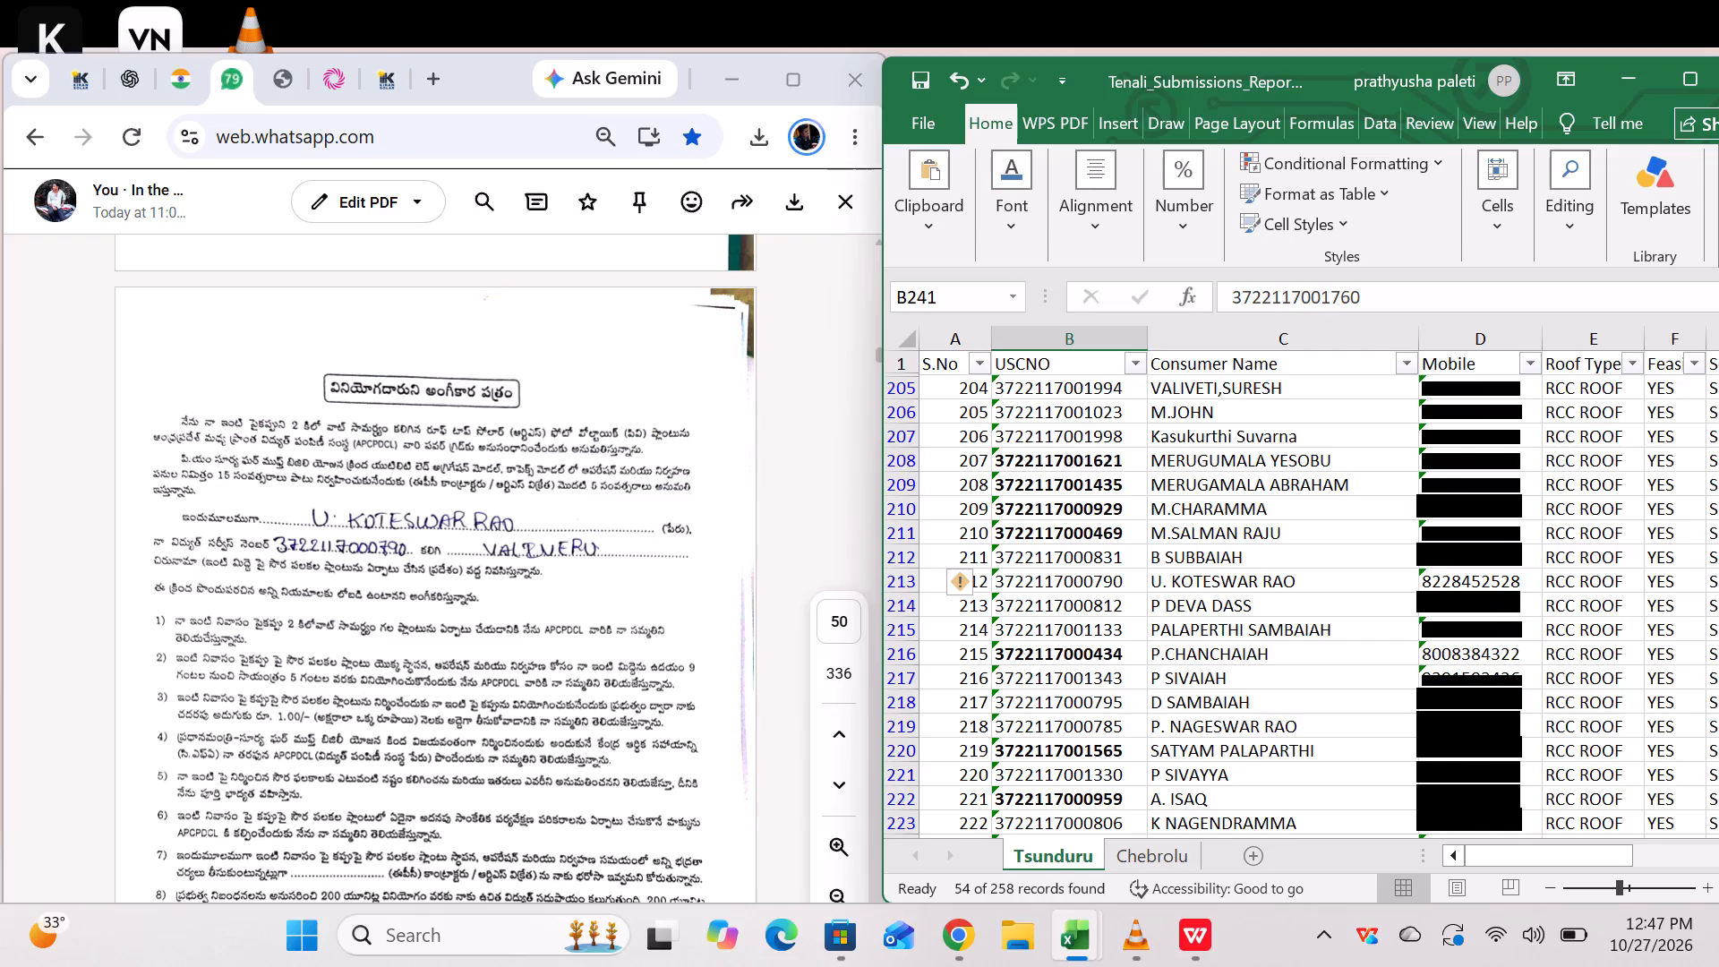
{"action": "key", "text": "ctrl+b"}
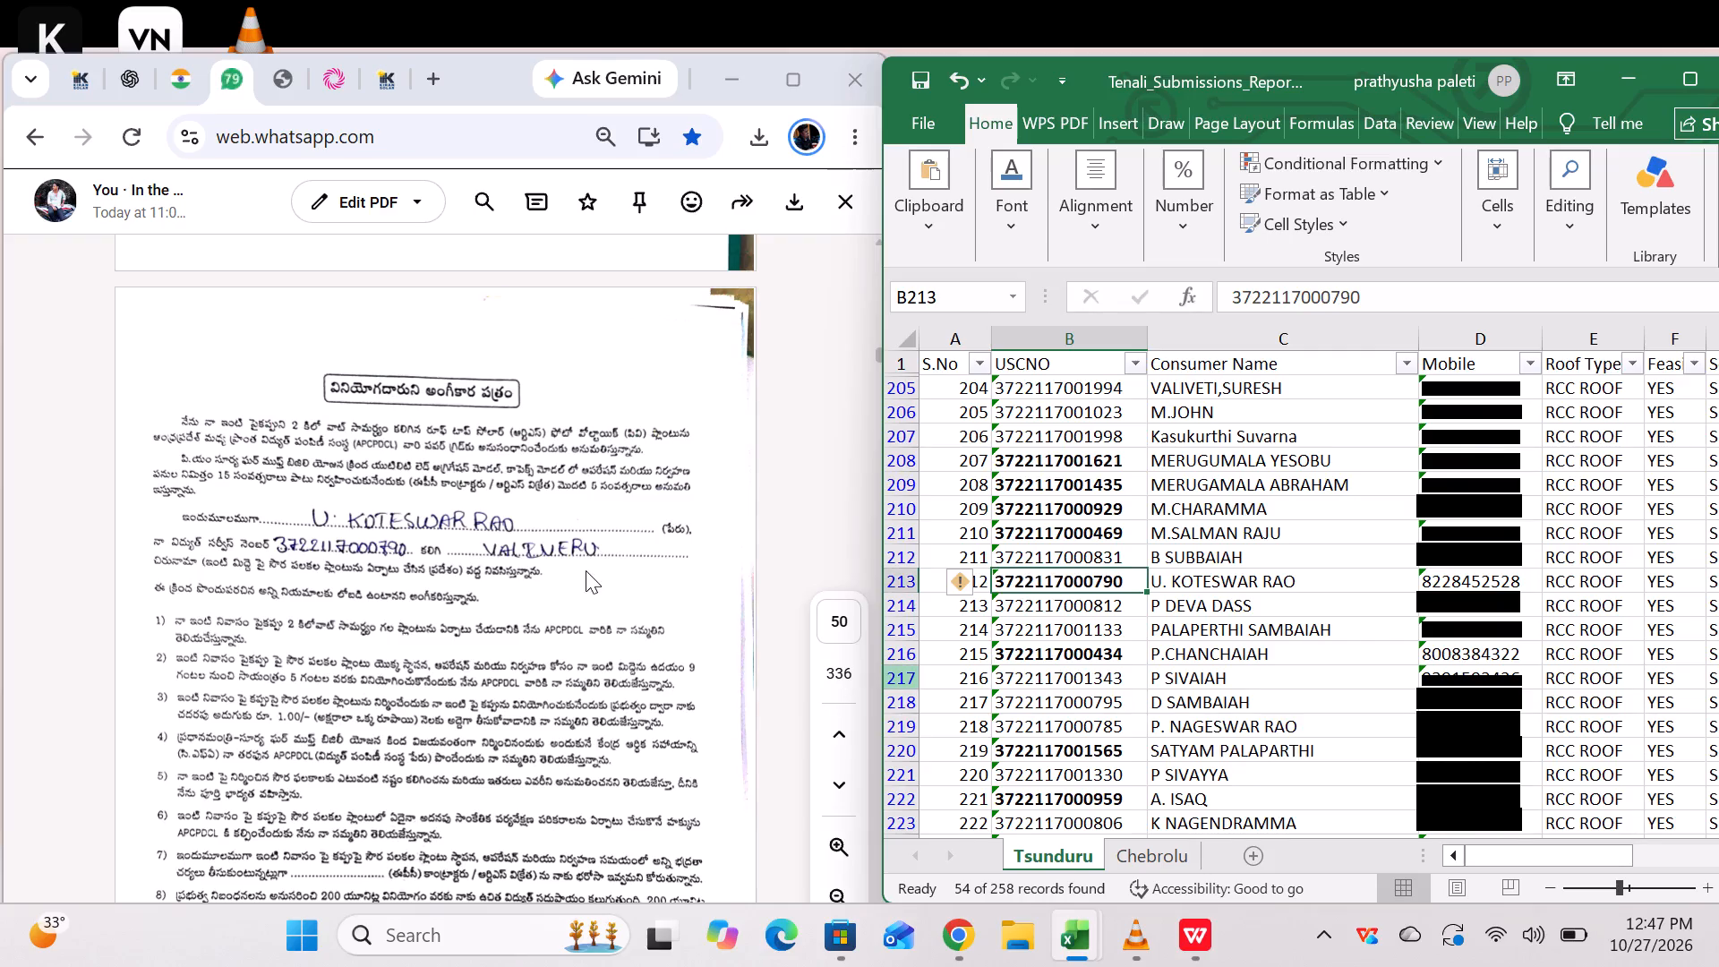
Bold the USCNO entry matching the consent form on page 51, in cell B206.
{"action": "scroll", "coordinate": [586, 566], "scroll_direction": "down", "scroll_amount": 8}
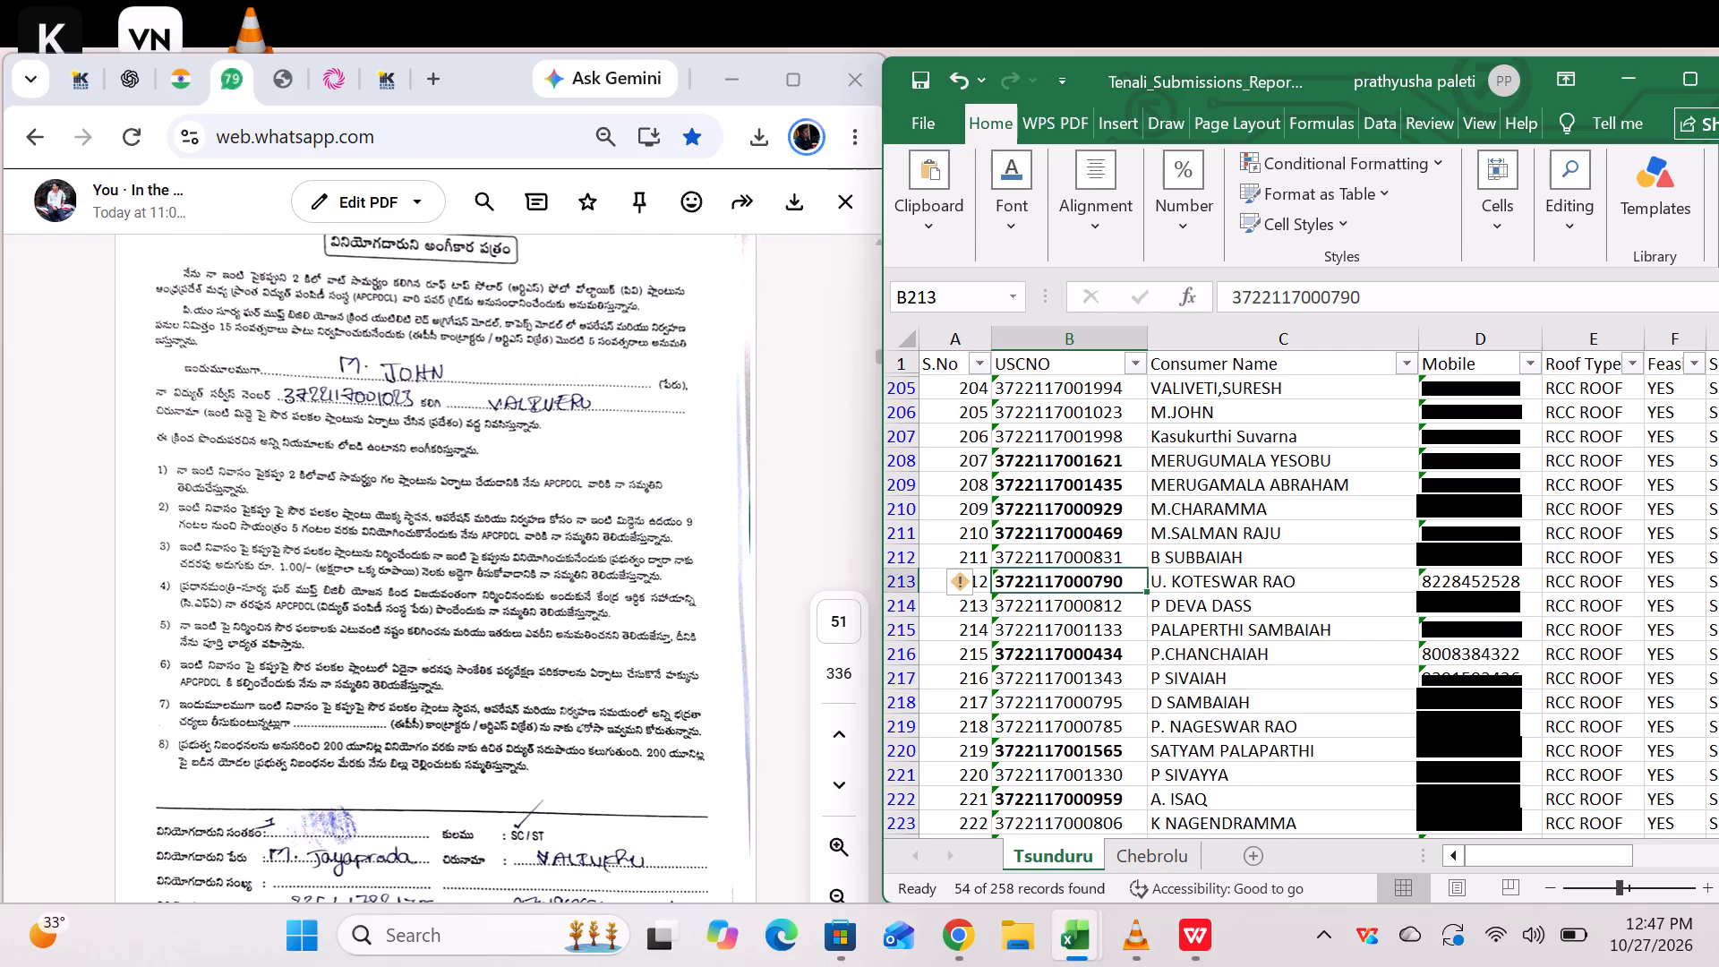
{"action": "left_click", "coordinate": [1089, 408]}
{"action": "key", "text": "ctrl+b"}
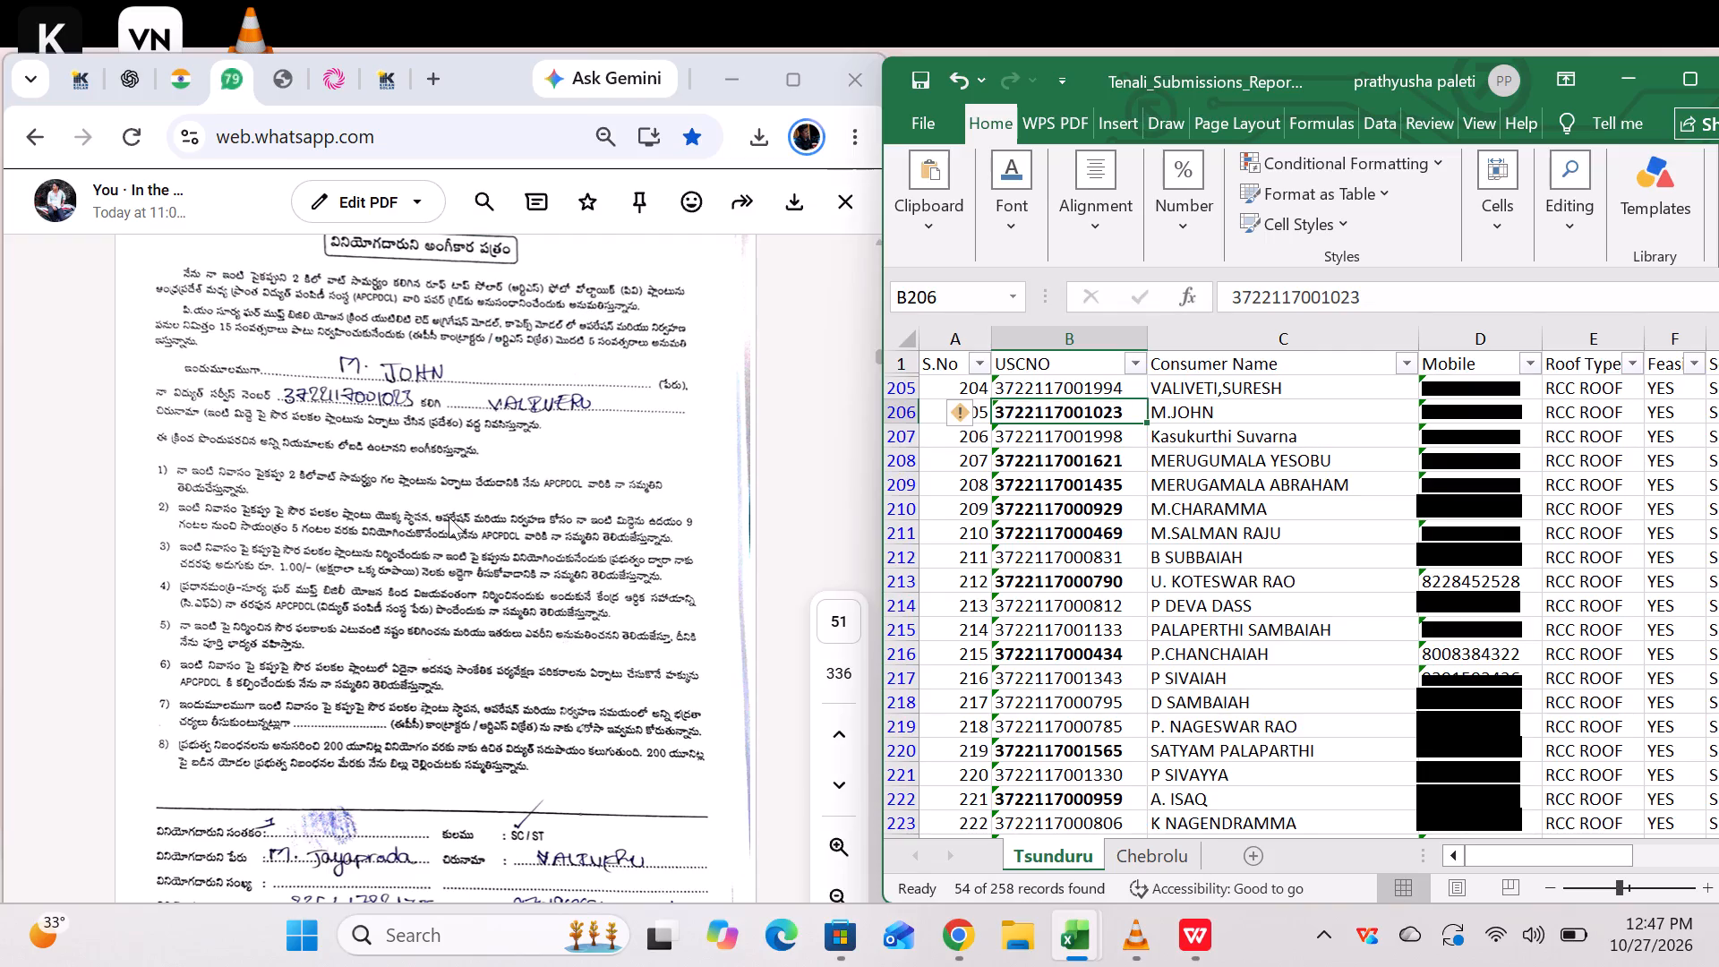
Bold the USCNO entry matching the consent form on page 52, in cell B232.
{"action": "scroll", "coordinate": [449, 517], "scroll_direction": "down", "scroll_amount": 6}
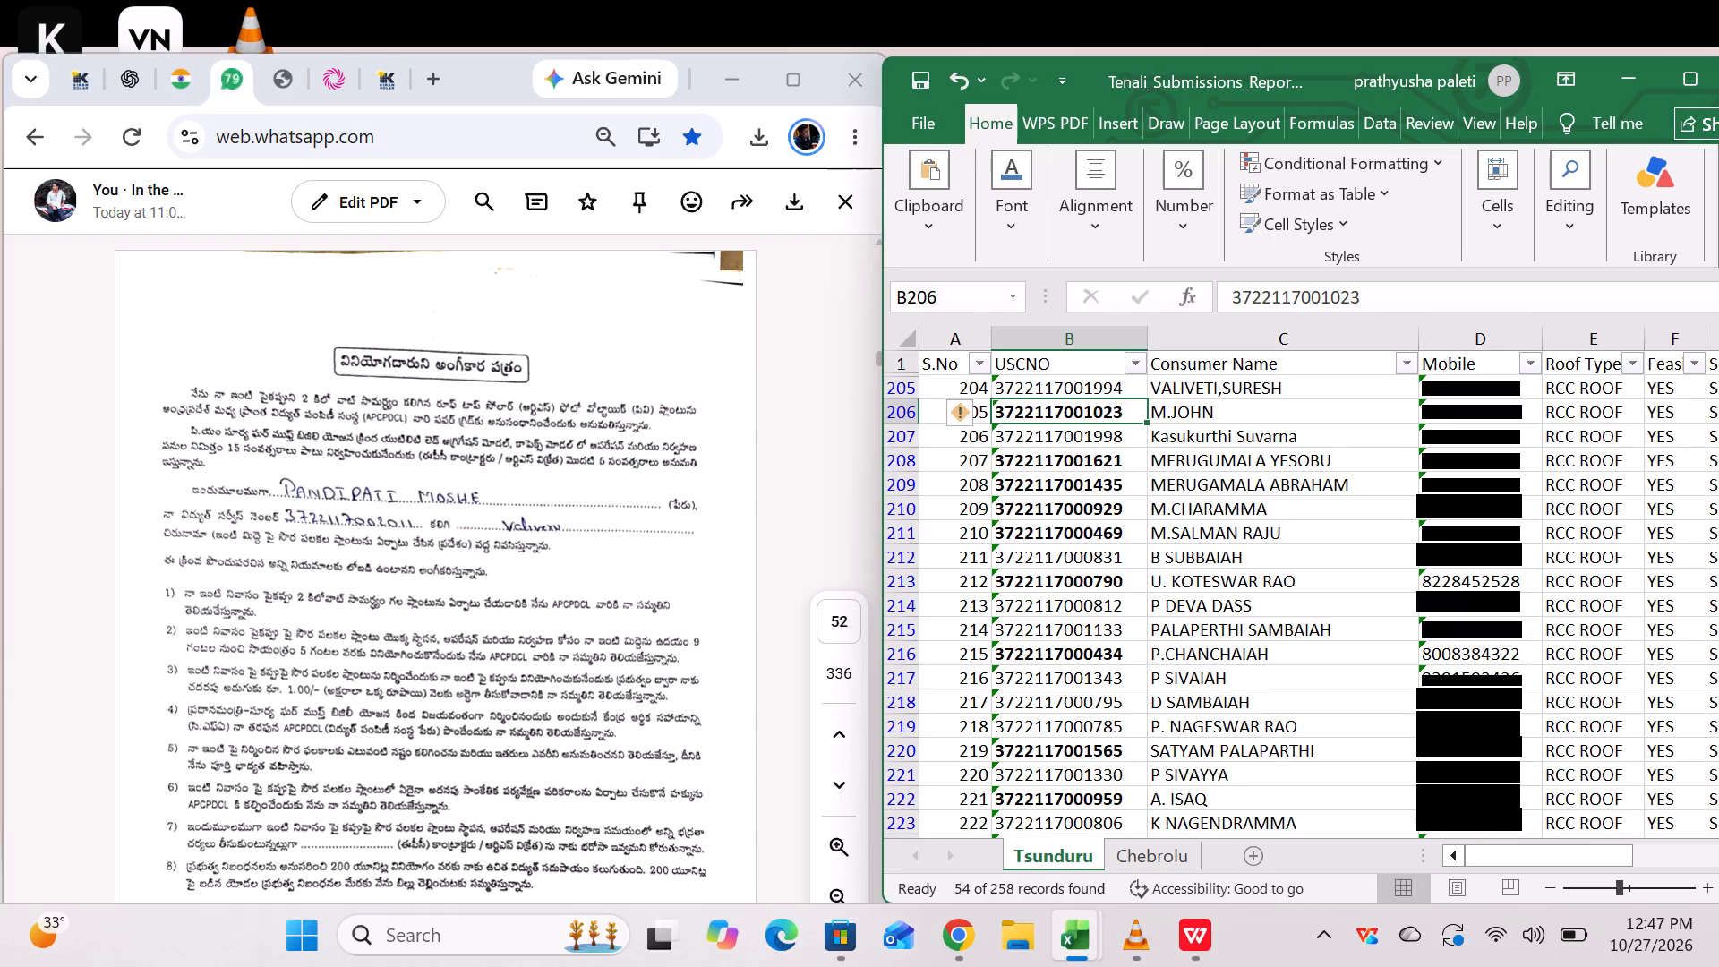
{"action": "scroll", "coordinate": [1115, 694], "scroll_direction": "down", "scroll_amount": 3}
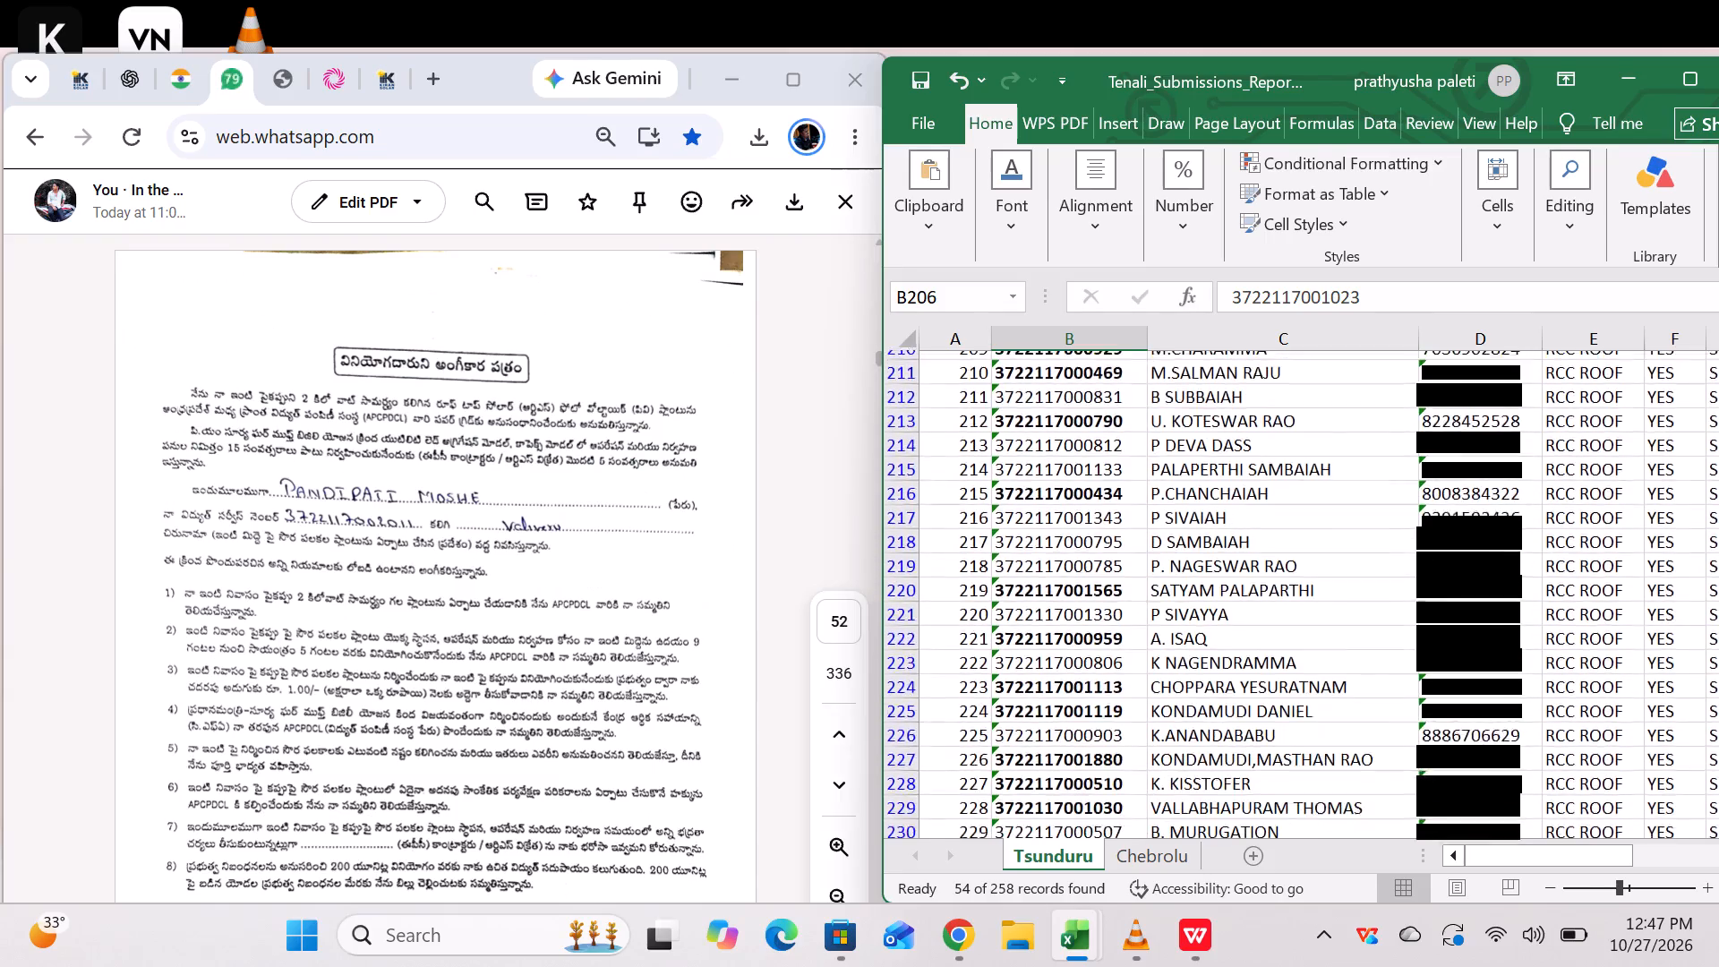
{"action": "scroll", "coordinate": [1113, 675], "scroll_direction": "down", "scroll_amount": 2}
{"action": "left_click", "coordinate": [1097, 729]}
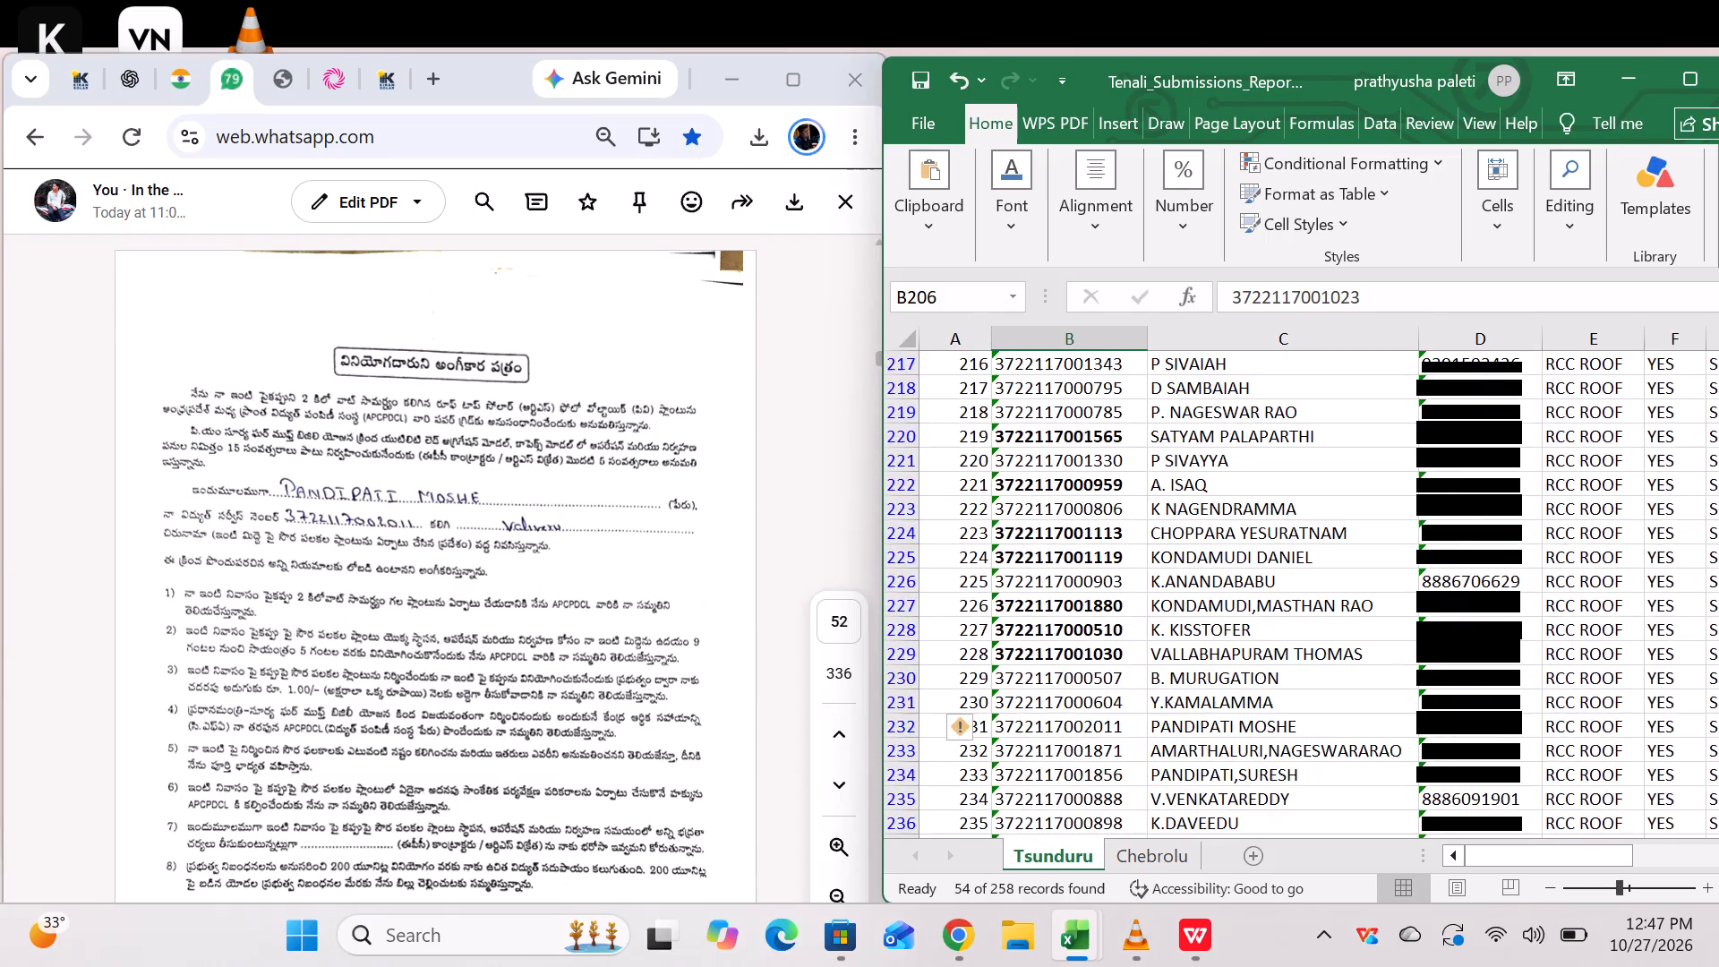
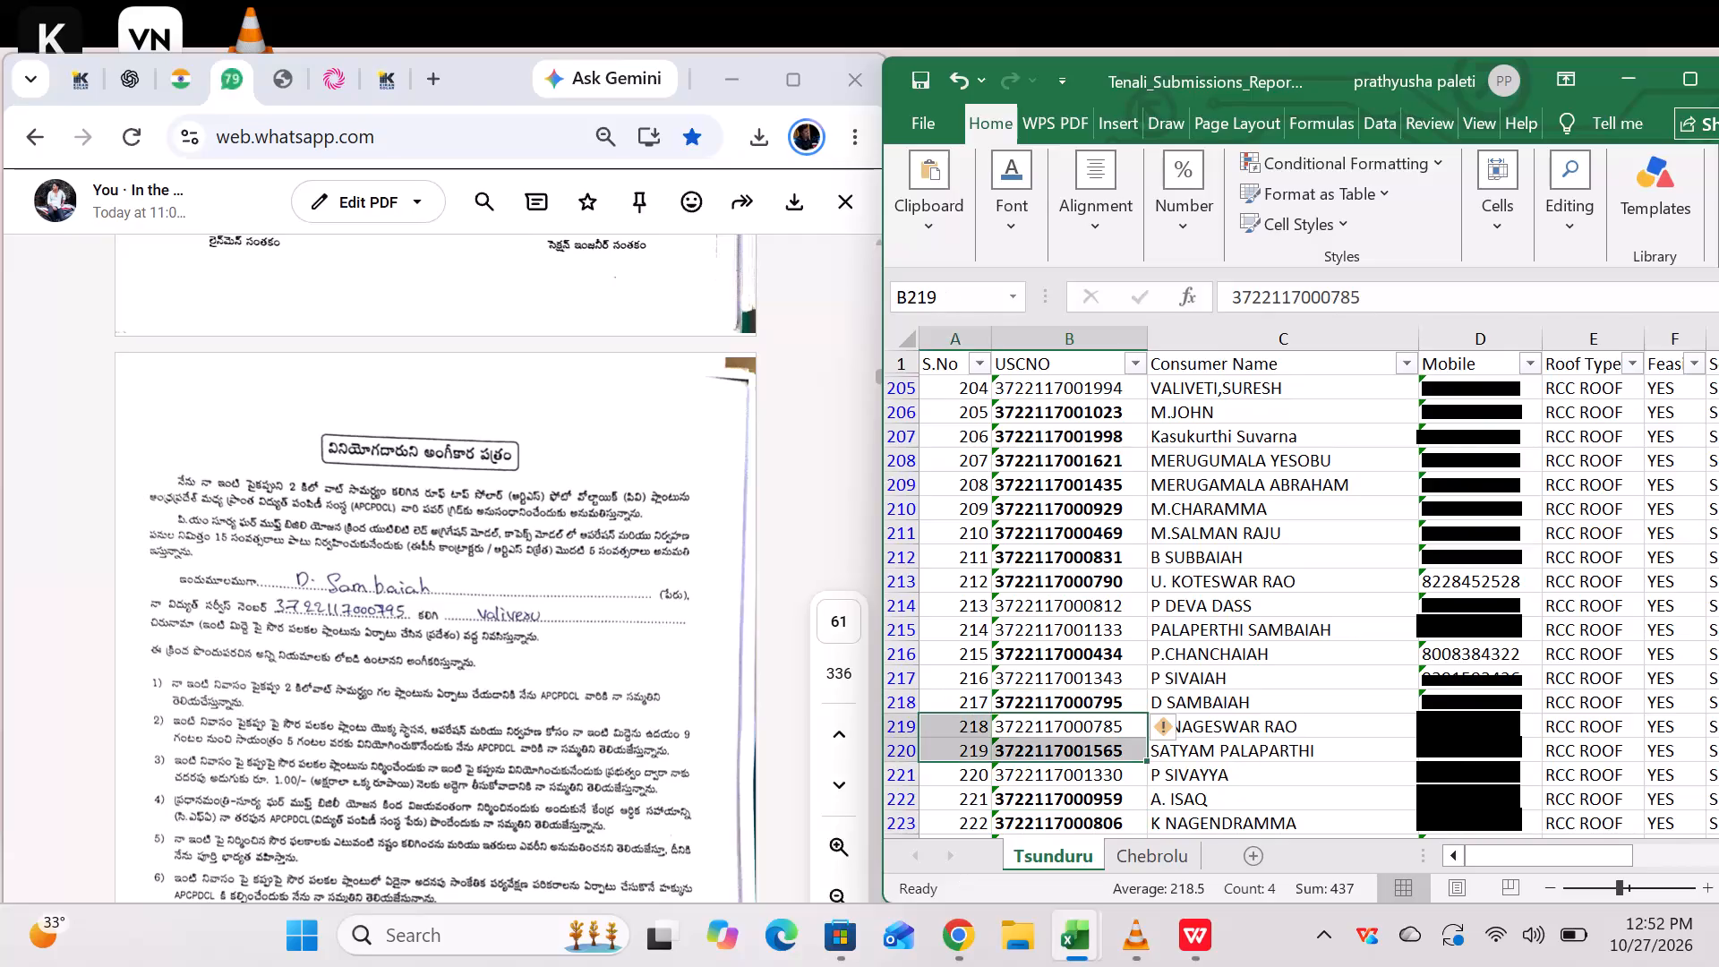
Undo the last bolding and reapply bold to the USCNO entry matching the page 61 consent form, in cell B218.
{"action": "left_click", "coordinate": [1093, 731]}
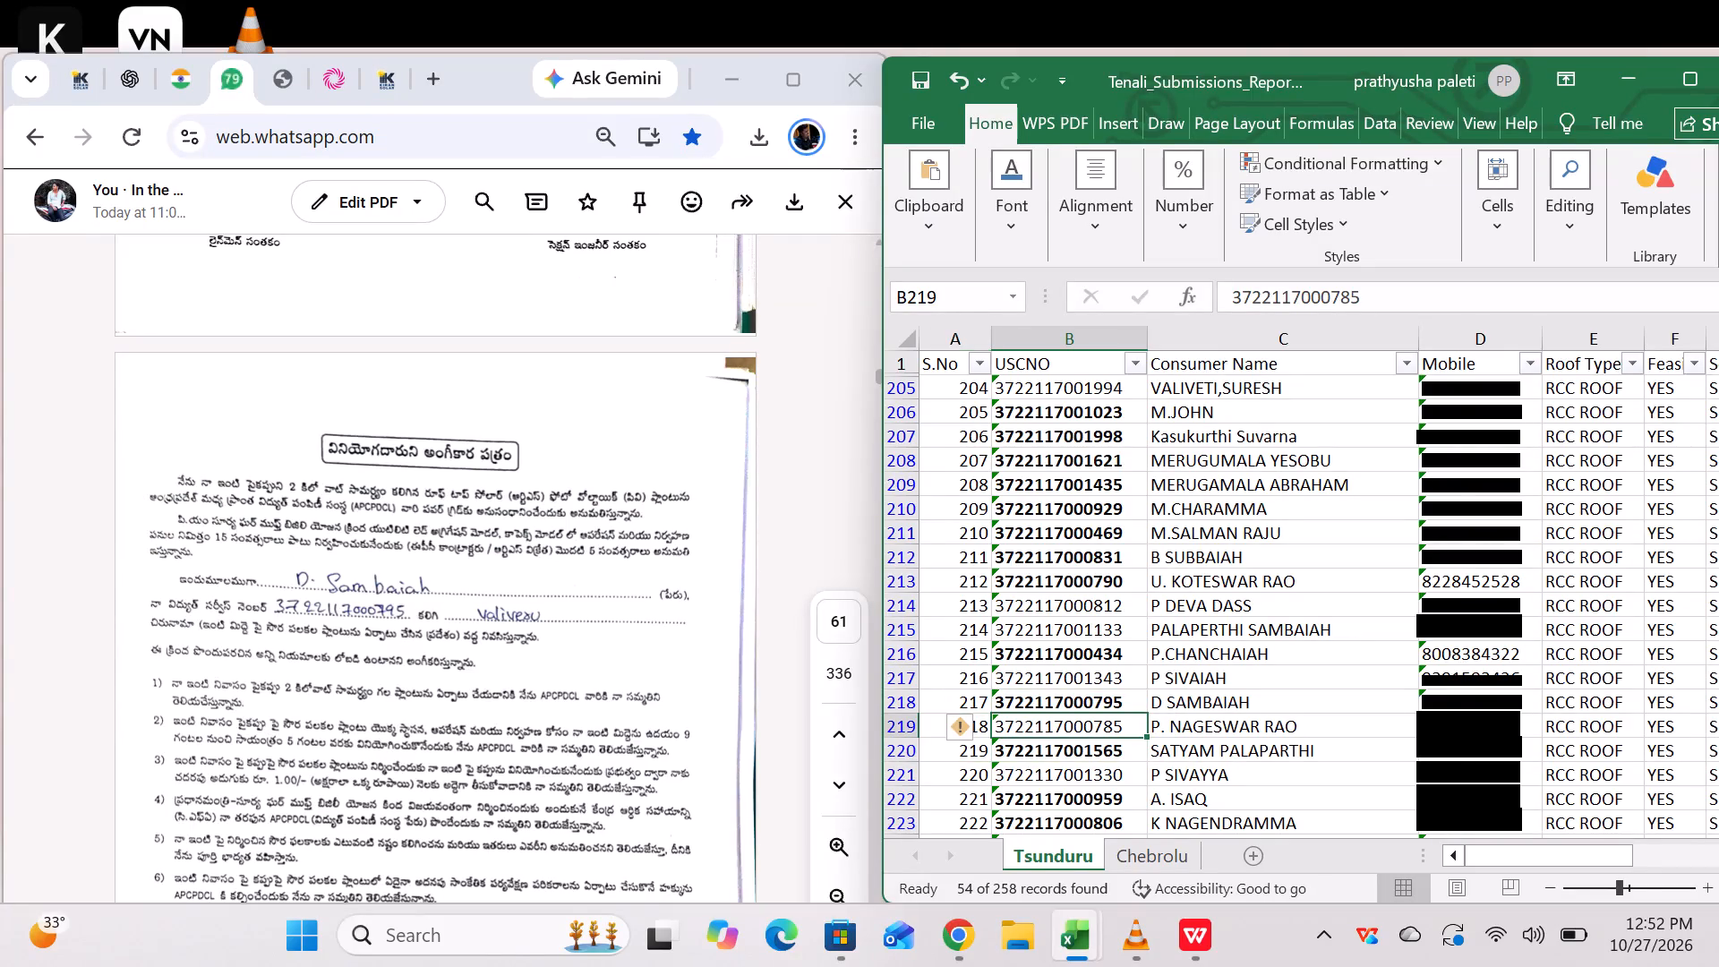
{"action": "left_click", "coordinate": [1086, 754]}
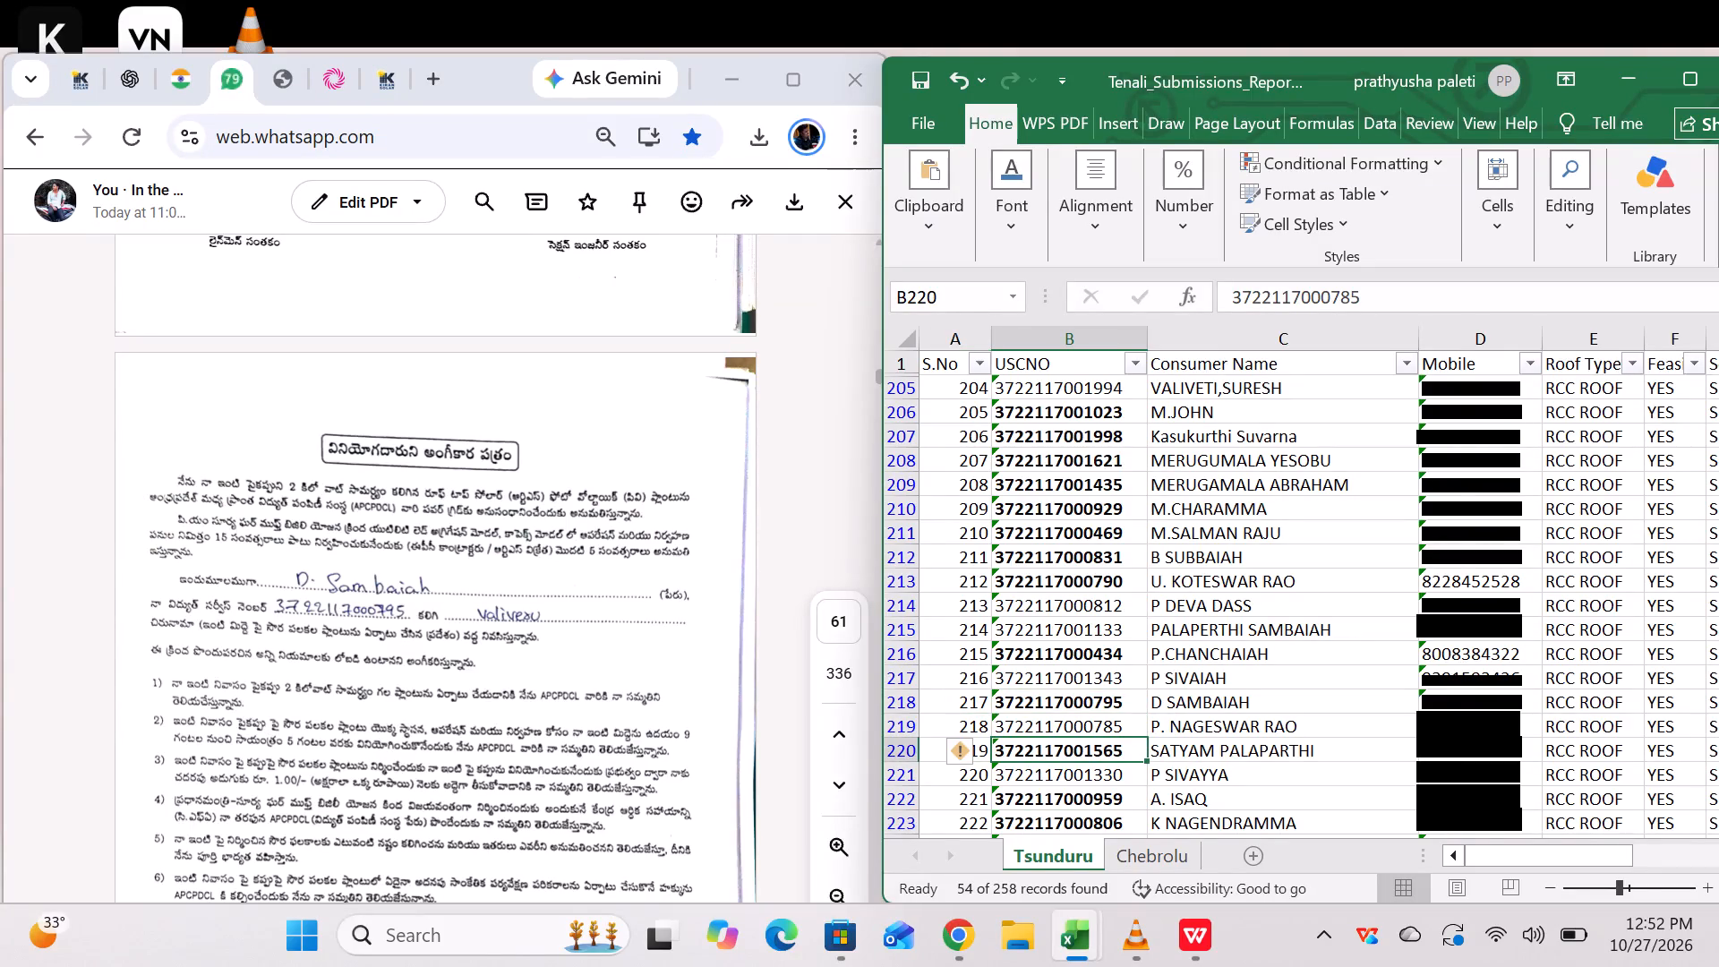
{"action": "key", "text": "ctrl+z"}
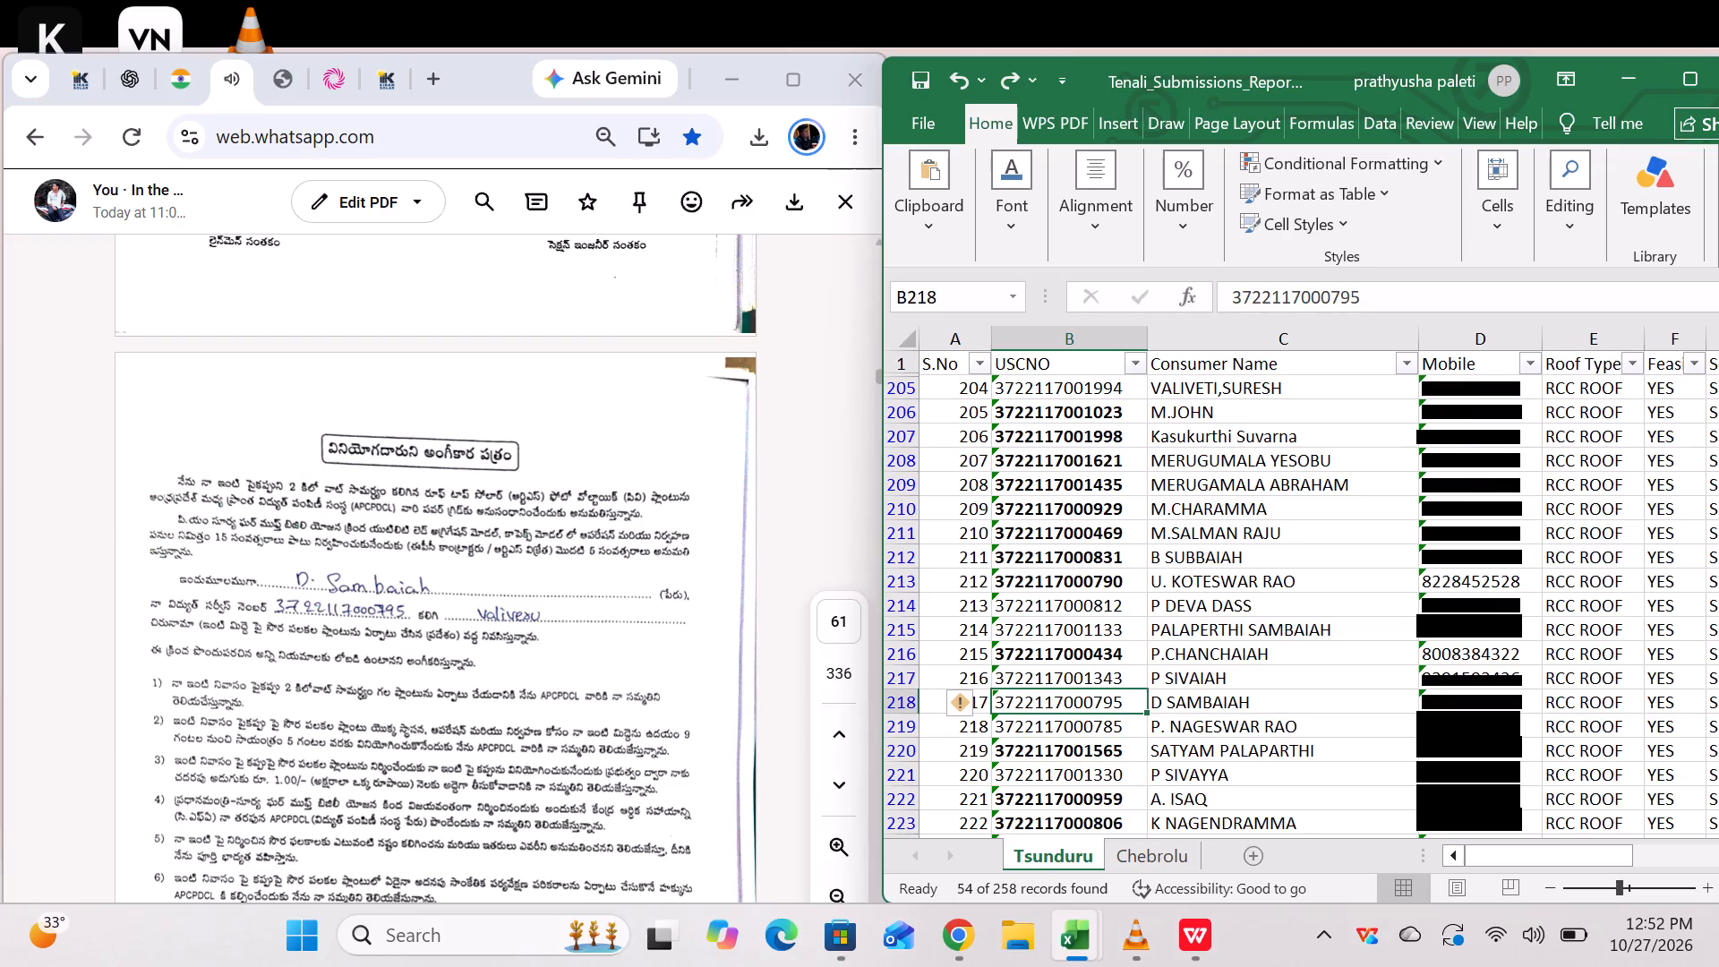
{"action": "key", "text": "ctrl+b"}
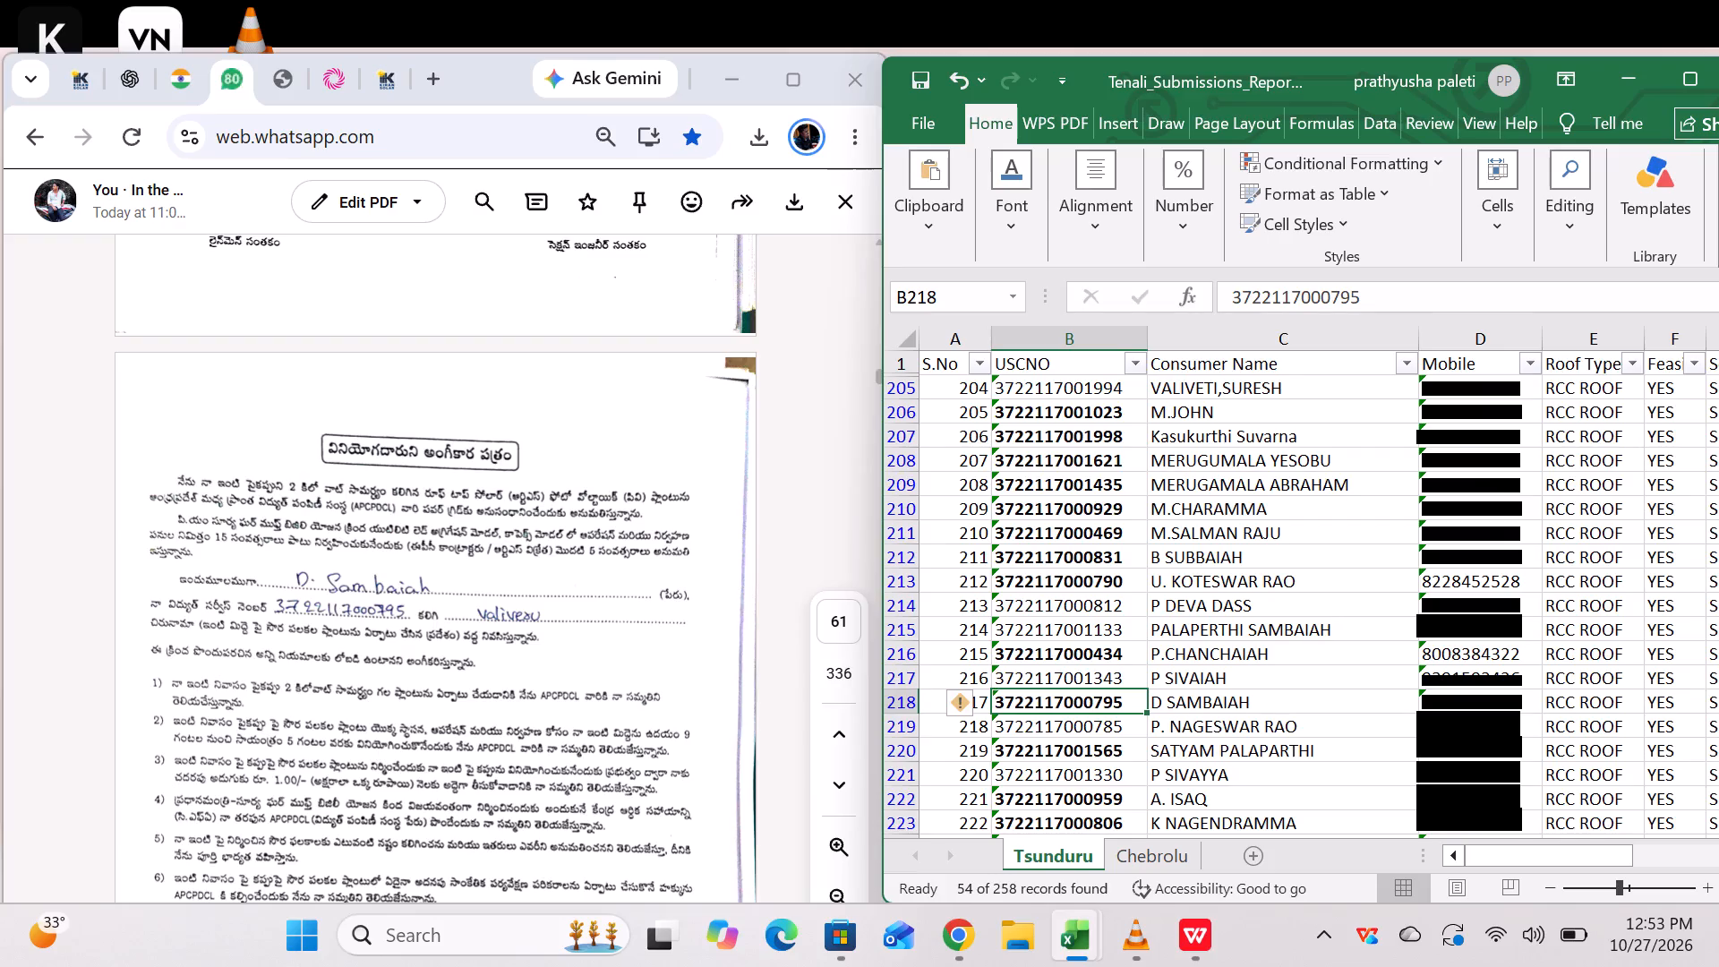
{"action": "scroll", "coordinate": [529, 642], "scroll_direction": "down", "scroll_amount": 4}
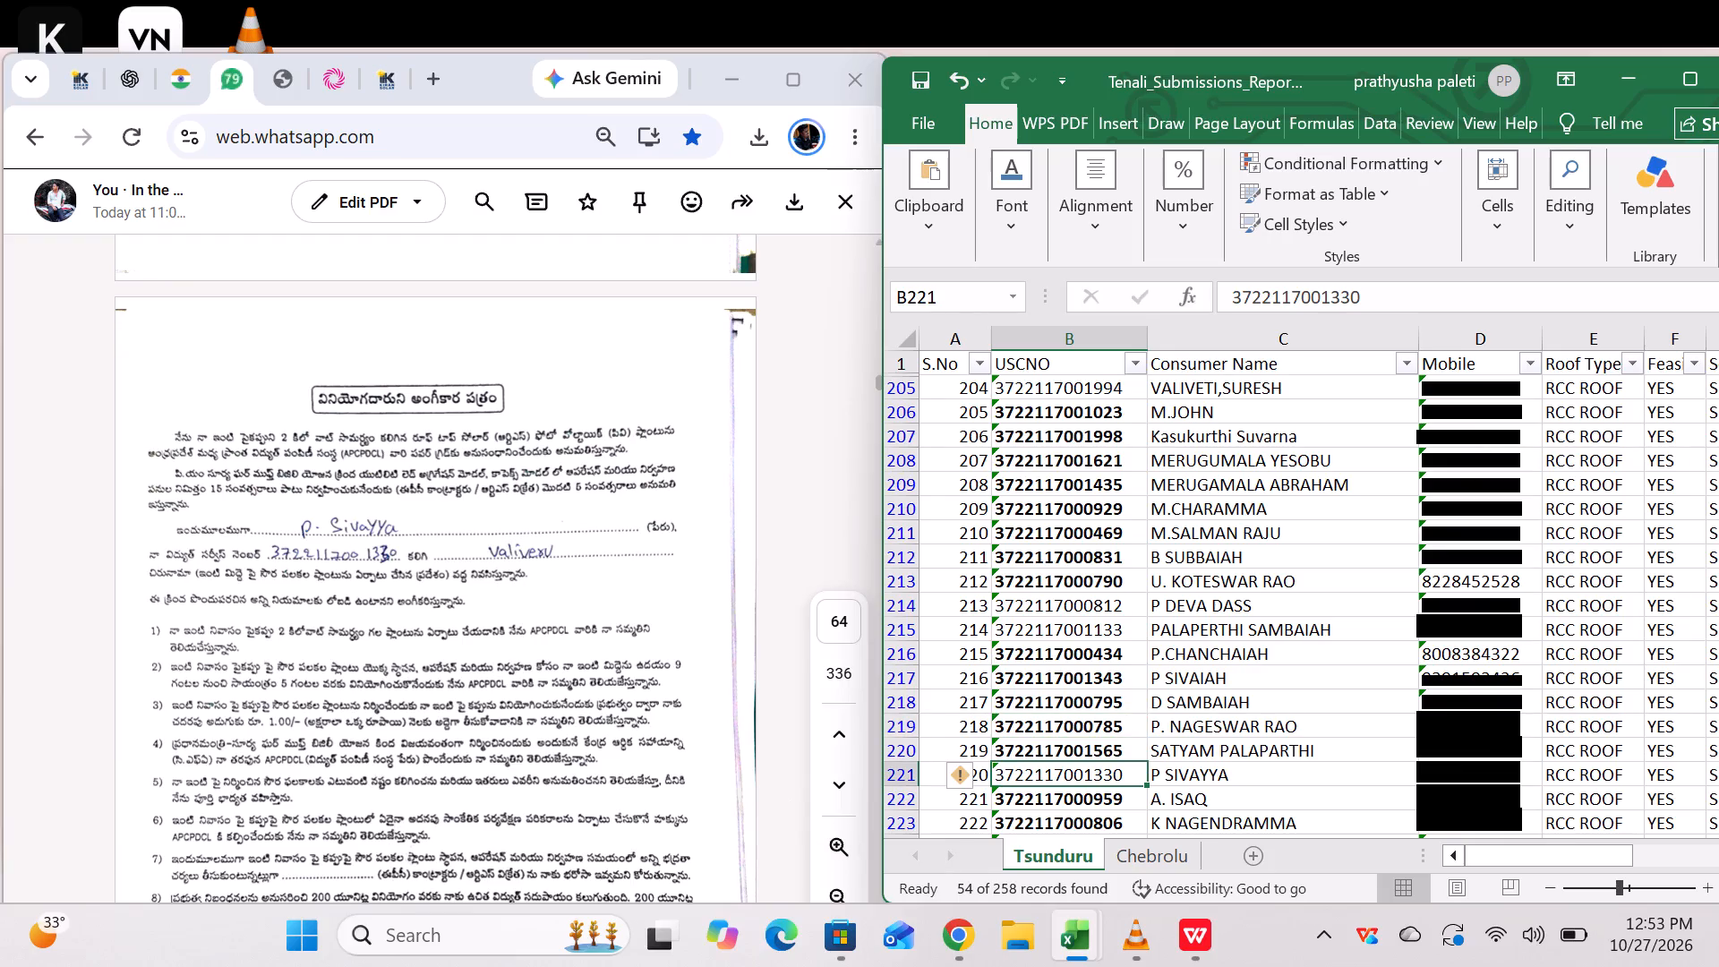
Bold the USCNO entry matching the consent form on page 64, in cell B221.
{"action": "key", "text": "ctrl+b"}
Bold the USCNO entry matching the consent form on page 65, in cell B226.
{"action": "scroll", "coordinate": [514, 727], "scroll_direction": "down", "scroll_amount": 7}
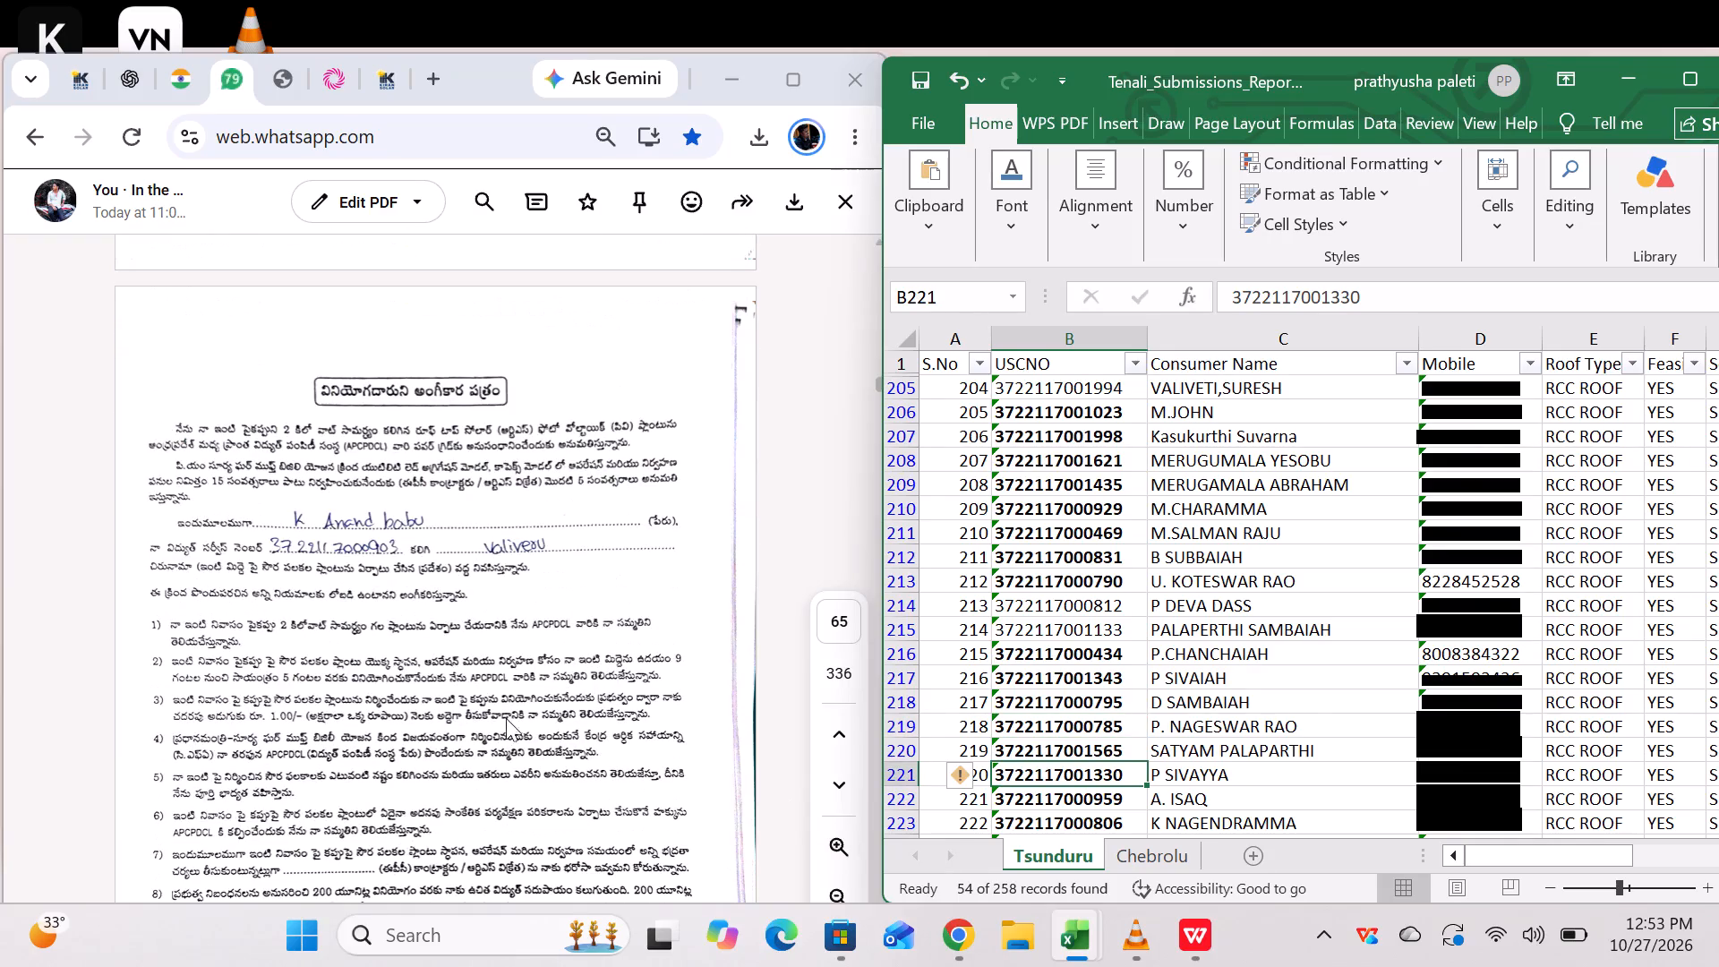
{"action": "scroll", "coordinate": [1059, 664], "scroll_direction": "up", "scroll_amount": 2}
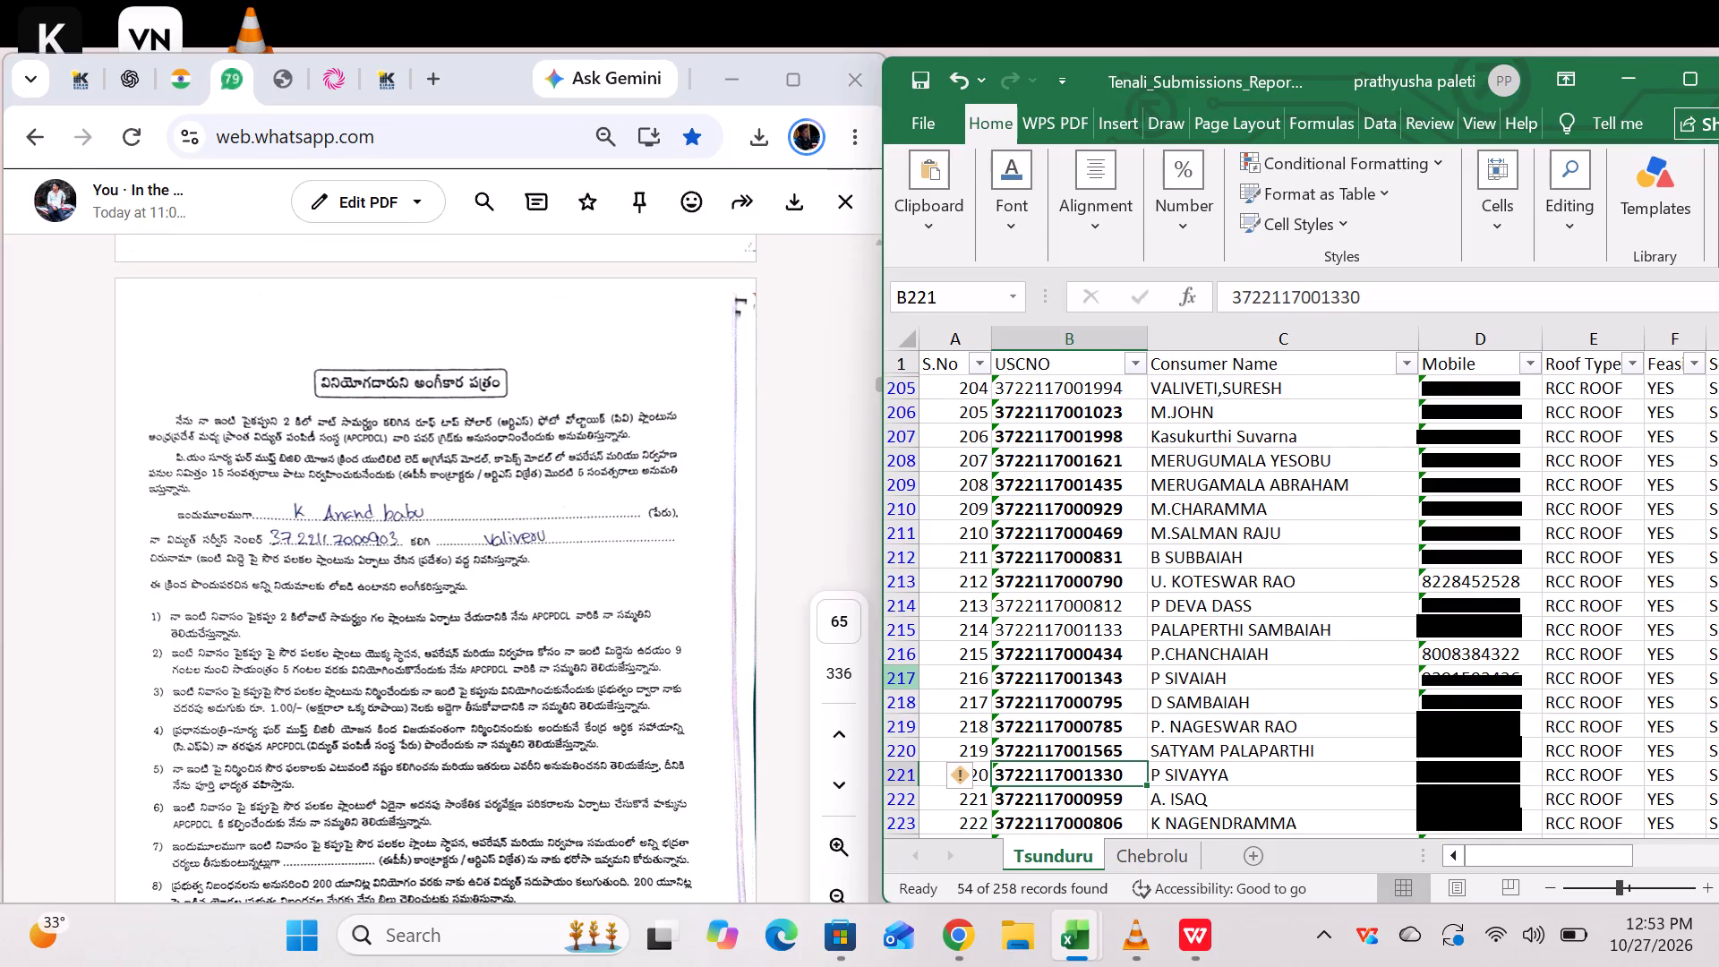
{"action": "scroll", "coordinate": [1059, 664], "scroll_direction": "up", "scroll_amount": 2}
{"action": "scroll", "coordinate": [1059, 664], "scroll_direction": "down", "scroll_amount": 4}
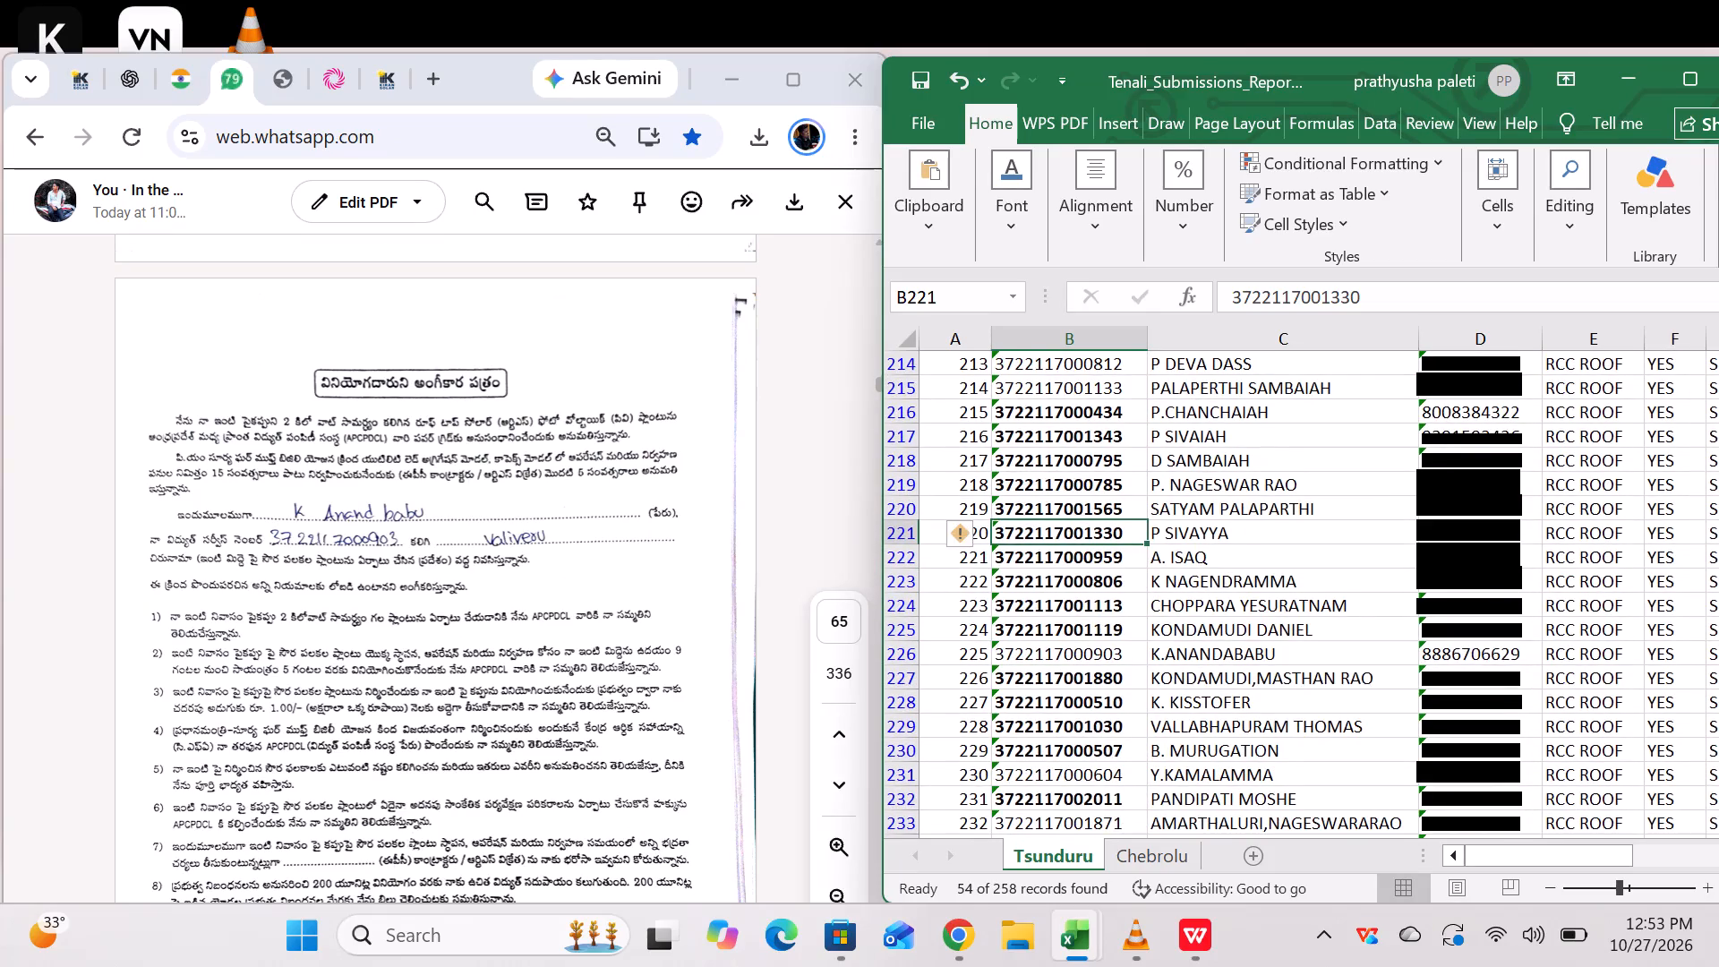
{"action": "left_click", "coordinate": [1057, 658]}
{"action": "key", "text": "ctrl+b"}
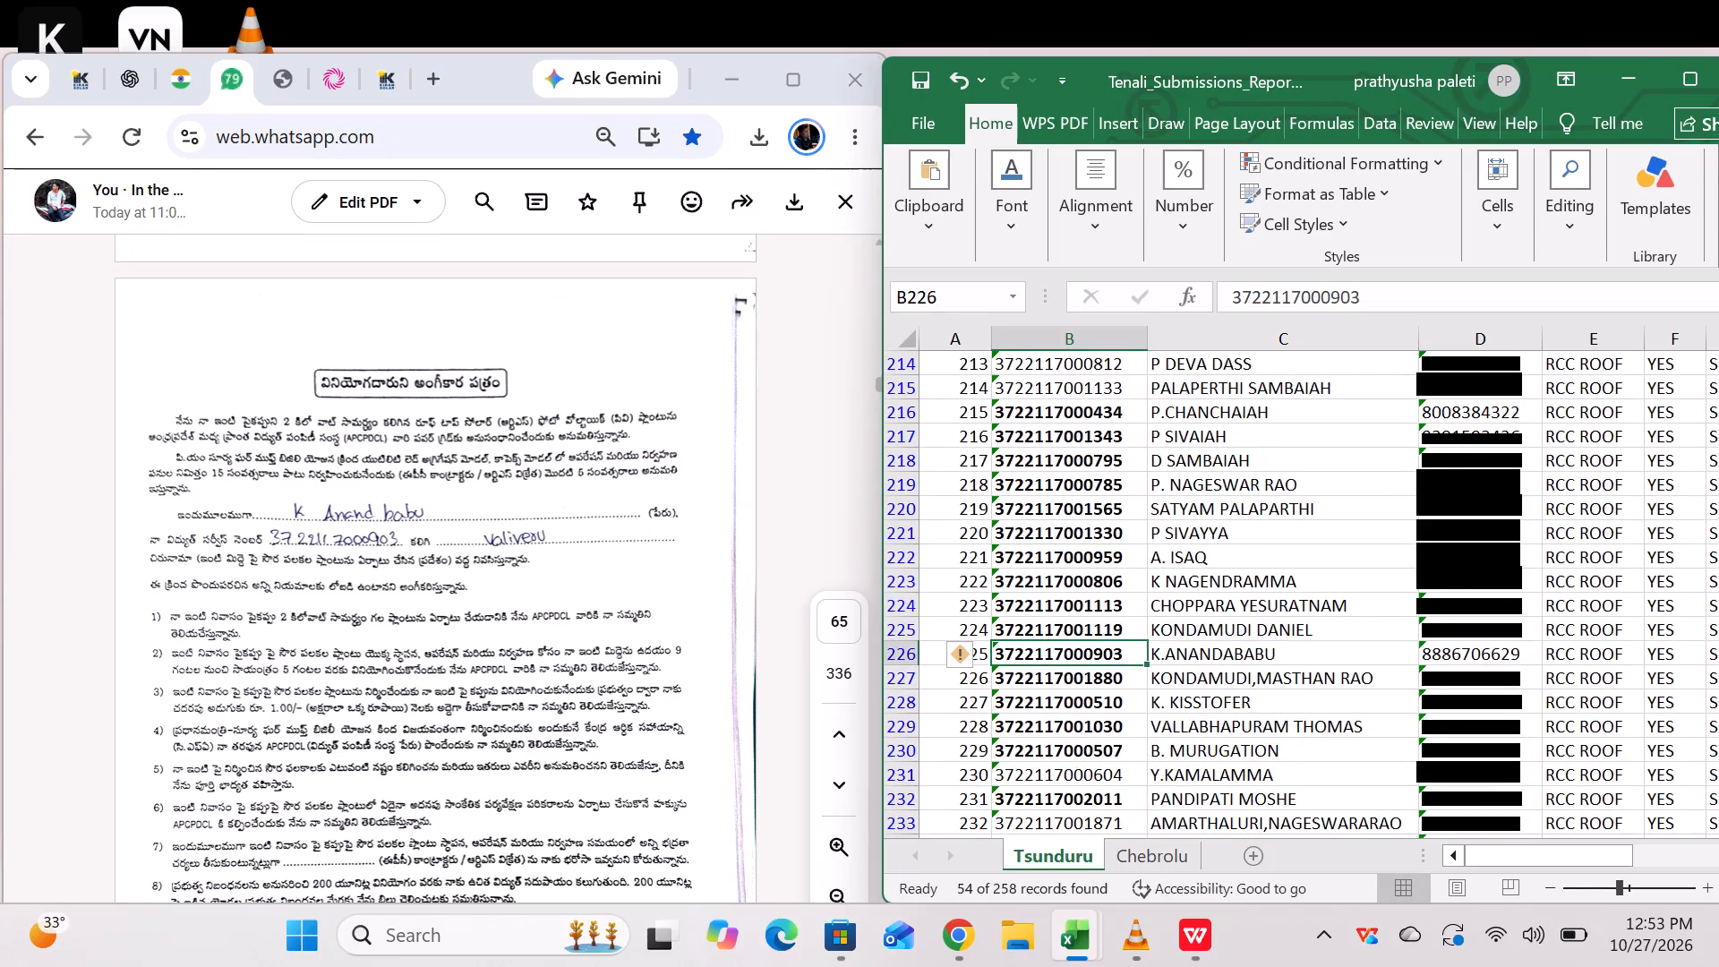
Bold the USCNO entry matching the consent form on page 66, in cell B231.
{"action": "scroll", "coordinate": [498, 596], "scroll_direction": "down", "scroll_amount": 5}
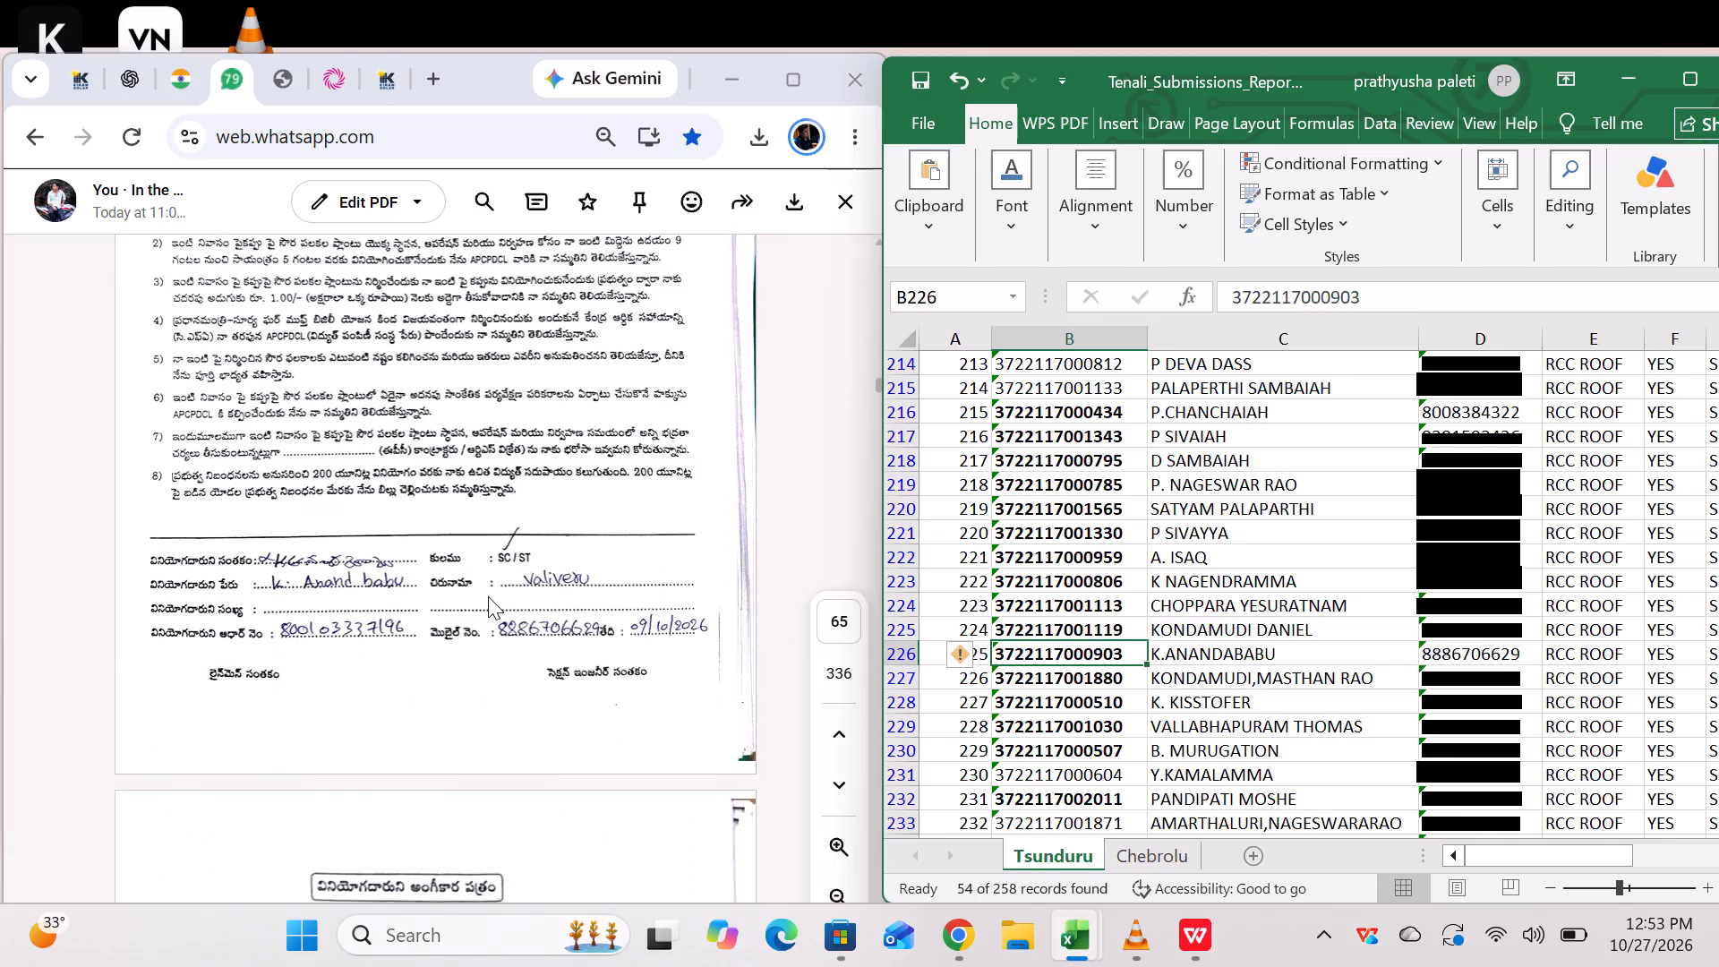
{"action": "scroll", "coordinate": [488, 596], "scroll_direction": "down", "scroll_amount": 2}
{"action": "left_click", "coordinate": [1091, 773]}
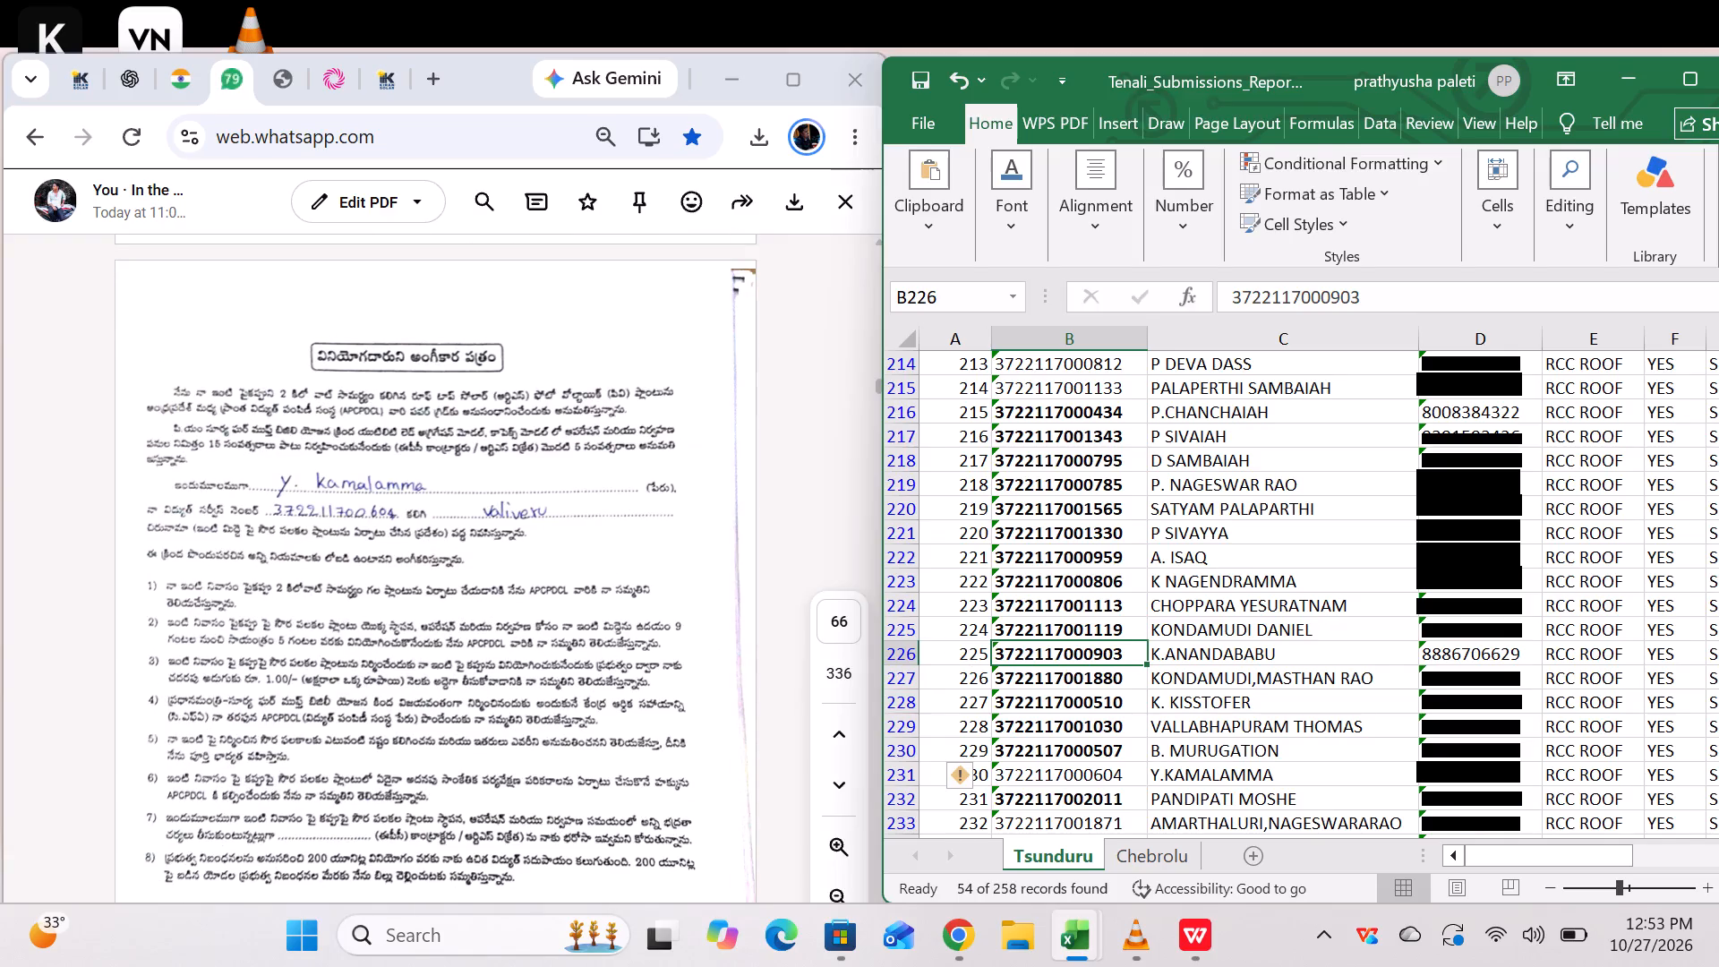
{"action": "key", "text": "ctrl+b"}
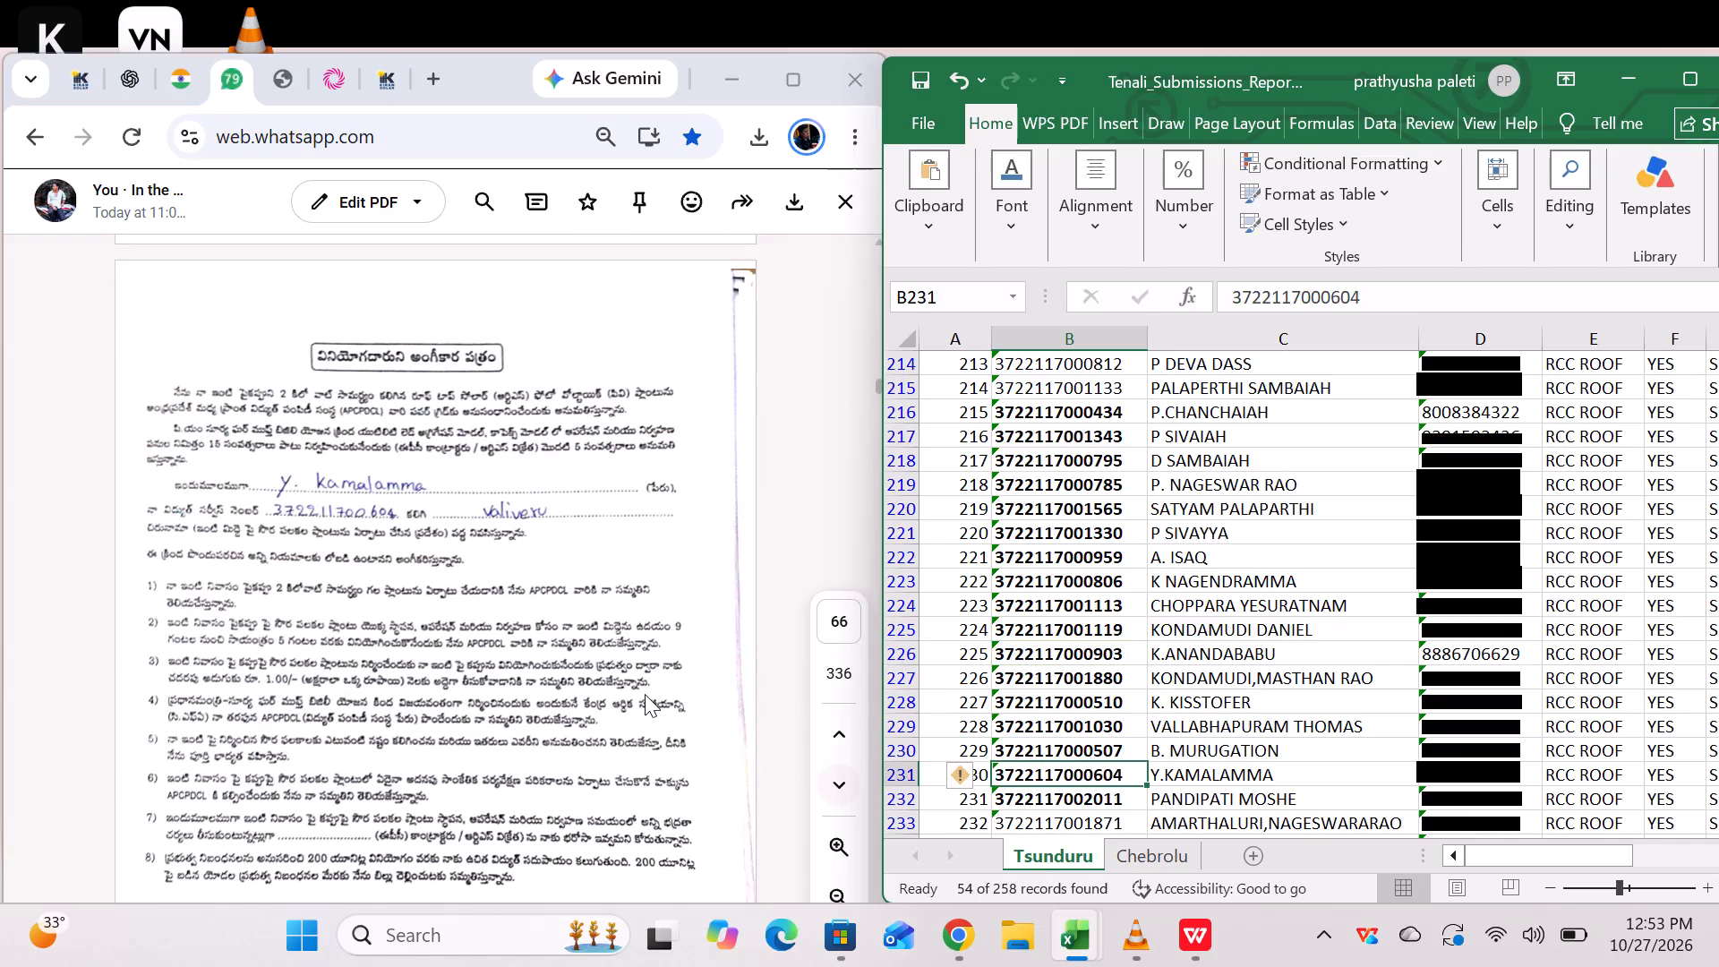
Look through the Tsunduru list for the page 67 form's USCNO and bold the matching entry in cell B233.
{"action": "scroll", "coordinate": [632, 694], "scroll_direction": "down", "scroll_amount": 6}
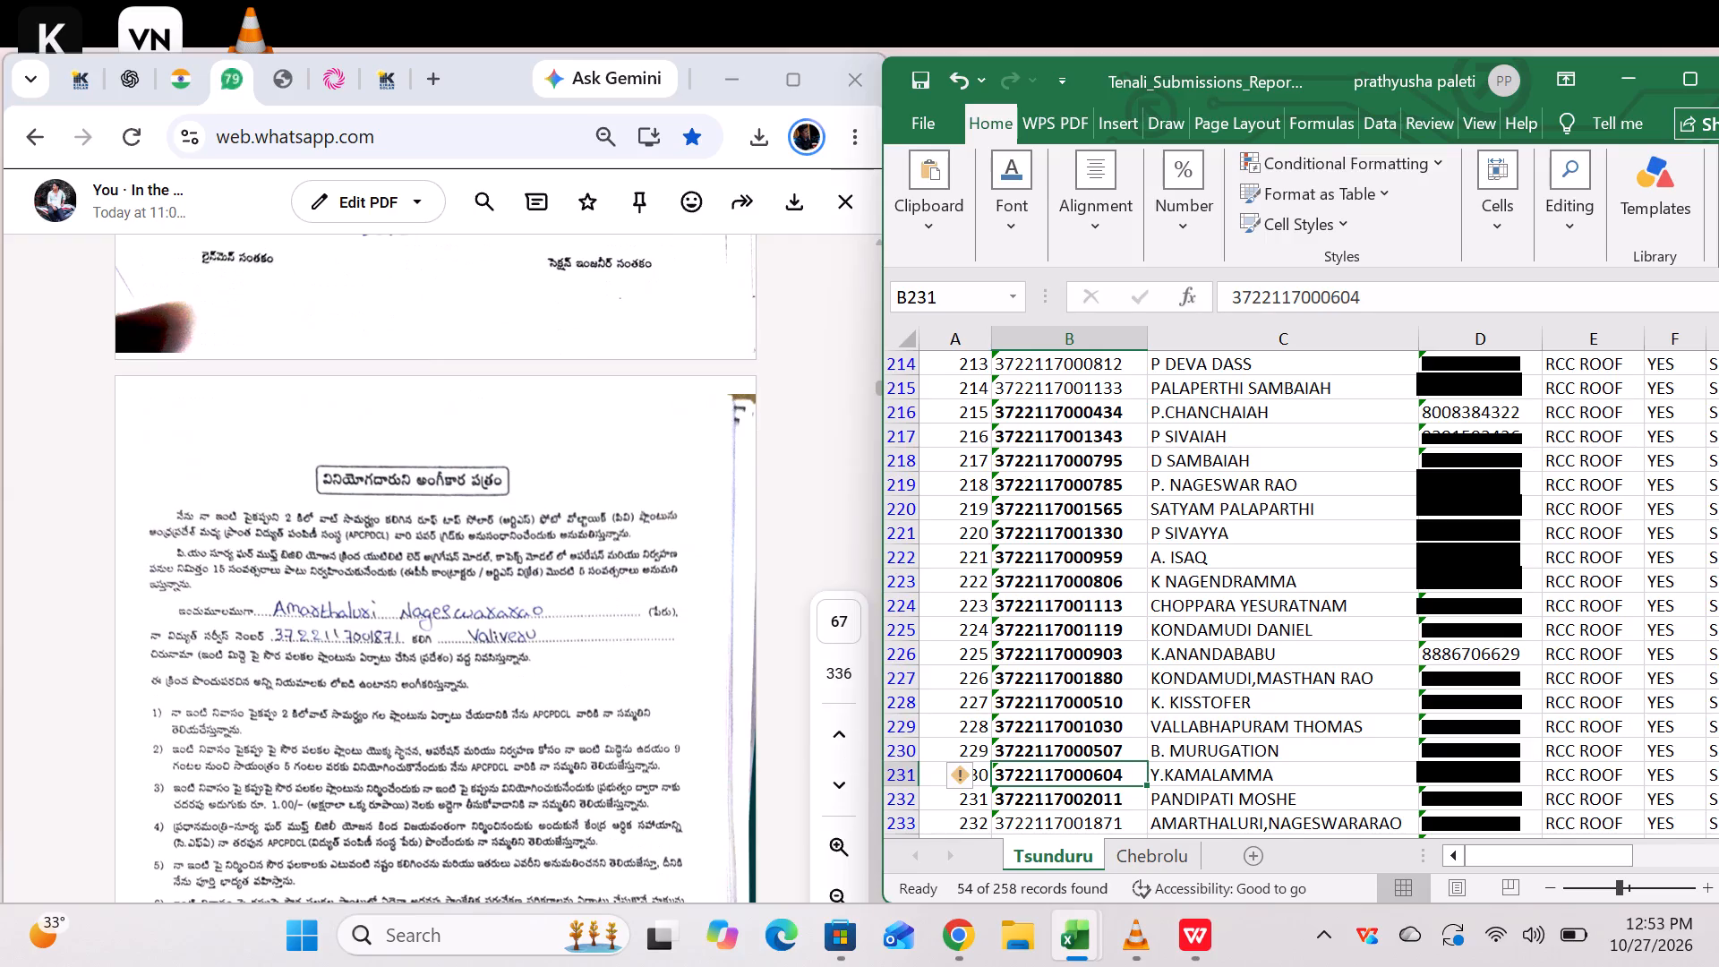
{"action": "scroll", "coordinate": [1071, 702], "scroll_direction": "down", "scroll_amount": 2}
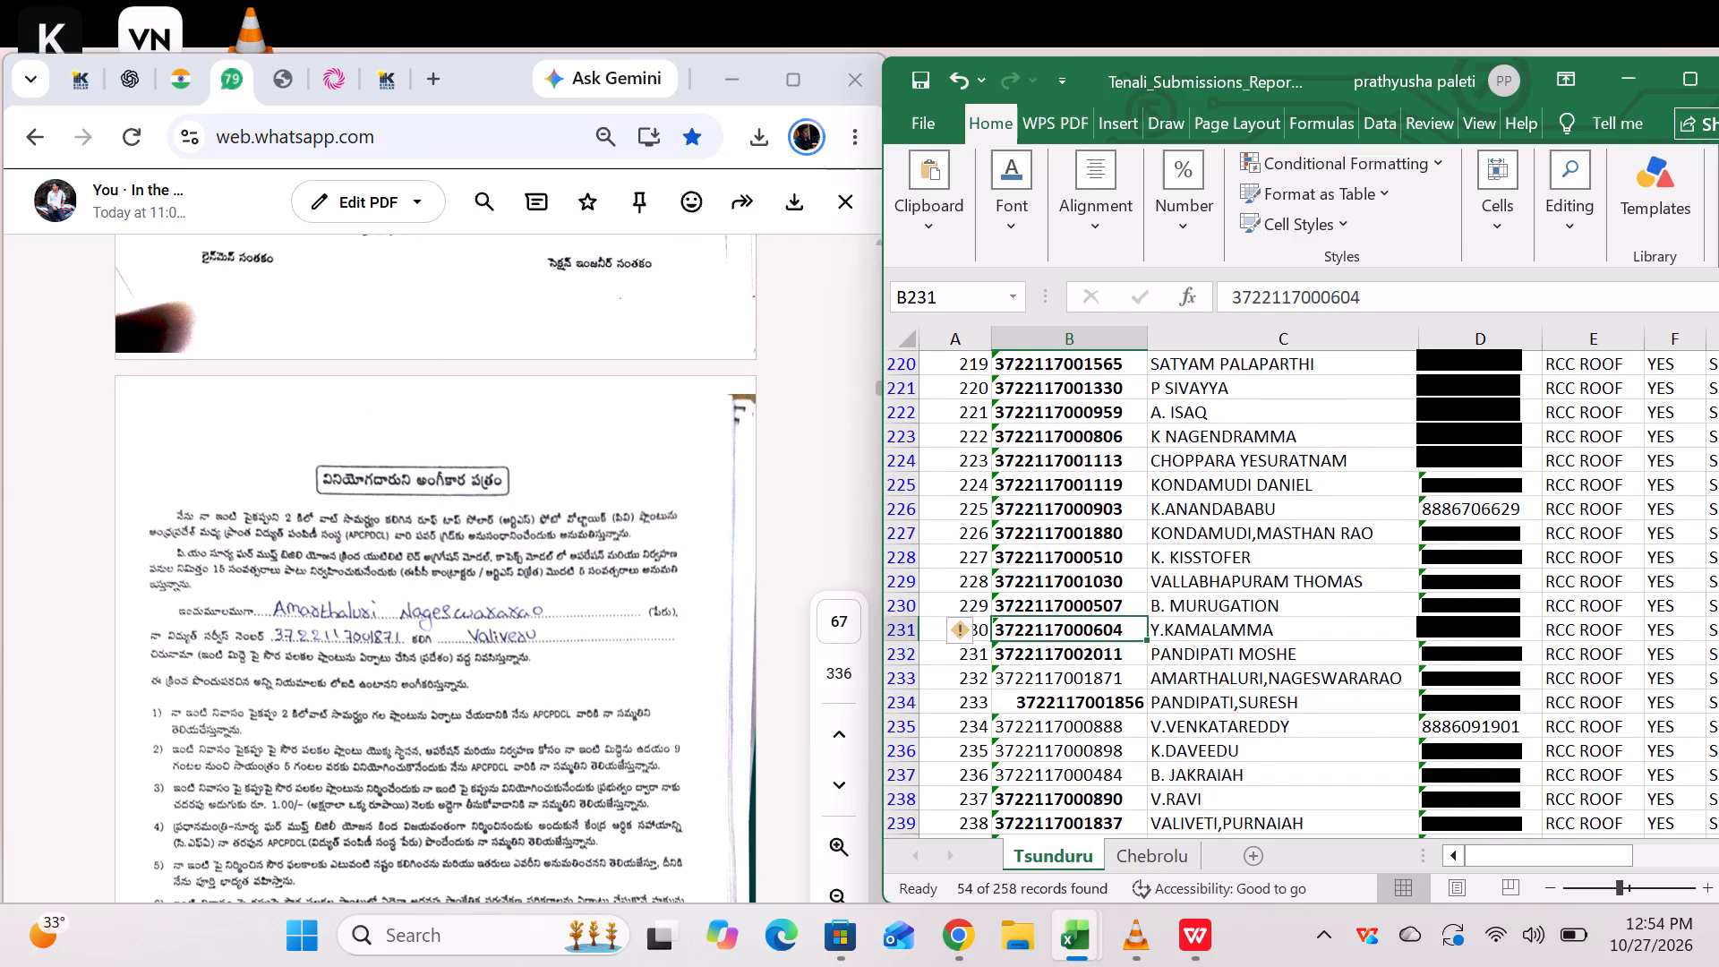
{"action": "scroll", "coordinate": [1061, 784], "scroll_direction": "down", "scroll_amount": 3}
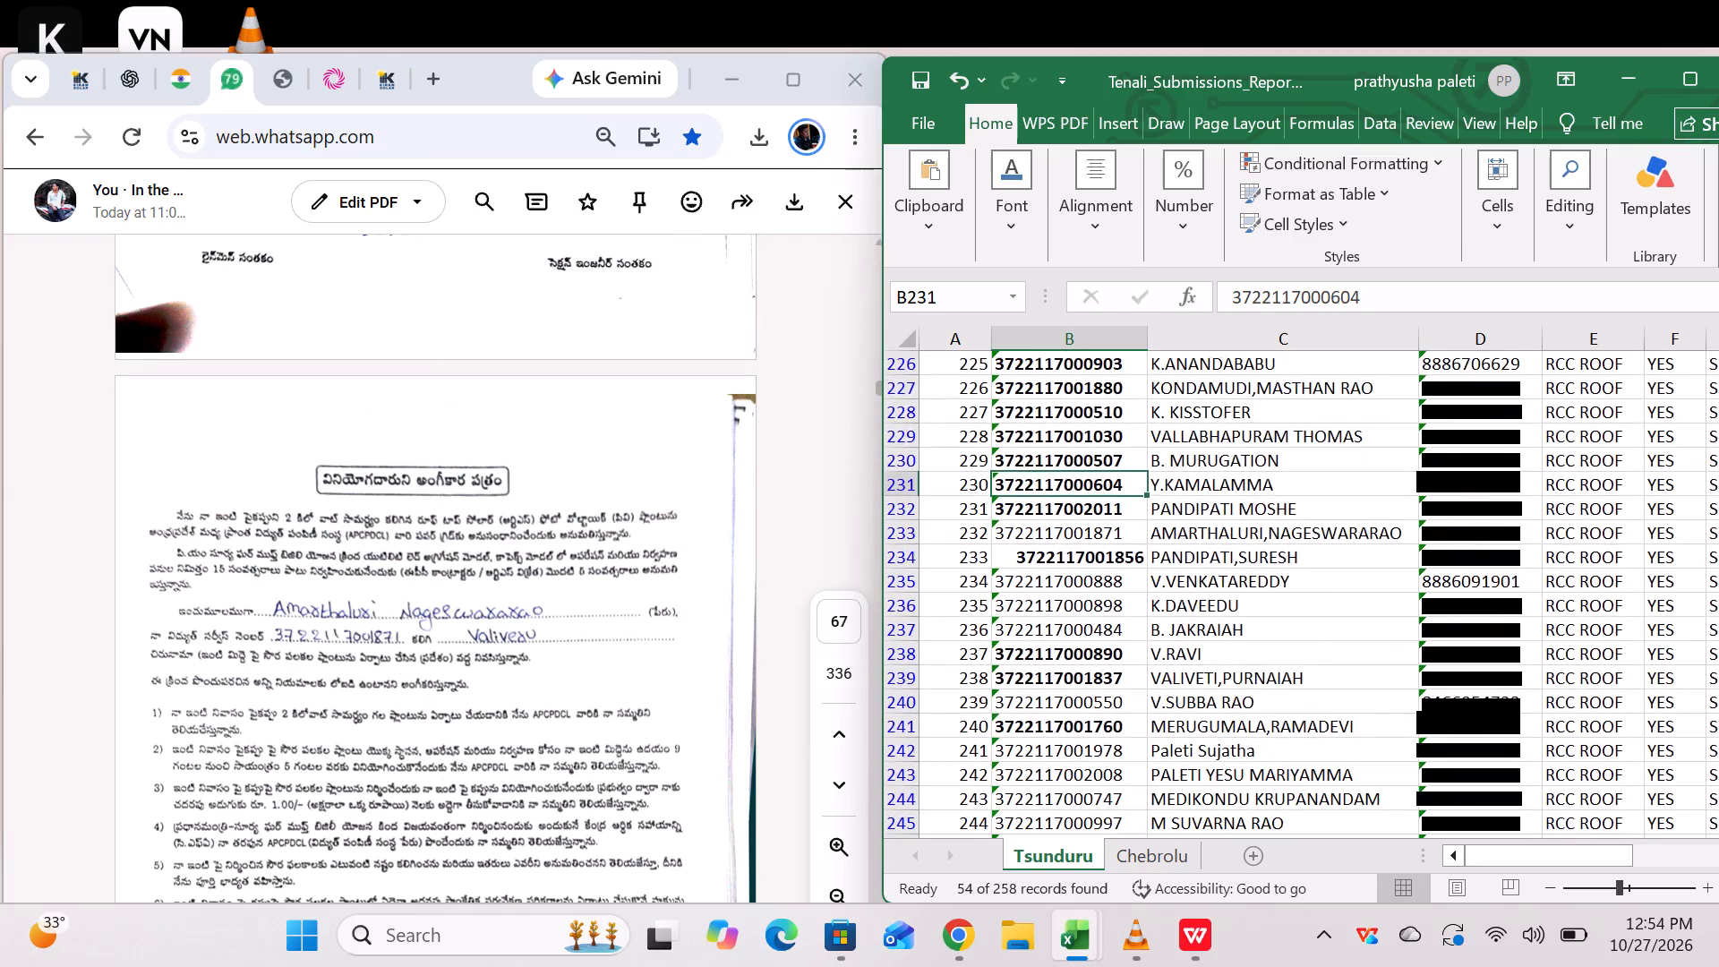
{"action": "scroll", "coordinate": [1061, 777], "scroll_direction": "down", "scroll_amount": 2}
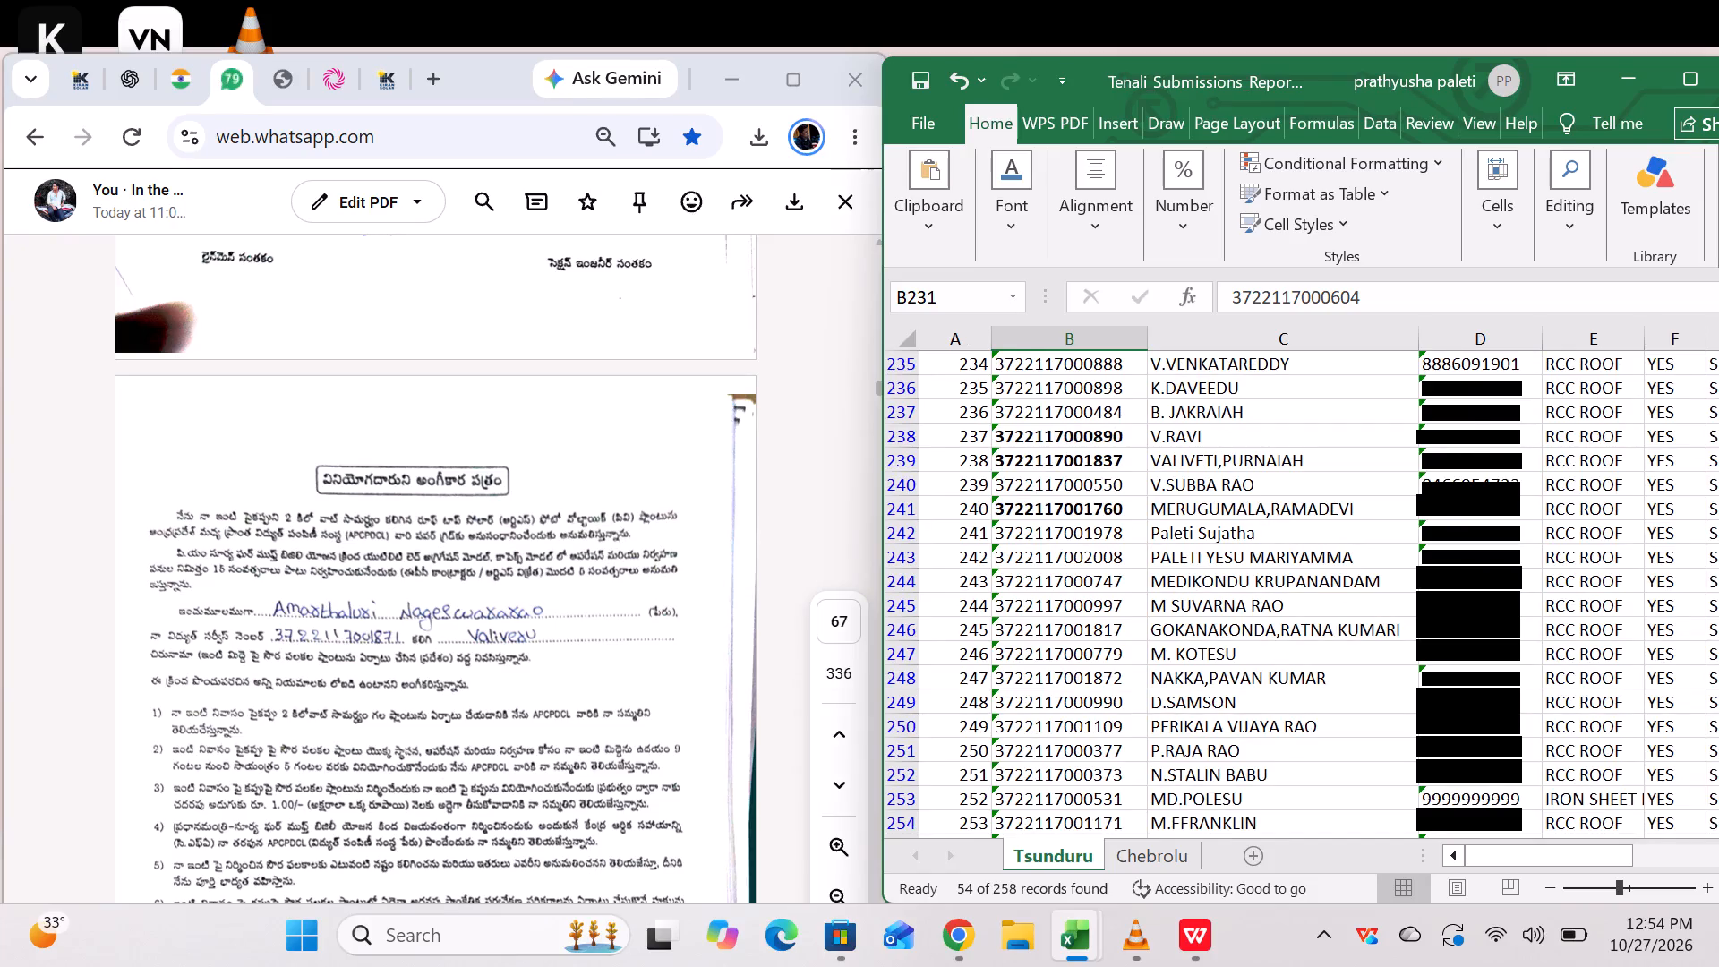
{"action": "scroll", "coordinate": [1096, 650], "scroll_direction": "down", "scroll_amount": 1}
{"action": "scroll", "coordinate": [1079, 736], "scroll_direction": "down", "scroll_amount": 1}
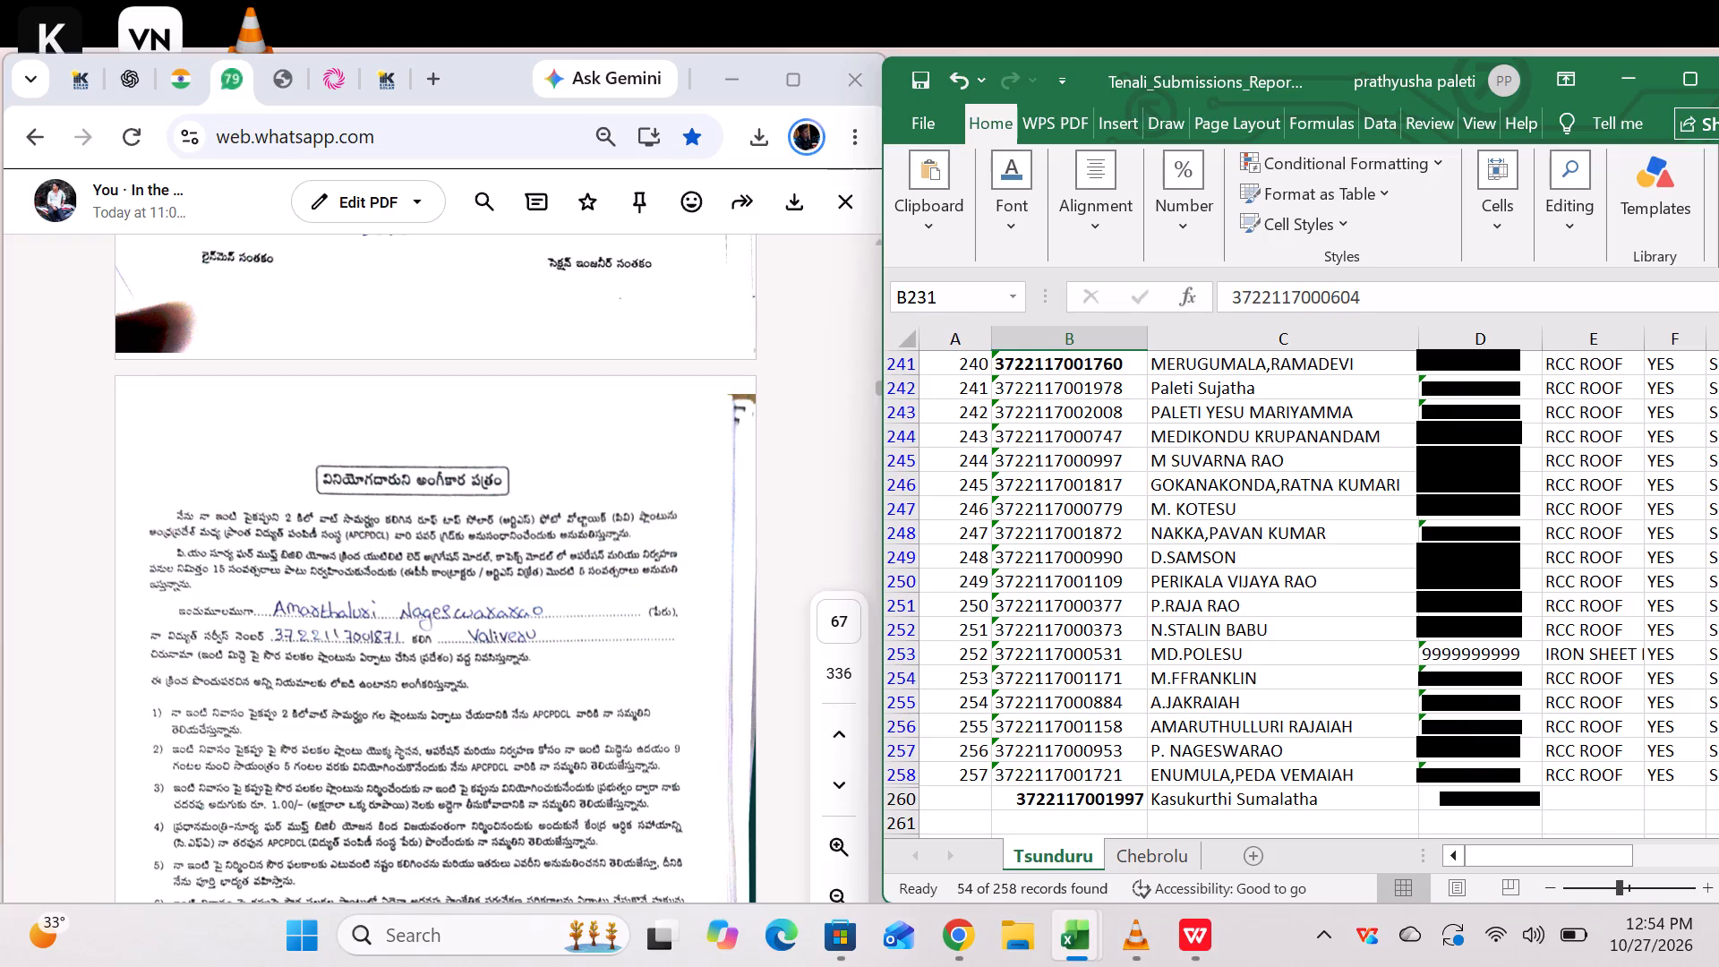
{"action": "scroll", "coordinate": [1087, 535], "scroll_direction": "up", "scroll_amount": 2}
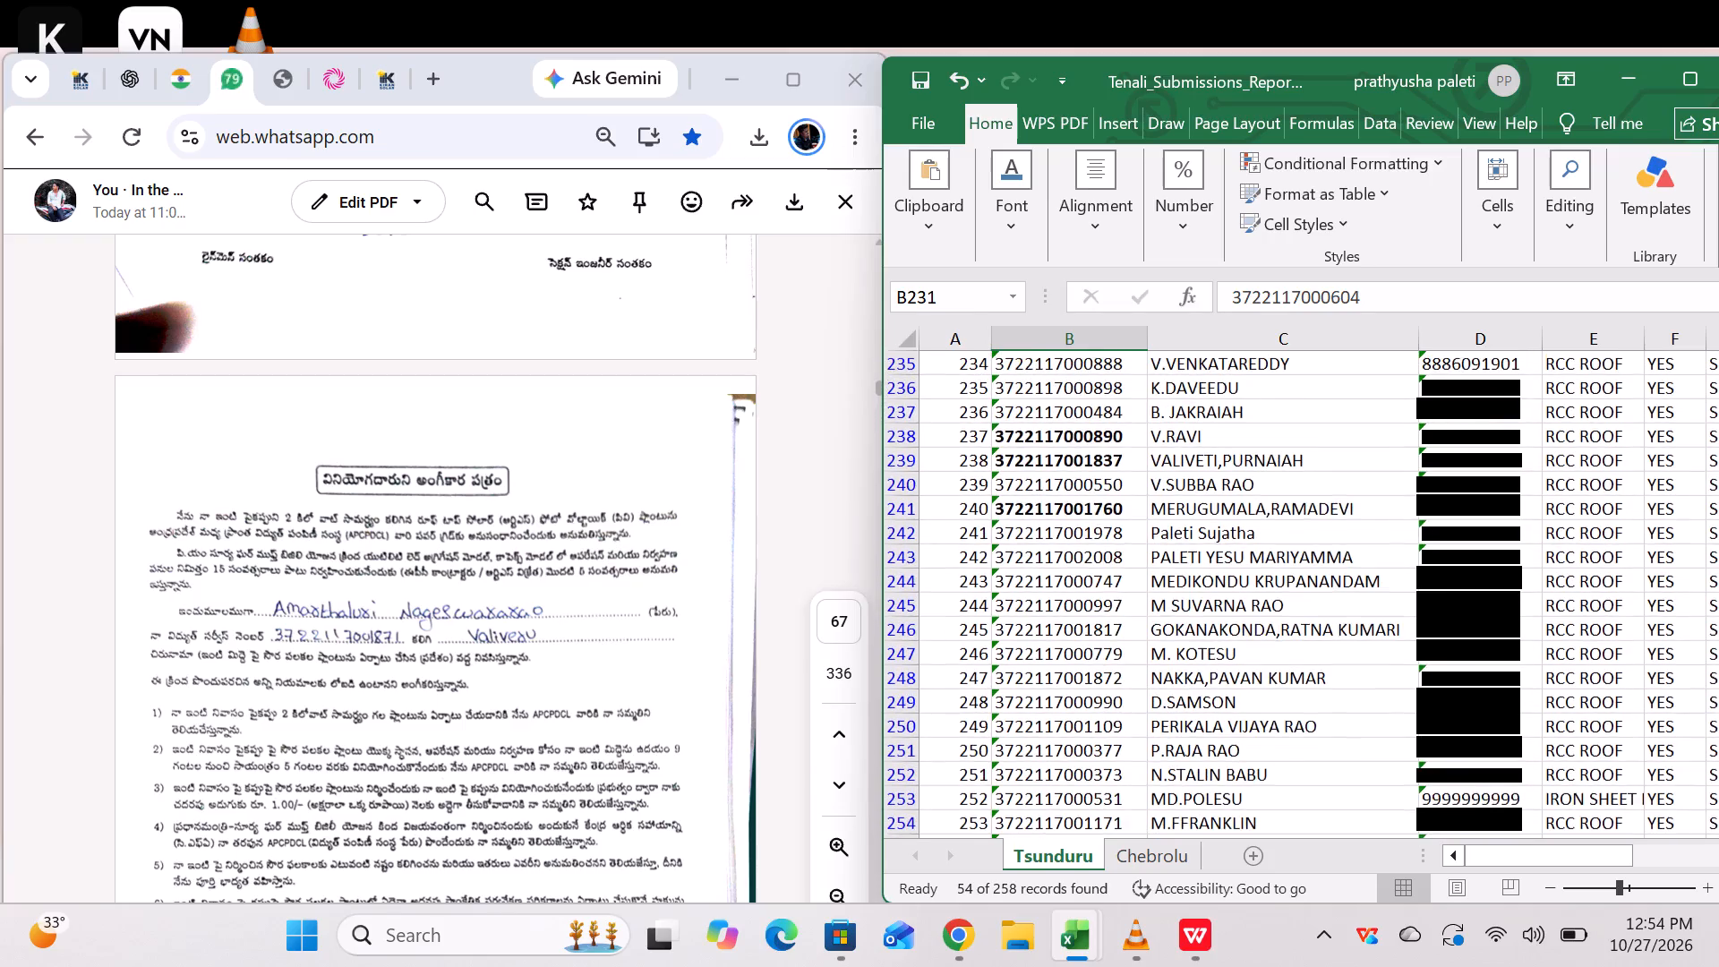
{"action": "scroll", "coordinate": [1087, 535], "scroll_direction": "up", "scroll_amount": 1}
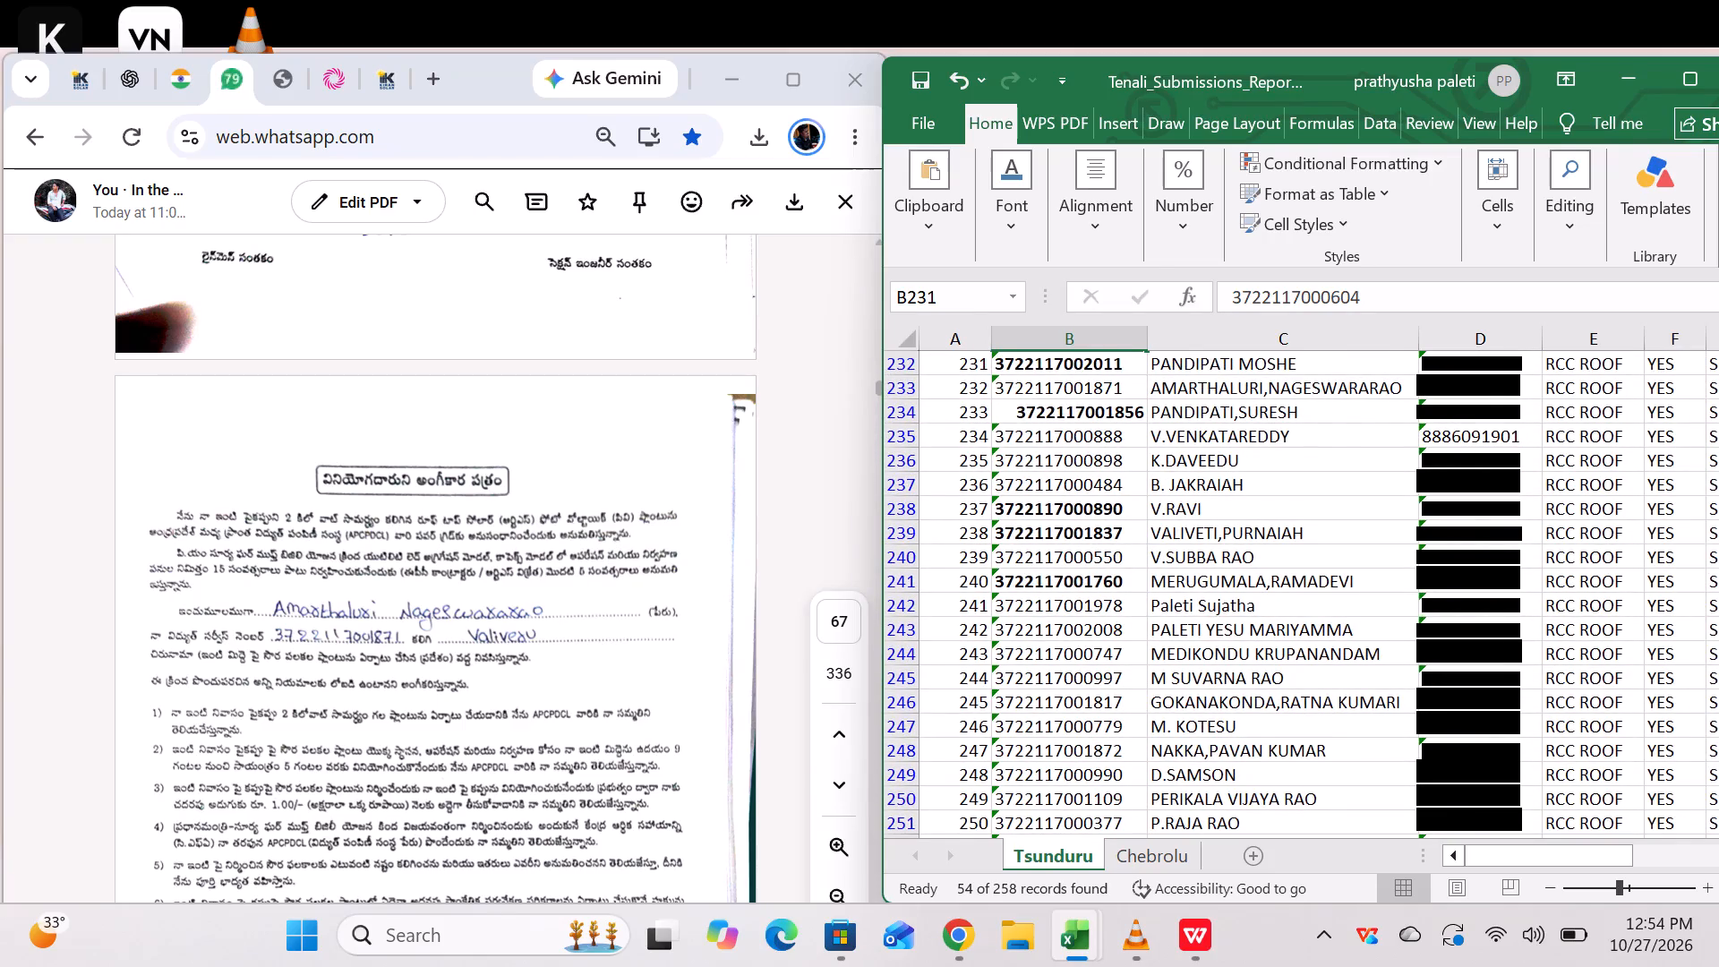
{"action": "left_click", "coordinate": [1107, 381]}
{"action": "key", "text": "ctrl+b"}
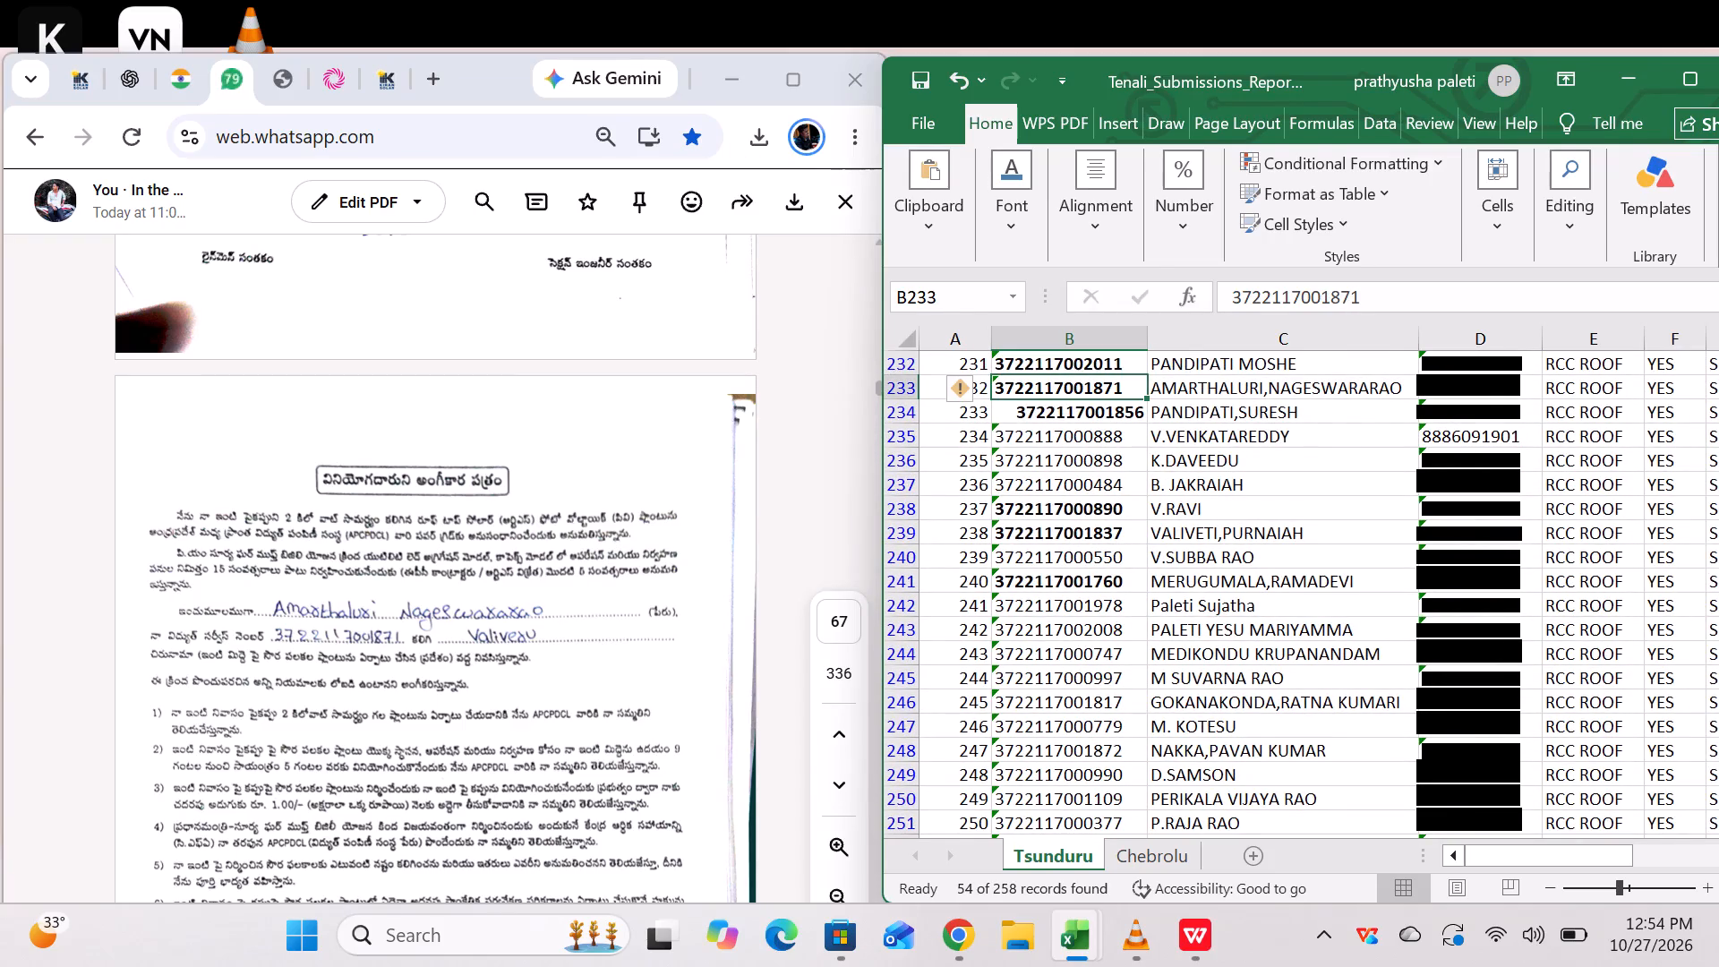
Bold the USCNO entry matching the consent form on page 68, in cell B235.
{"action": "scroll", "coordinate": [496, 652], "scroll_direction": "down", "scroll_amount": 4}
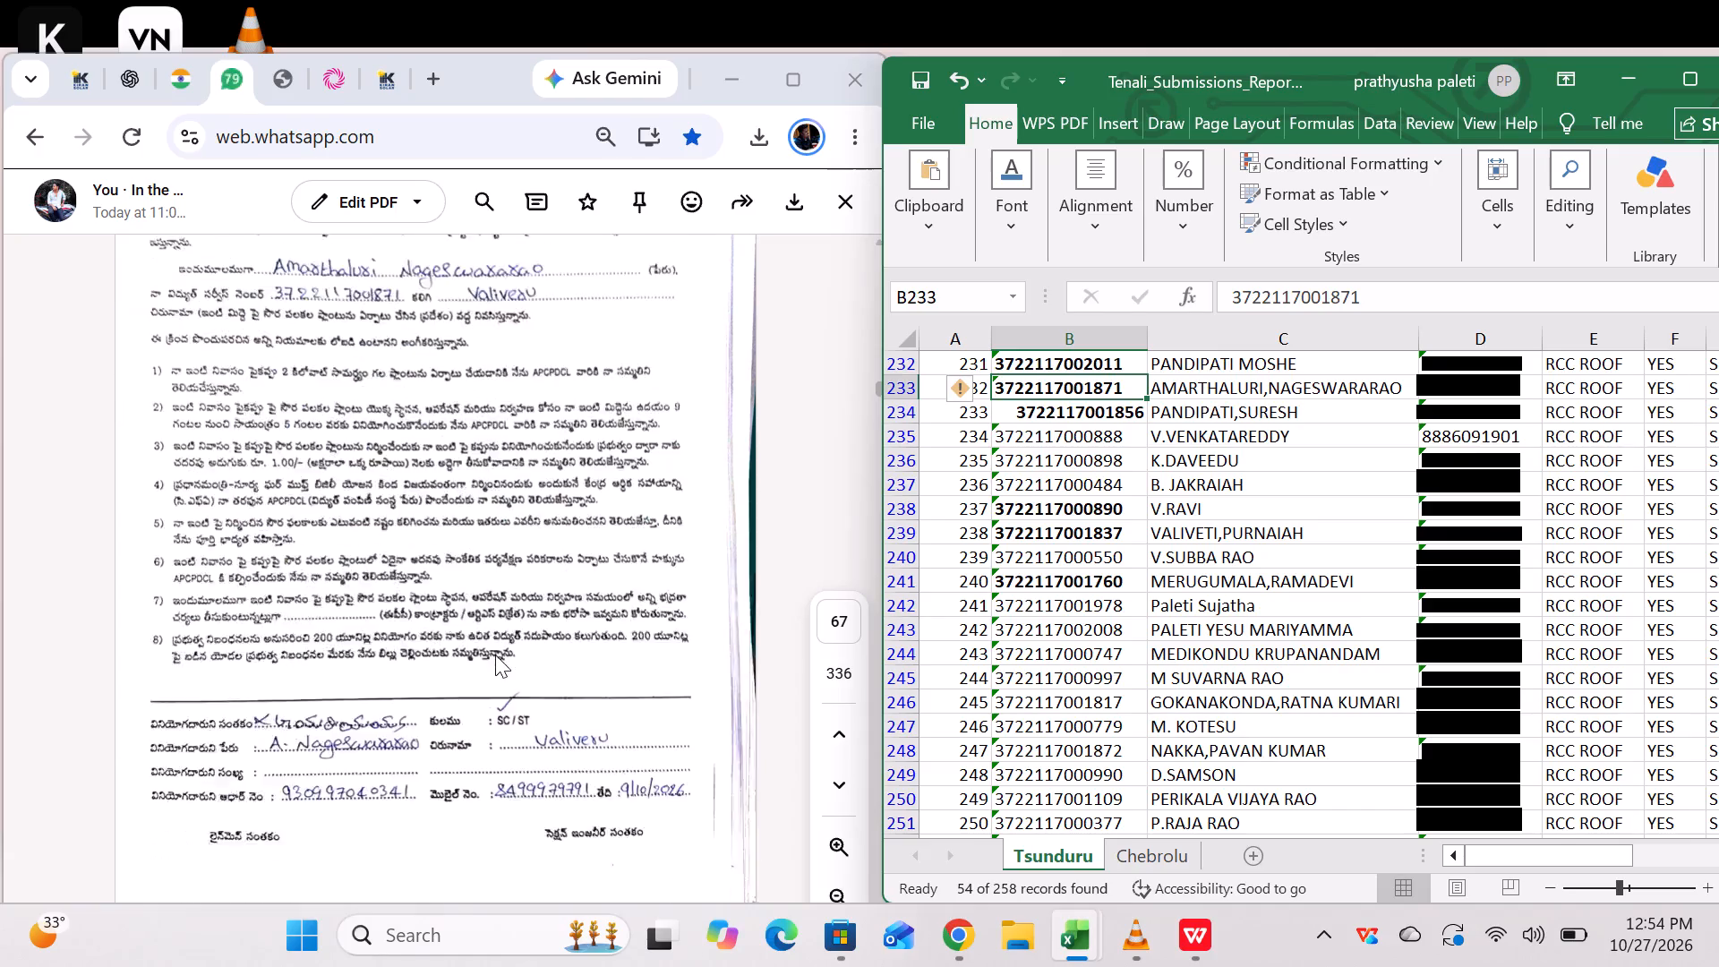
{"action": "scroll", "coordinate": [495, 655], "scroll_direction": "down", "scroll_amount": 4}
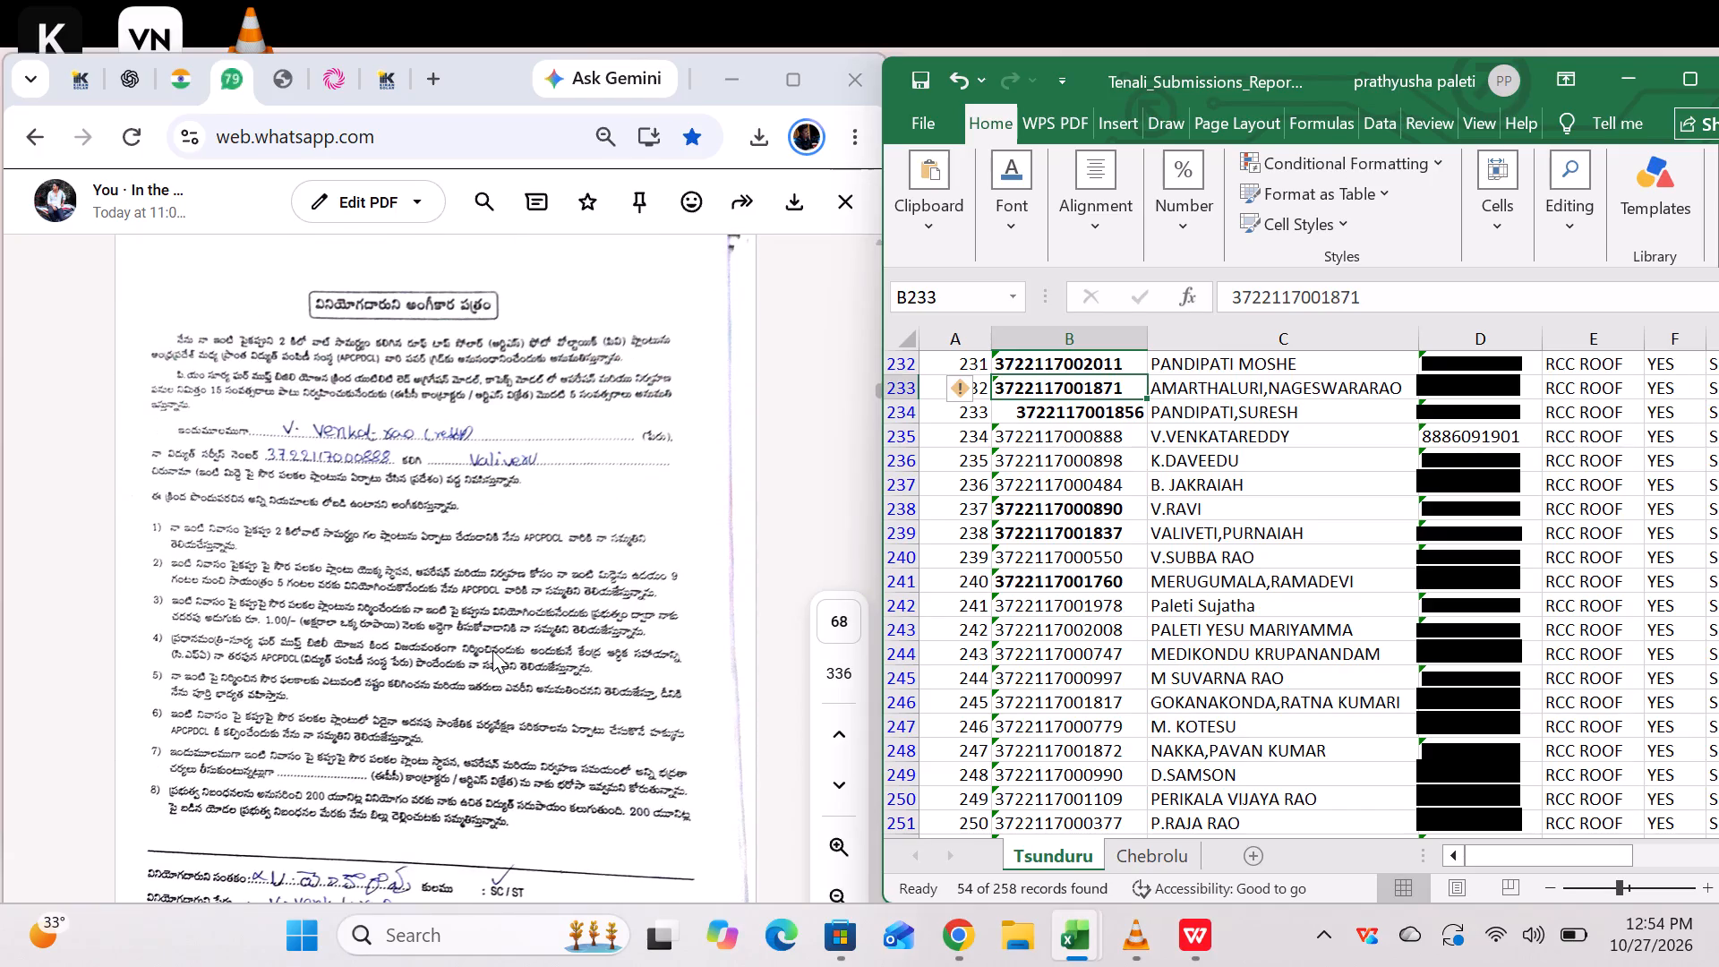
{"action": "left_click", "coordinate": [1057, 432]}
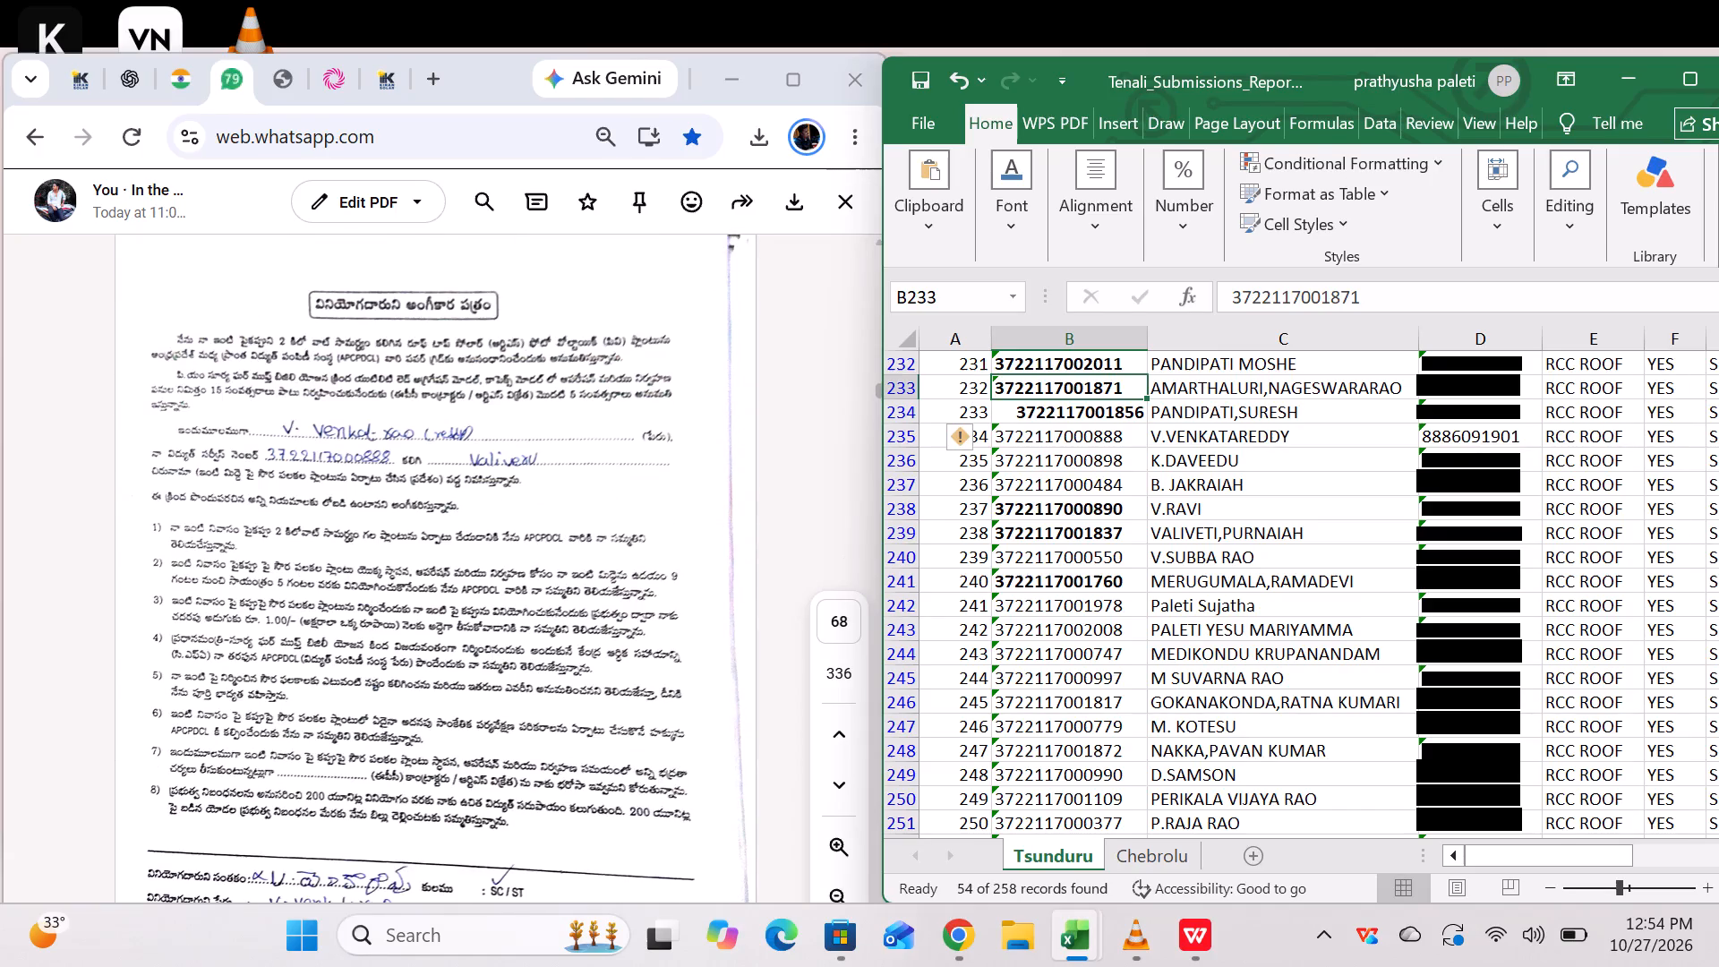
{"action": "key", "text": "ctrl+b"}
Bold the USCNO entry matching the consent form on page 69, in cell B237.
{"action": "scroll", "coordinate": [450, 573], "scroll_direction": "down", "scroll_amount": 7}
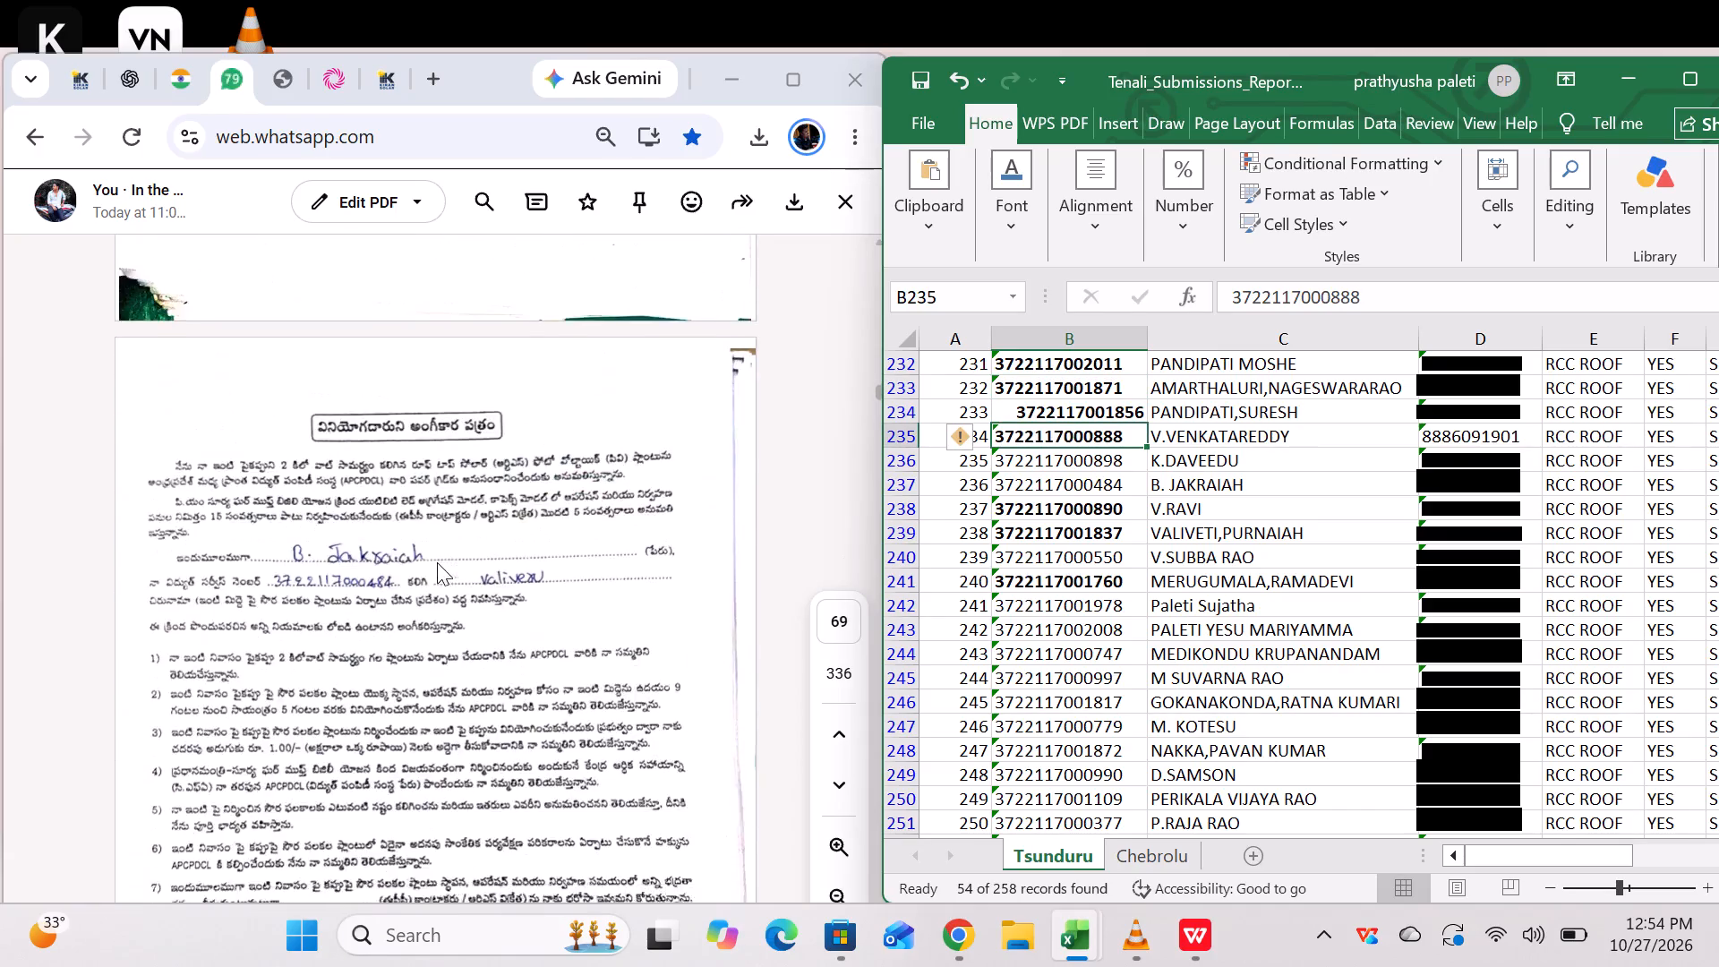
{"action": "scroll", "coordinate": [437, 562], "scroll_direction": "down", "scroll_amount": 1}
{"action": "scroll", "coordinate": [437, 562], "scroll_direction": "up", "scroll_amount": 1}
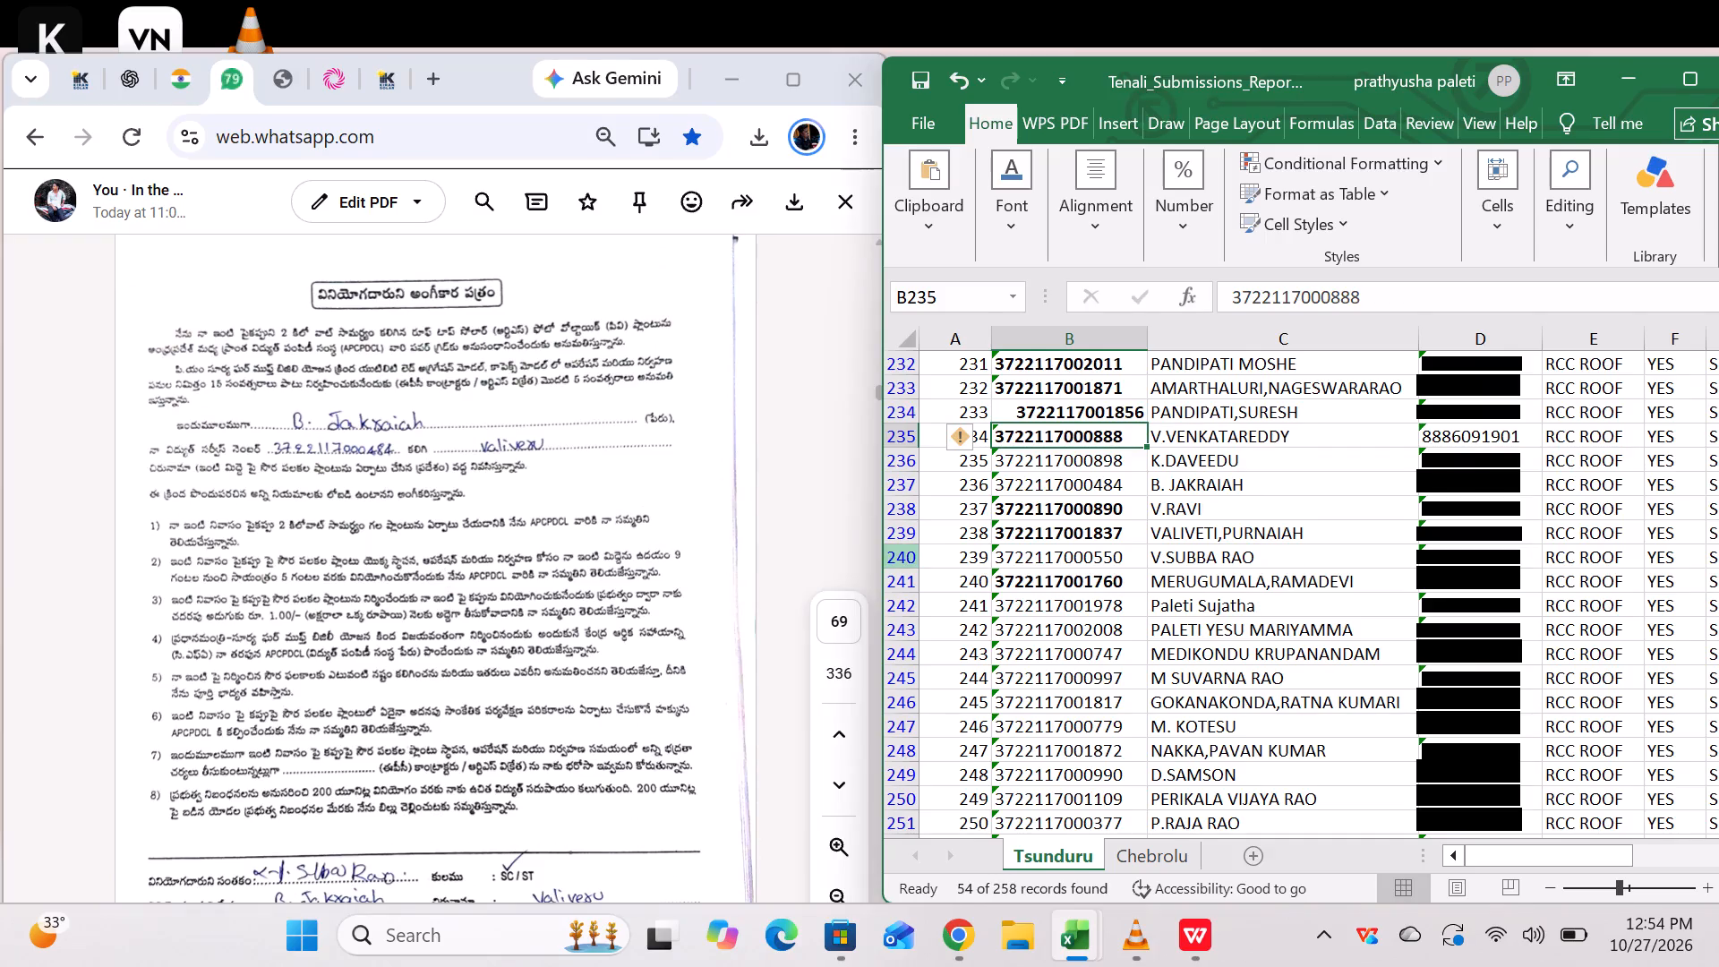
{"action": "left_click", "coordinate": [1058, 484]}
{"action": "key", "text": "ctrl+b"}
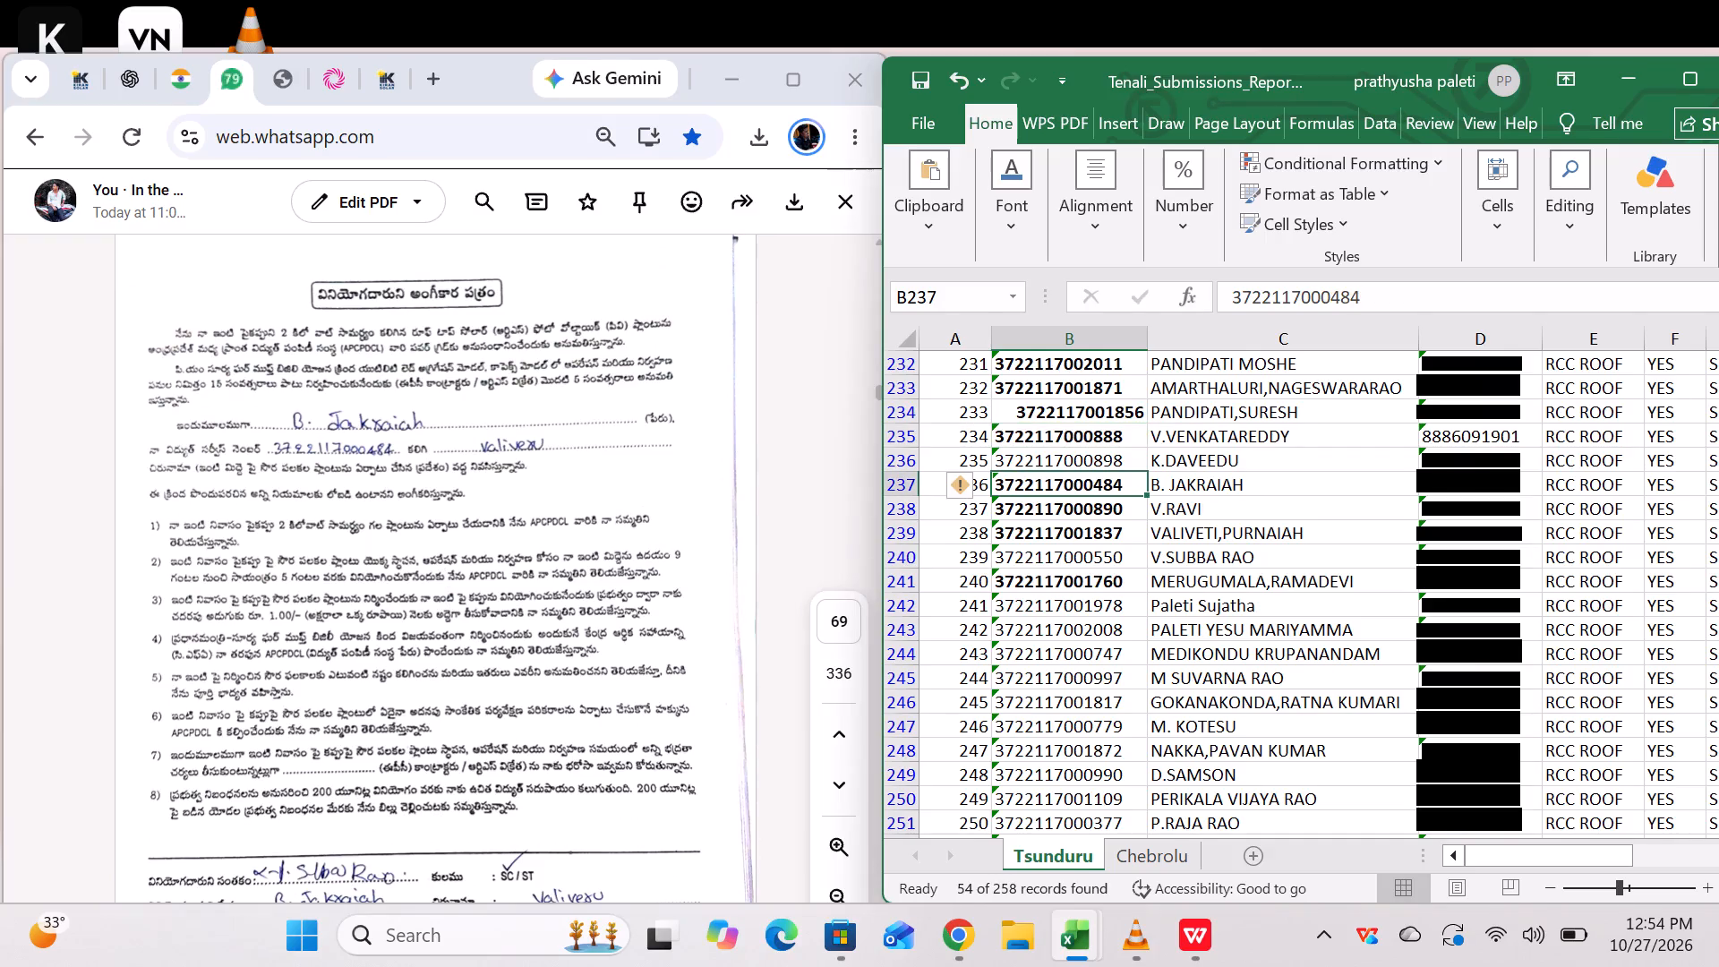
Bold the USCNO entry matching the consent form on page 70, in cell B240.
{"action": "scroll", "coordinate": [514, 578], "scroll_direction": "down", "scroll_amount": 6}
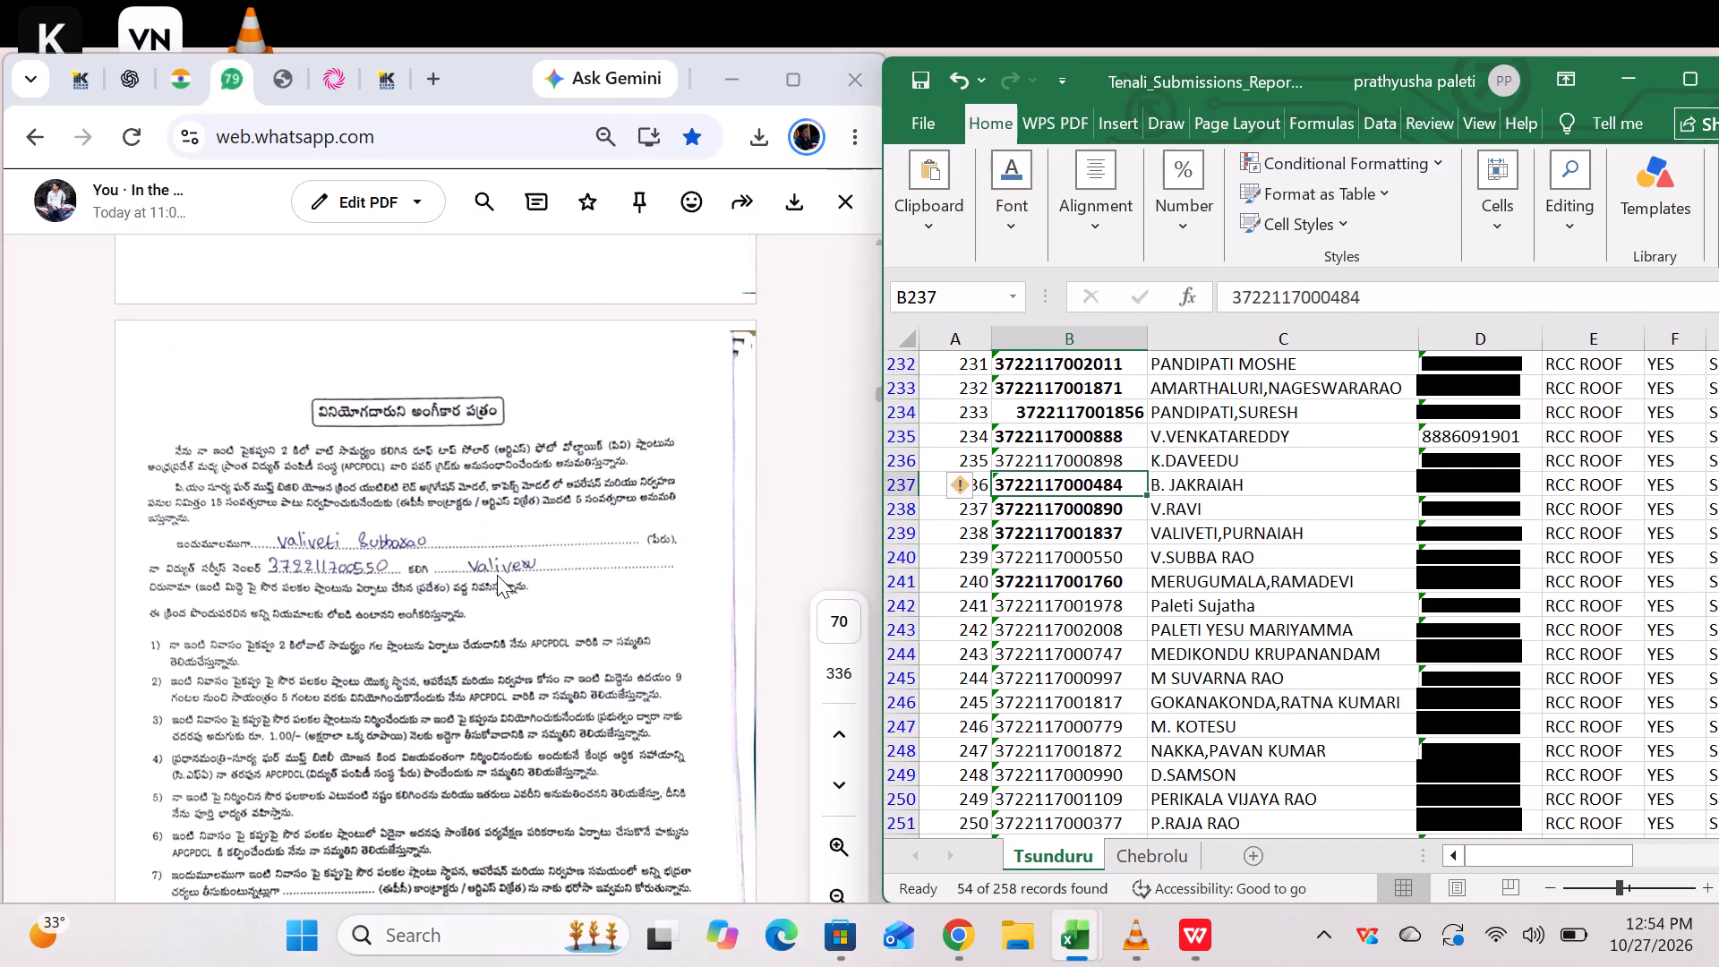
{"action": "left_click", "coordinate": [1075, 562]}
{"action": "key", "text": "ctrl+b"}
Bold the USCNO entry matching the consent form on page 71, in cell B236.
{"action": "scroll", "coordinate": [509, 693], "scroll_direction": "down", "scroll_amount": 3}
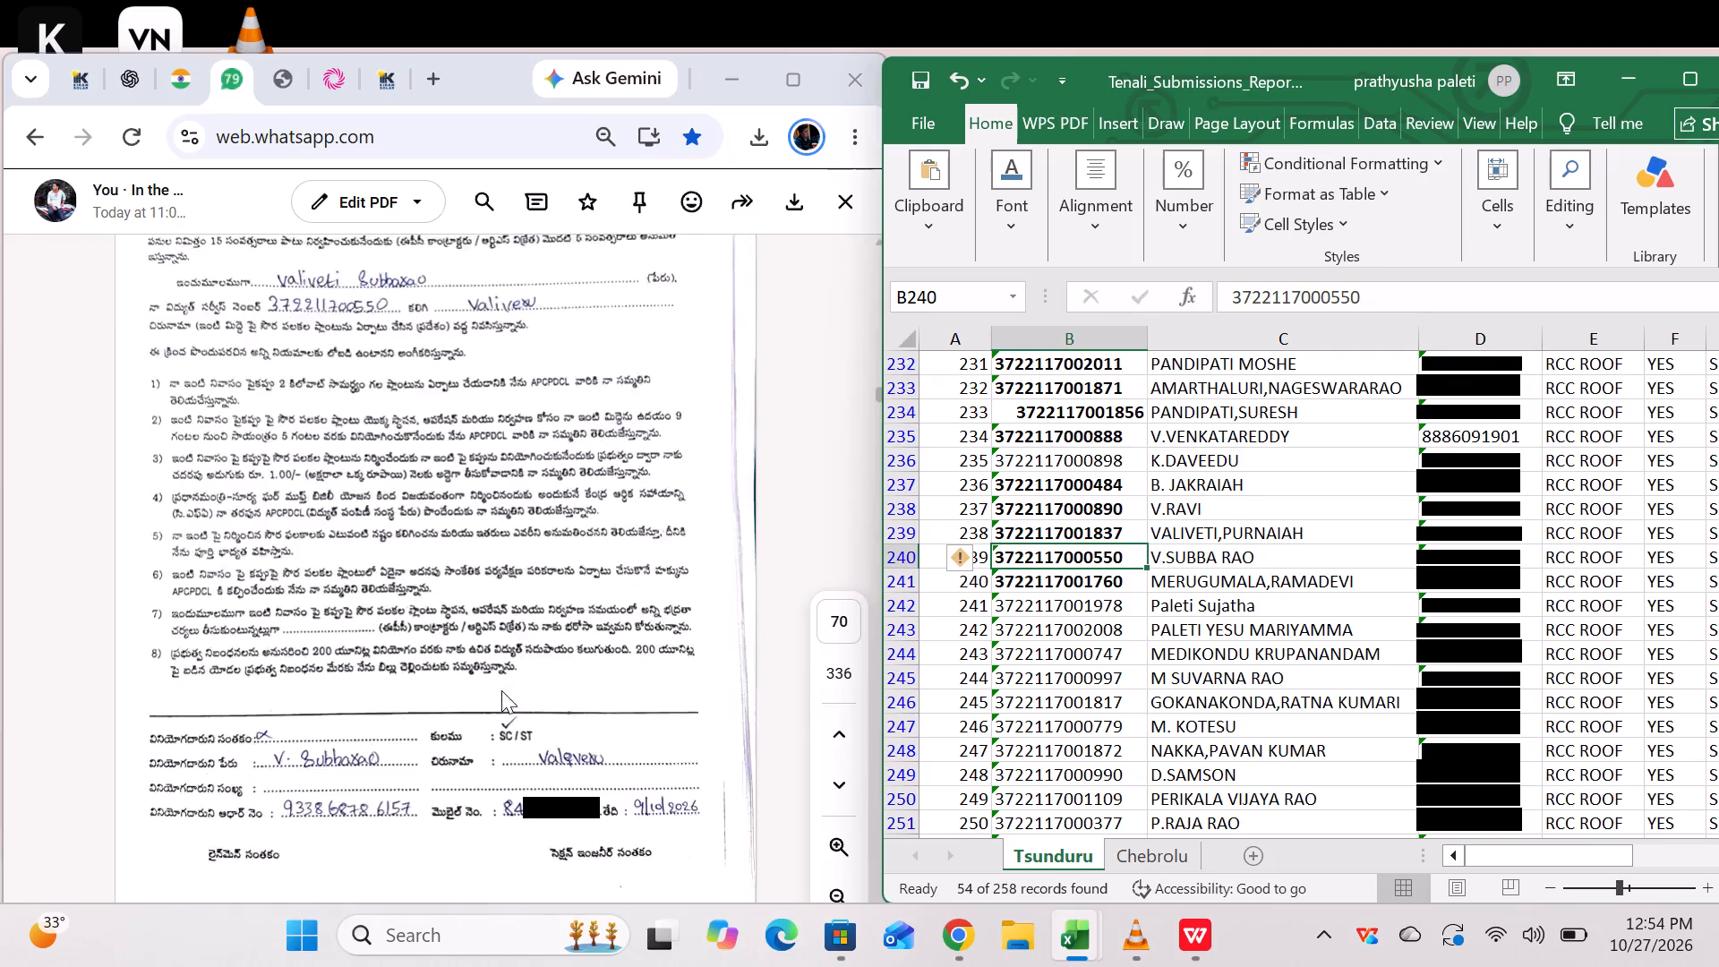
{"action": "scroll", "coordinate": [501, 690], "scroll_direction": "down", "scroll_amount": 4}
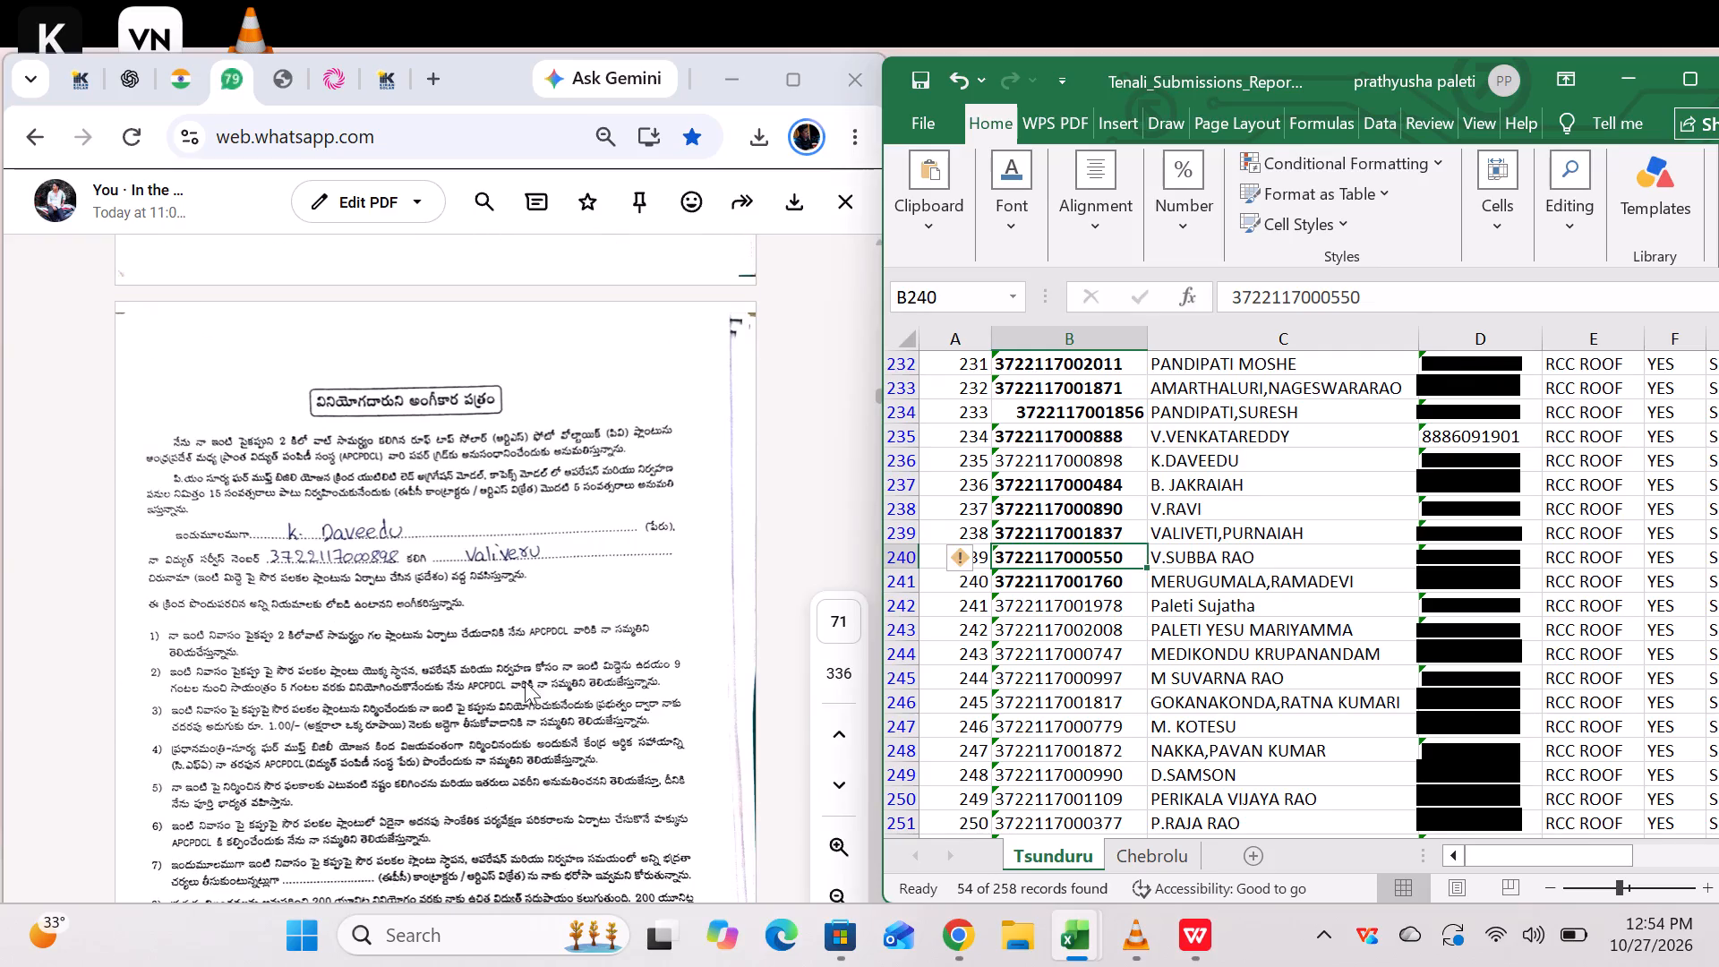
{"action": "left_click", "coordinate": [1105, 463]}
{"action": "key", "text": "ctrl+b"}
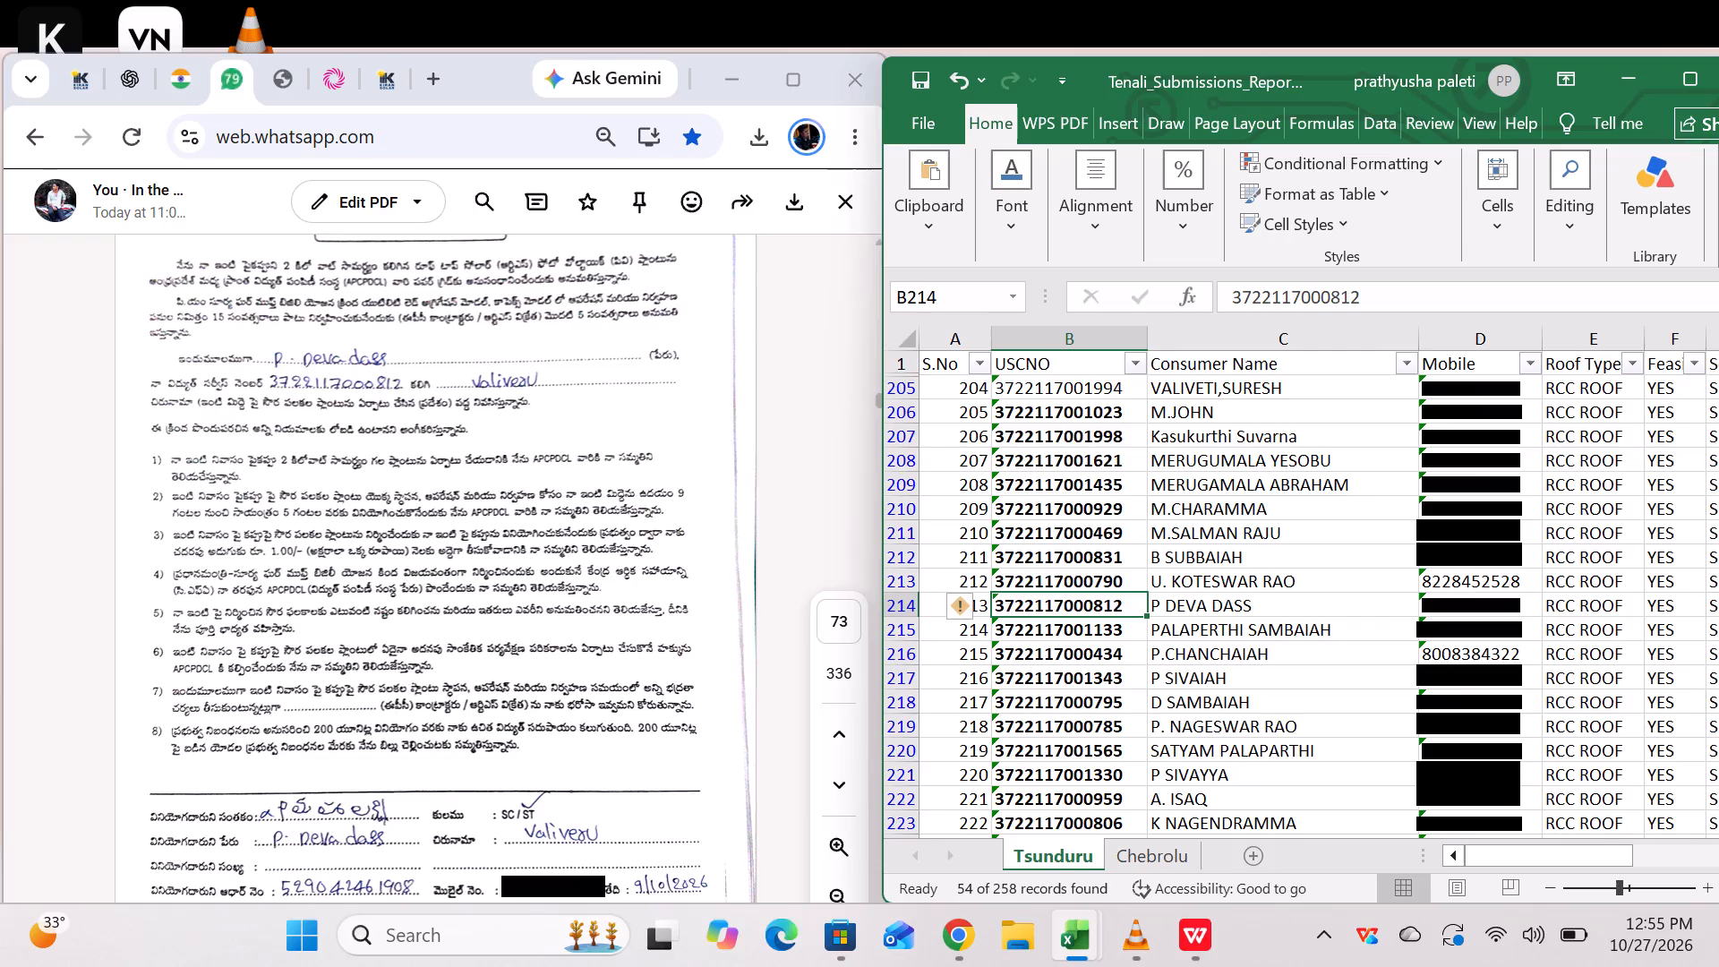
Bold the USCNO entry matching the consent form on page 74, in cell B244.
{"action": "scroll", "coordinate": [571, 618], "scroll_direction": "down", "scroll_amount": 6}
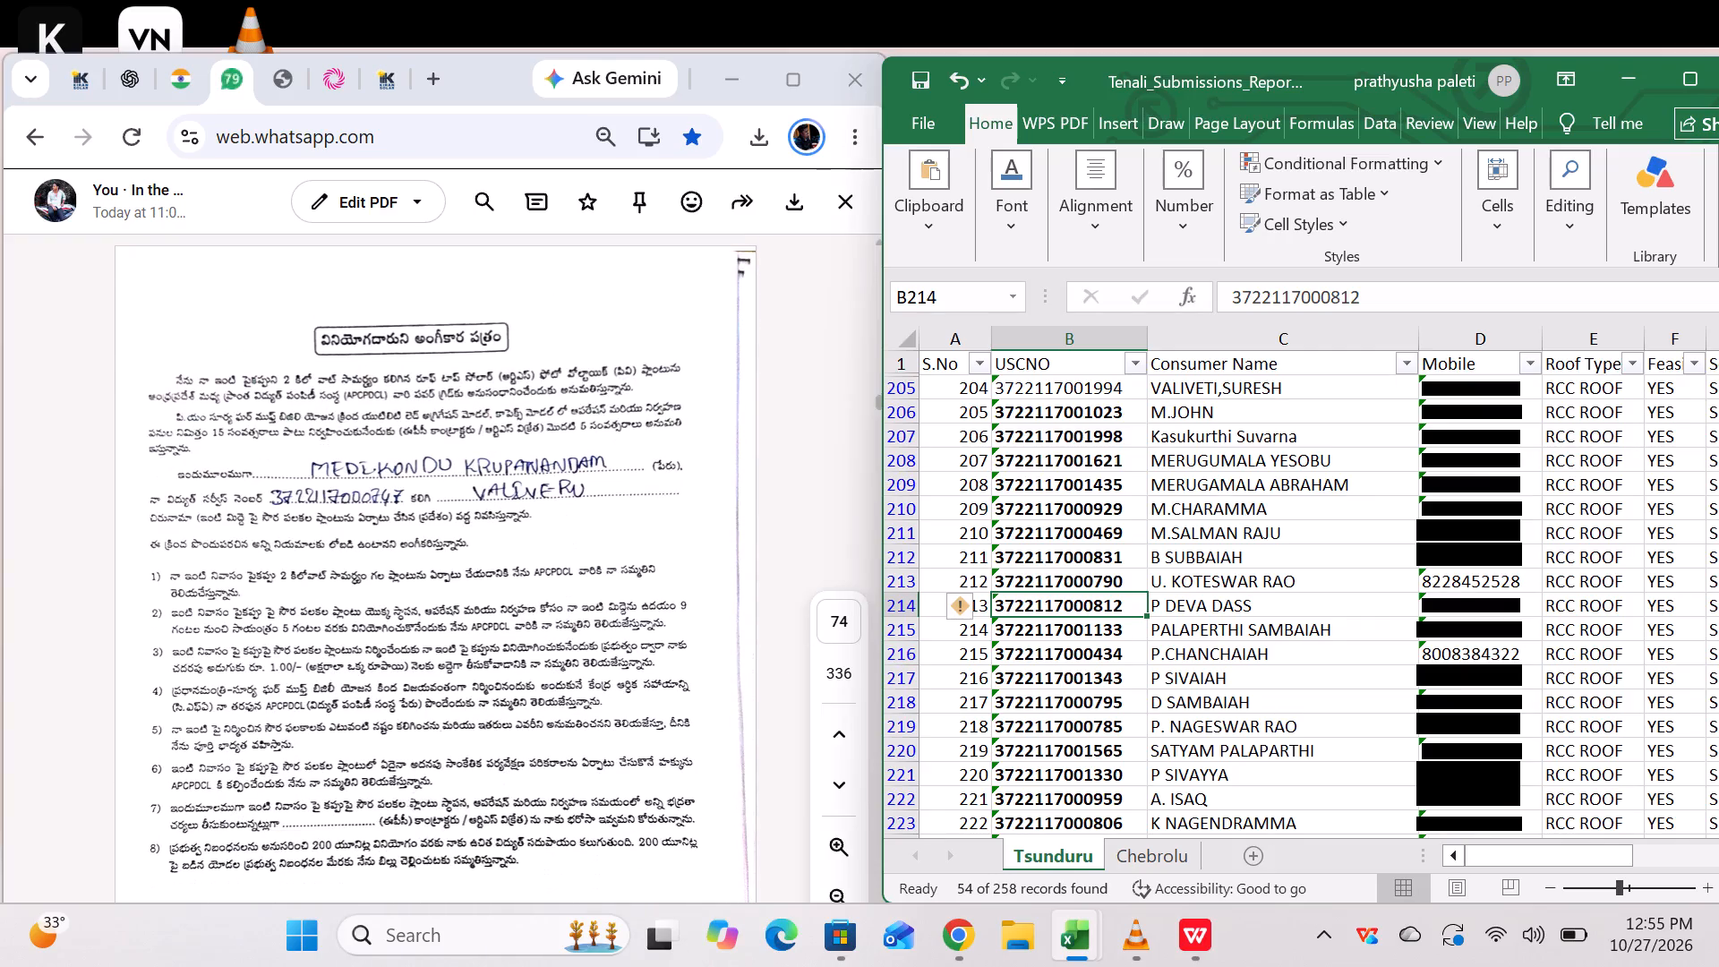
{"action": "scroll", "coordinate": [1075, 573], "scroll_direction": "up", "scroll_amount": 2}
{"action": "scroll", "coordinate": [1076, 571], "scroll_direction": "down", "scroll_amount": 4}
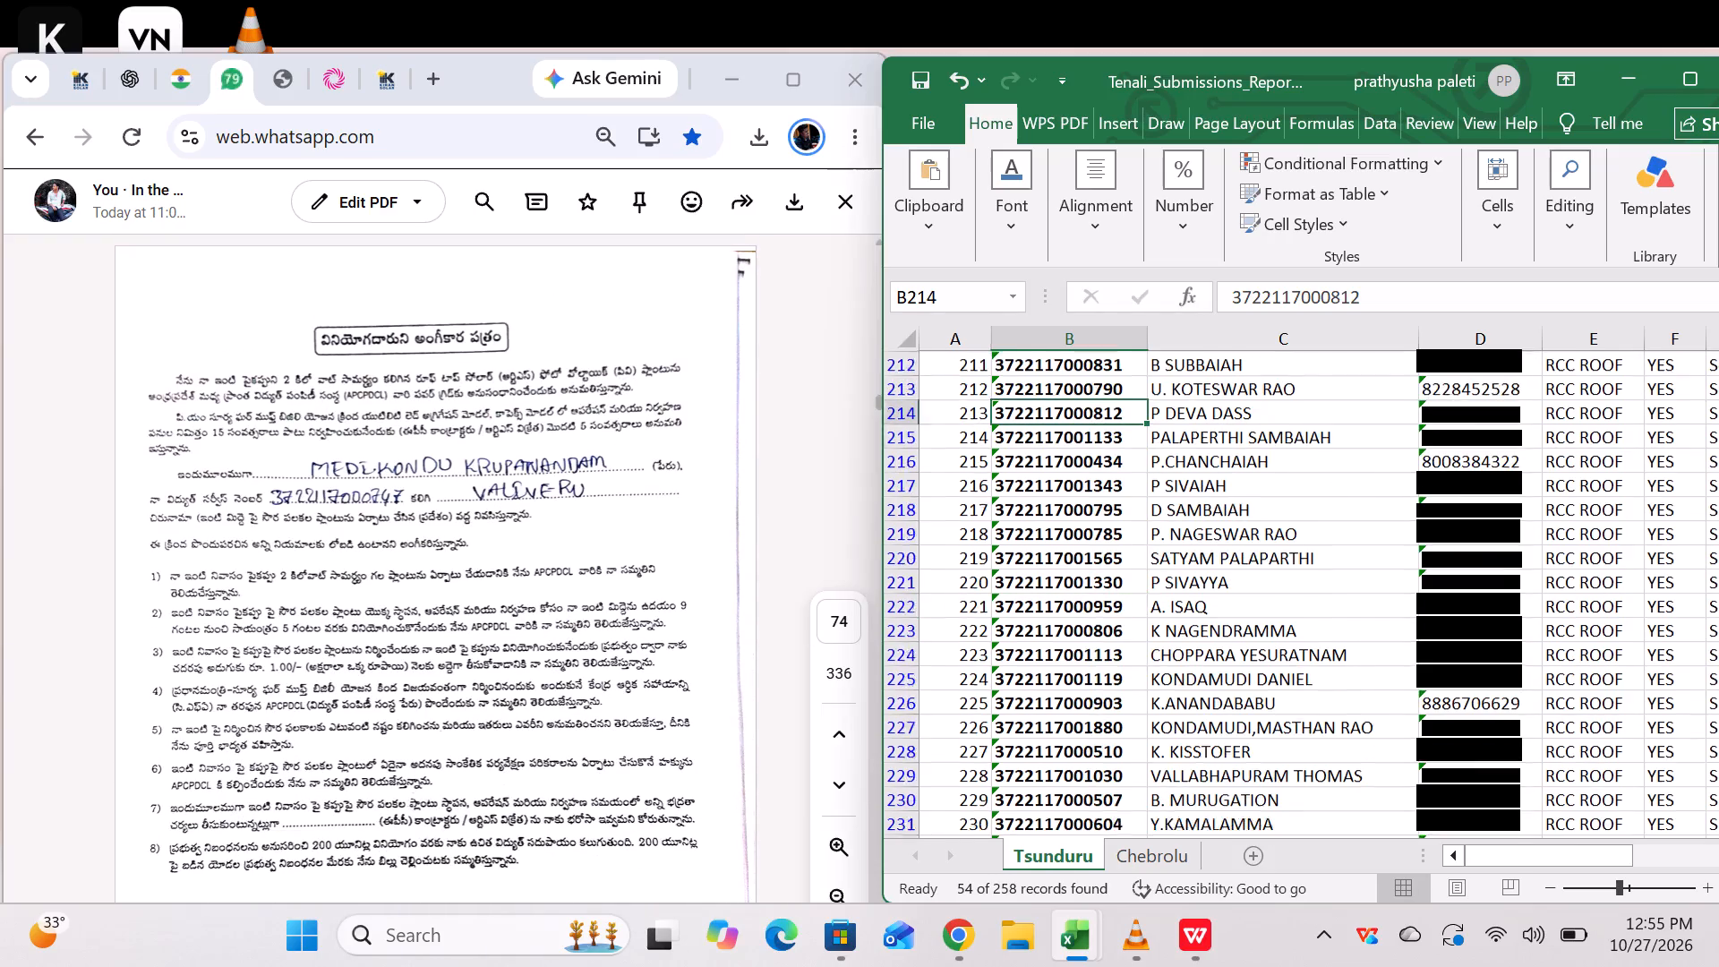
{"action": "scroll", "coordinate": [1076, 571], "scroll_direction": "down", "scroll_amount": 2}
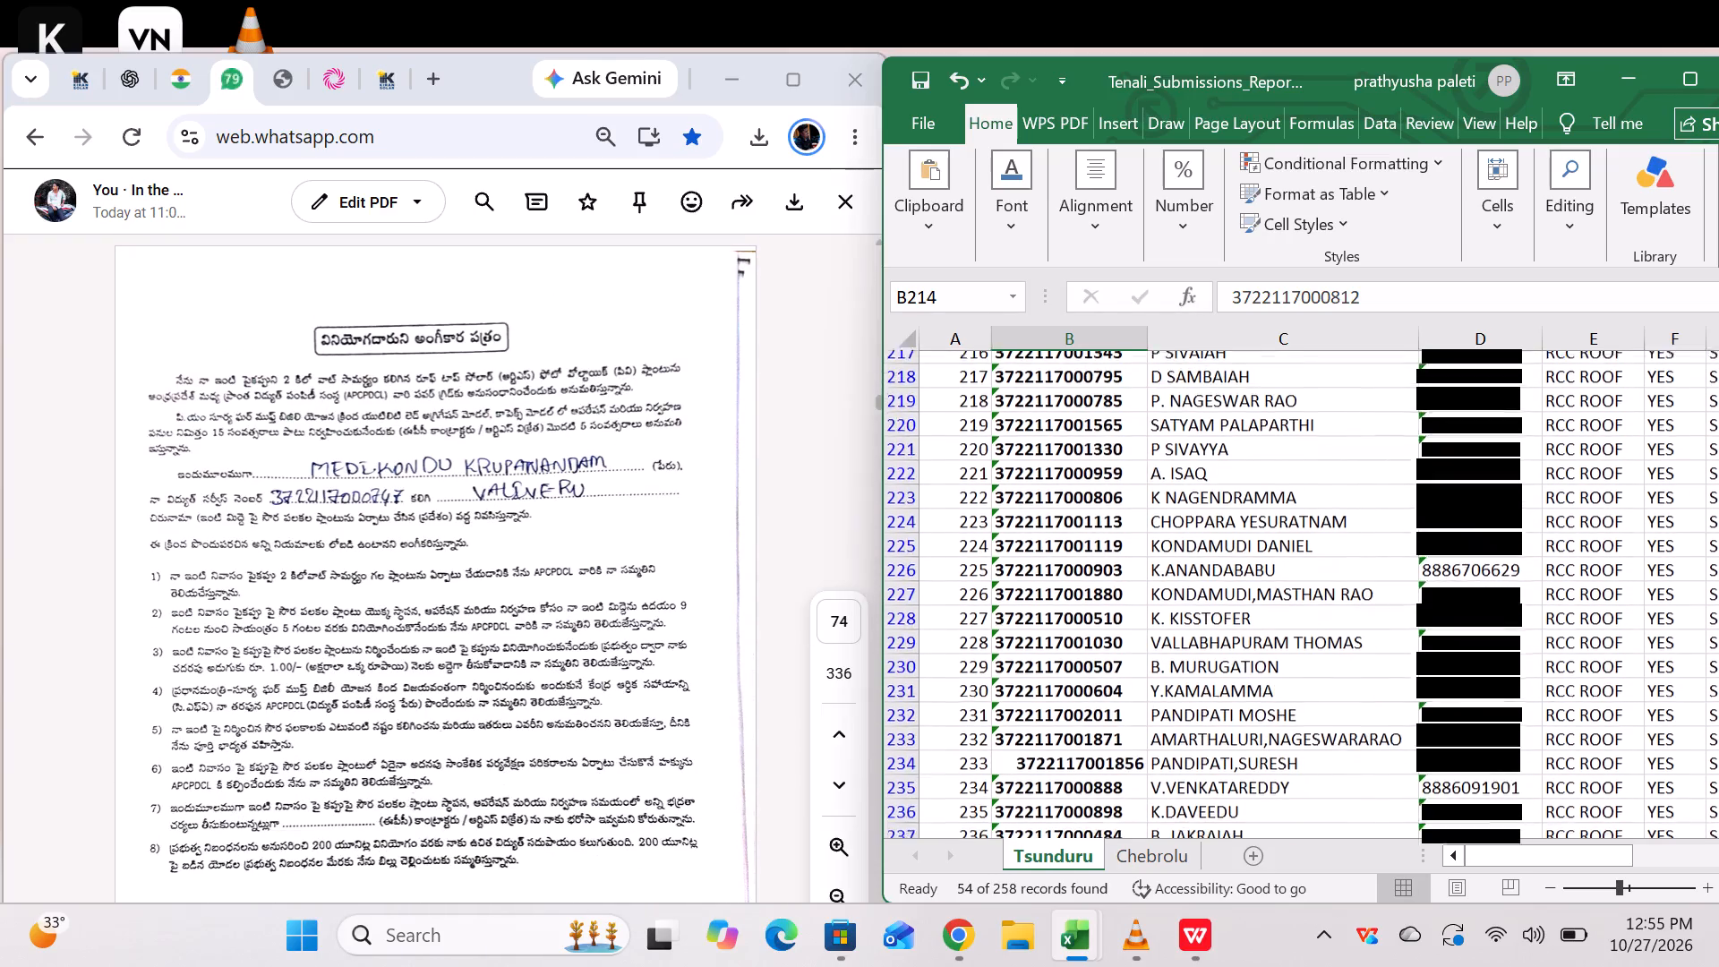
{"action": "scroll", "coordinate": [1077, 577], "scroll_direction": "down", "scroll_amount": 3}
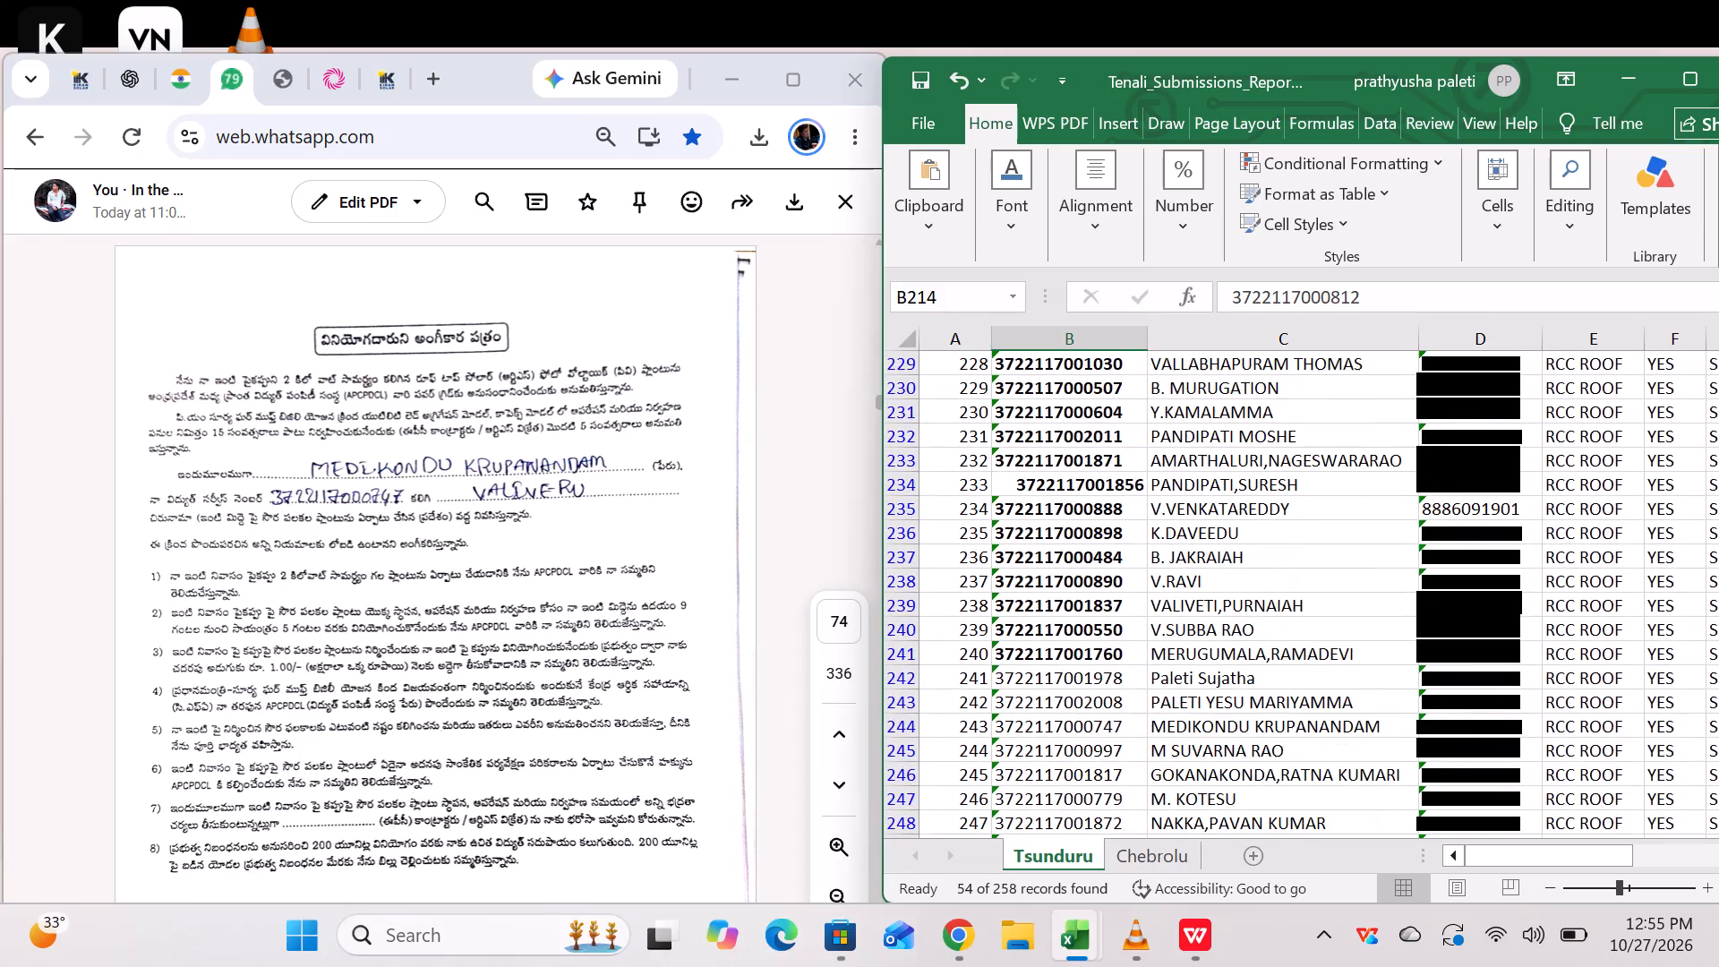
{"action": "scroll", "coordinate": [1077, 577], "scroll_direction": "down", "scroll_amount": 1}
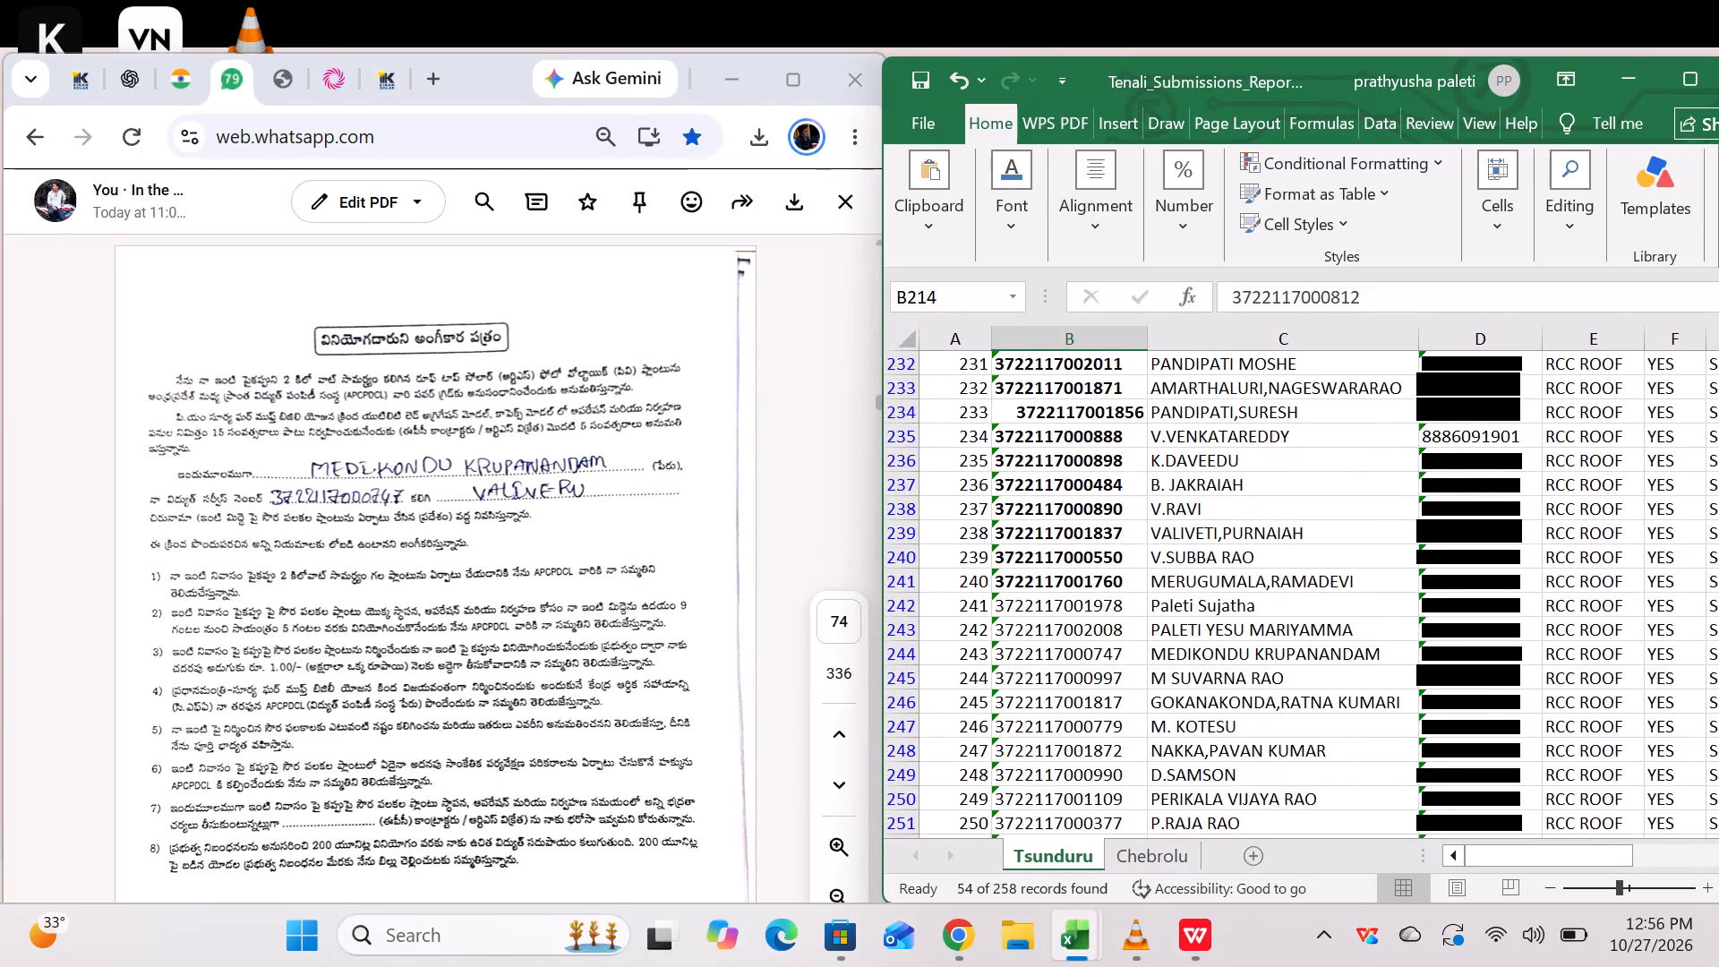
{"action": "left_click", "coordinate": [1094, 655]}
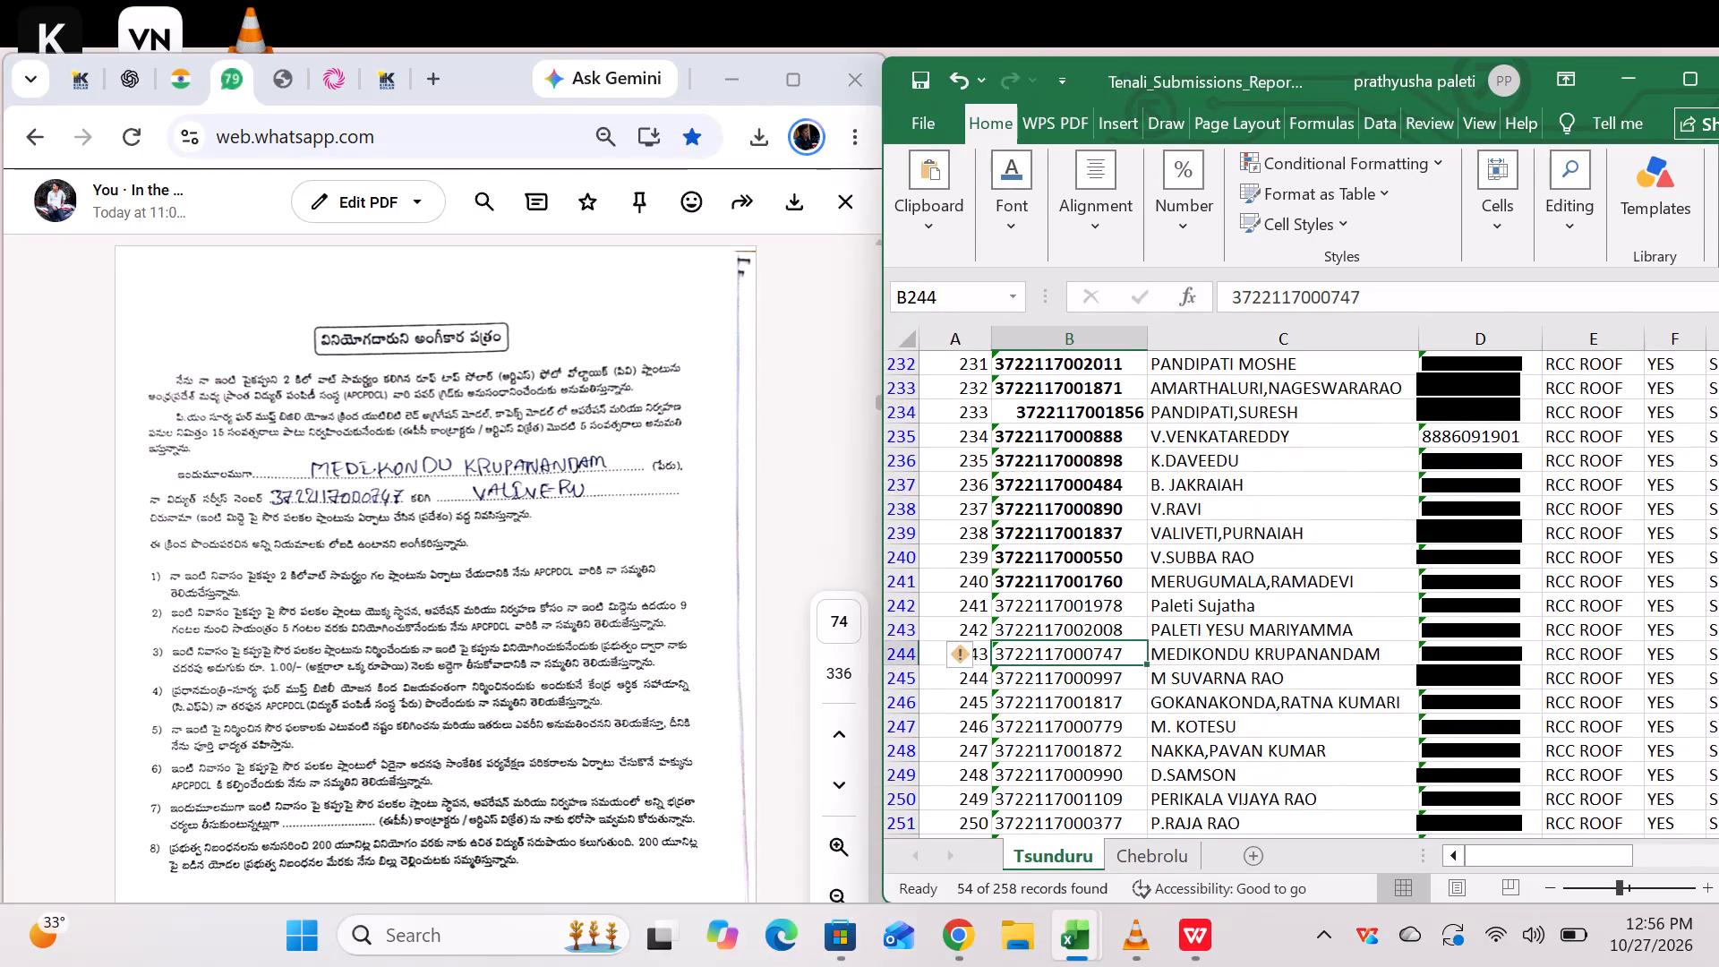
{"action": "key", "text": "ctrl+b"}
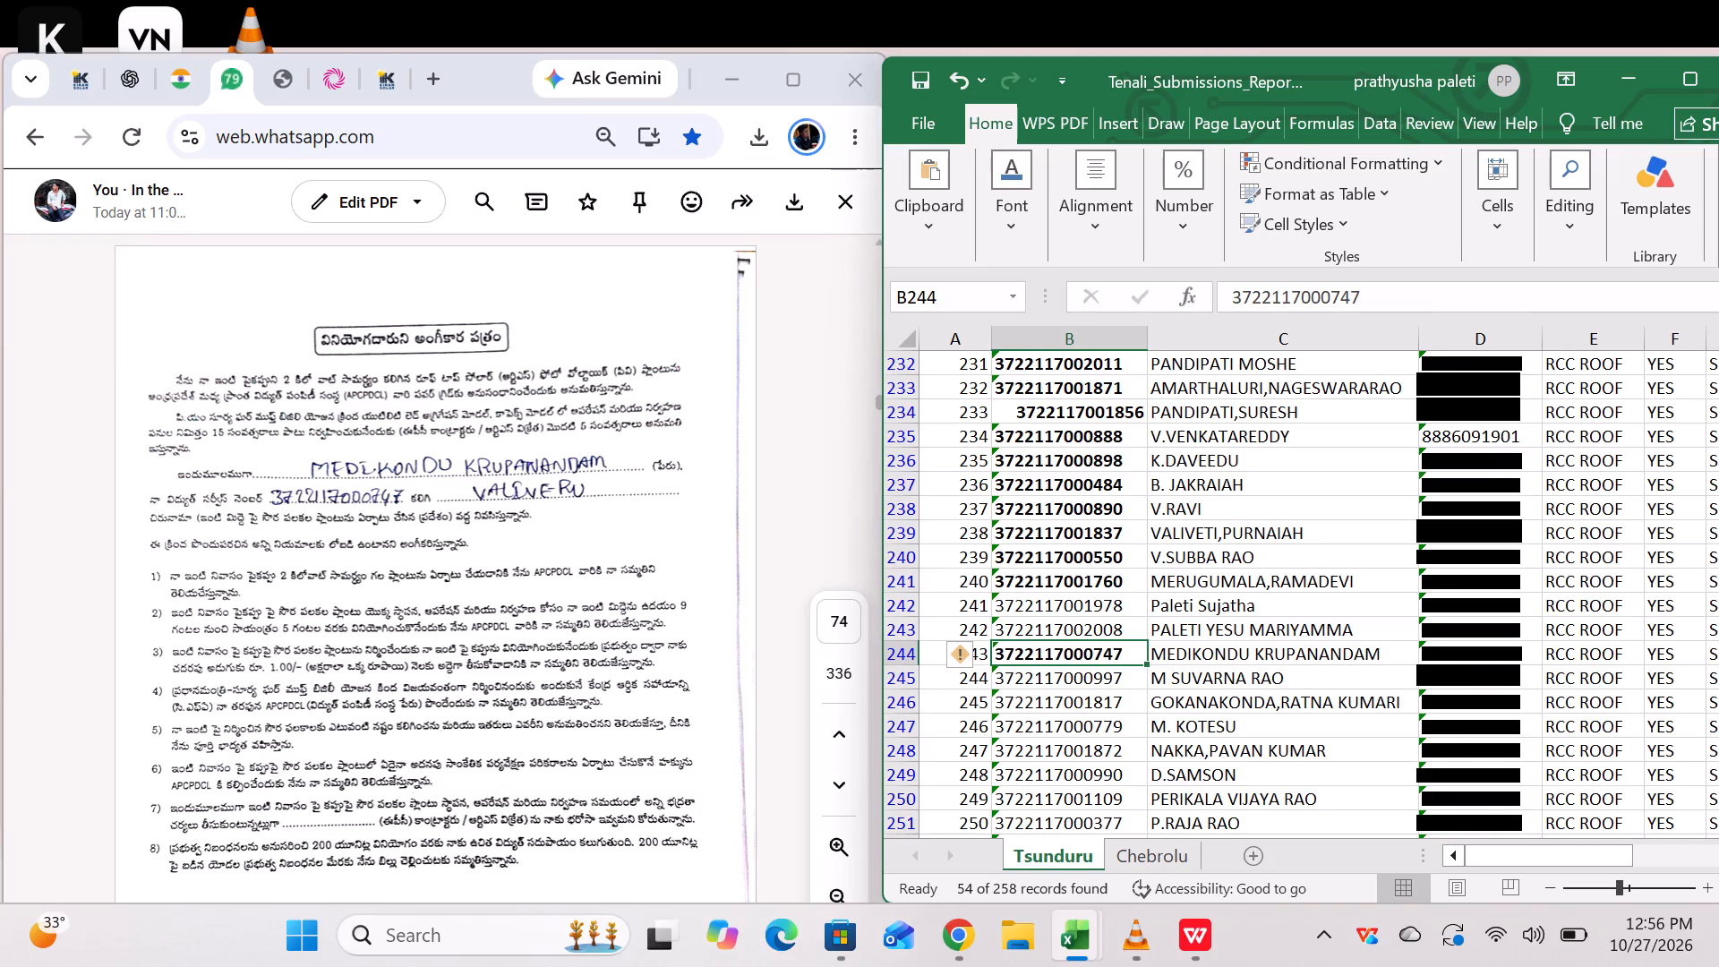
Bold the USCNO entry matching the consent form on page 75, in cell B245.
{"action": "scroll", "coordinate": [532, 607], "scroll_direction": "down", "scroll_amount": 2}
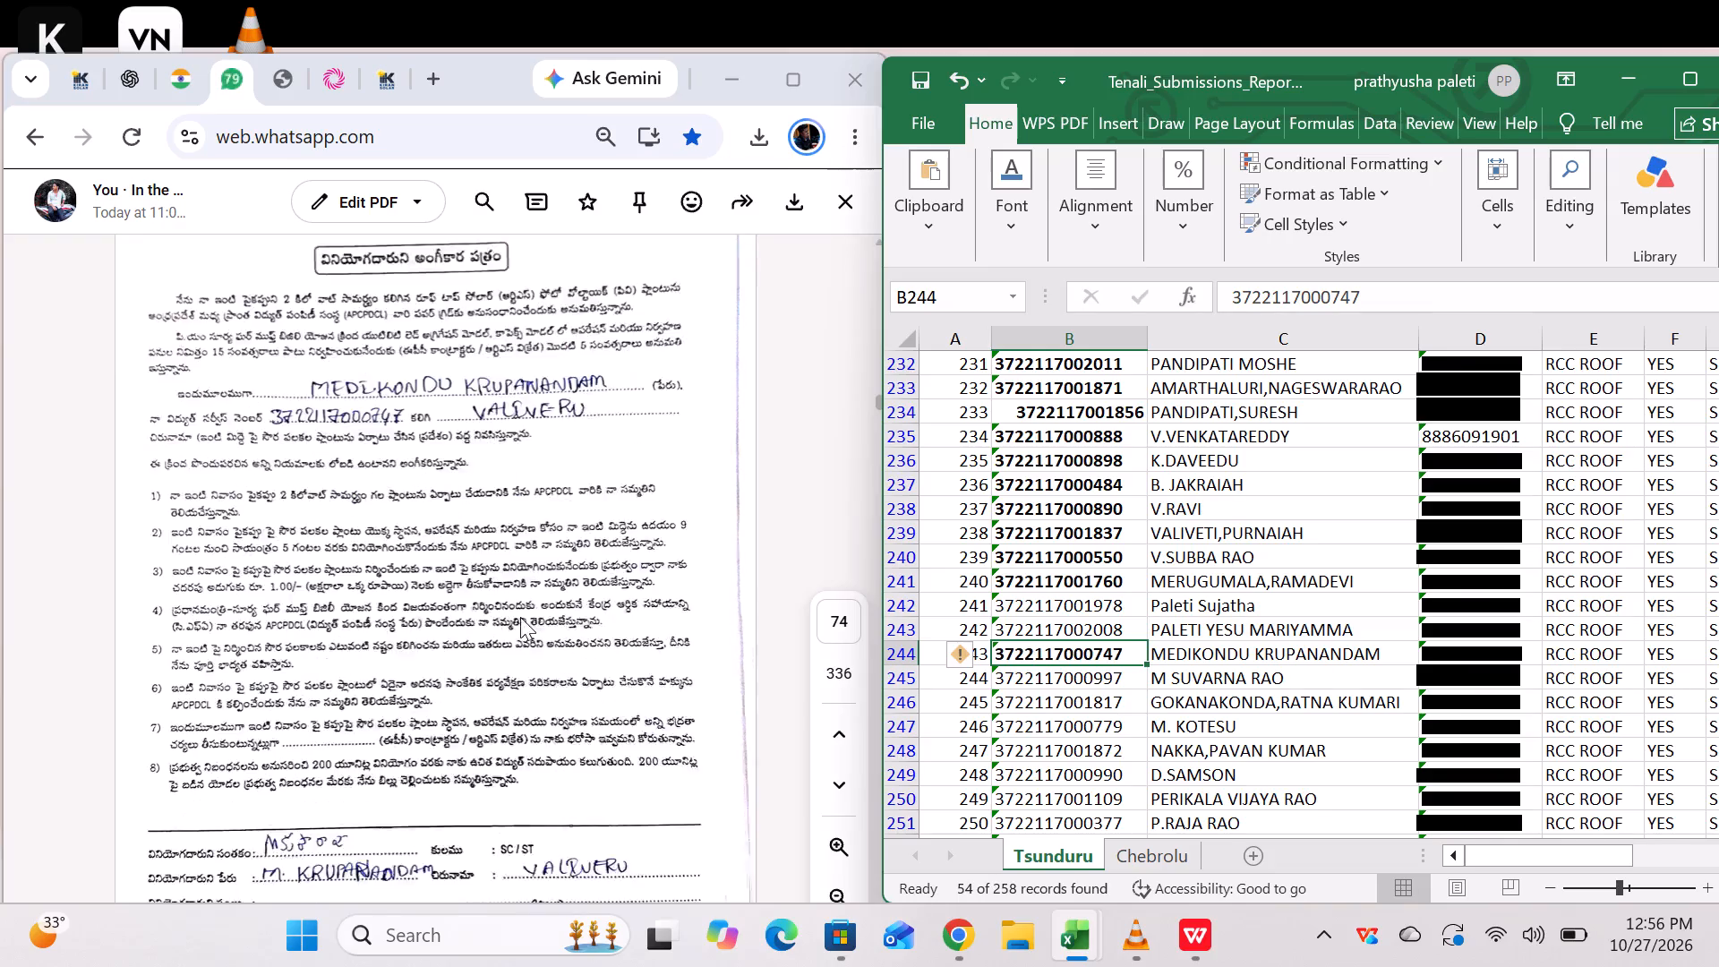
{"action": "scroll", "coordinate": [520, 617], "scroll_direction": "down", "scroll_amount": 4}
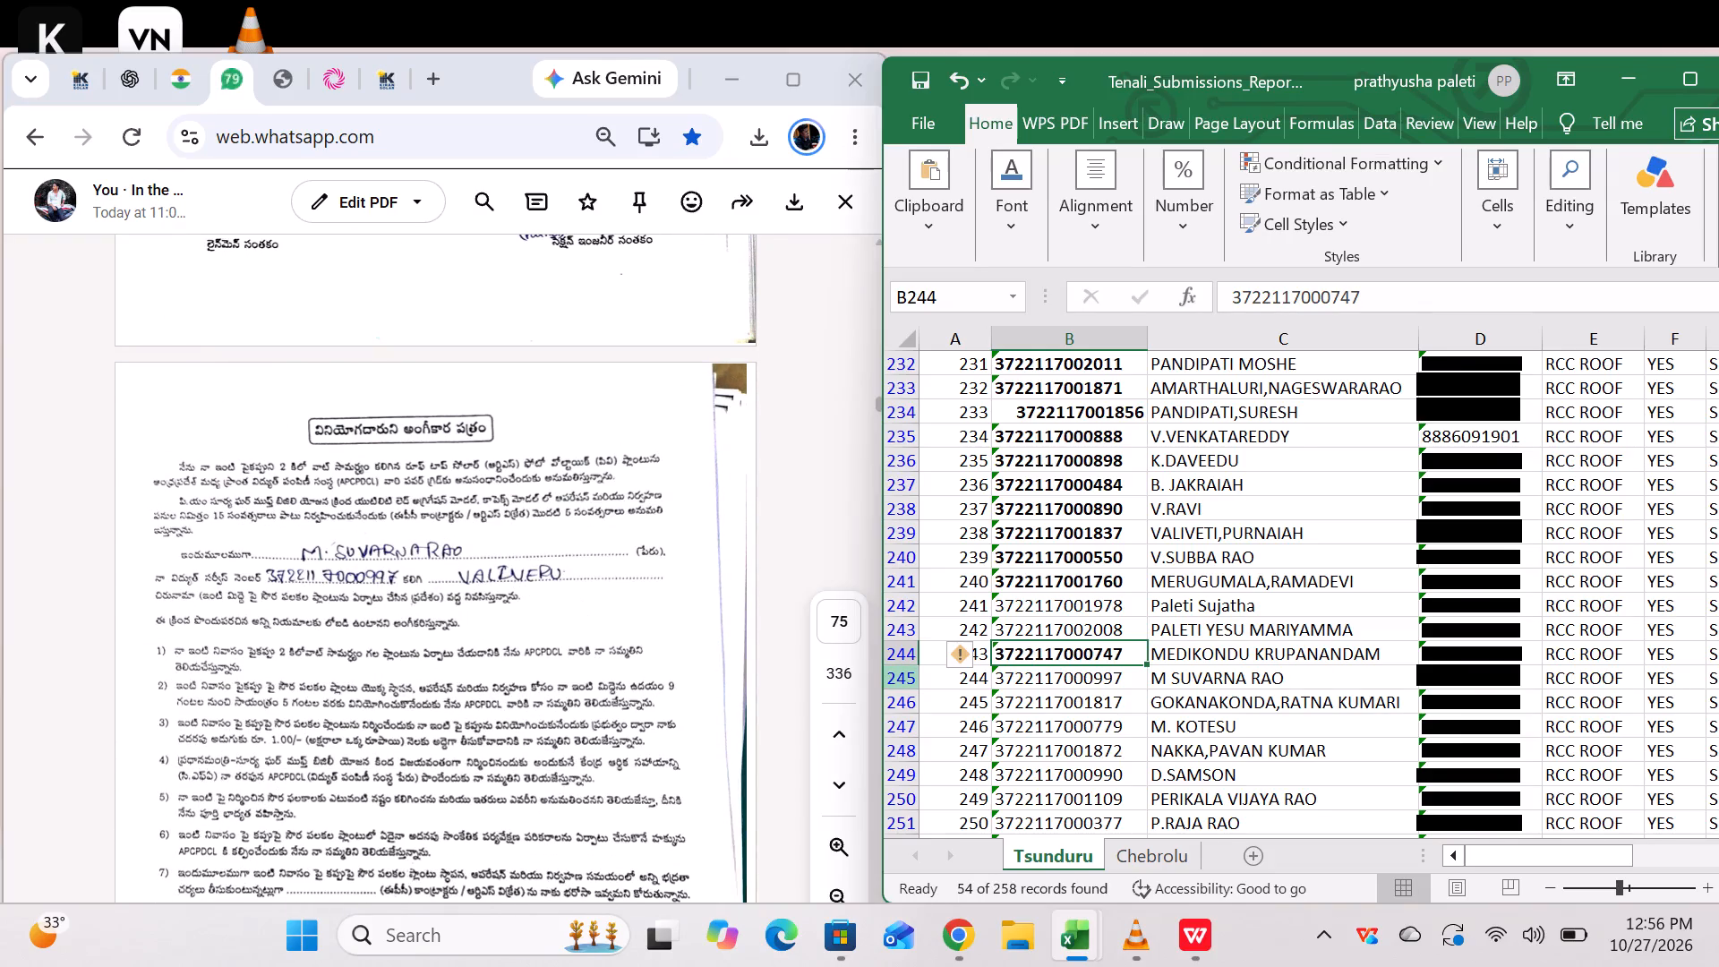
{"action": "left_click", "coordinate": [1108, 672]}
{"action": "key", "text": "ctrl+b"}
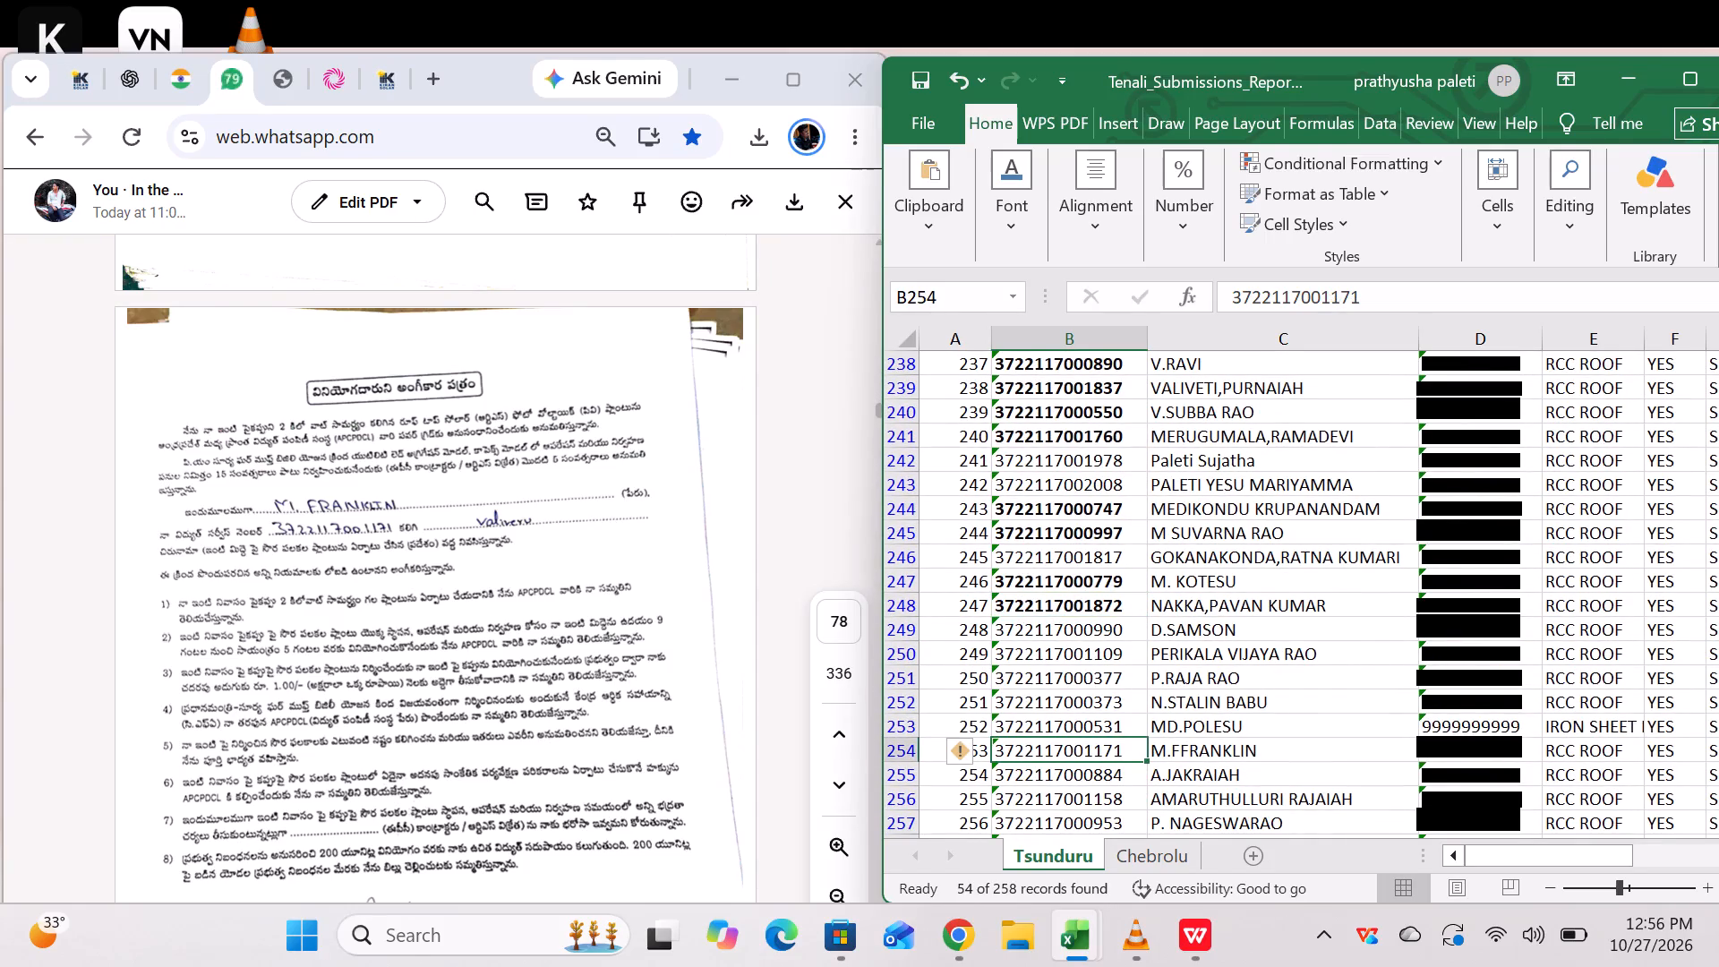
Bold the USCNO entry matching the consent form on page 78, in cell B254.
{"action": "key", "text": "ctrl+b"}
Bold the USCNO entry matching the consent form on page 79, in cell B252.
{"action": "scroll", "coordinate": [637, 696], "scroll_direction": "down", "scroll_amount": 6}
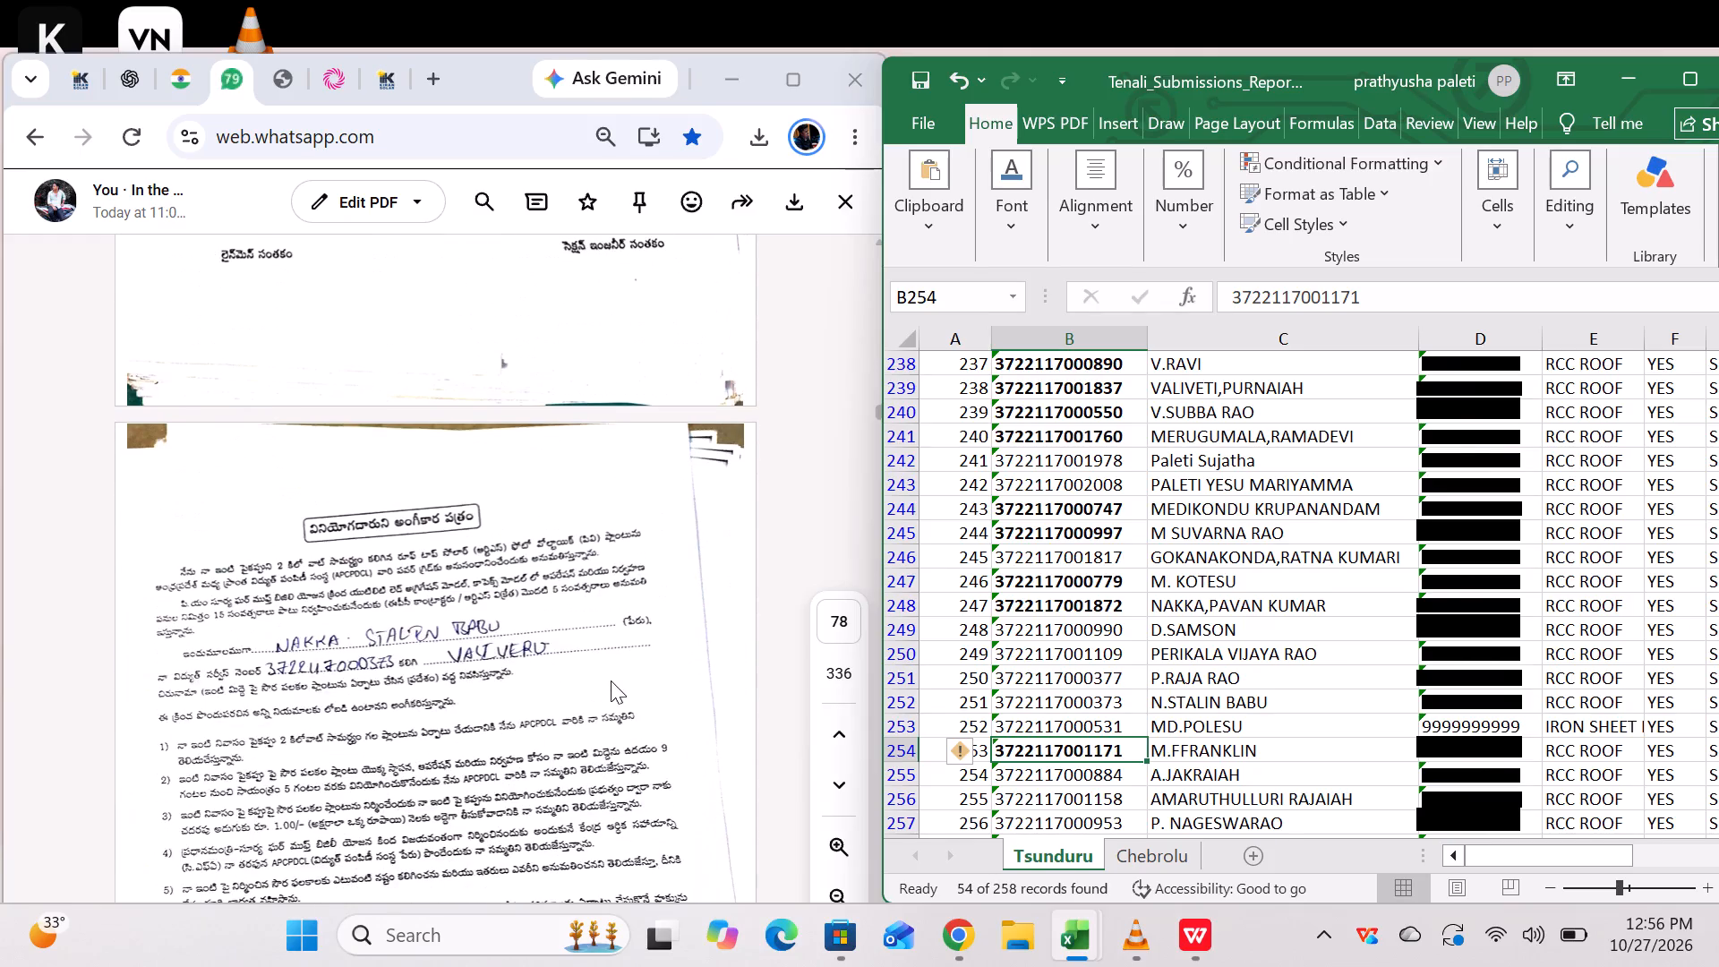
{"action": "scroll", "coordinate": [604, 678], "scroll_direction": "down", "scroll_amount": 1}
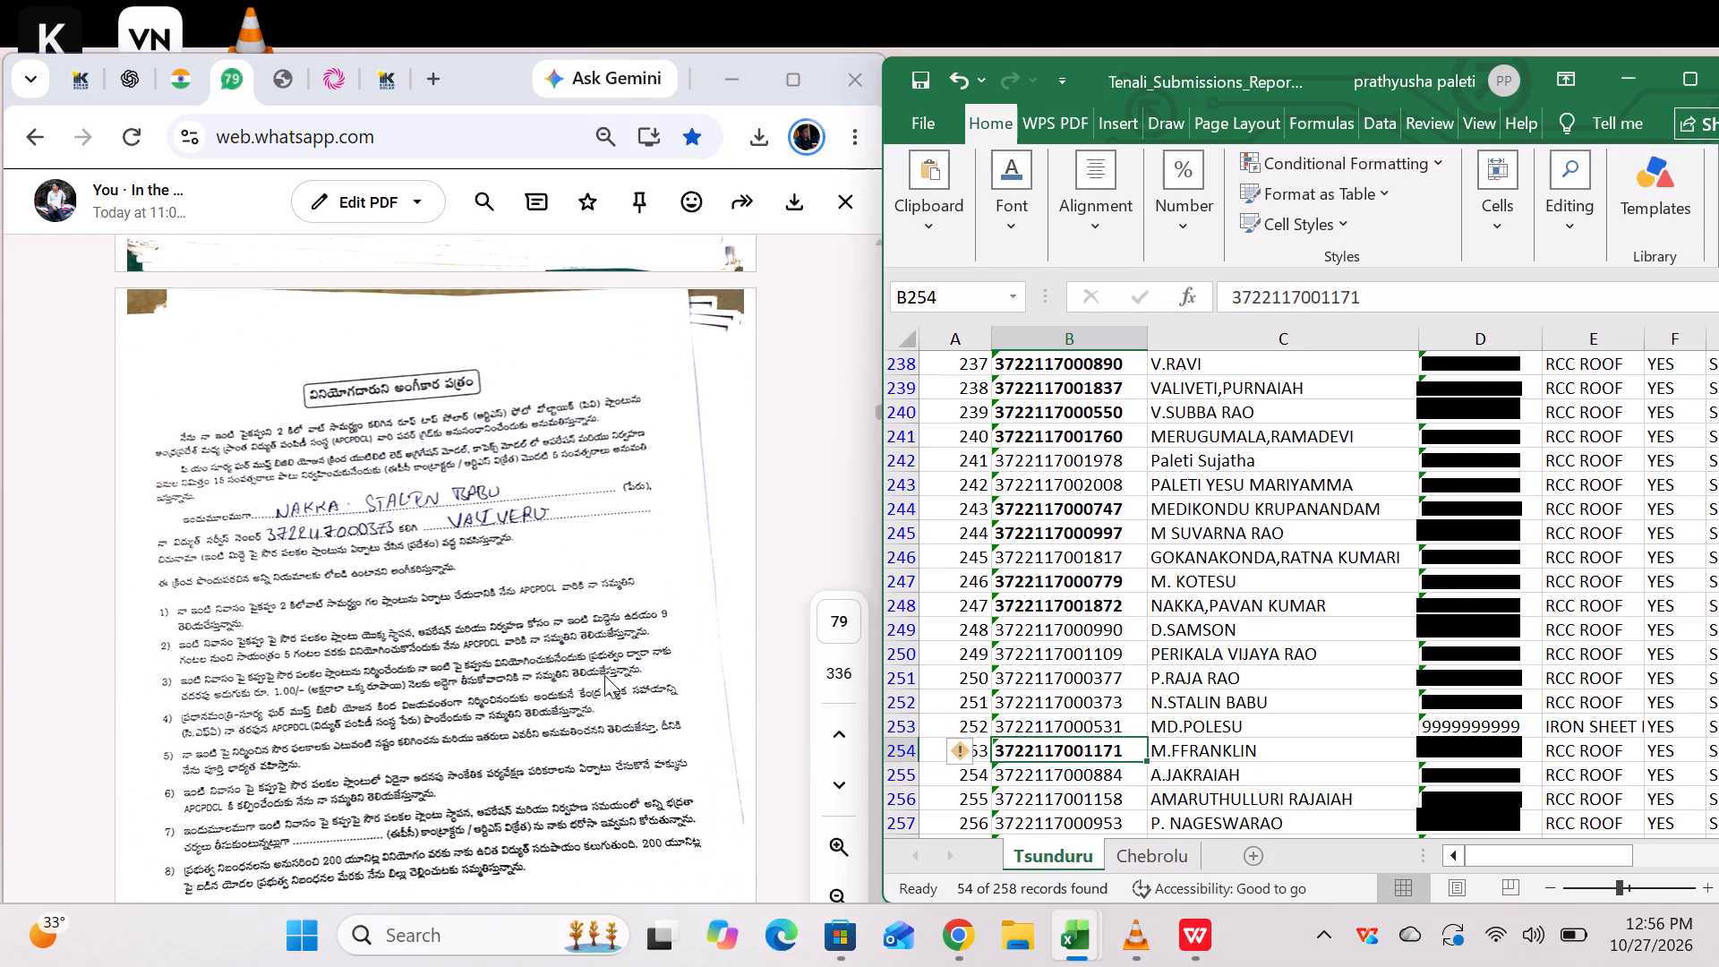
{"action": "left_click", "coordinate": [1086, 699]}
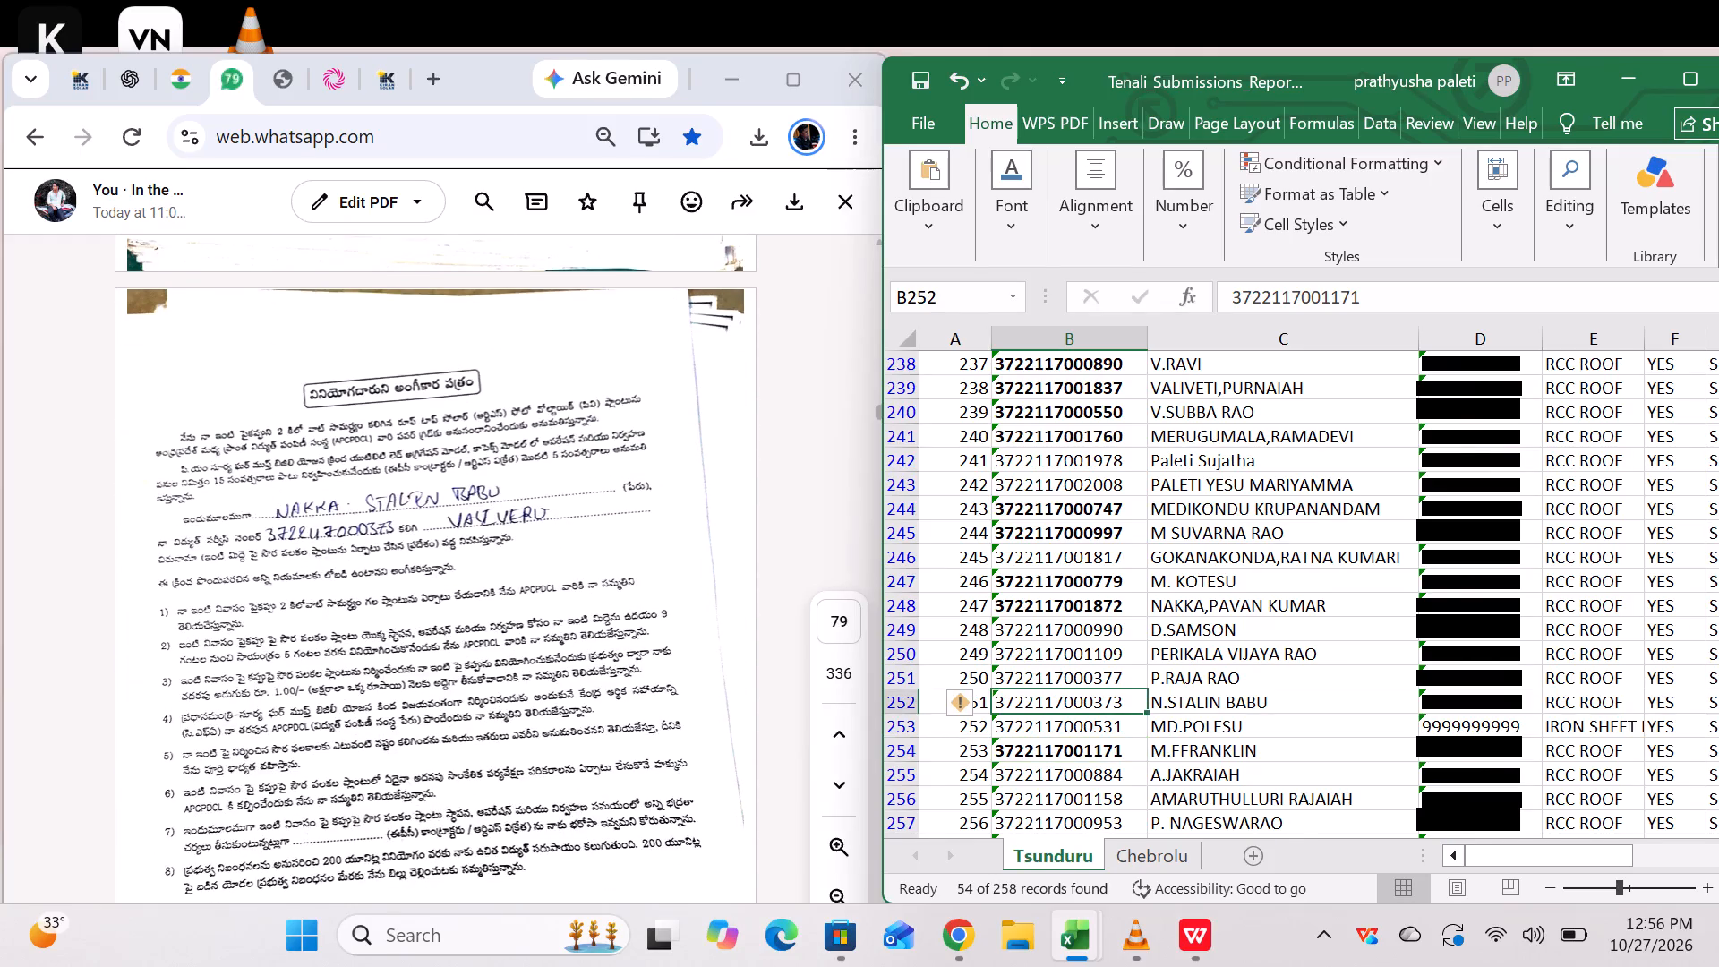
{"action": "key", "text": "ctrl+b"}
{"action": "left_click", "coordinate": [1066, 706]}
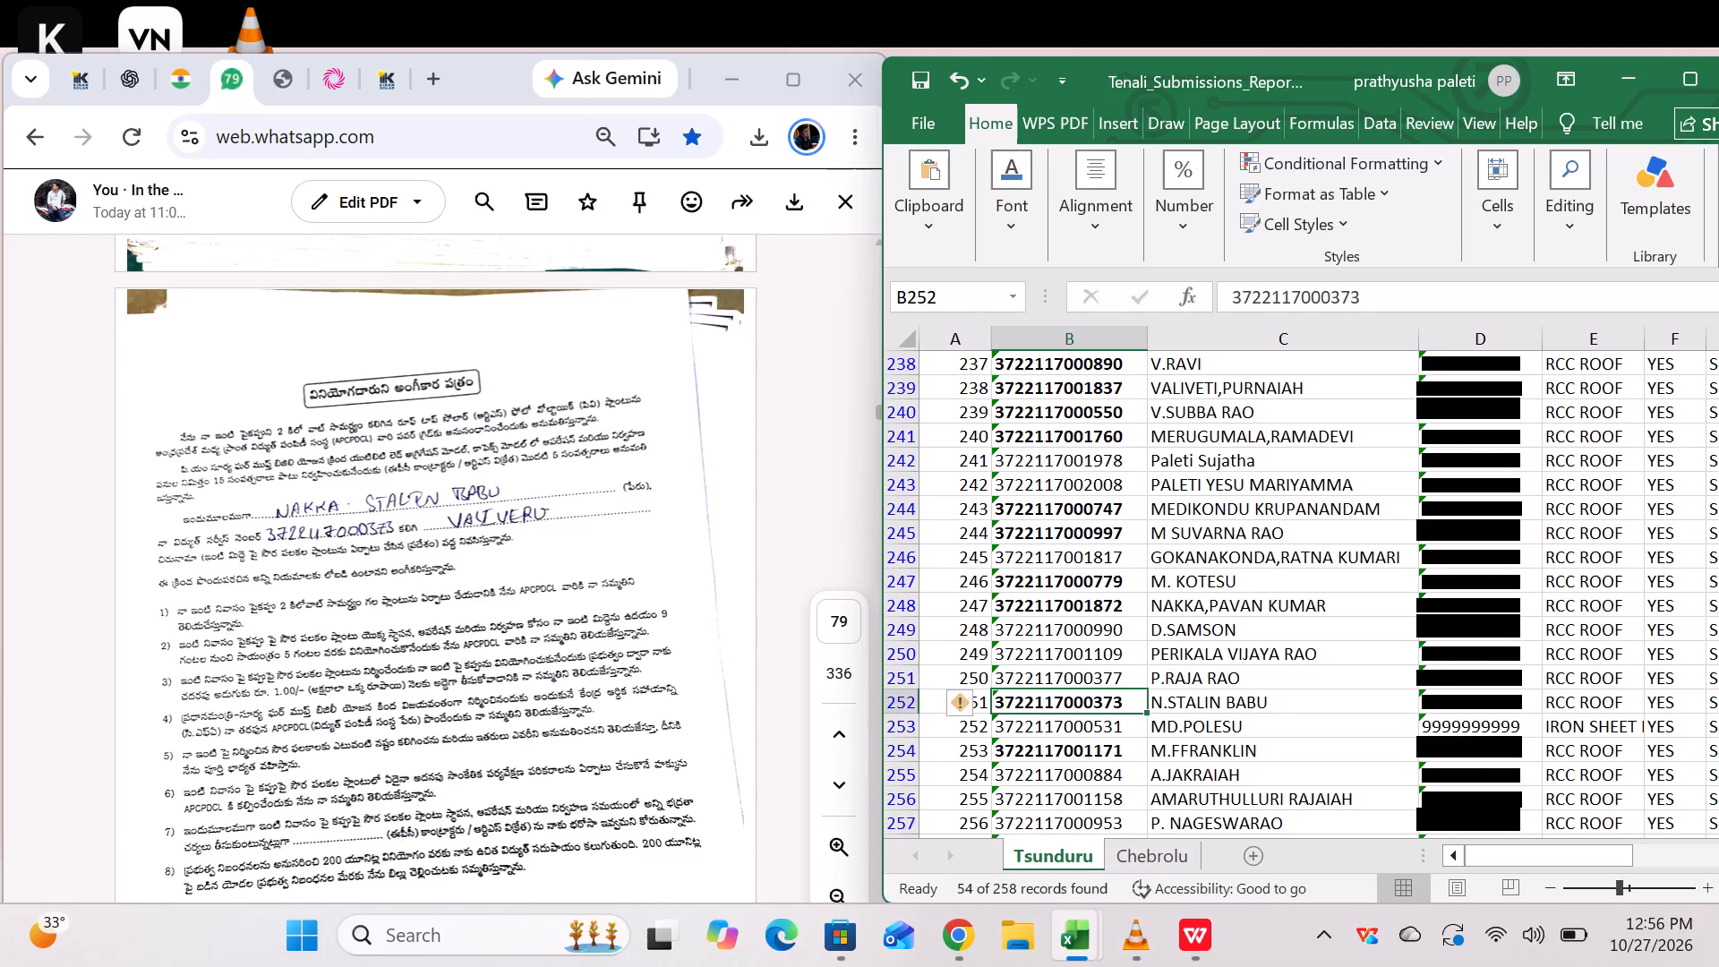
Examine the consumer name and service number on the page 80 consent form for comparison with the USCNO list.
{"action": "scroll", "coordinate": [608, 658], "scroll_direction": "down", "scroll_amount": 7}
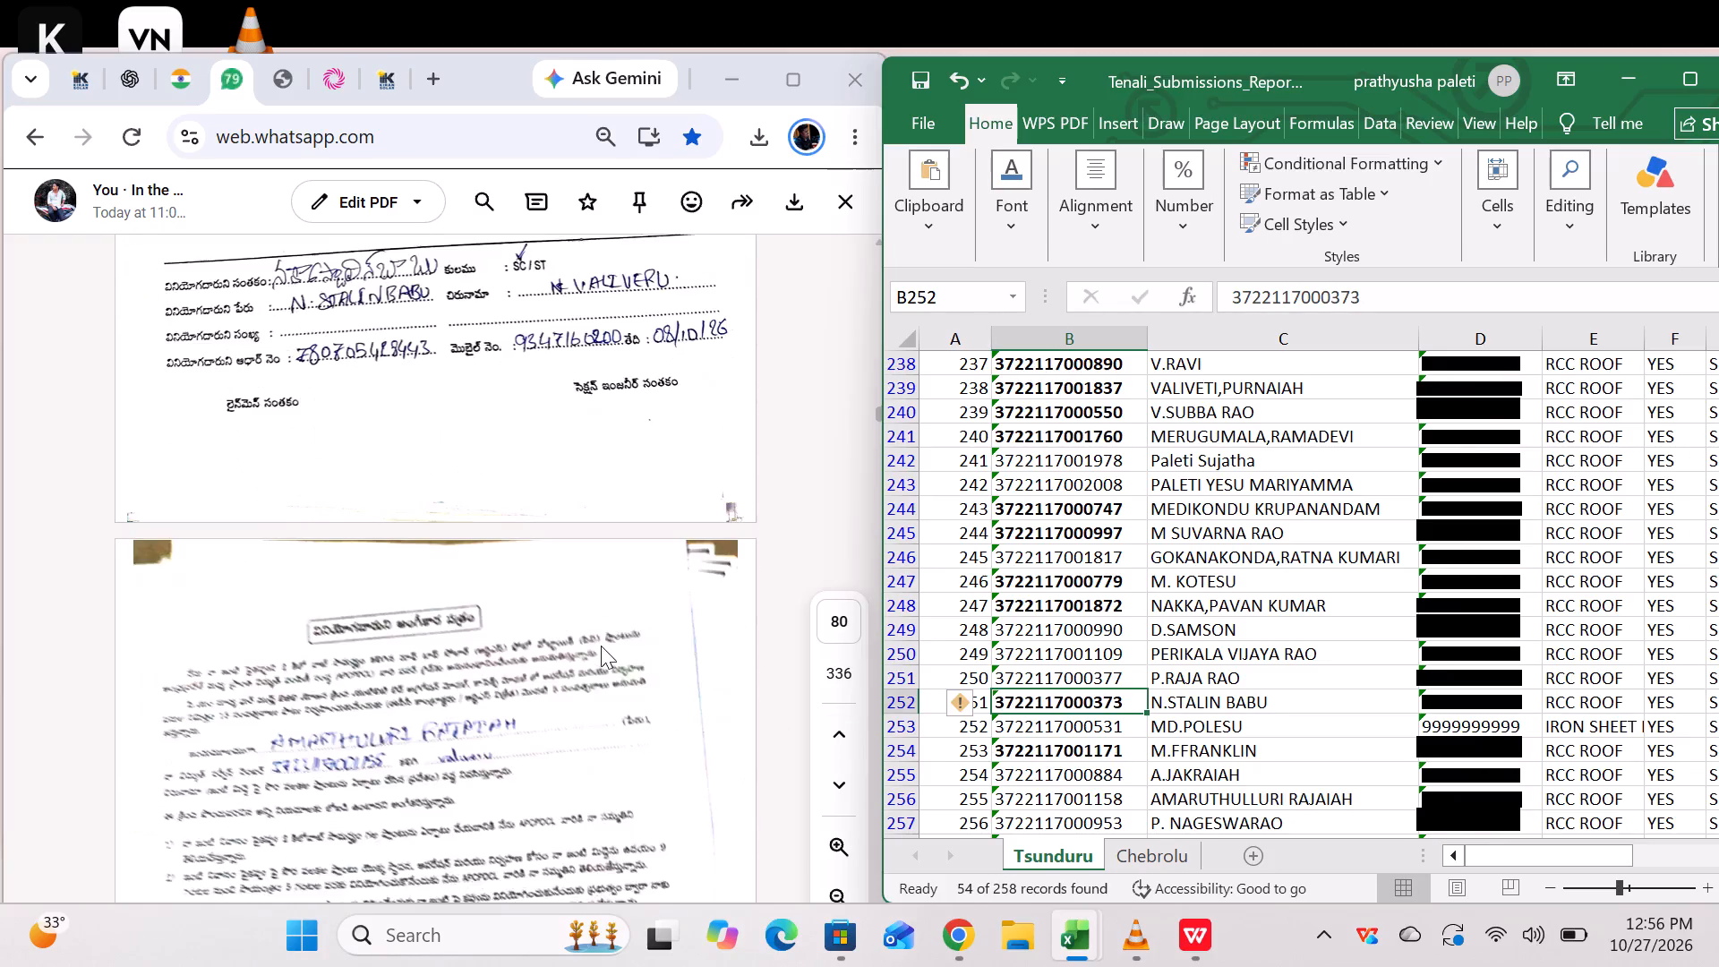
{"action": "scroll", "coordinate": [601, 646], "scroll_direction": "down", "scroll_amount": 1}
{"action": "scroll", "coordinate": [601, 646], "scroll_direction": "up", "scroll_amount": 1}
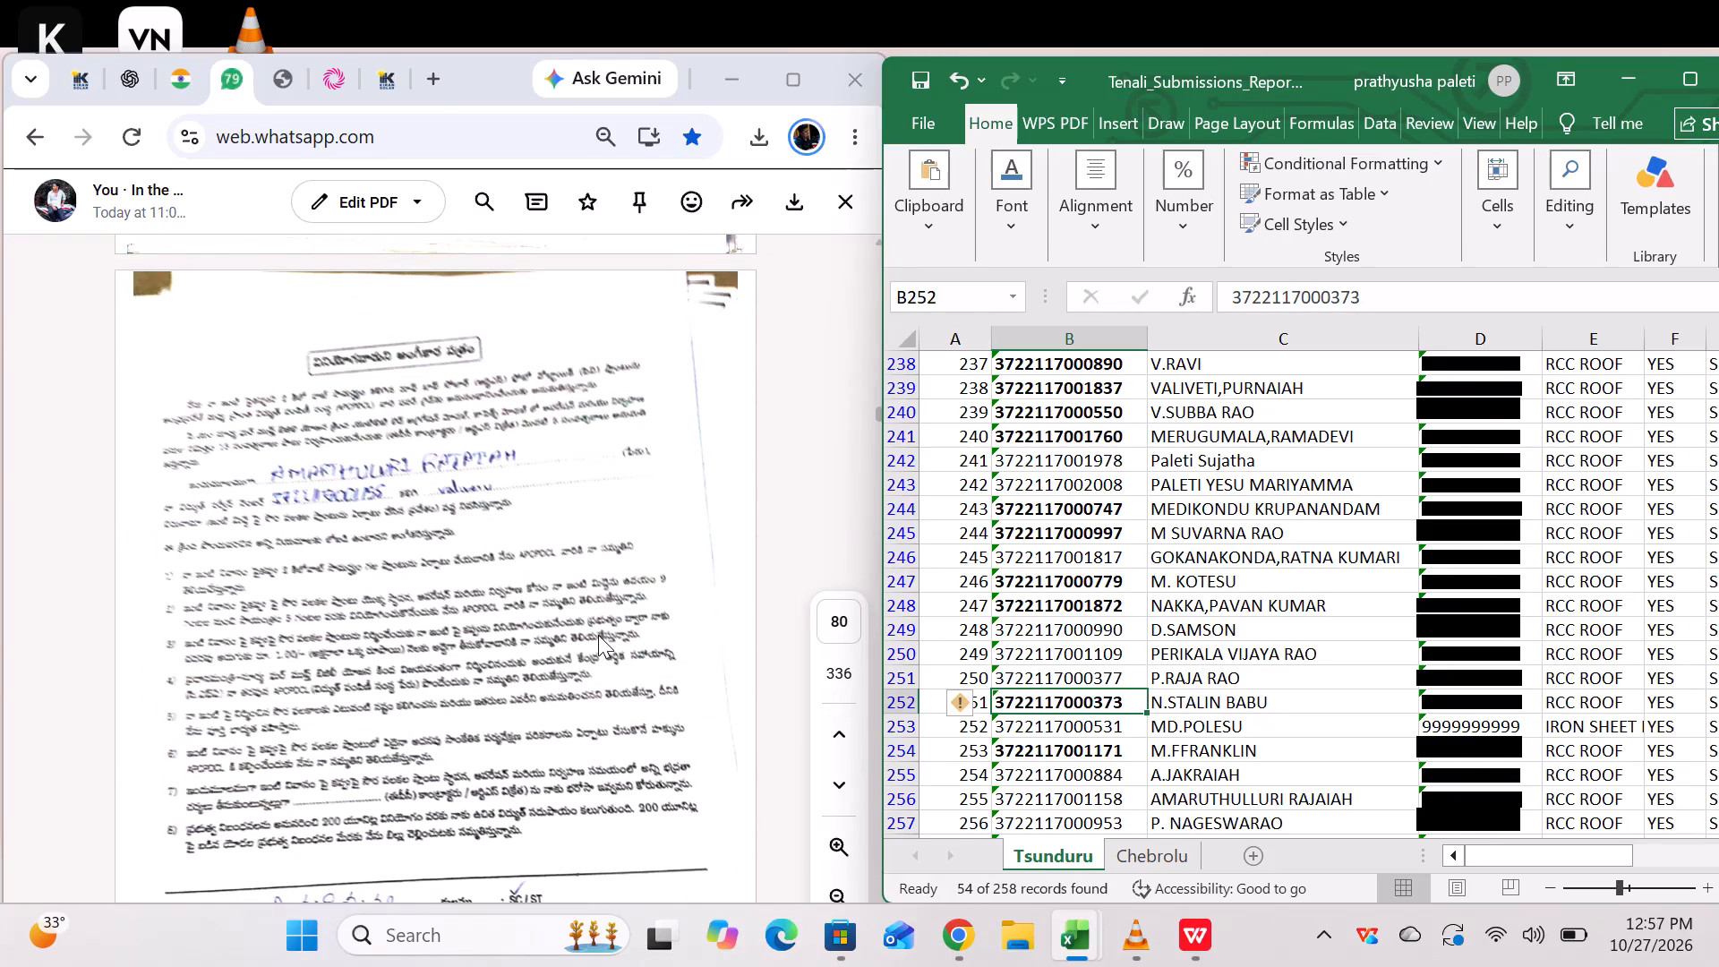
{"action": "scroll", "coordinate": [598, 634], "scroll_direction": "down", "scroll_amount": 1}
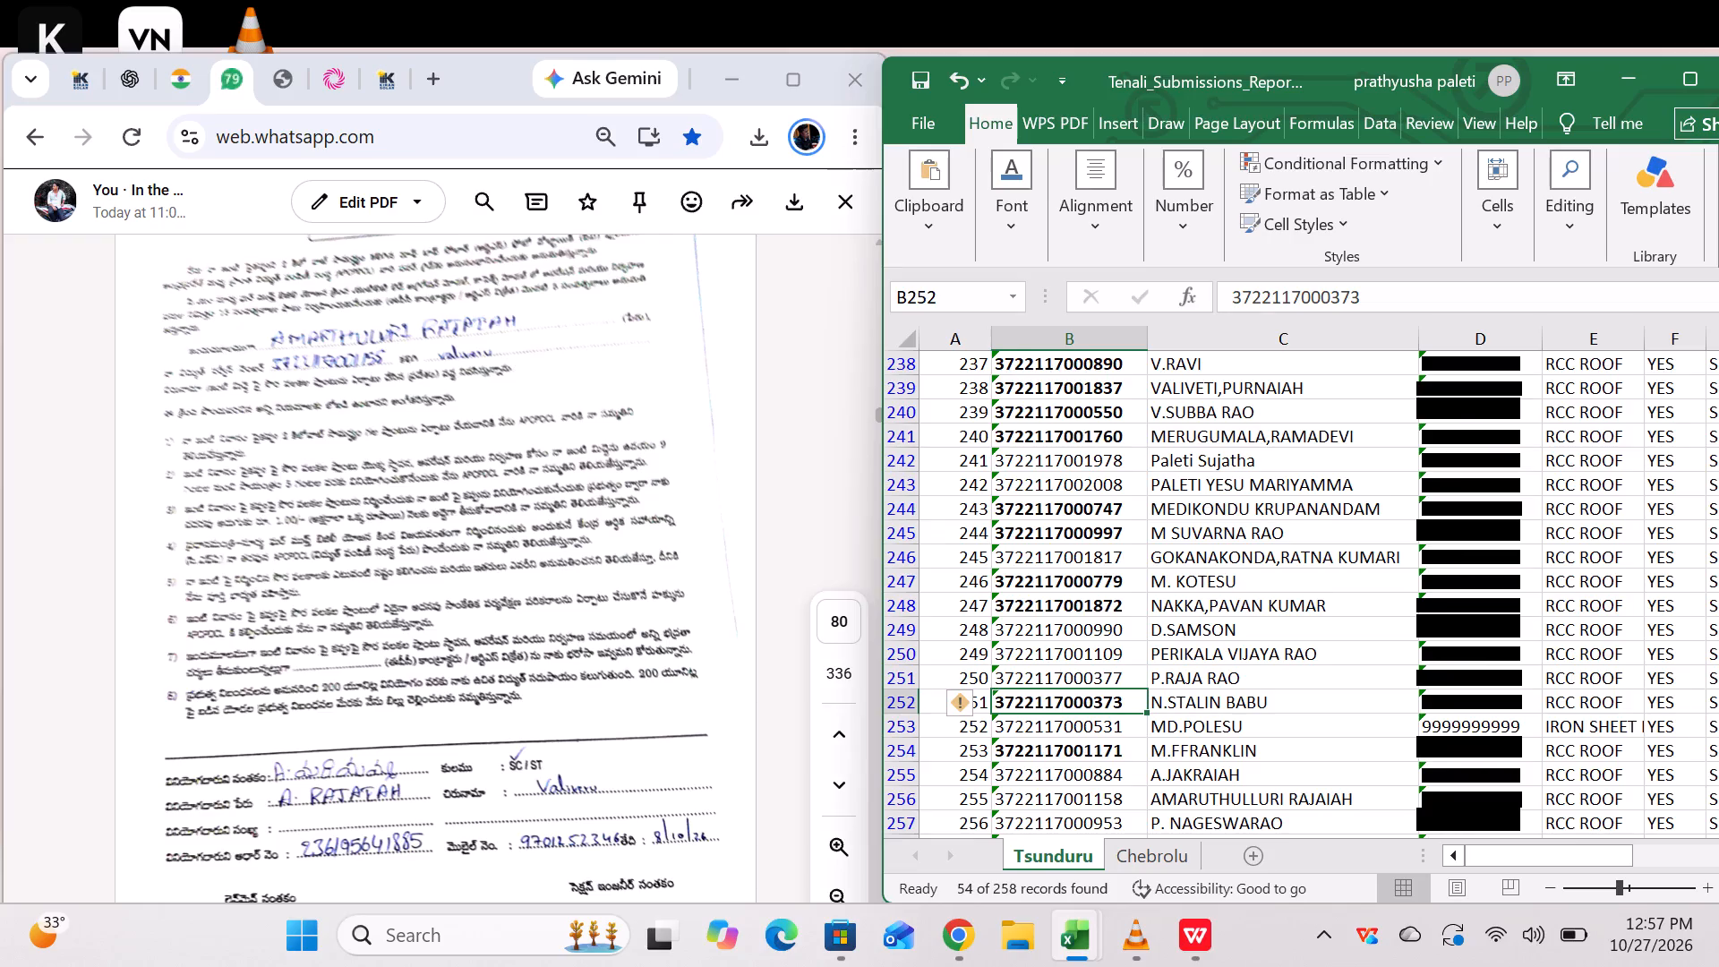
{"action": "scroll", "coordinate": [1095, 515], "scroll_direction": "up", "scroll_amount": 12}
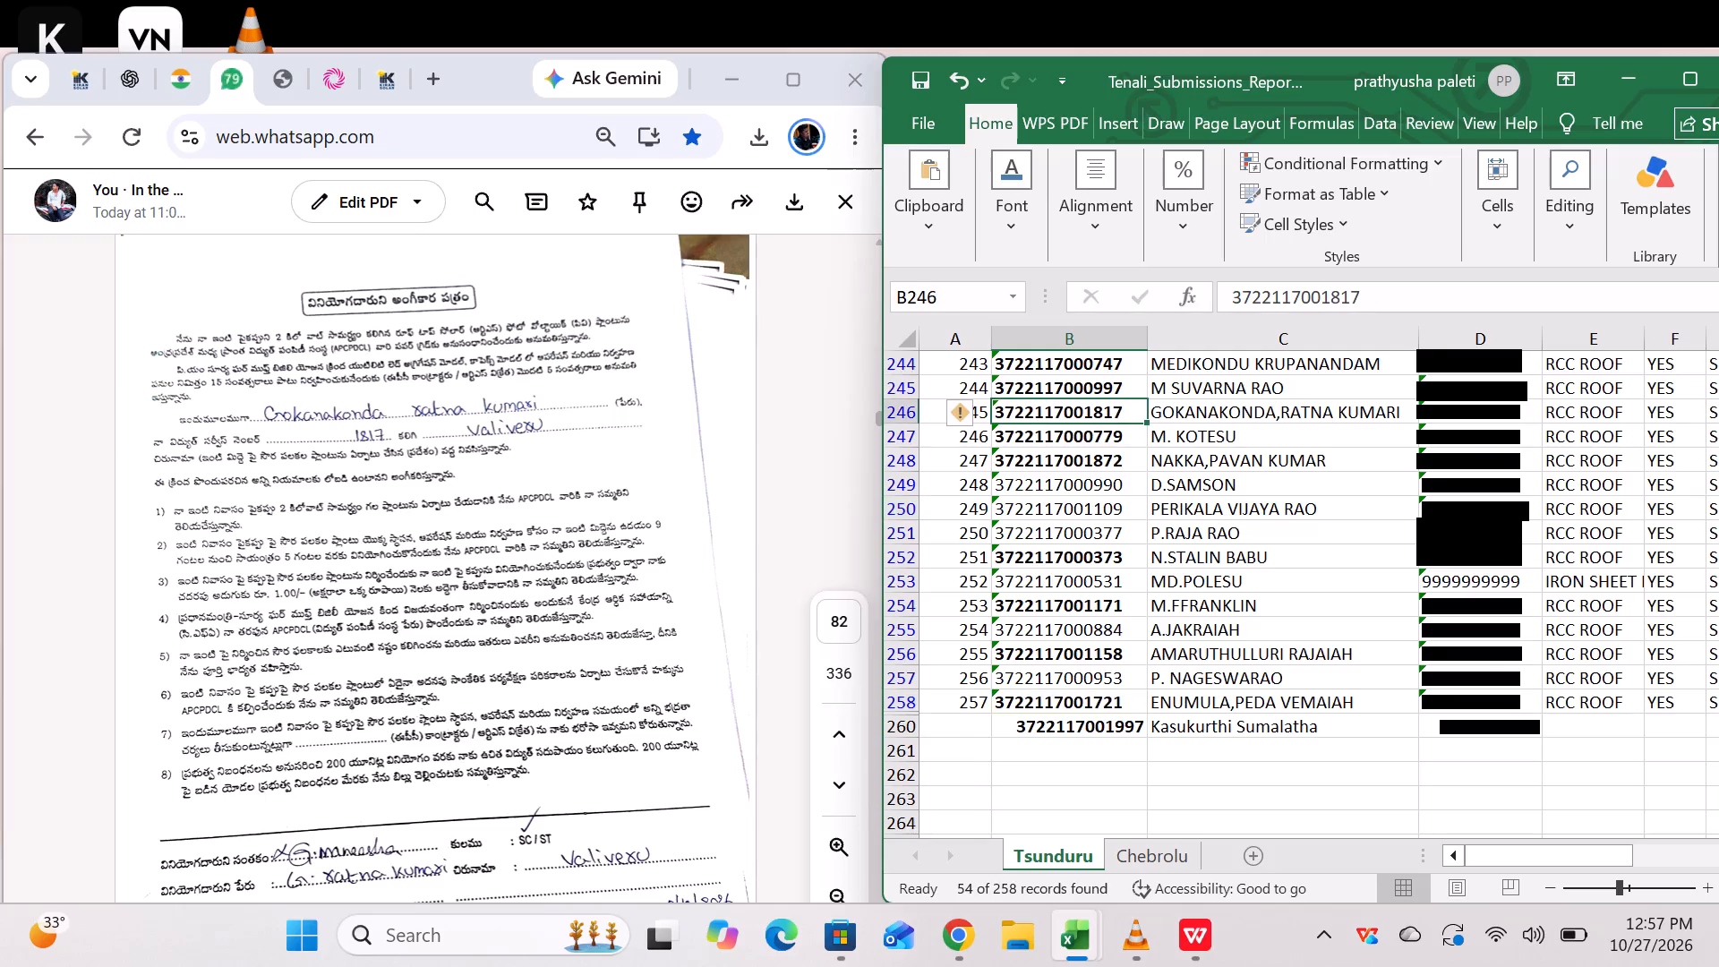
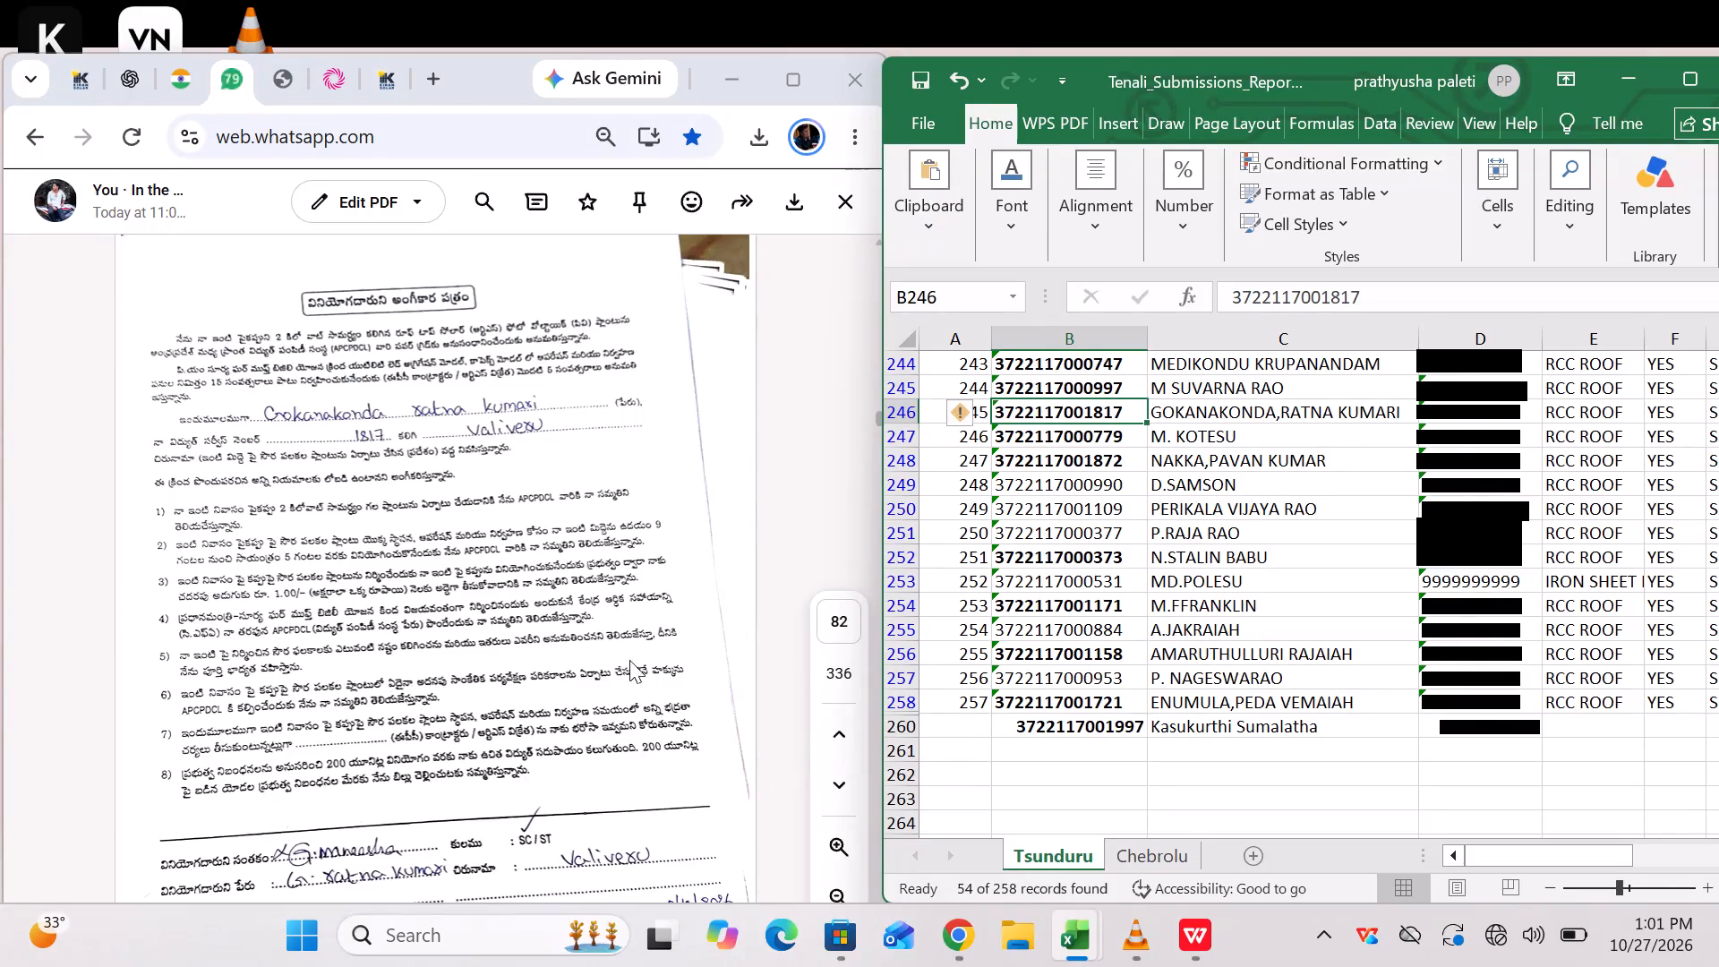
Bold the USCNO entry matching the consent form on page 83, in cell B242.
{"action": "scroll", "coordinate": [556, 644], "scroll_direction": "down", "scroll_amount": 5}
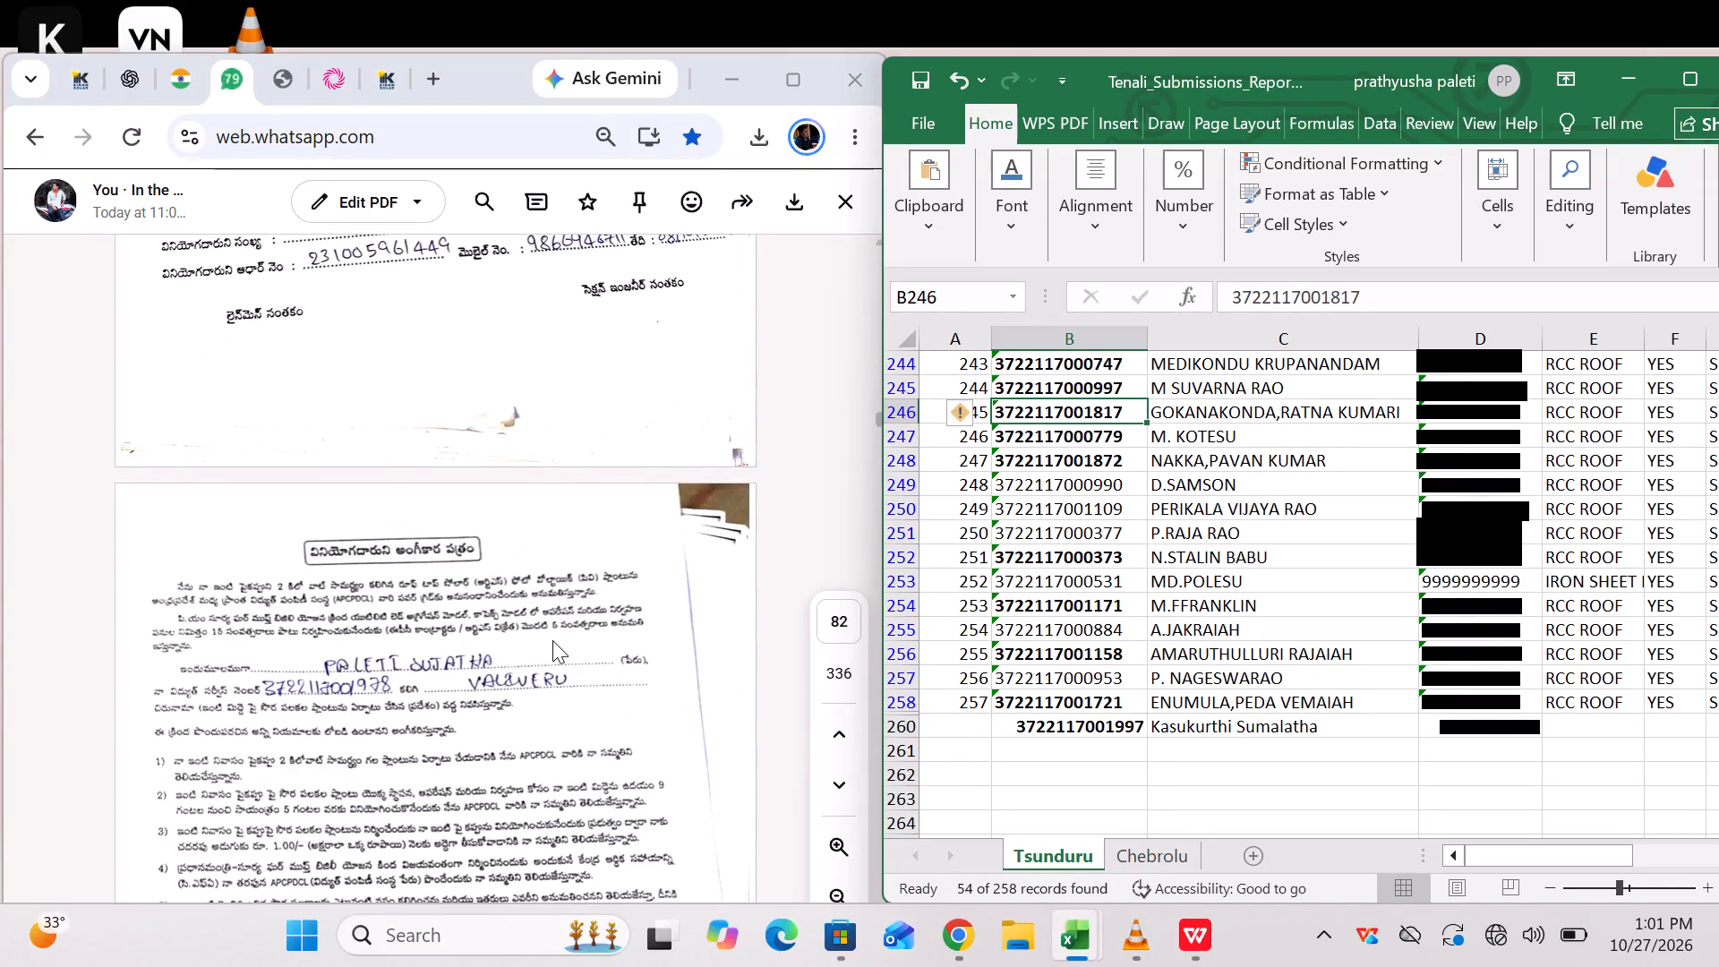
{"action": "scroll", "coordinate": [552, 640], "scroll_direction": "down", "scroll_amount": 1}
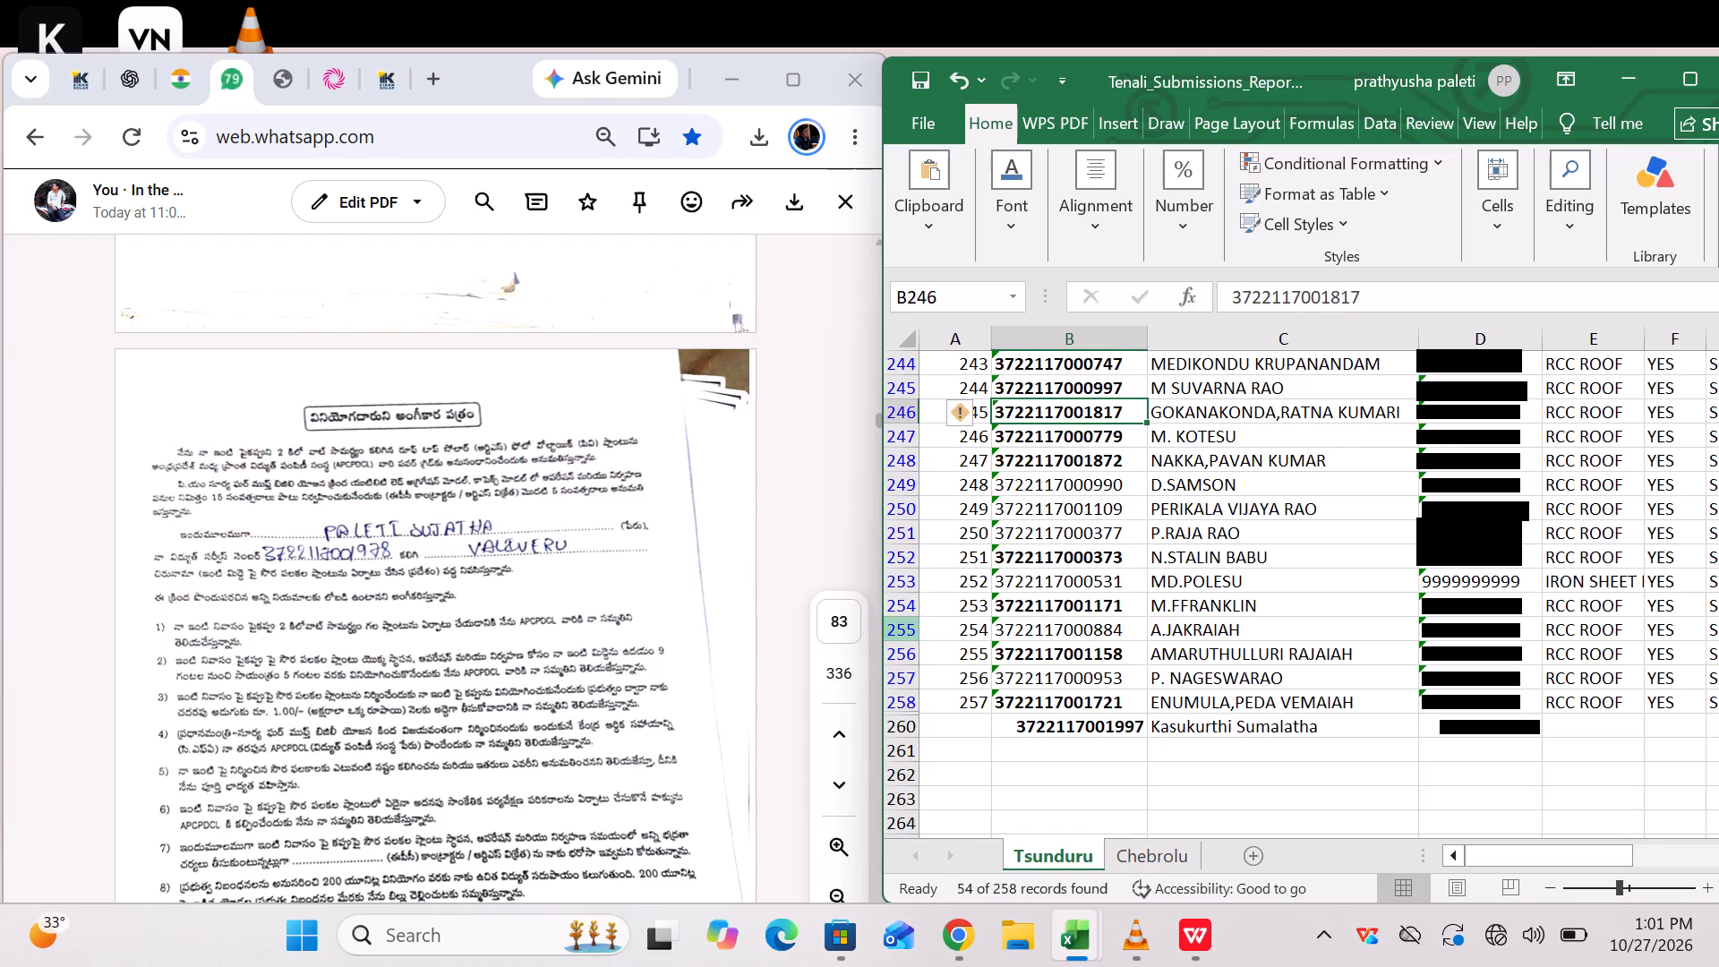
{"action": "scroll", "coordinate": [1104, 645], "scroll_direction": "up", "scroll_amount": 2}
{"action": "left_click", "coordinate": [1090, 459]}
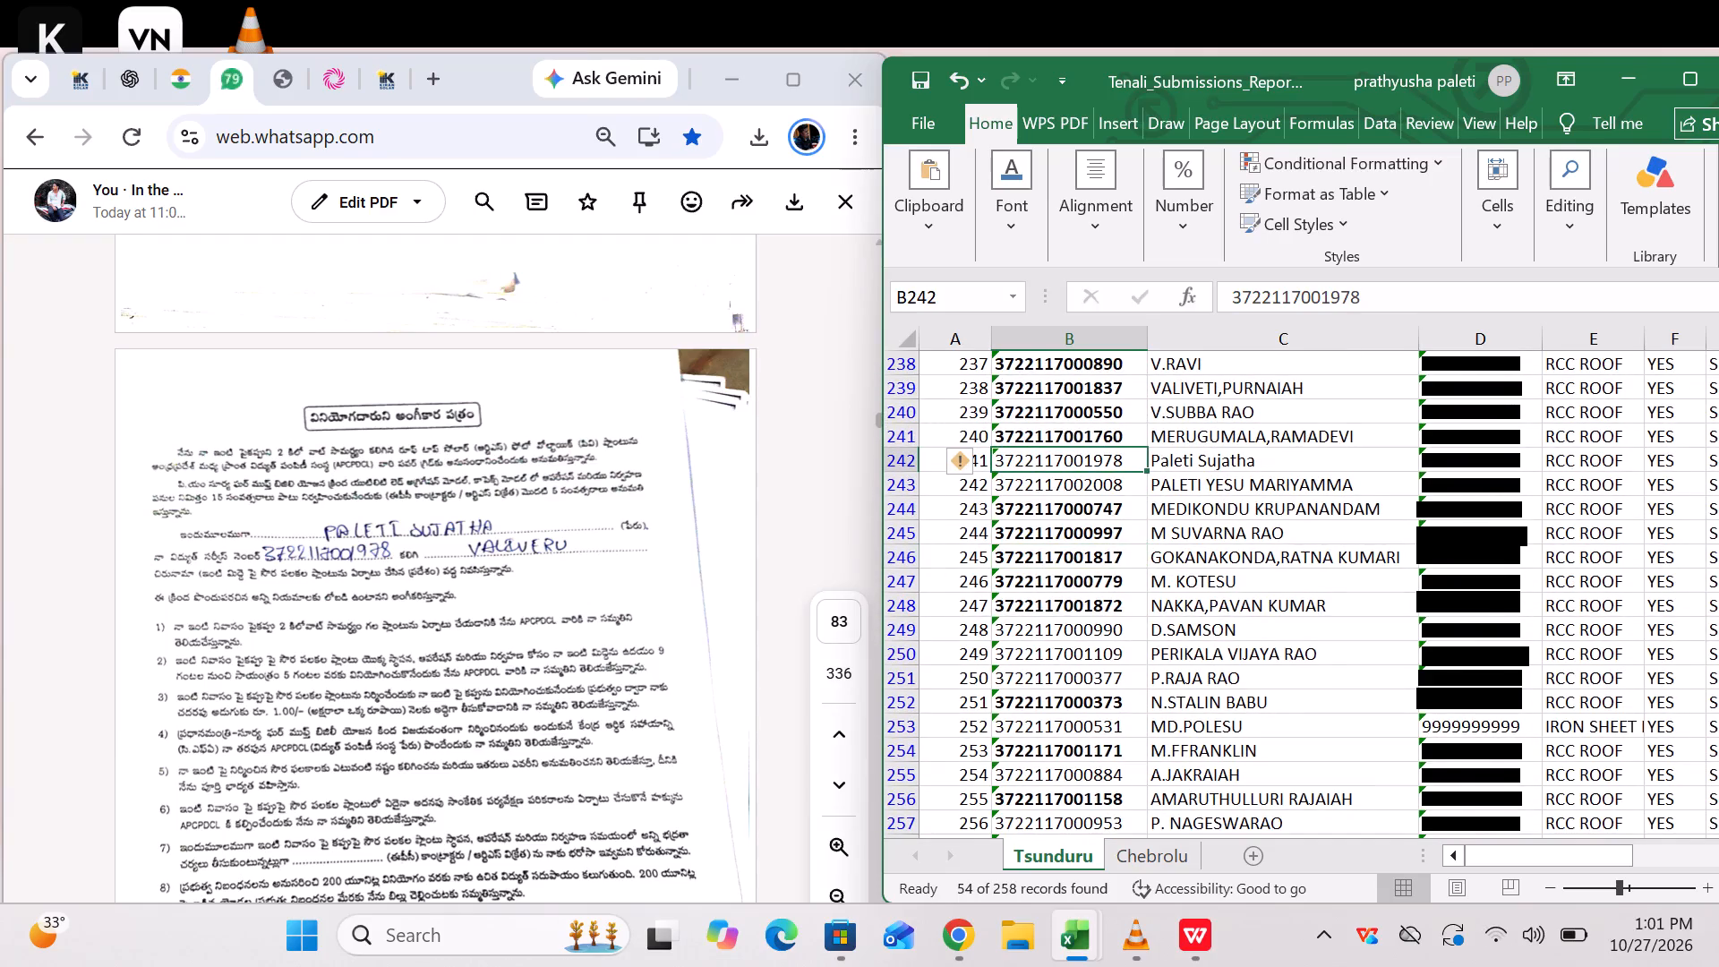
{"action": "key", "text": "ctrl+b"}
Bold the USCNO entry matching the consent form on page 84, in cell B243.
{"action": "scroll", "coordinate": [476, 711], "scroll_direction": "down", "scroll_amount": 7}
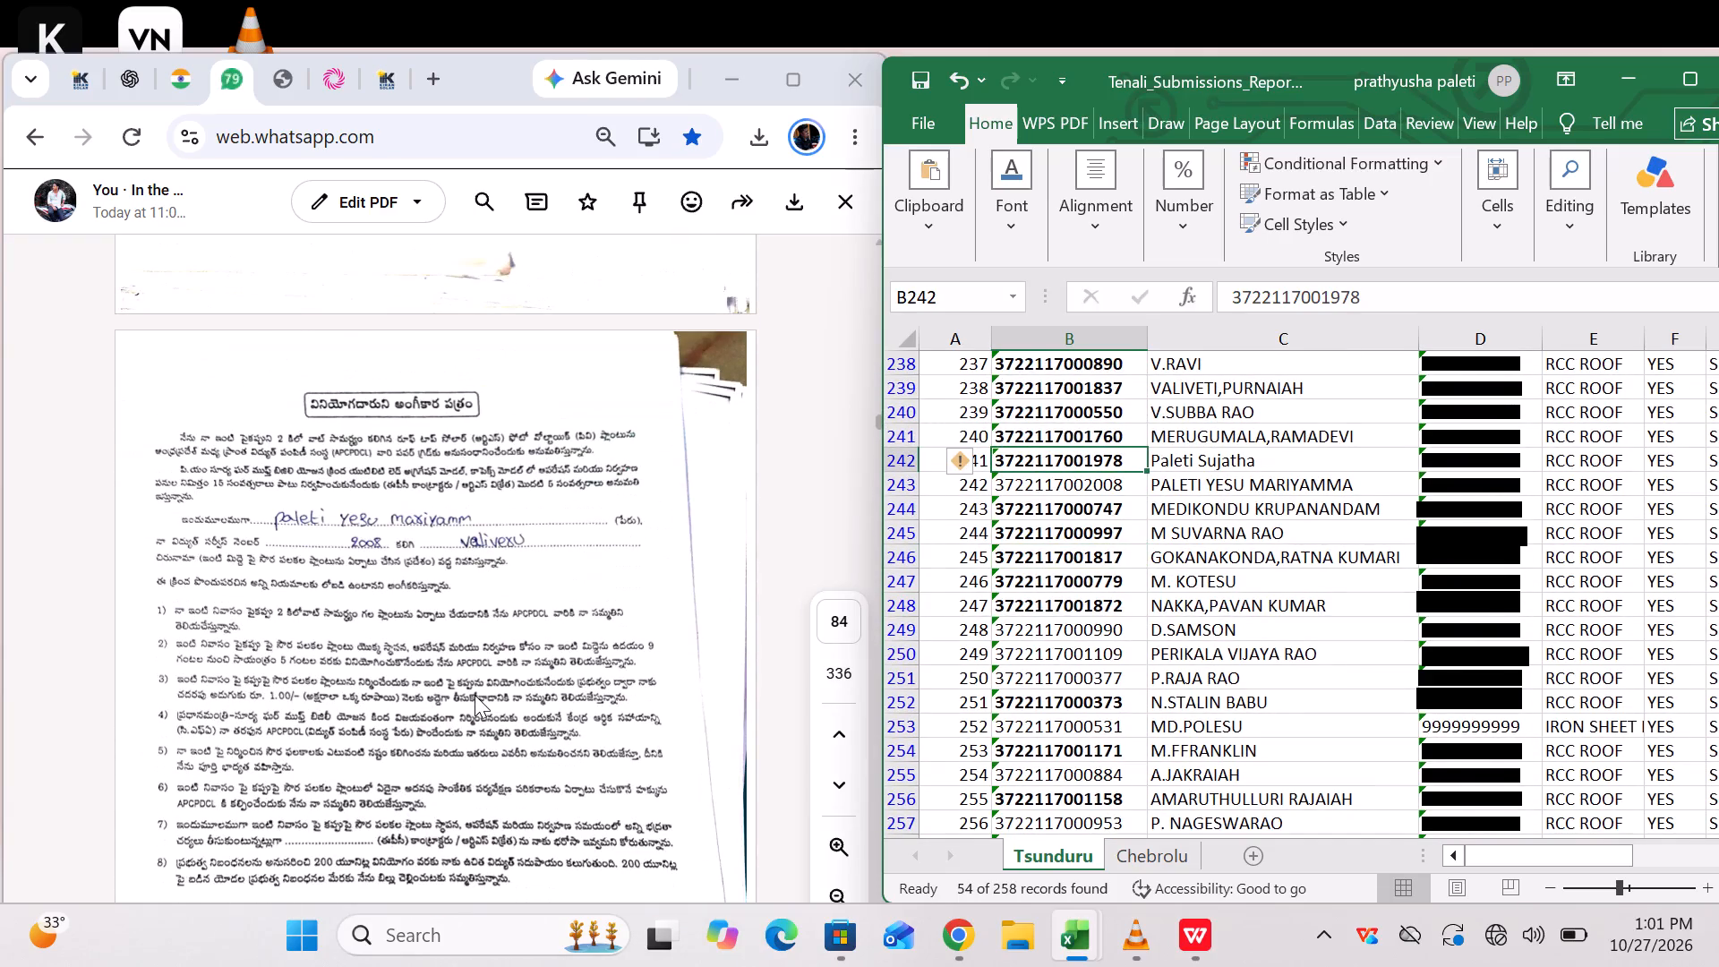
{"action": "left_click", "coordinate": [1093, 487]}
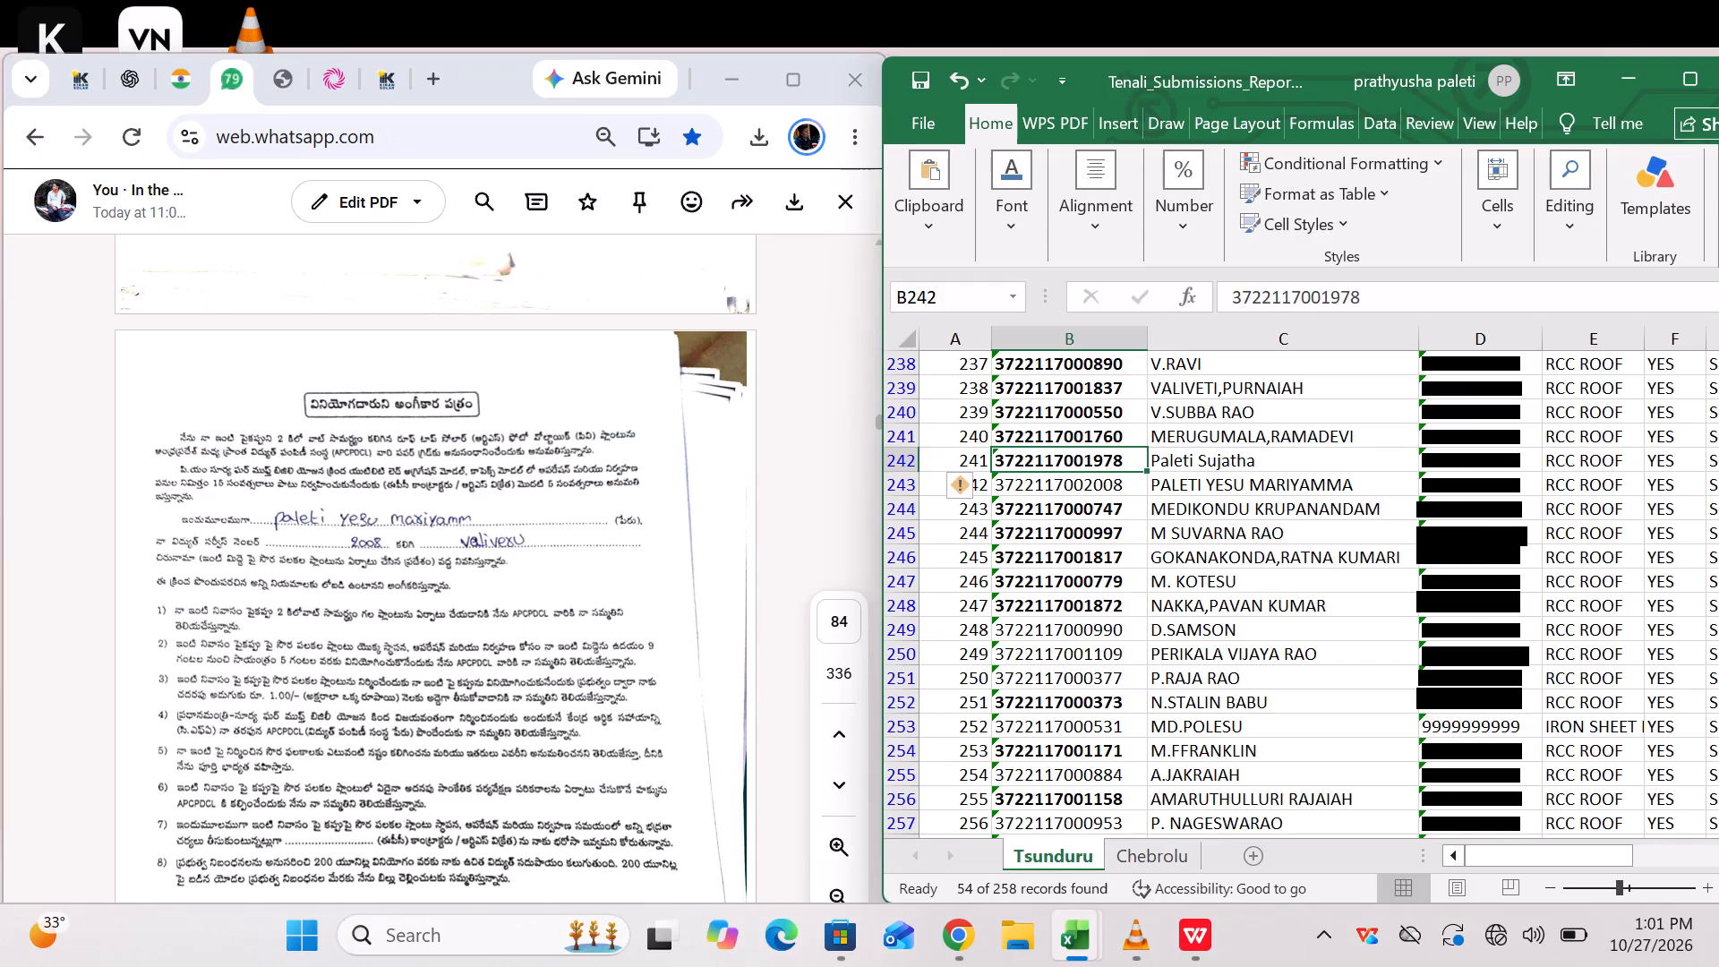
{"action": "key", "text": "ctrl+b"}
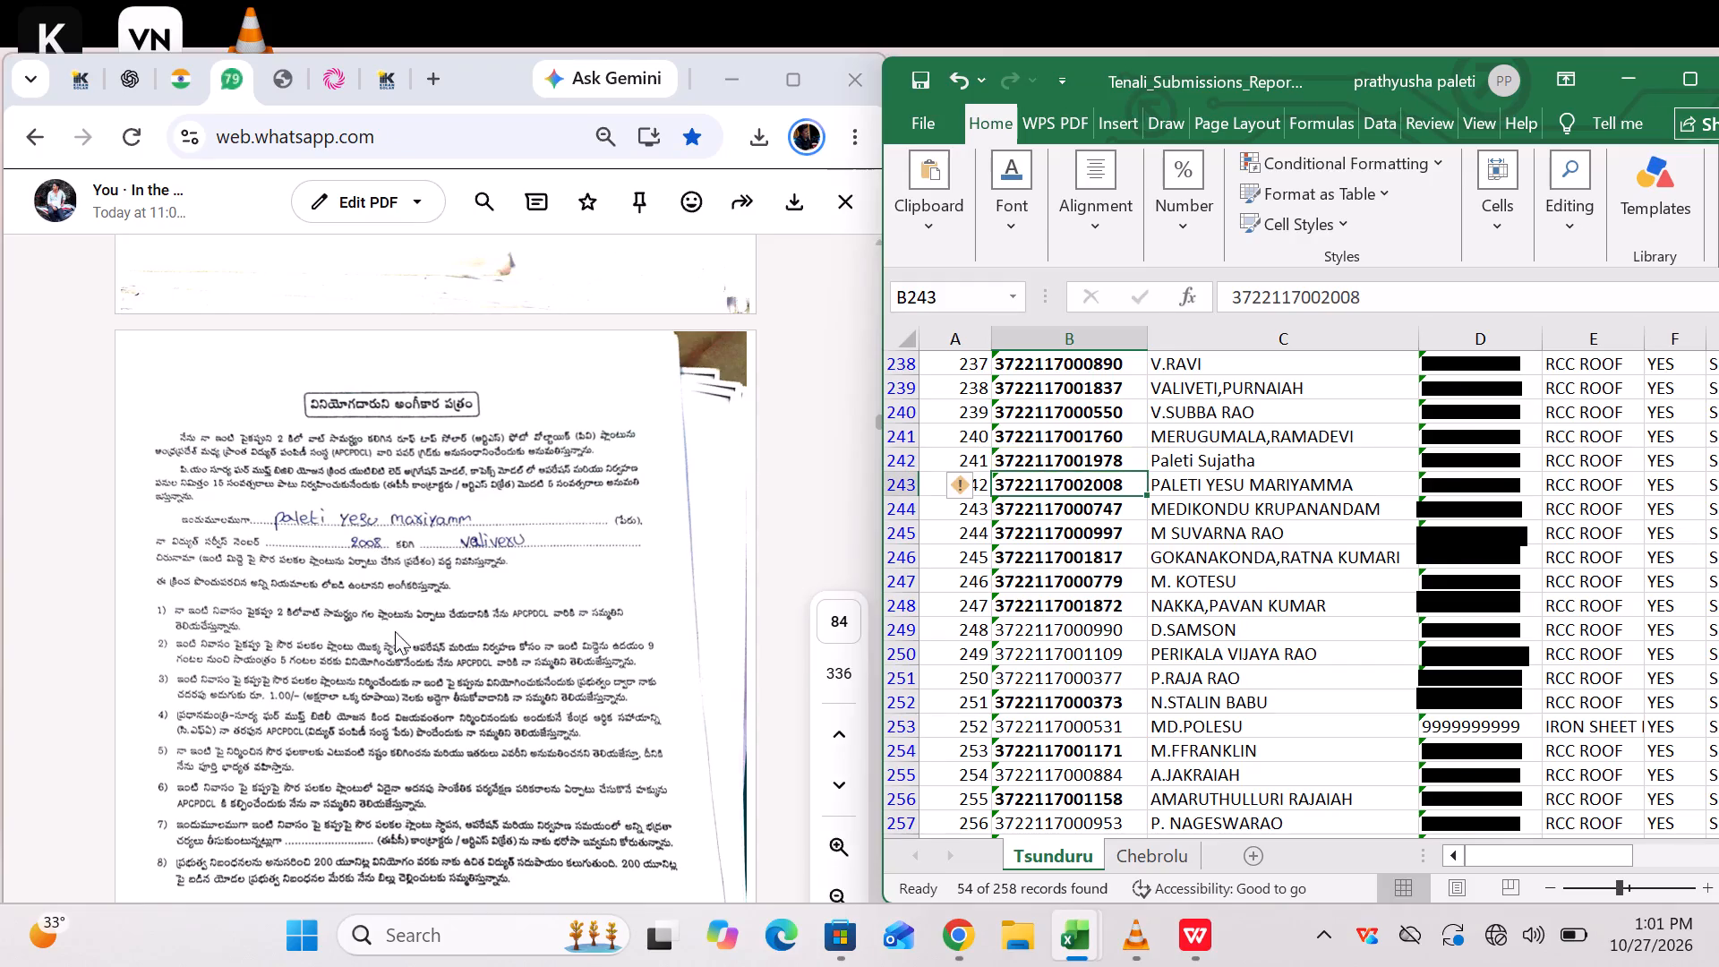
Bold the USCNO entry matching the consent form on page 85, in cell B249.
{"action": "scroll", "coordinate": [400, 628], "scroll_direction": "down", "scroll_amount": 9}
{"action": "scroll", "coordinate": [413, 629], "scroll_direction": "up", "scroll_amount": 2}
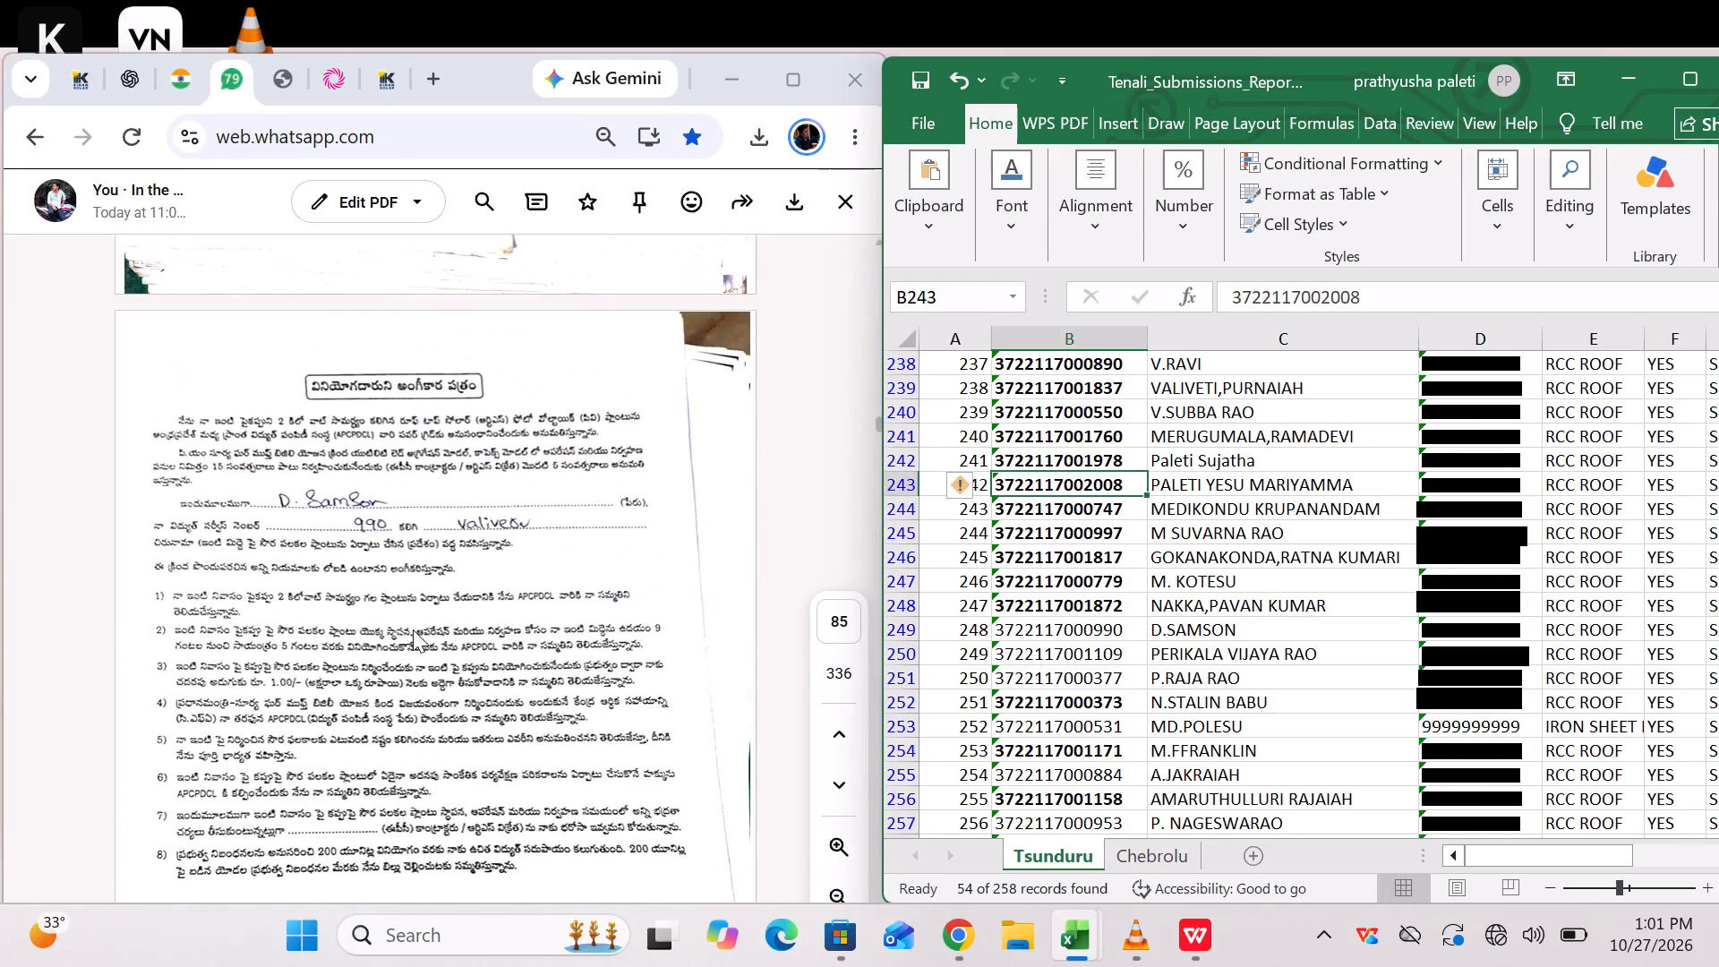
{"action": "left_click", "coordinate": [1060, 636]}
{"action": "key", "text": "ctrl+b"}
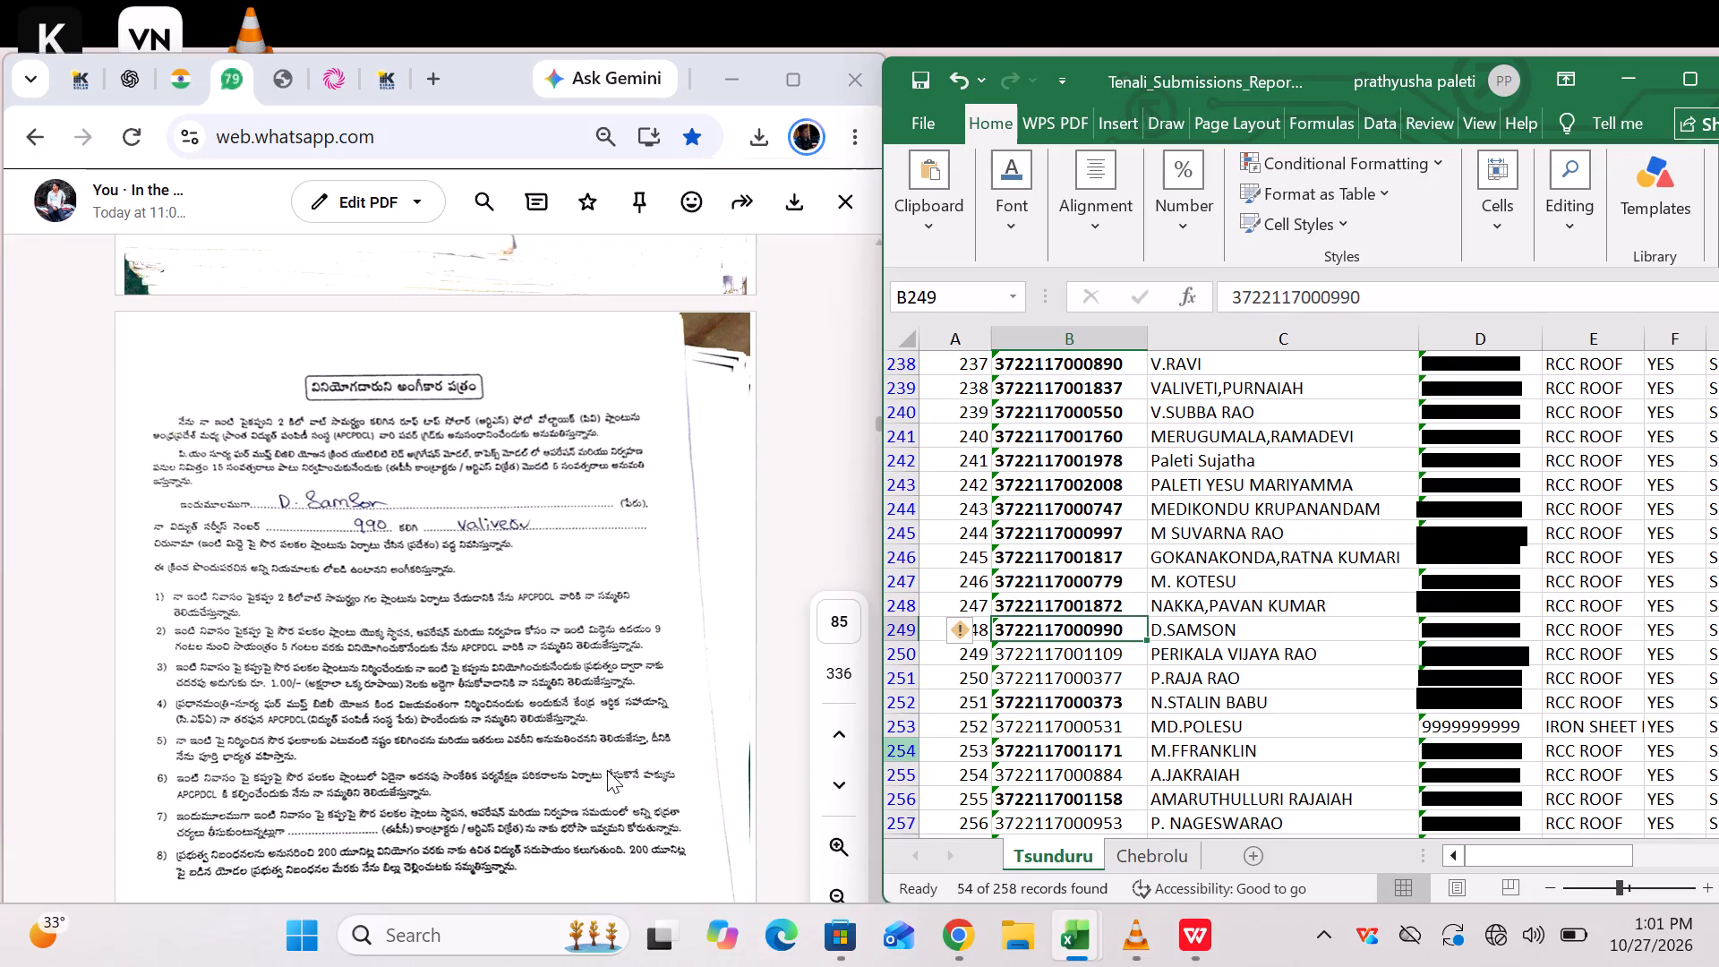
Bold the USCNO entry matching the consent form on page 86, in cell B255.
{"action": "scroll", "coordinate": [581, 710], "scroll_direction": "down", "scroll_amount": 2}
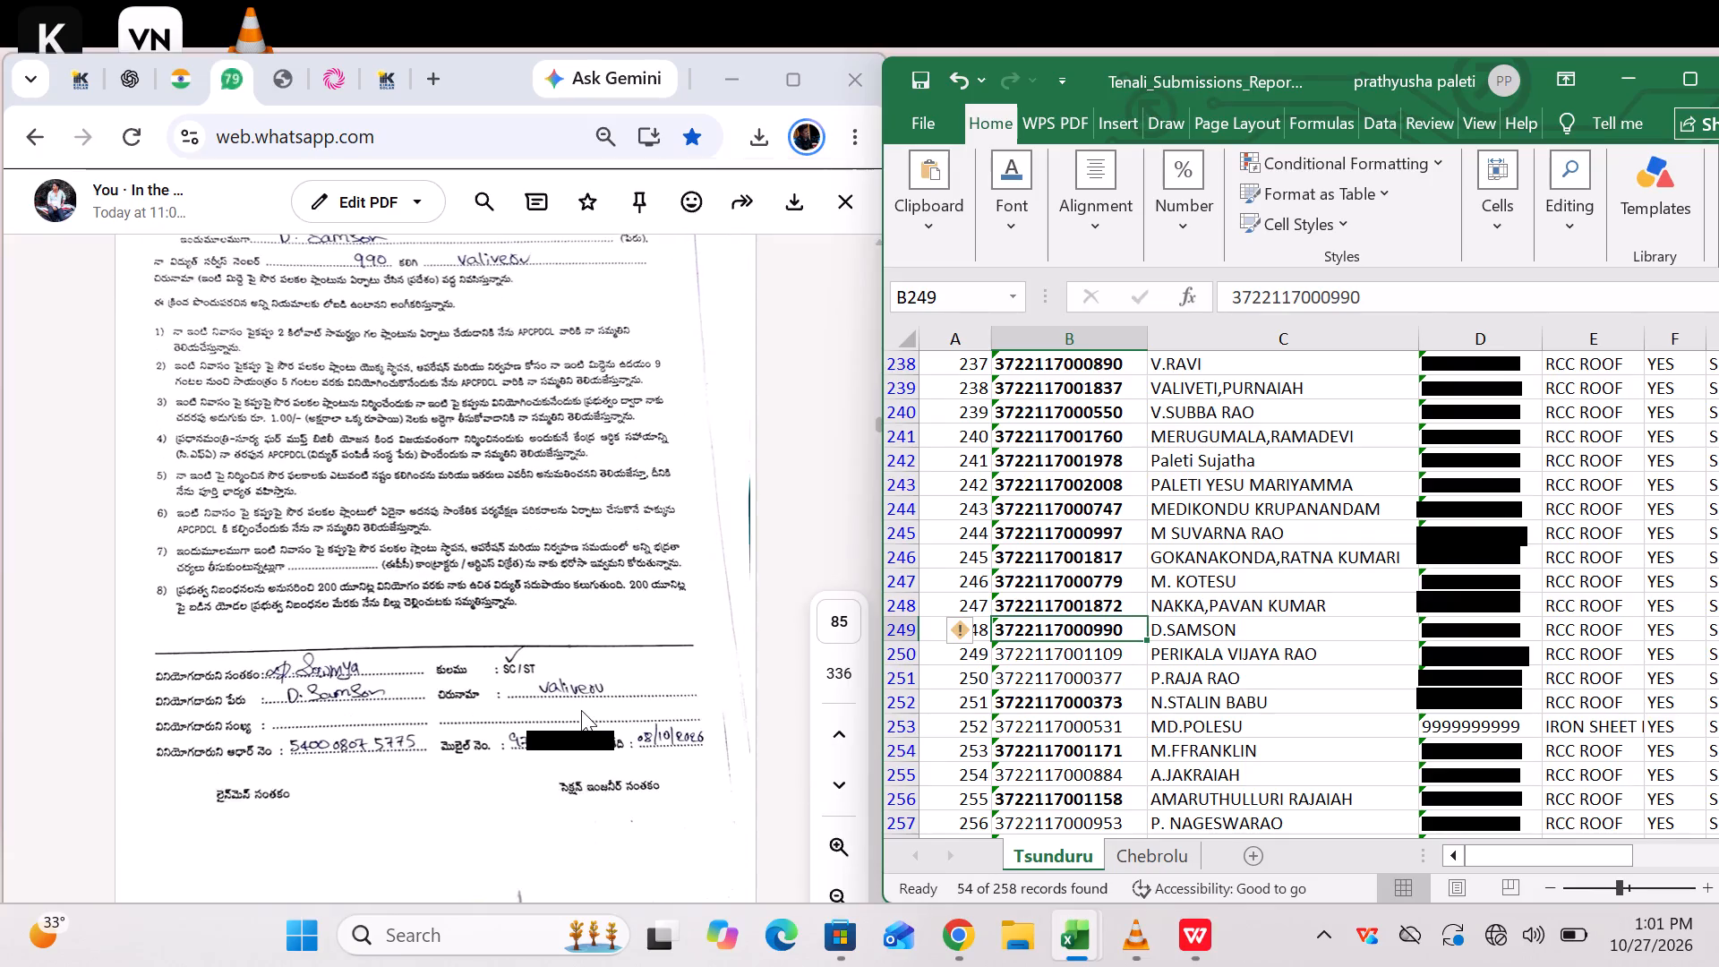
{"action": "scroll", "coordinate": [581, 710], "scroll_direction": "down", "scroll_amount": 5}
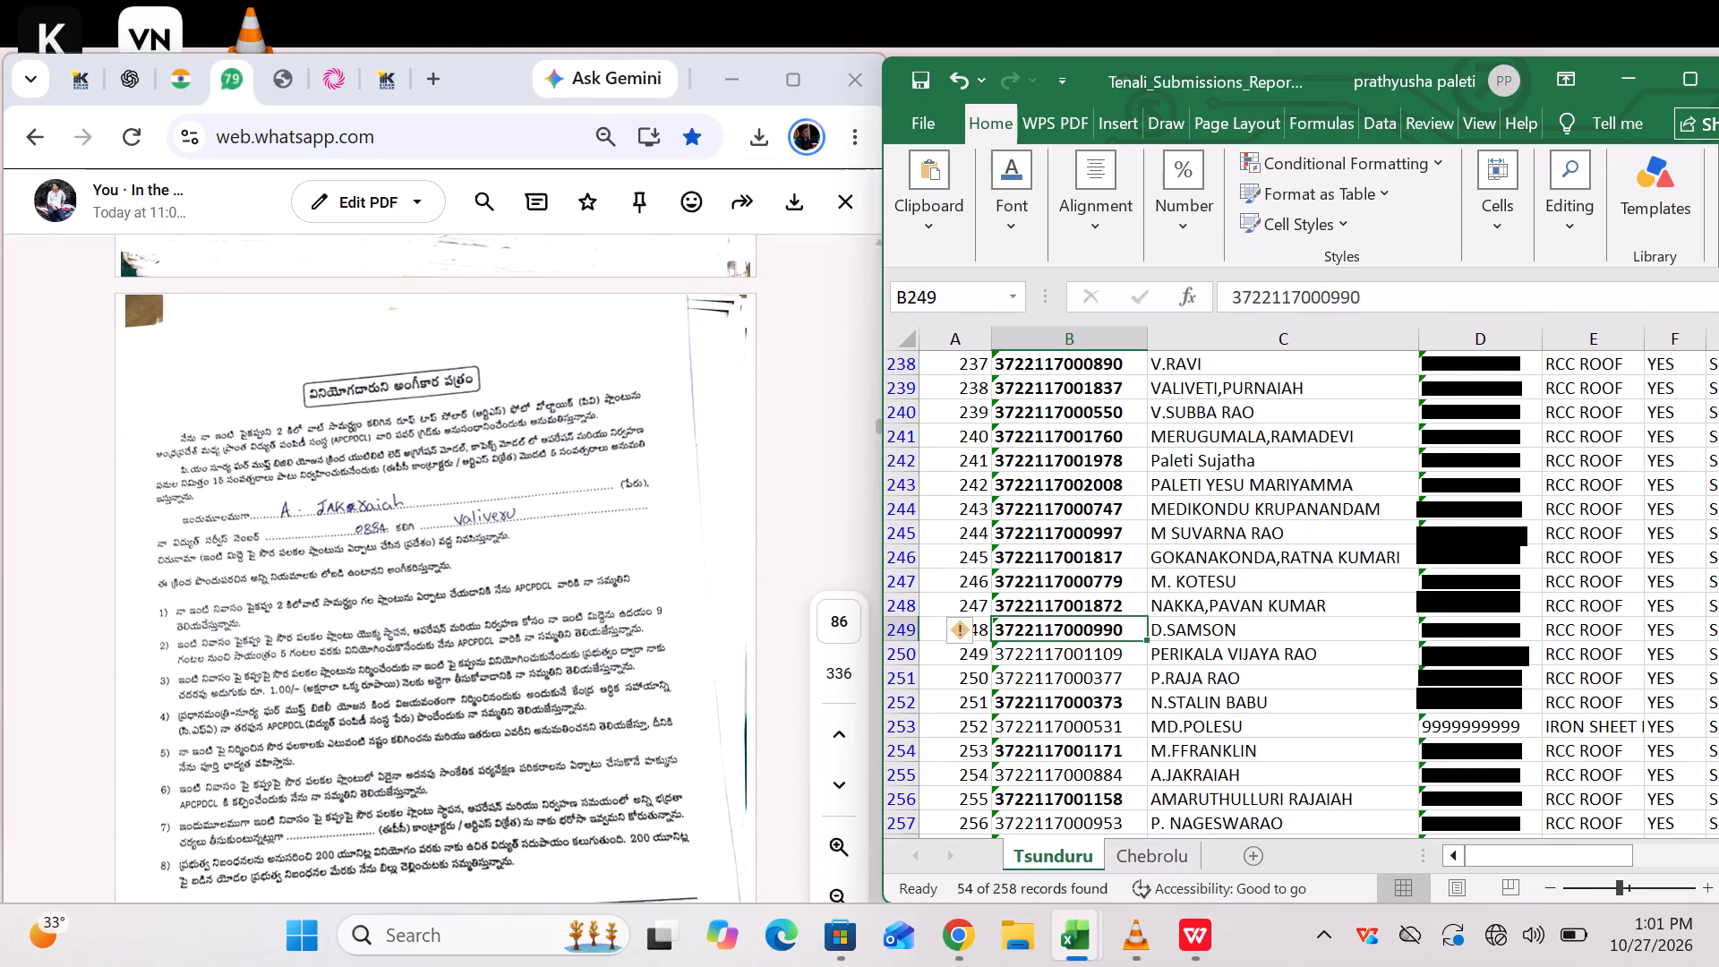
{"action": "left_click", "coordinate": [1101, 766]}
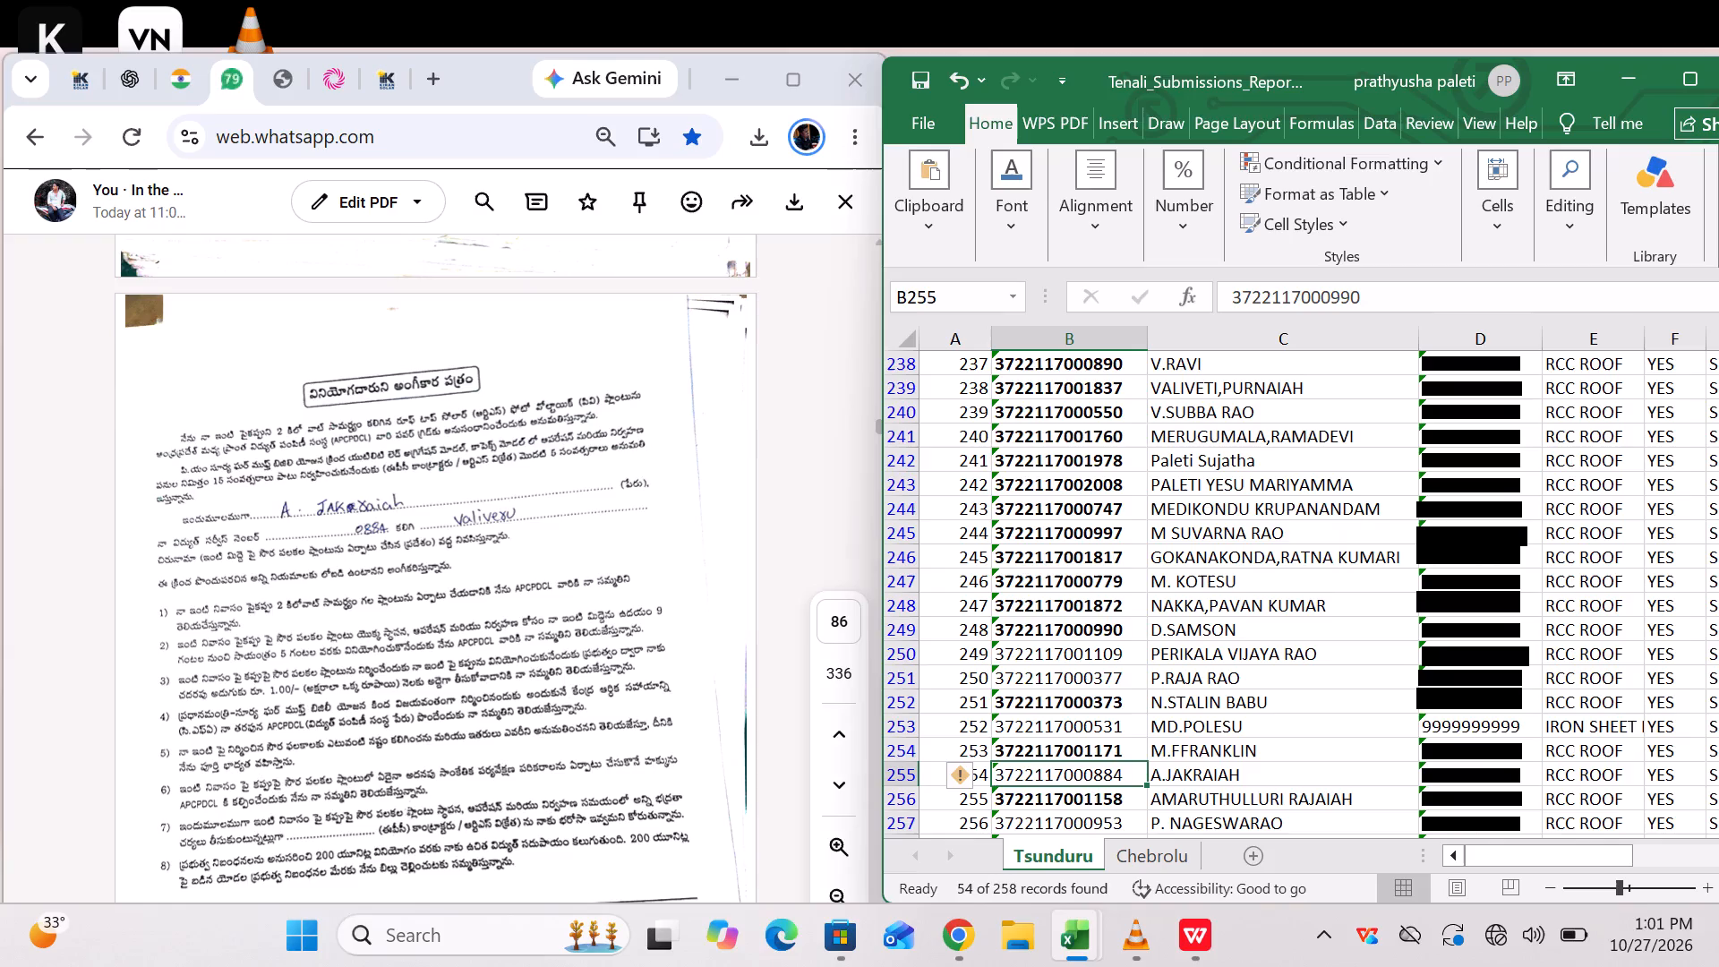
{"action": "key", "text": "ctrl+b"}
Bold the USCNO entry matching the consent form on page 87, in cell B257.
{"action": "scroll", "coordinate": [544, 740], "scroll_direction": "down", "scroll_amount": 3}
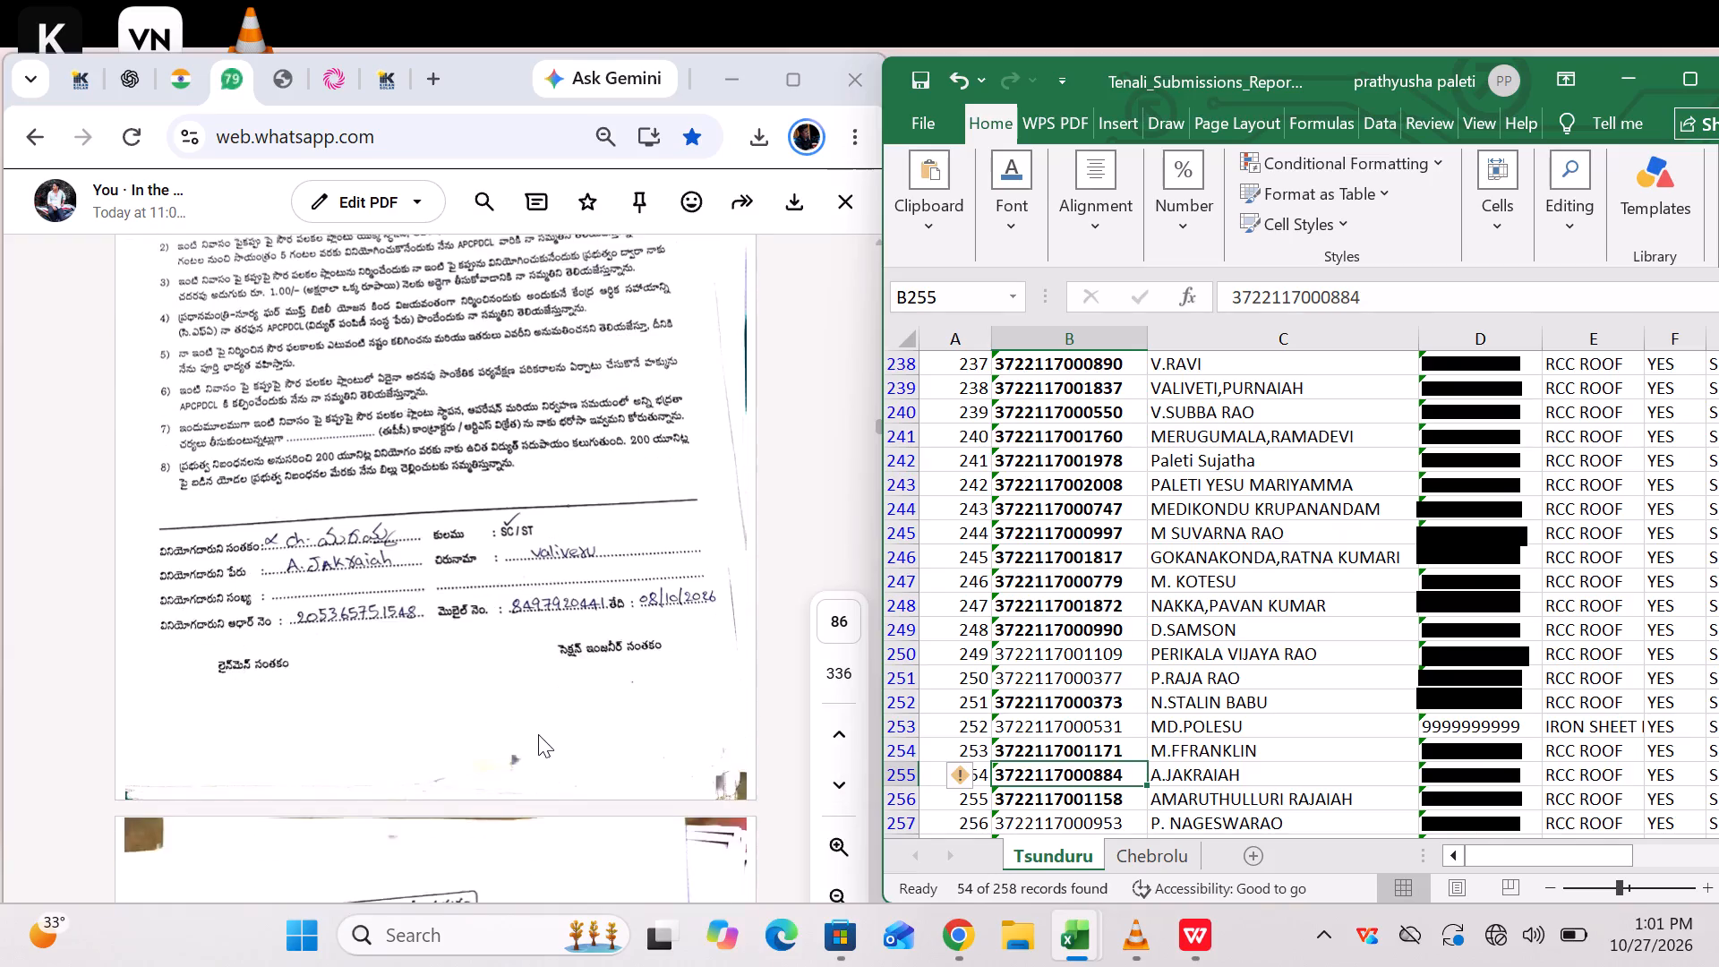
{"action": "scroll", "coordinate": [537, 733], "scroll_direction": "down", "scroll_amount": 4}
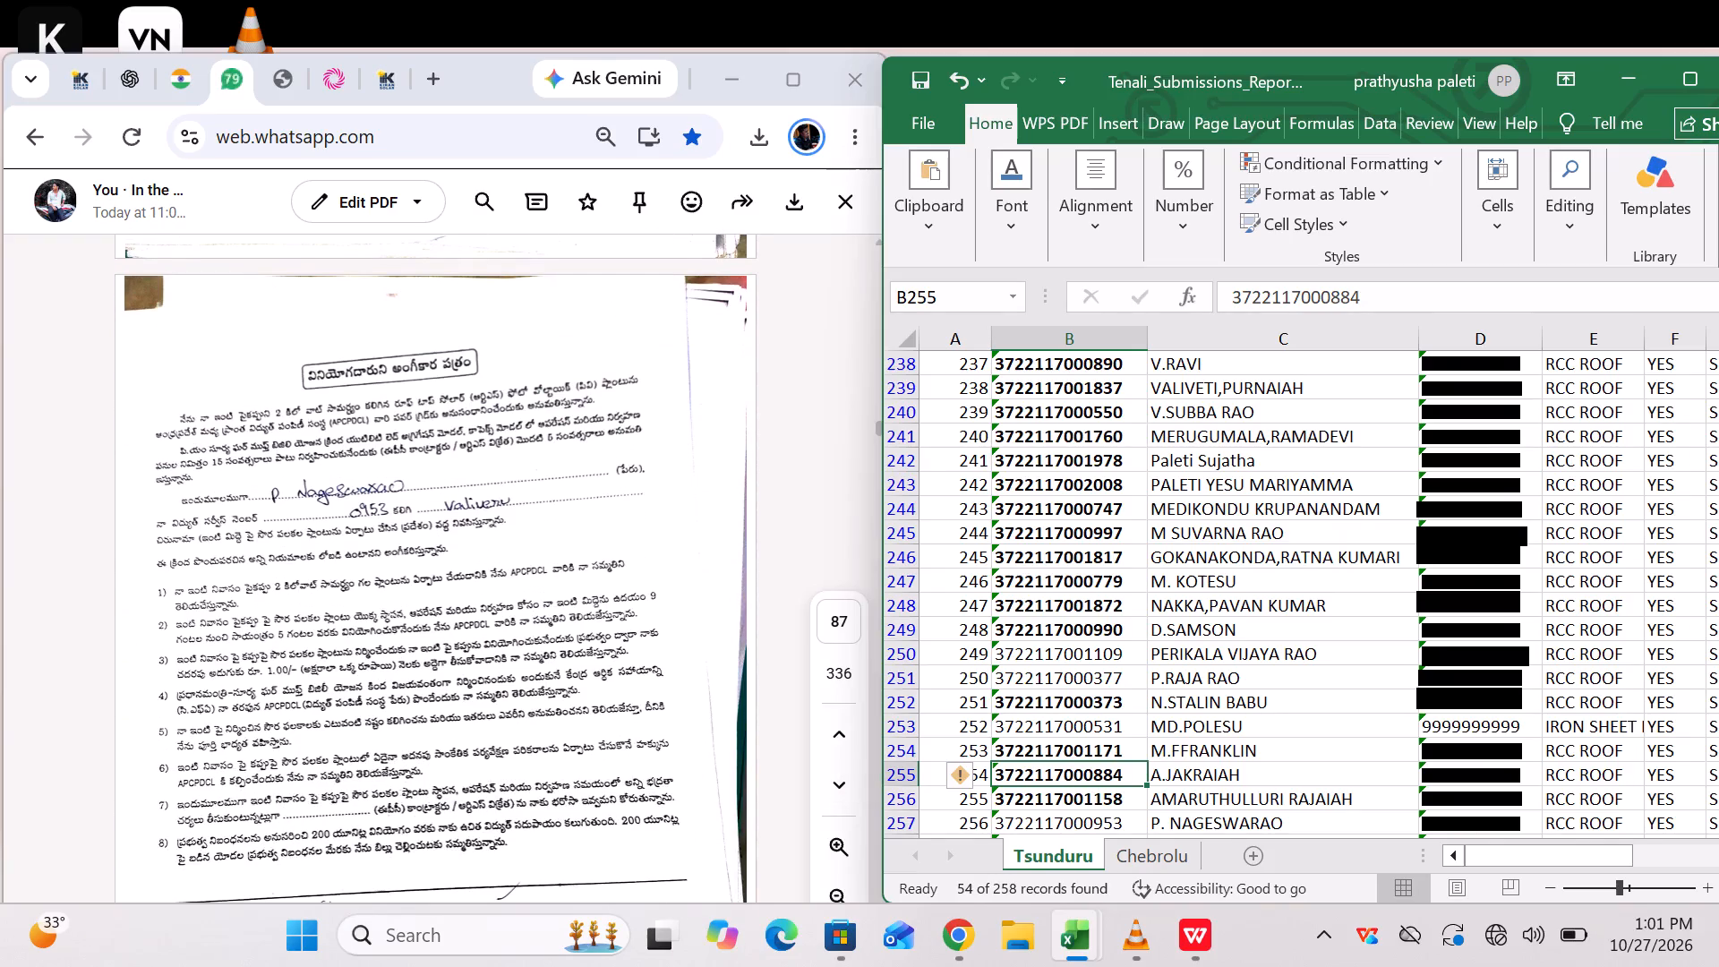
{"action": "left_click", "coordinate": [1112, 823]}
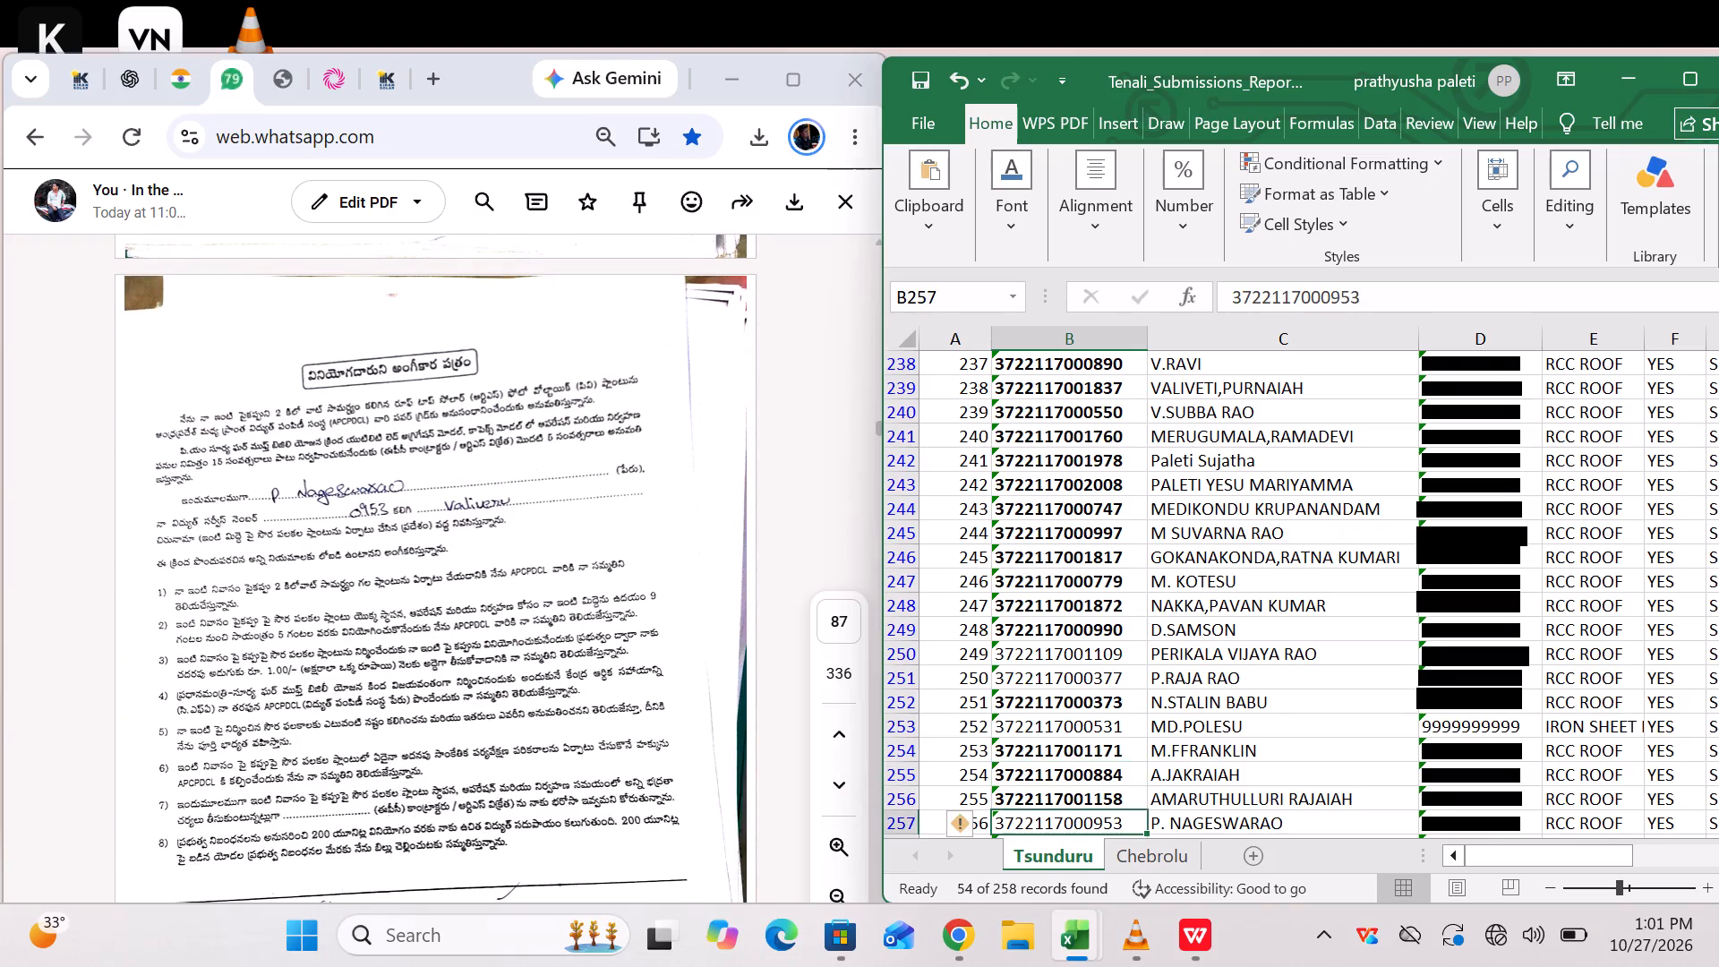
{"action": "key", "text": "ctrl+b"}
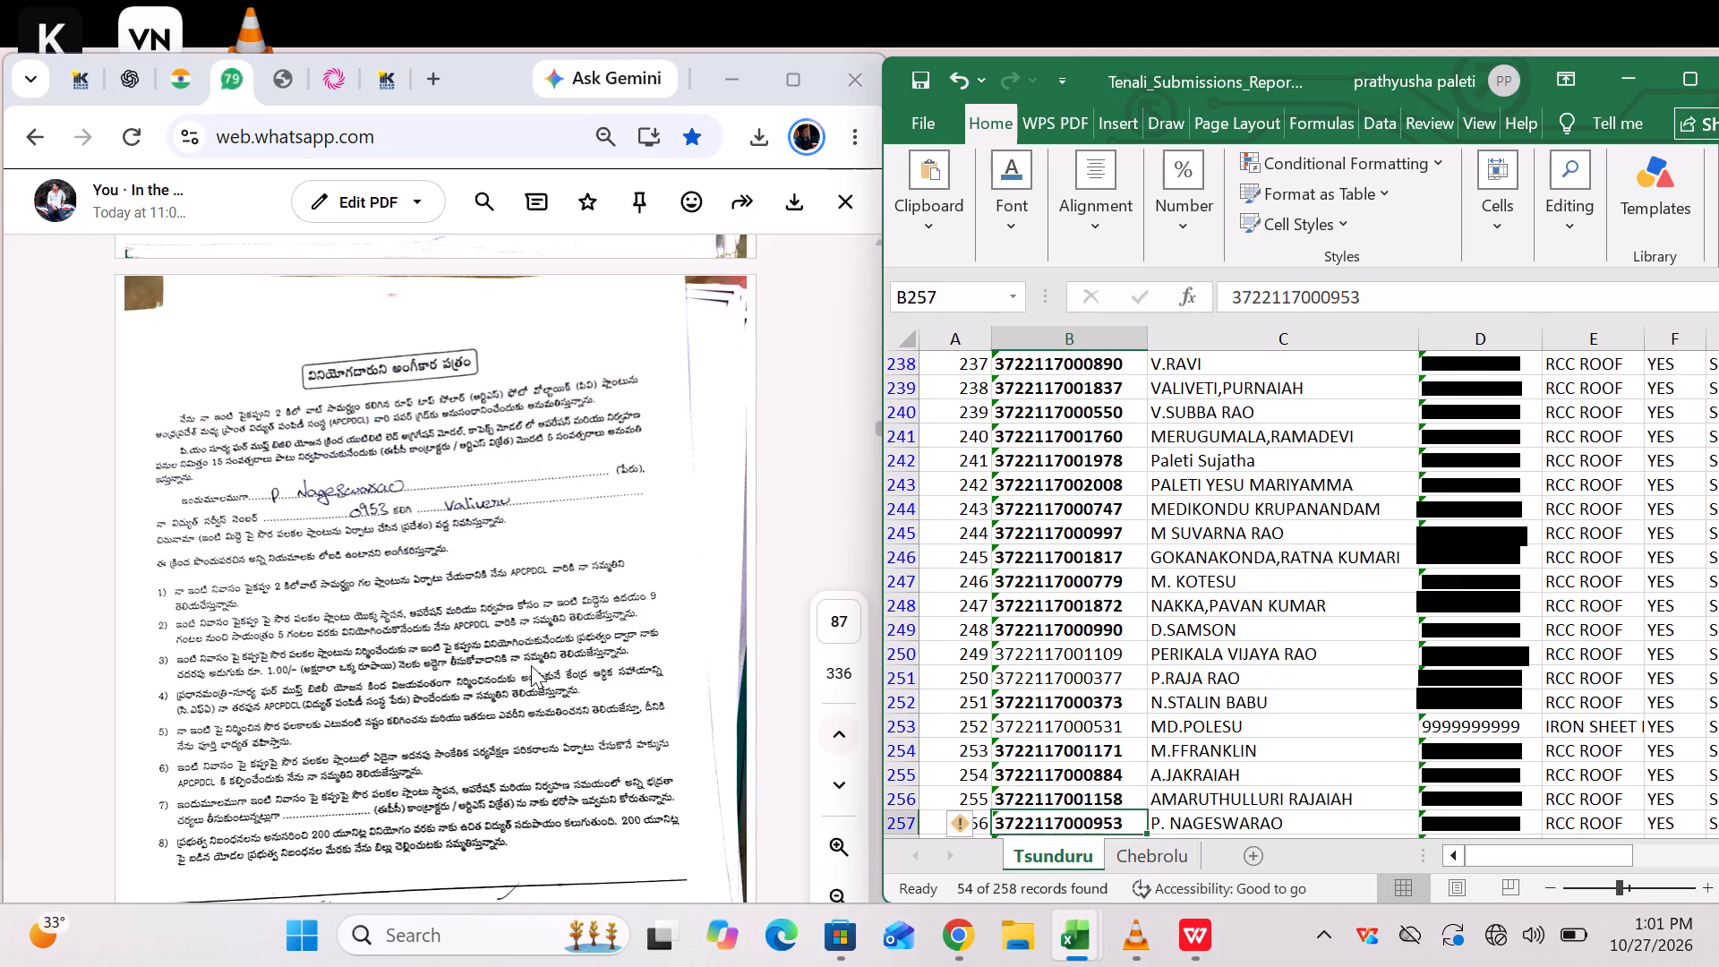
Bold the USCNO entry matching the consent form on page 88, in cell B250.
{"action": "scroll", "coordinate": [515, 672], "scroll_direction": "down", "scroll_amount": 2}
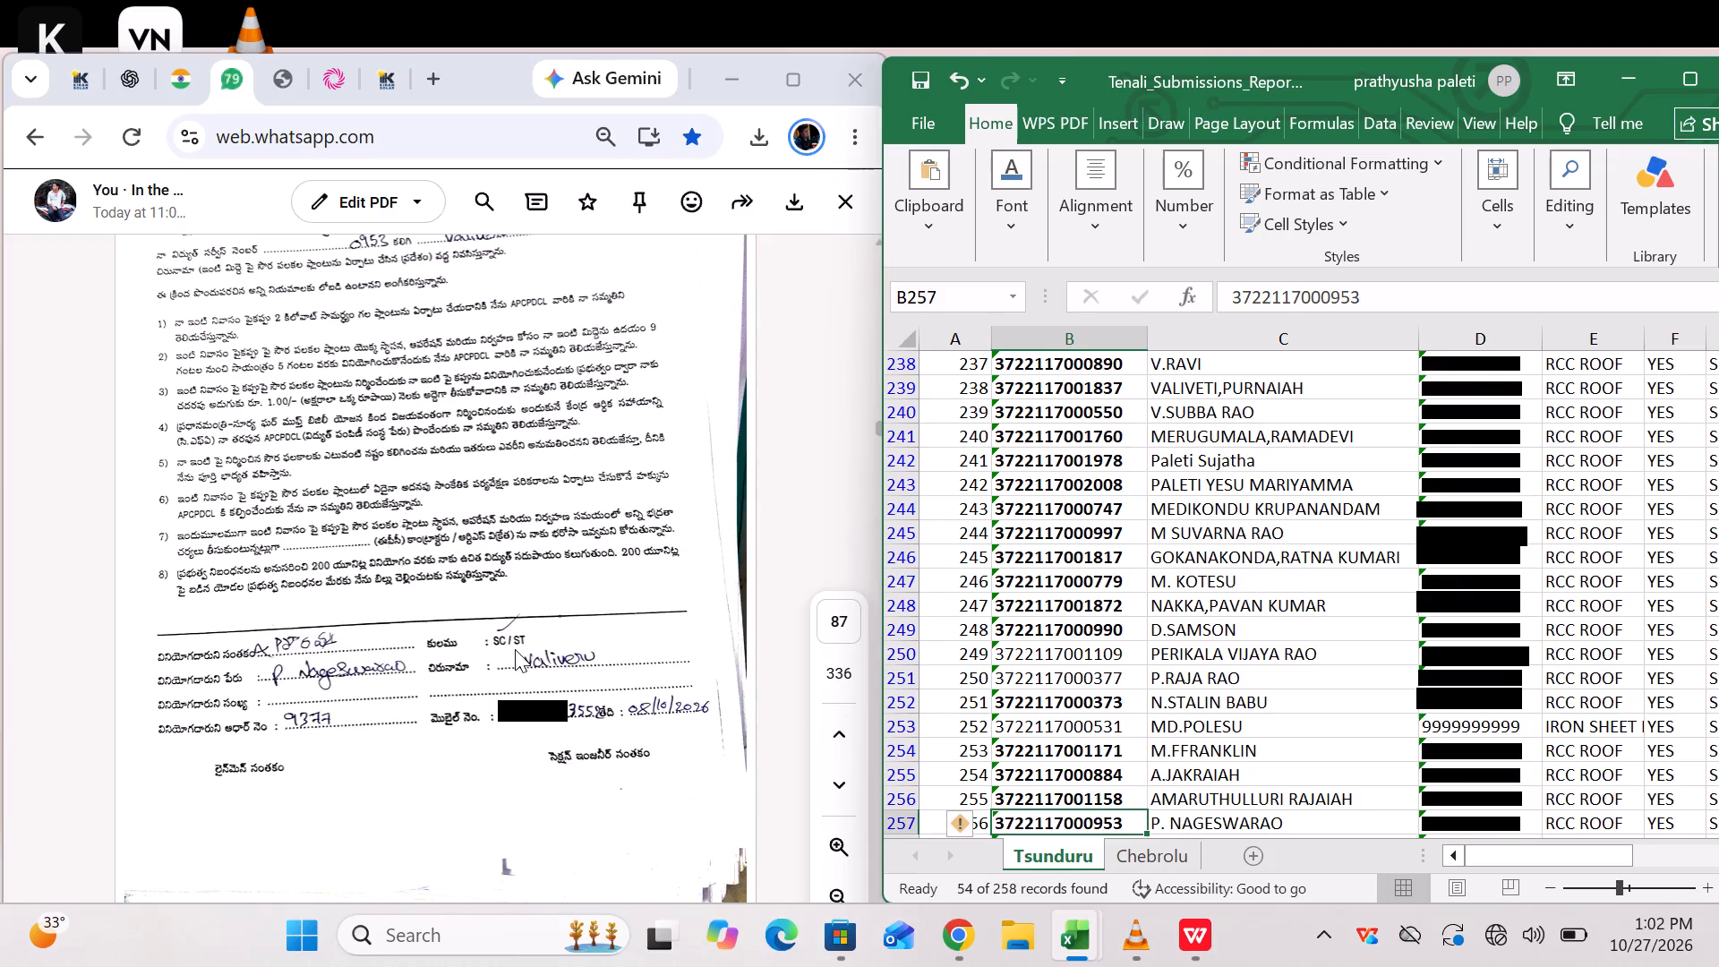
{"action": "scroll", "coordinate": [515, 649], "scroll_direction": "up", "scroll_amount": 1}
{"action": "scroll", "coordinate": [515, 649], "scroll_direction": "down", "scroll_amount": 6}
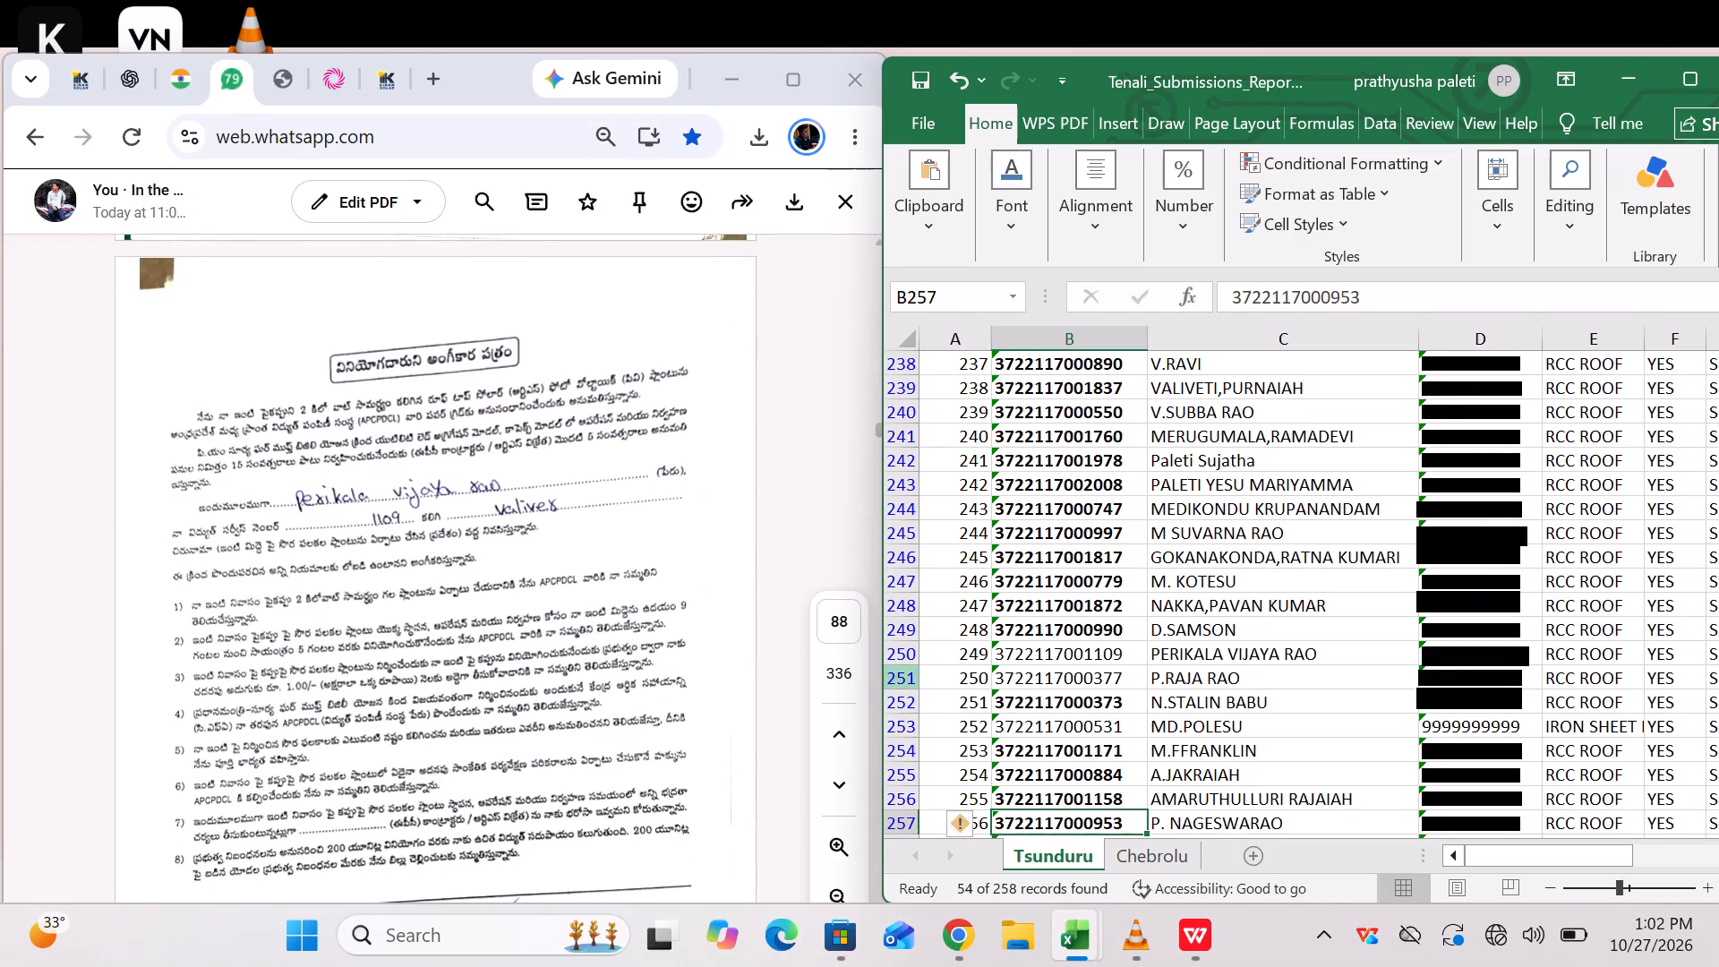
{"action": "left_click", "coordinate": [1051, 655]}
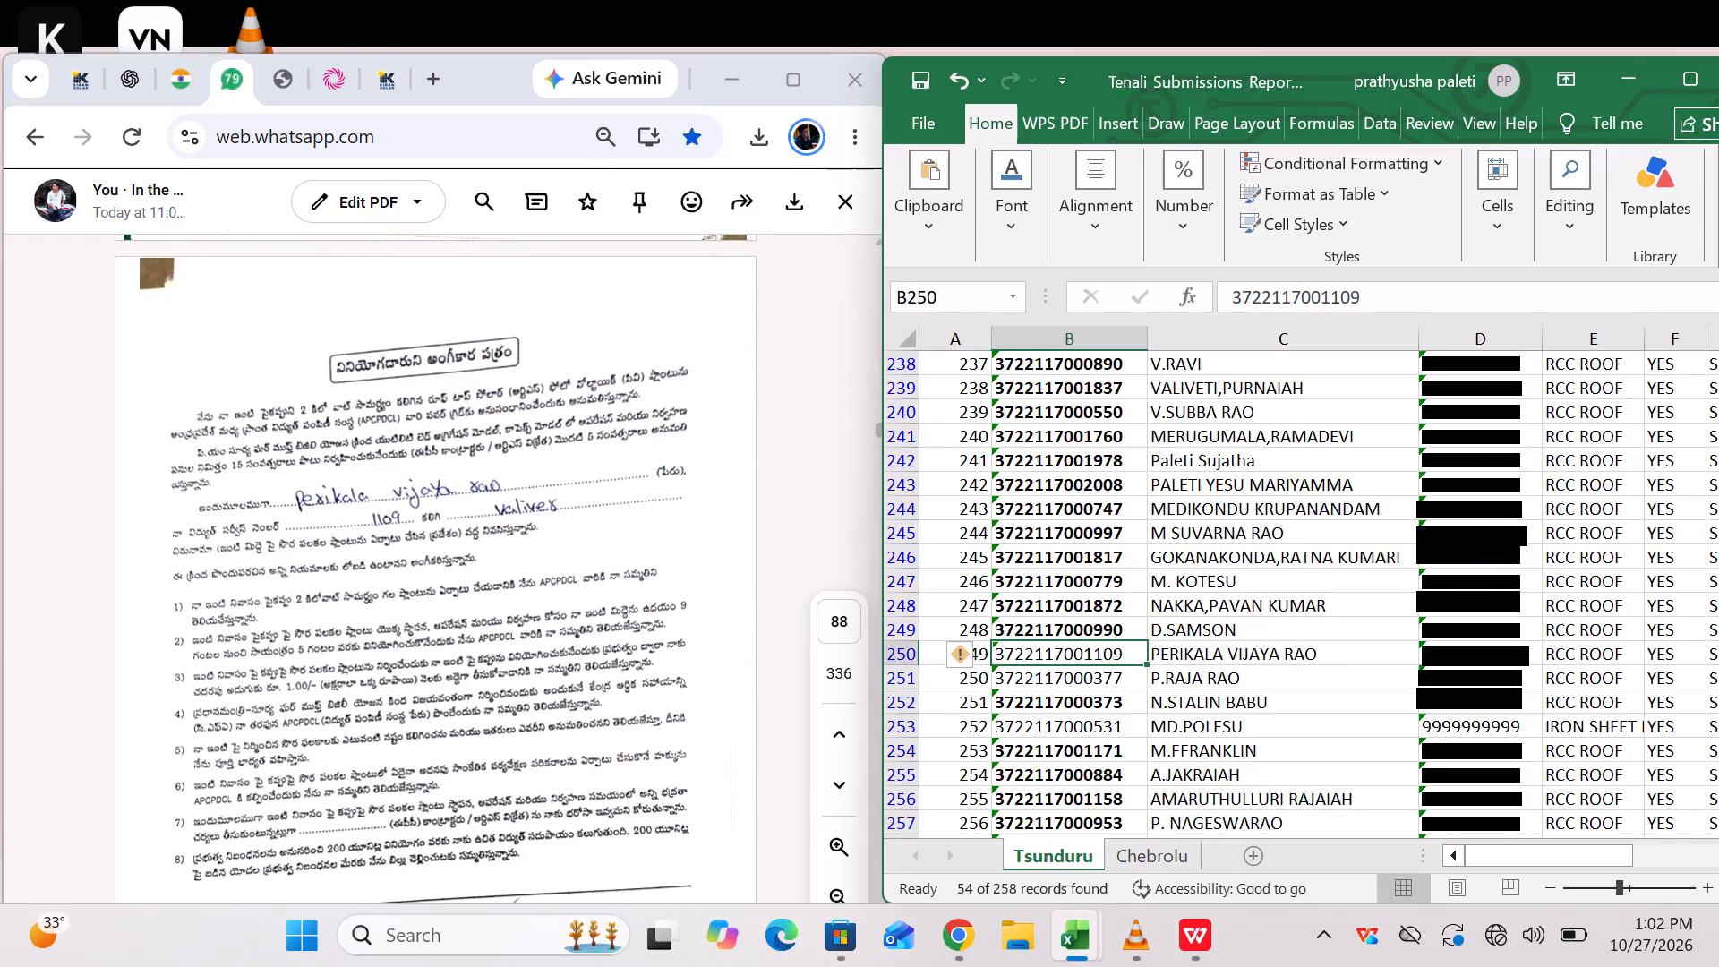
{"action": "key", "text": "ctrl+b"}
Recheck the page 88 form, and bold the USCNO entry matching the consent form on page 89, in cell B251.
{"action": "scroll", "coordinate": [633, 682], "scroll_direction": "down", "scroll_amount": 7}
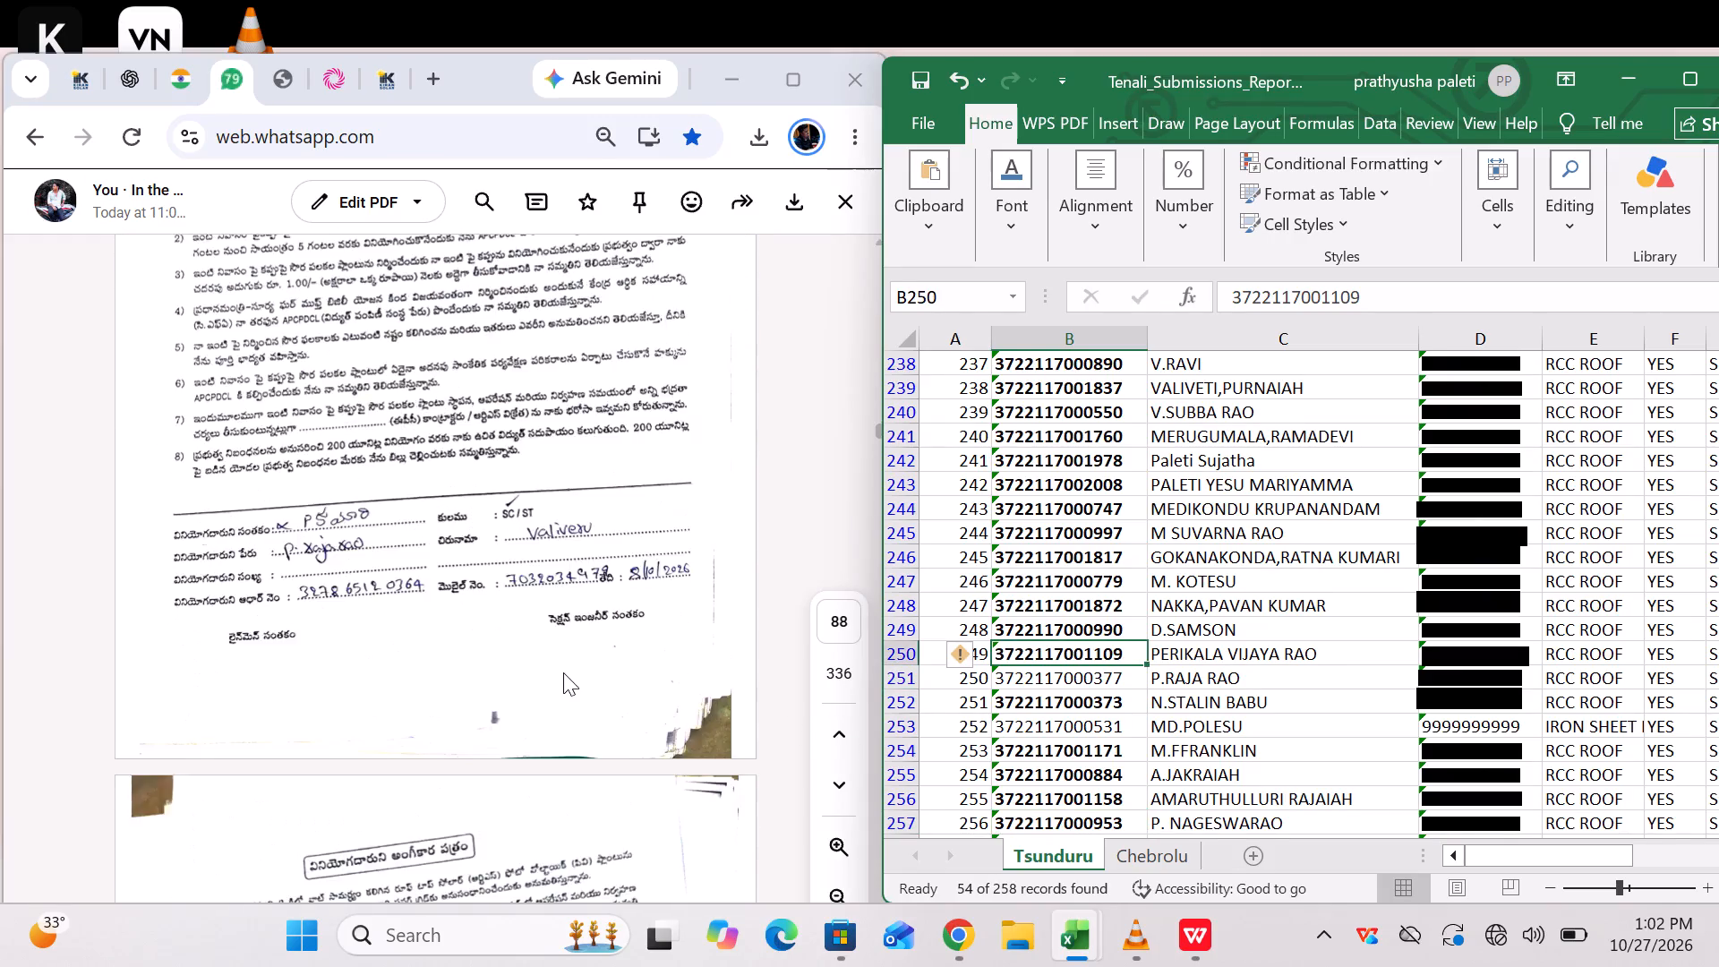
{"action": "scroll", "coordinate": [563, 672], "scroll_direction": "up", "scroll_amount": 8}
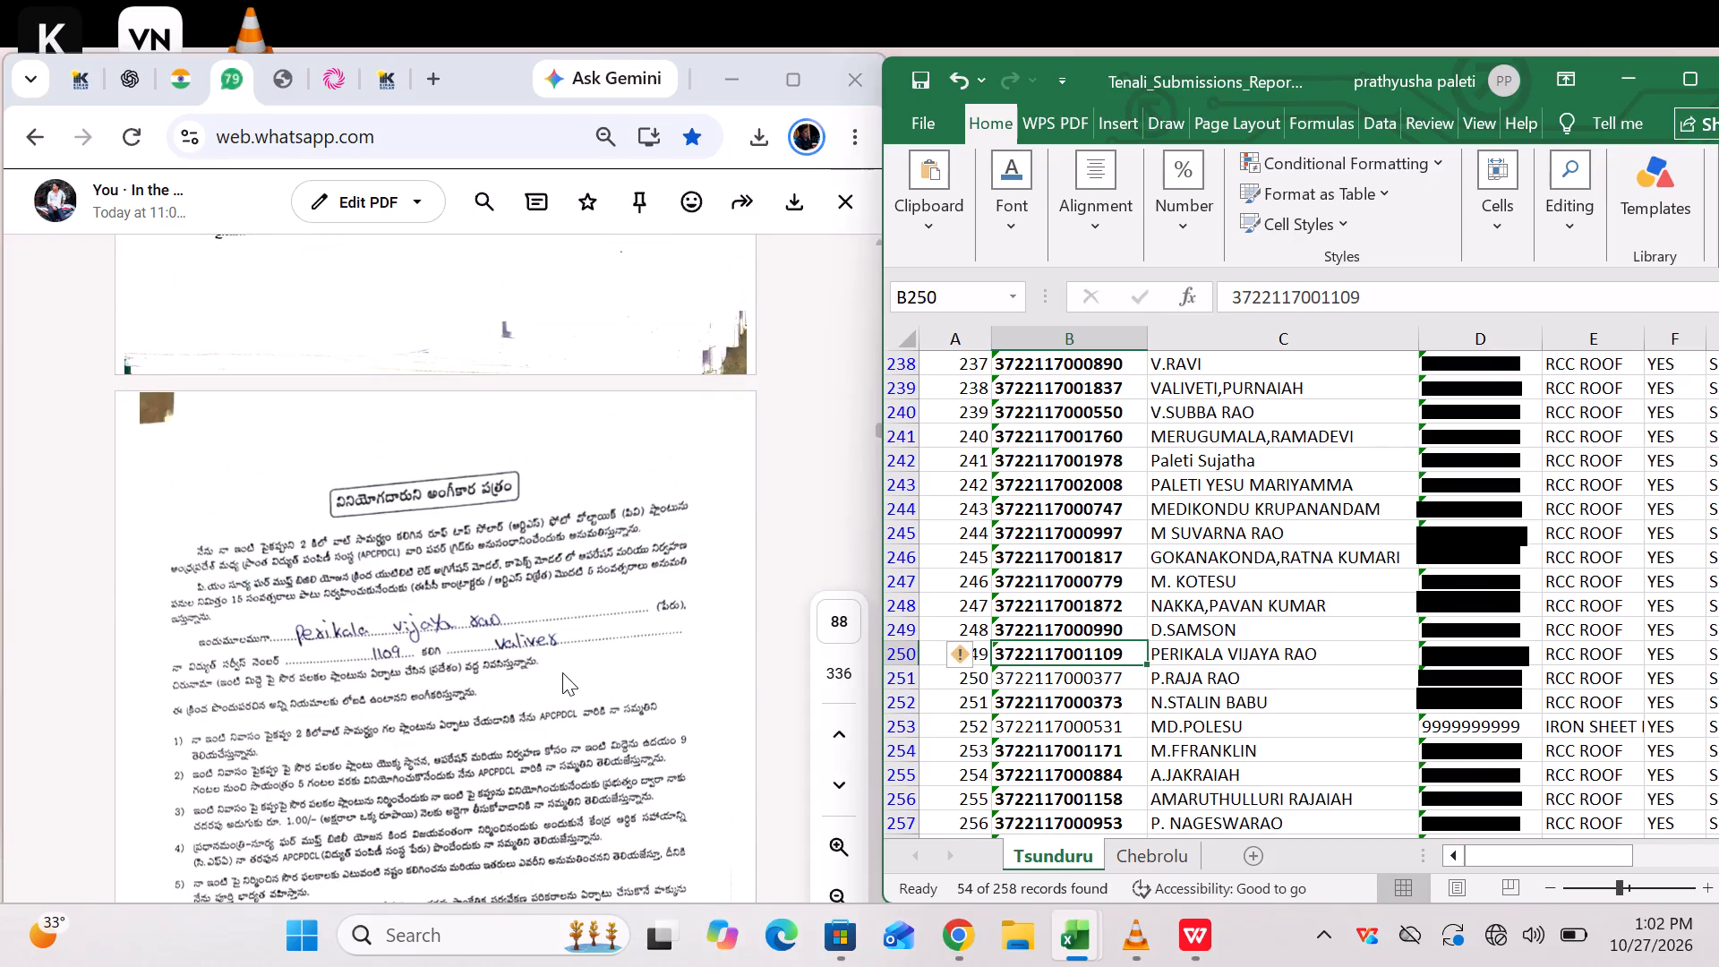
{"action": "scroll", "coordinate": [562, 672], "scroll_direction": "down", "scroll_amount": 3}
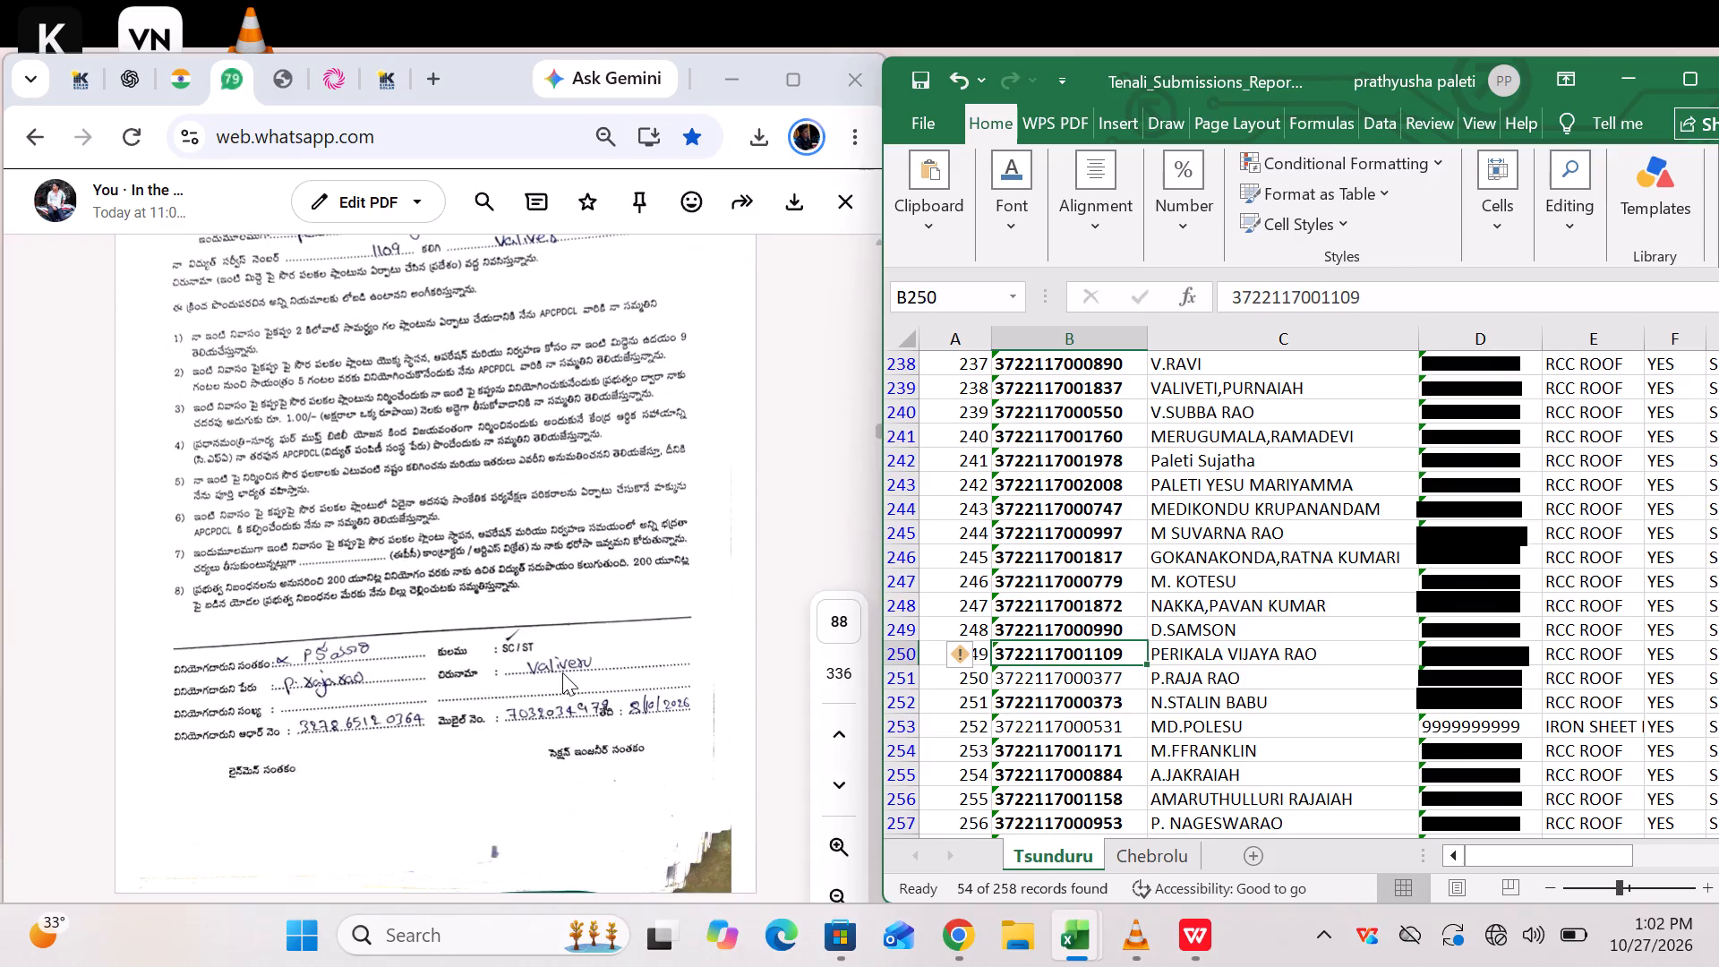
{"action": "scroll", "coordinate": [562, 672], "scroll_direction": "down", "scroll_amount": 5}
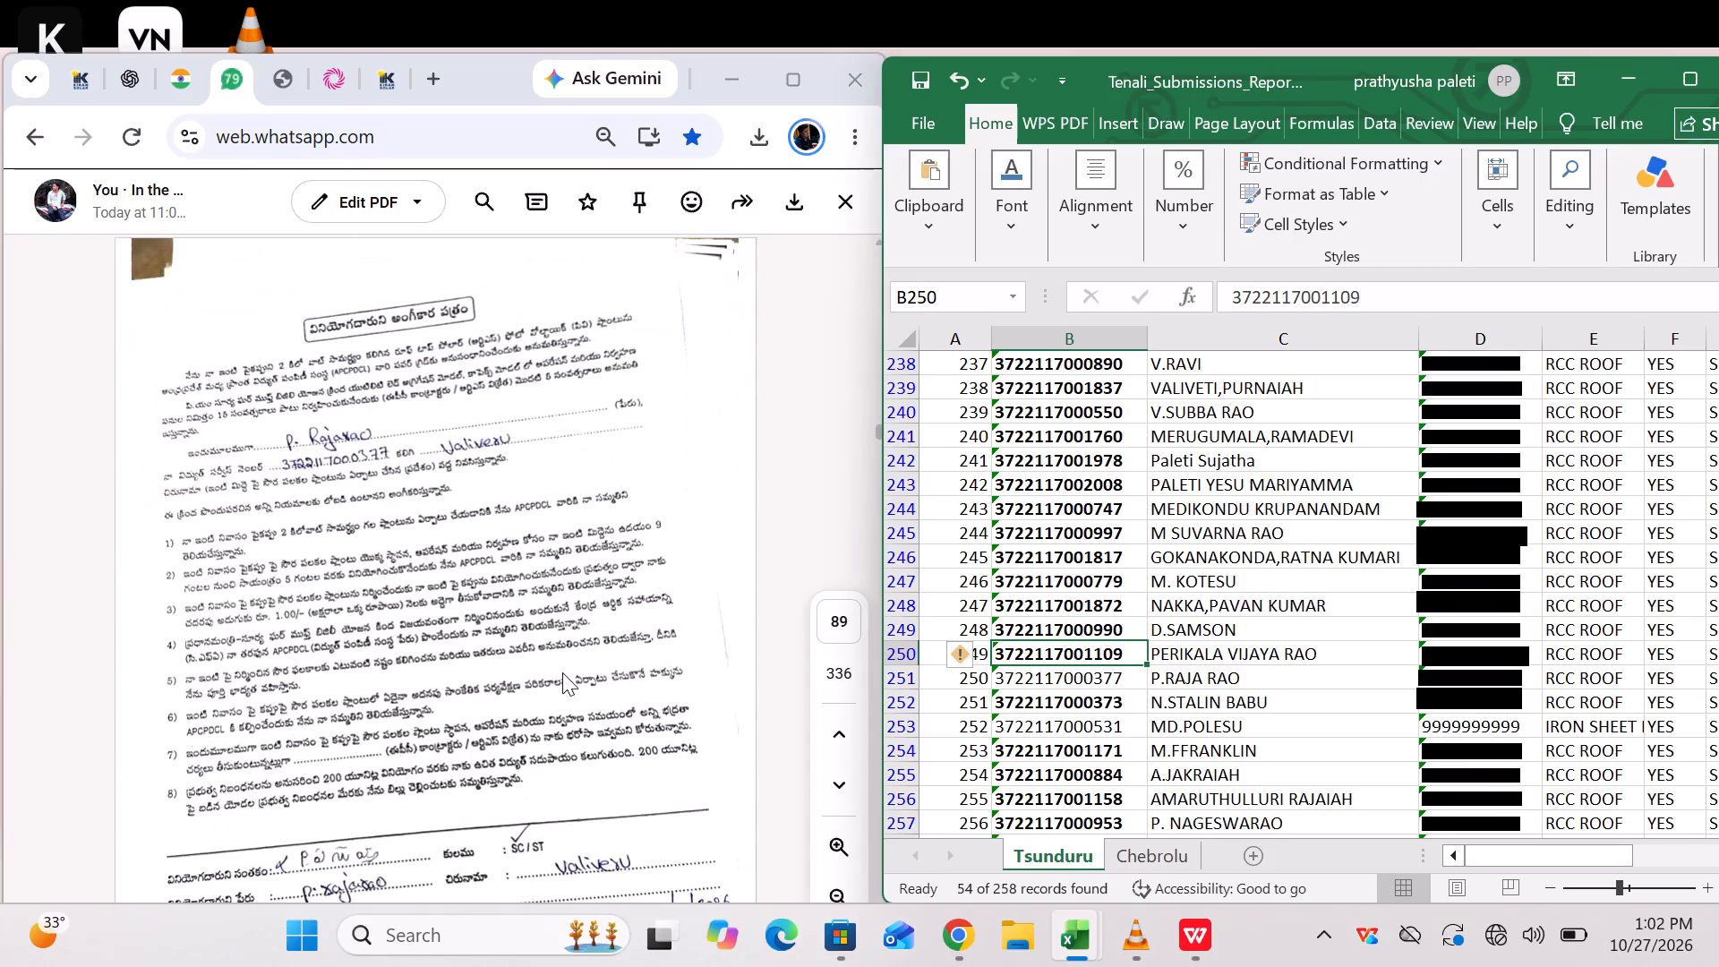
{"action": "left_click", "coordinate": [1054, 682]}
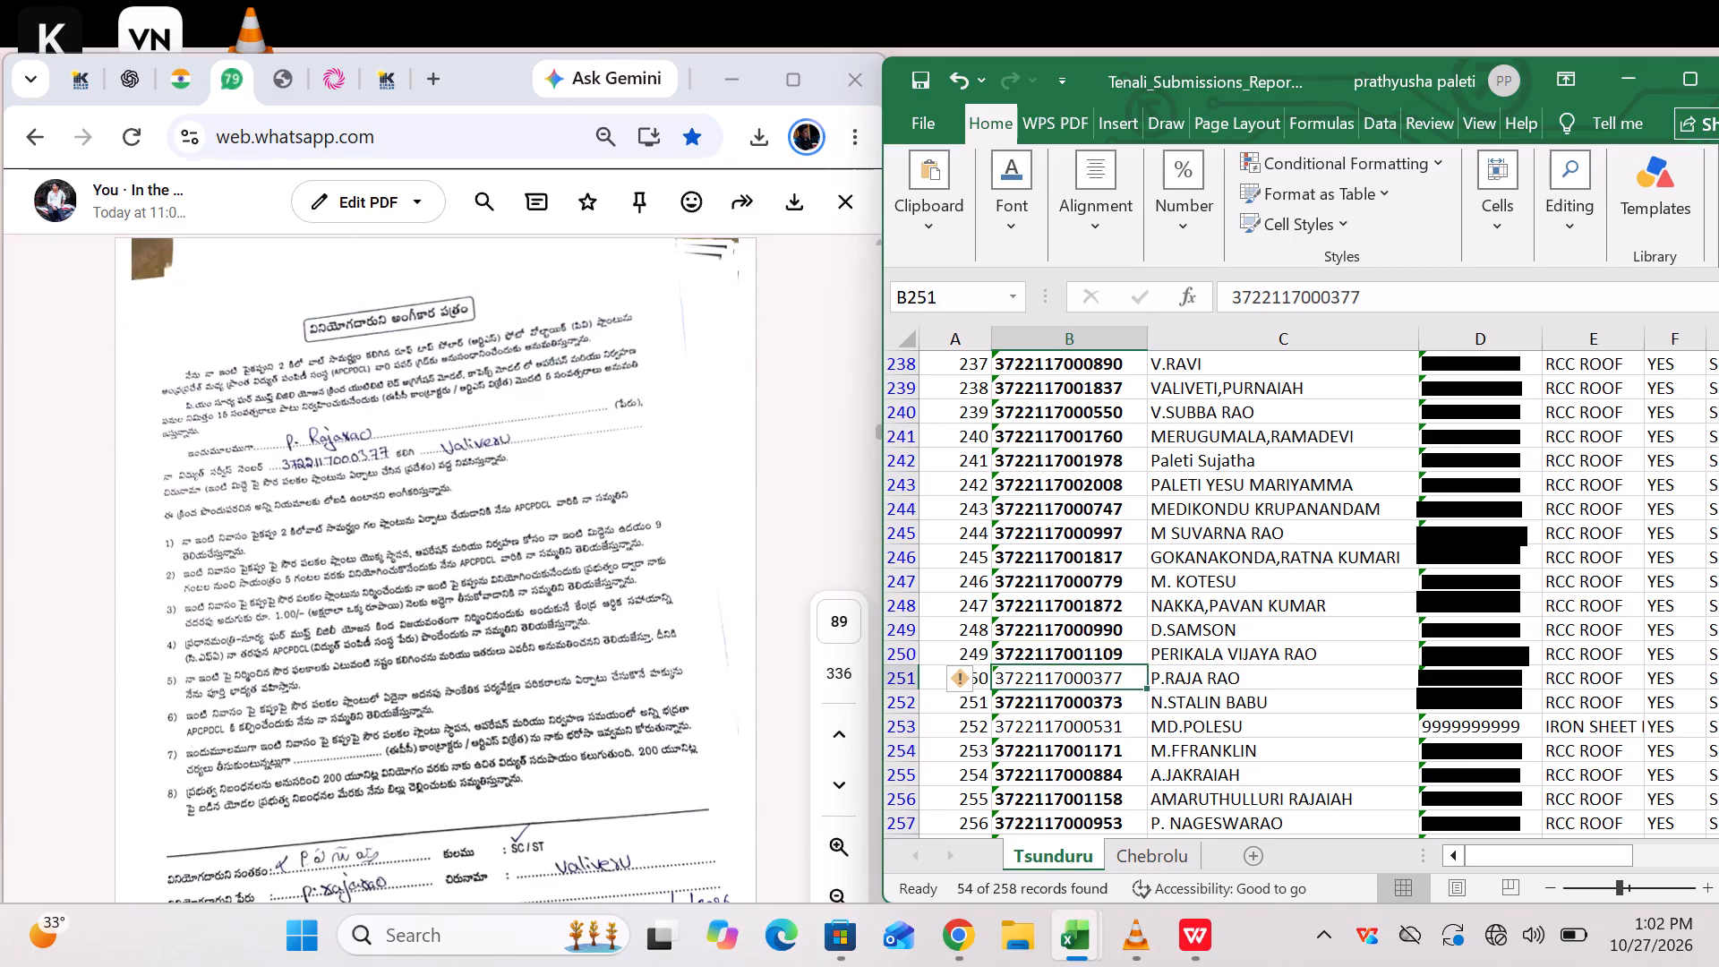
{"action": "key", "text": "ctrl+b"}
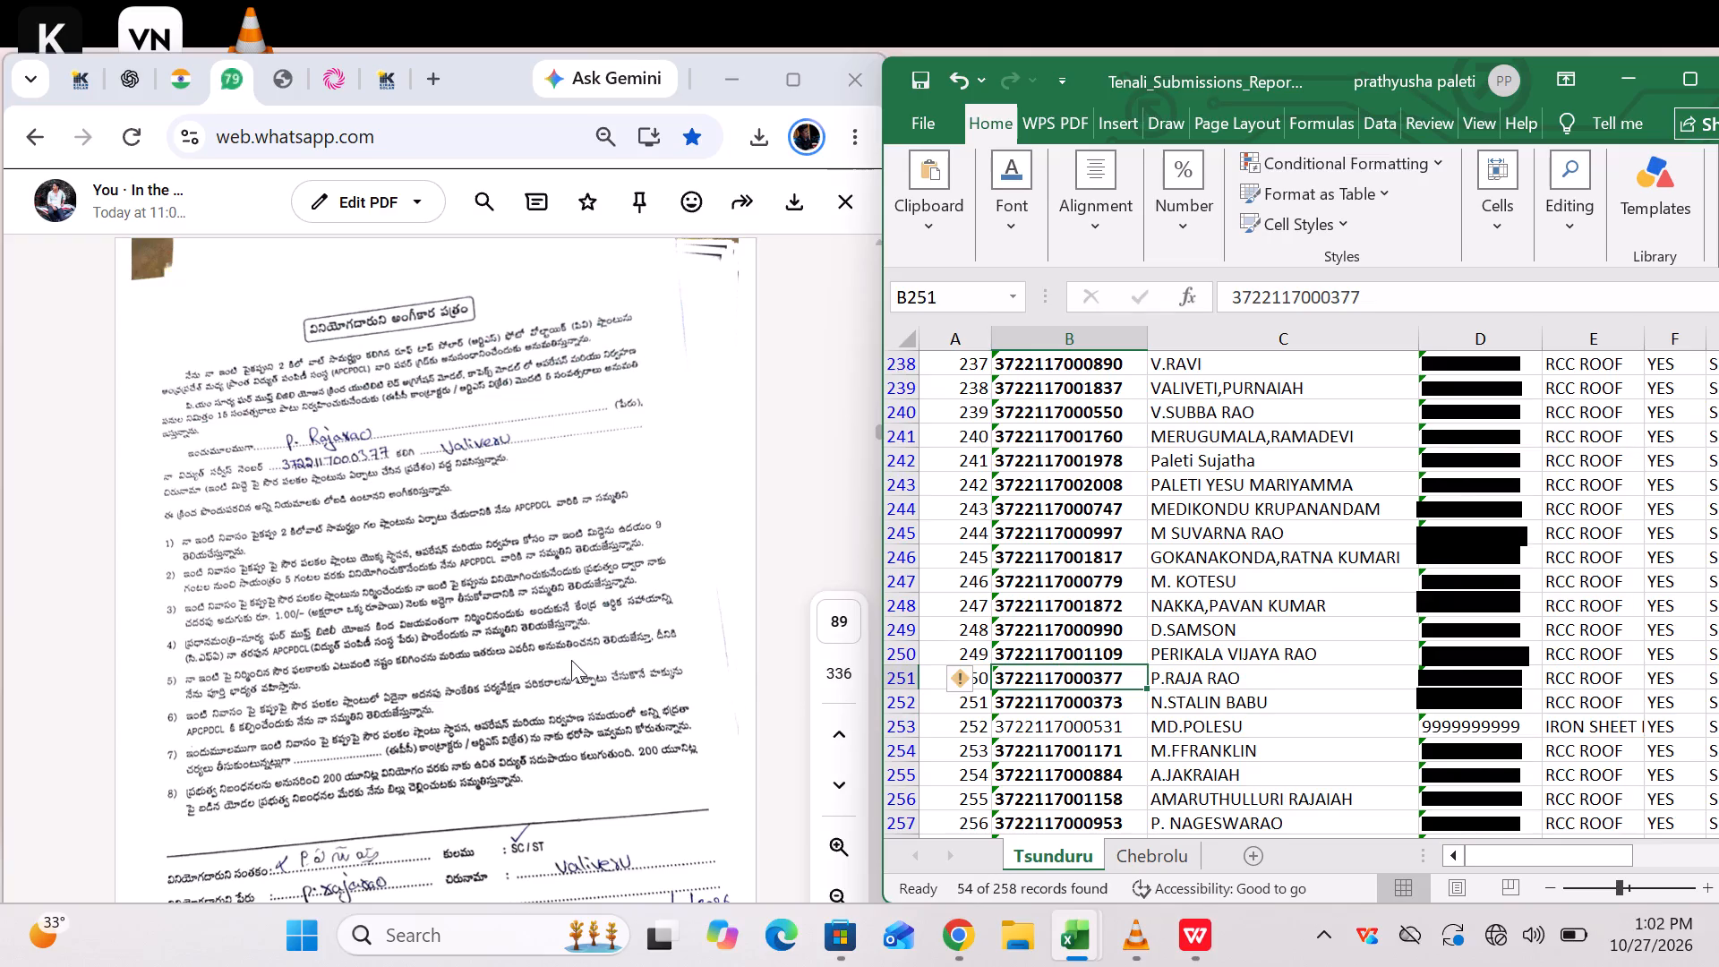
Examine the consumer name, service number and village on the page 90 consent form for comparison with the USCNO list.
{"action": "scroll", "coordinate": [571, 660], "scroll_direction": "down", "scroll_amount": 7}
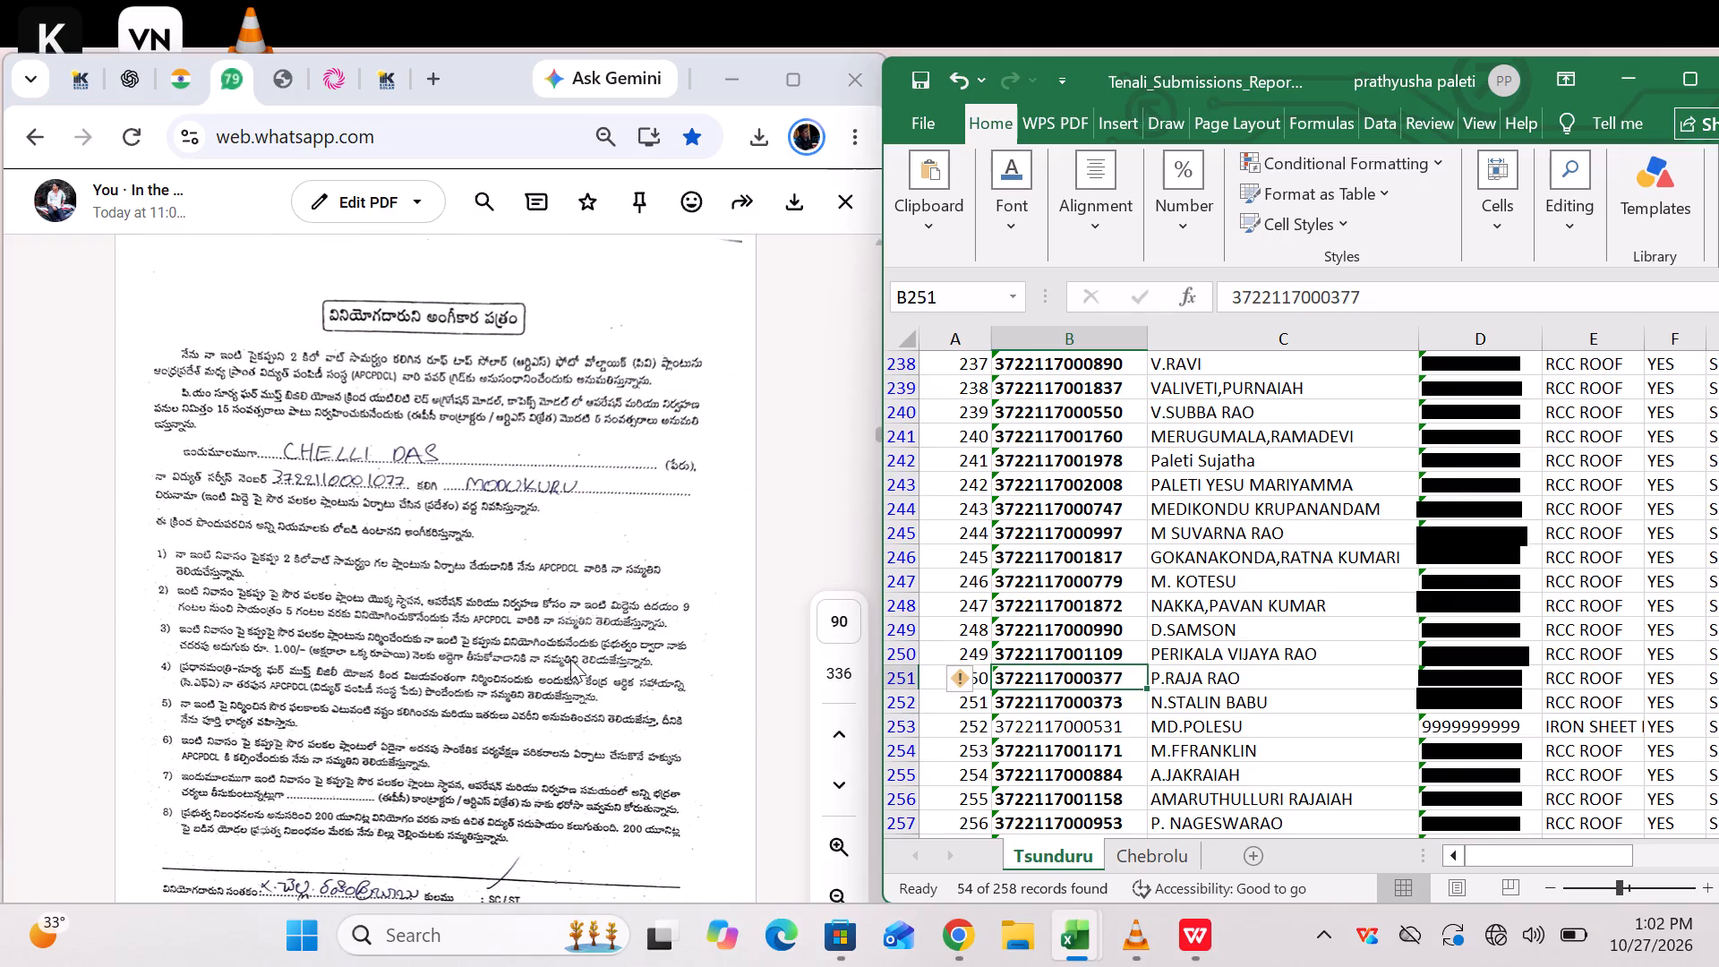
{"action": "scroll", "coordinate": [570, 659], "scroll_direction": "down", "scroll_amount": 1}
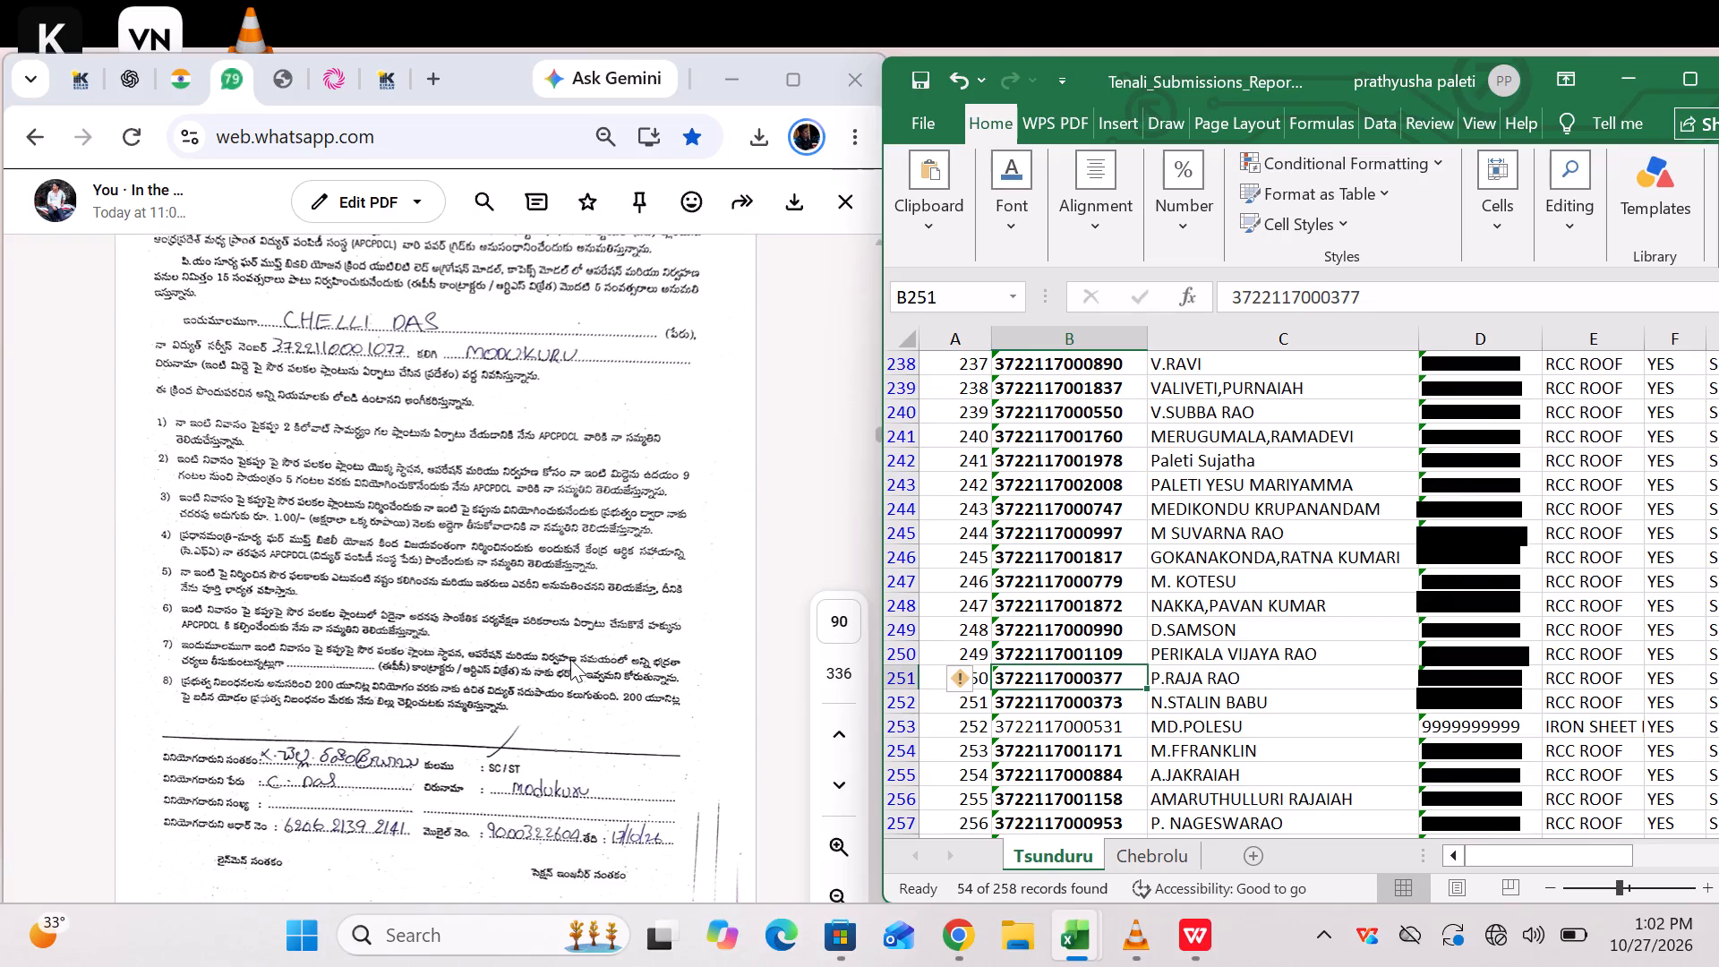
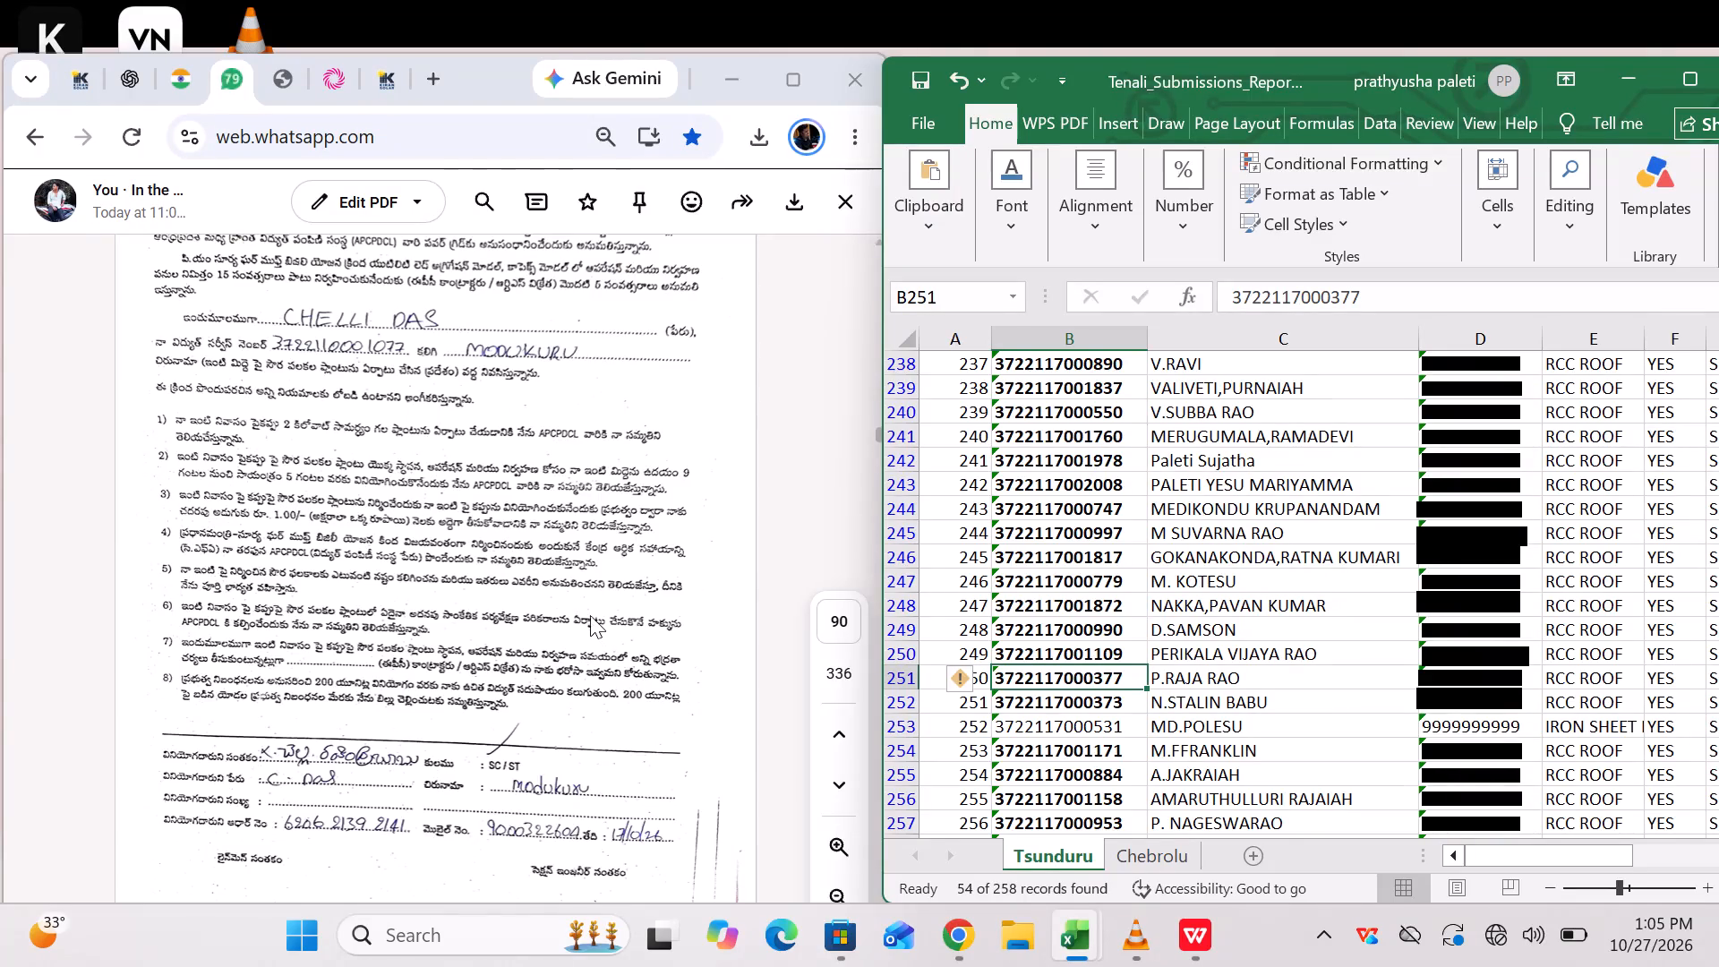
Recheck the consumer name, service number and village on the page 89 consent form against the Tsunduru USCNO list.
{"action": "scroll", "coordinate": [586, 605], "scroll_direction": "up", "scroll_amount": 6}
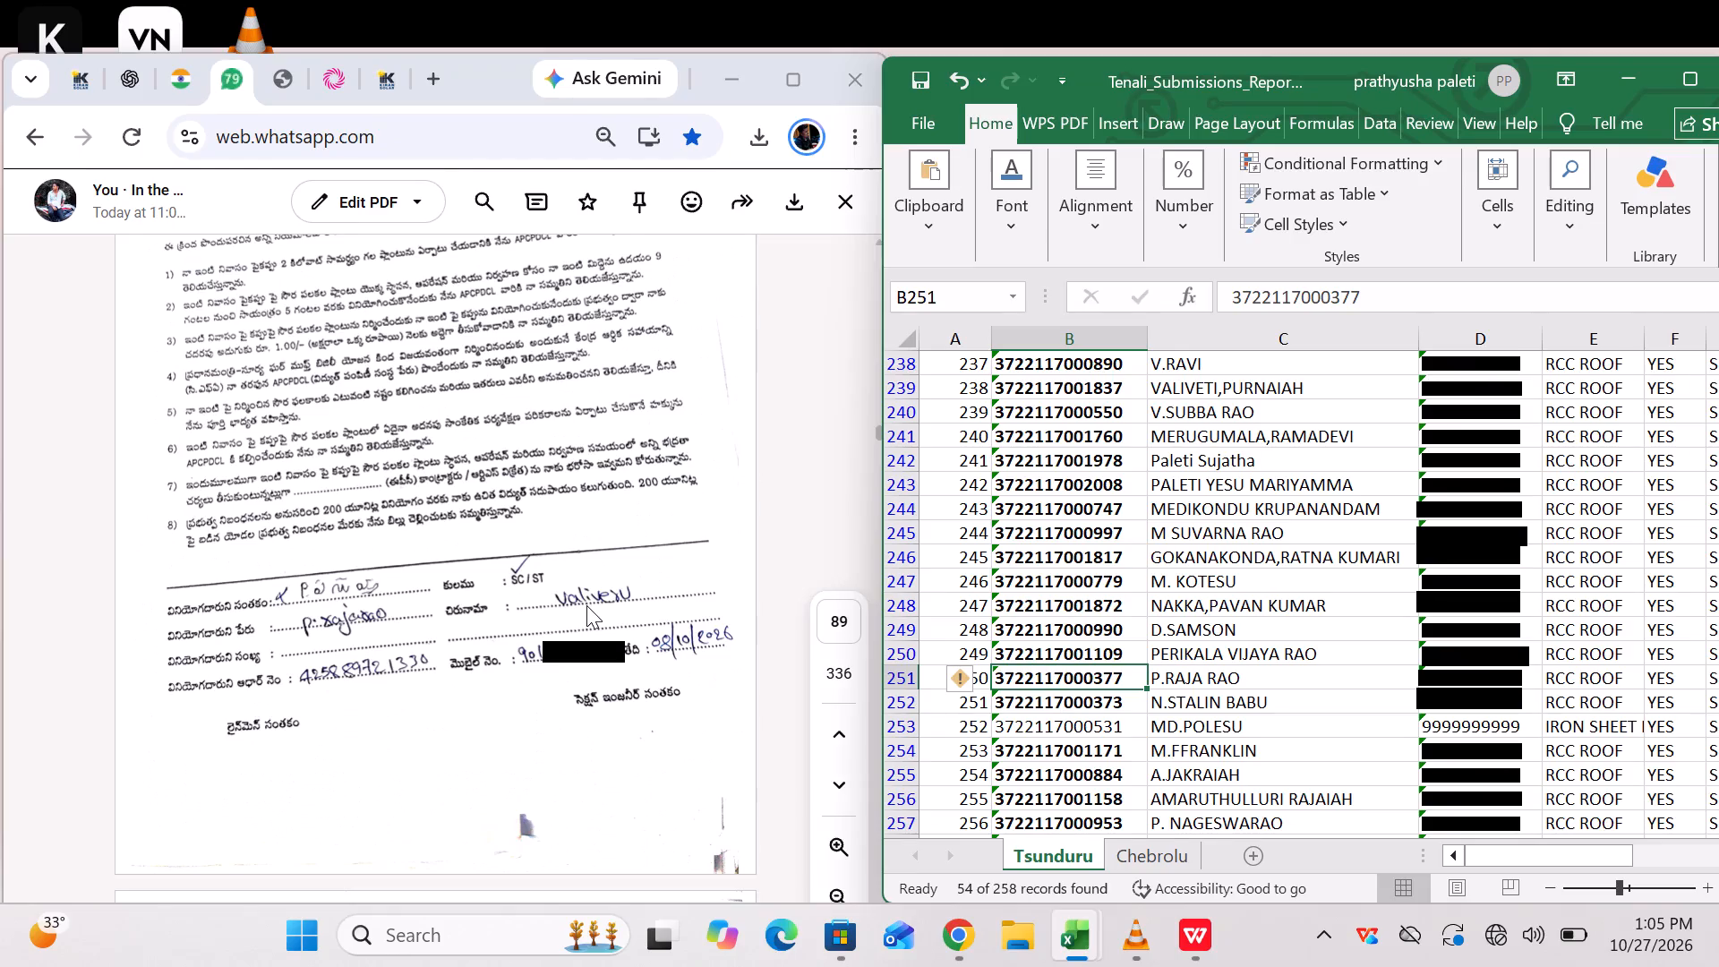
{"action": "scroll", "coordinate": [586, 605], "scroll_direction": "up", "scroll_amount": 3}
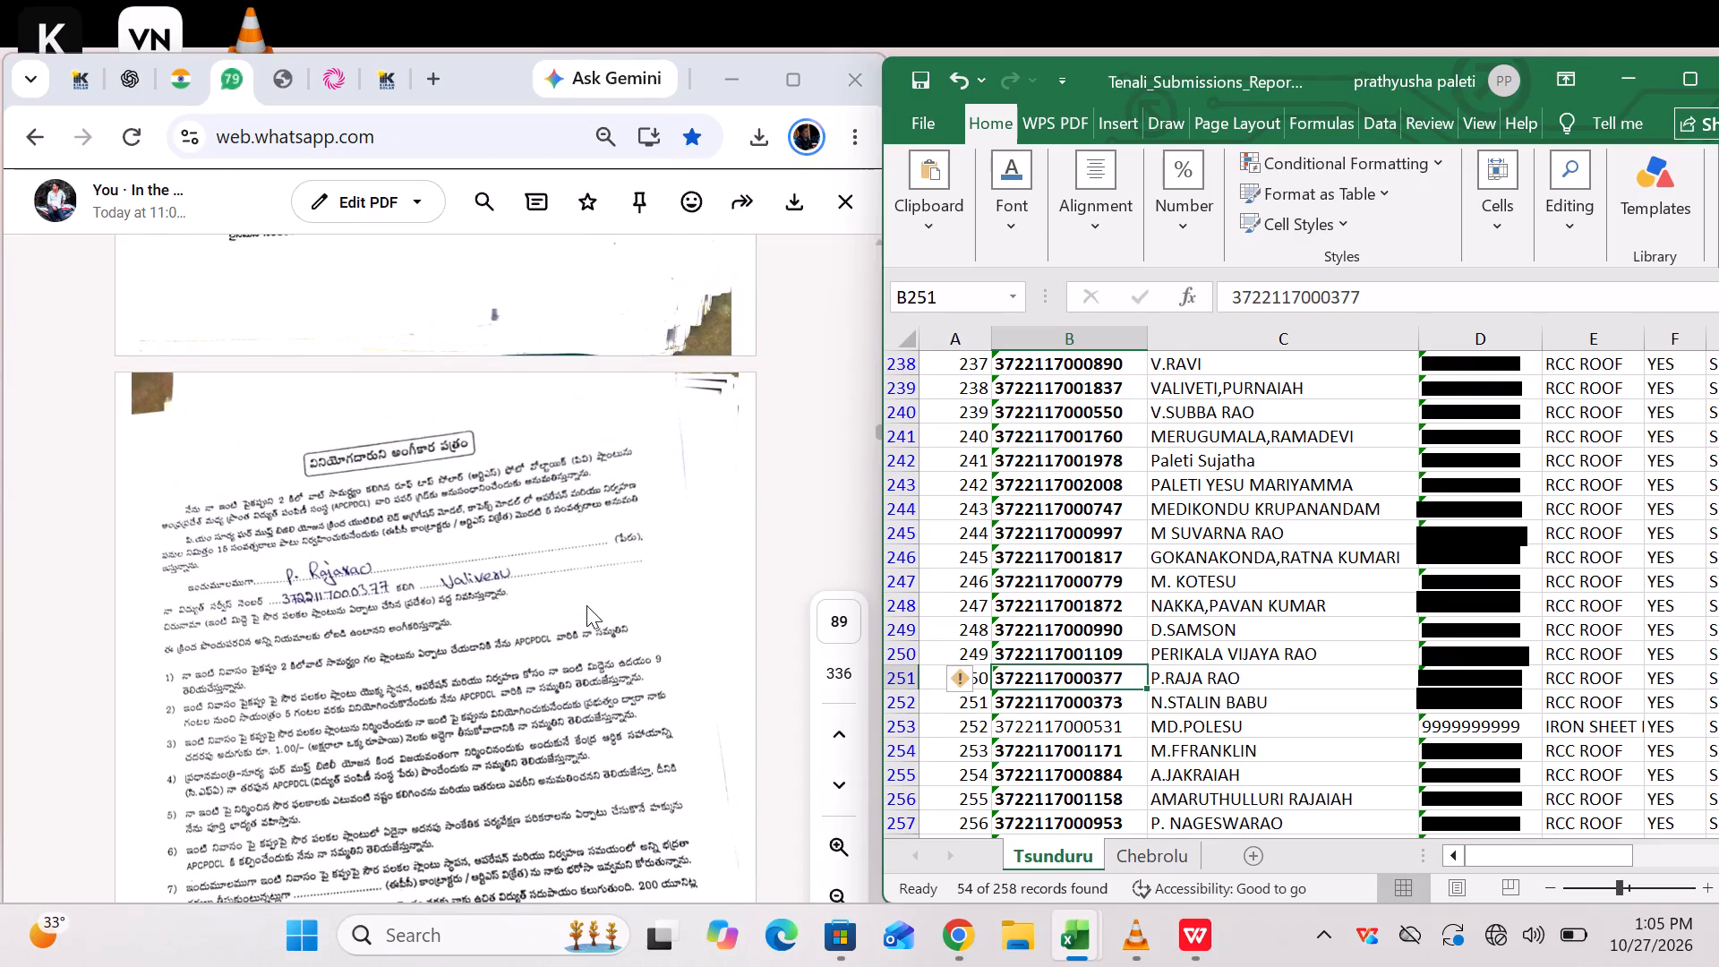
{"action": "scroll", "coordinate": [586, 605], "scroll_direction": "down", "scroll_amount": 2}
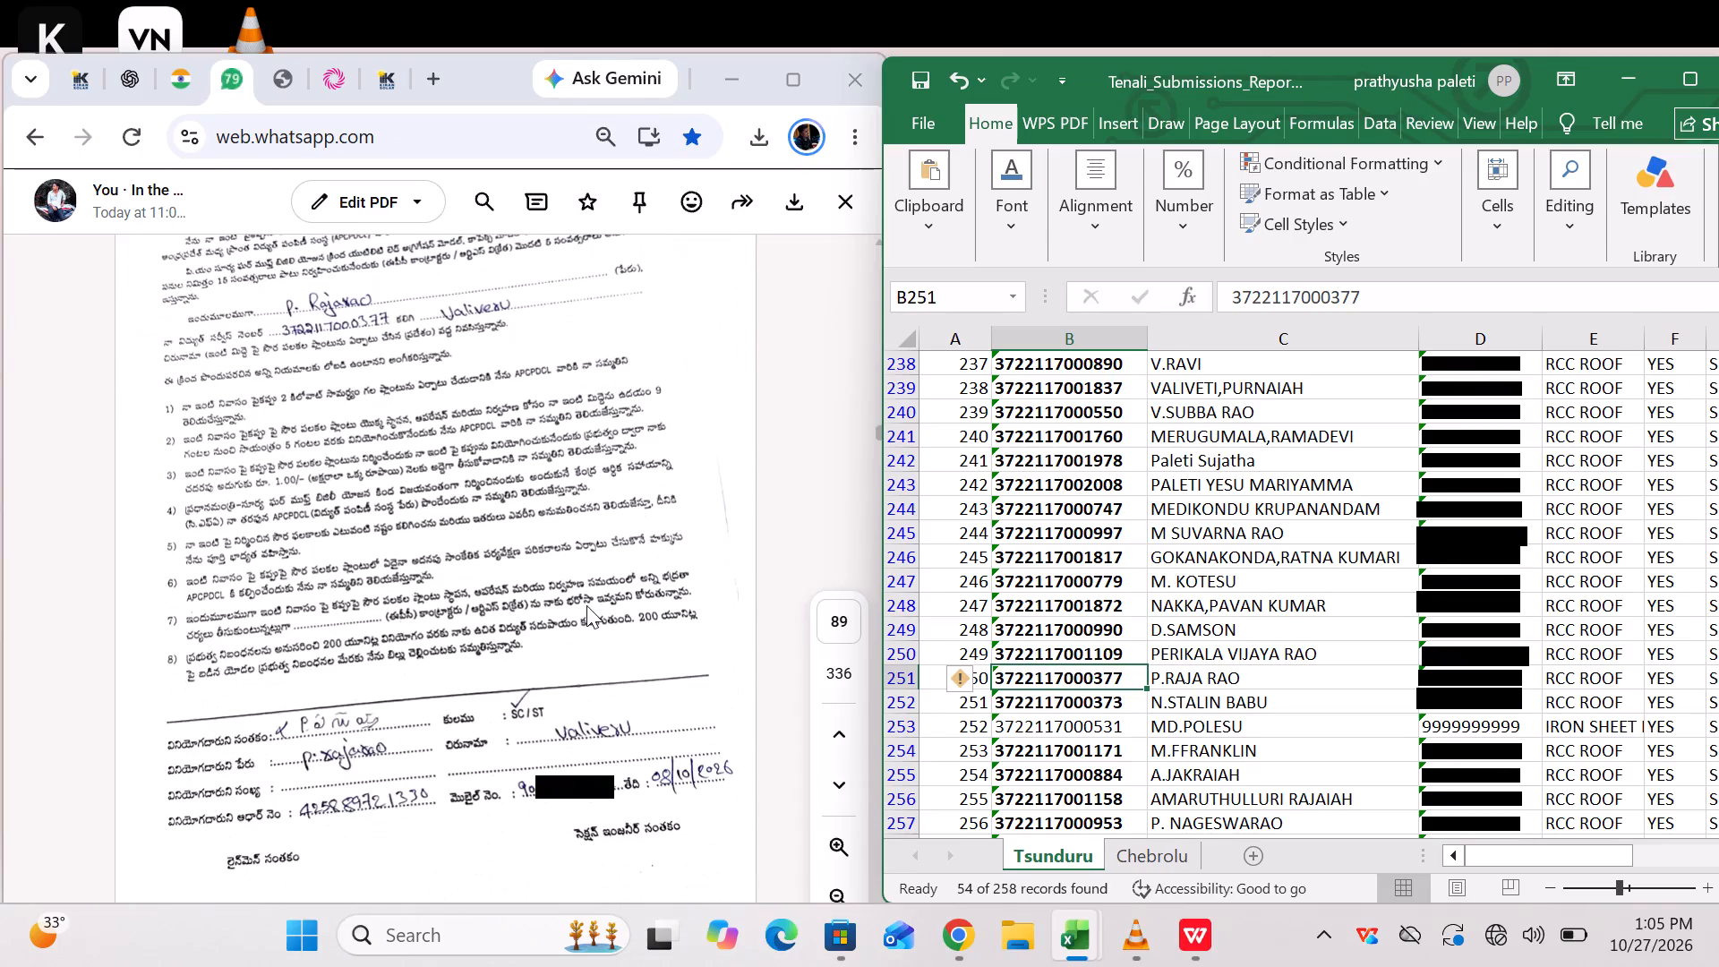
{"action": "scroll", "coordinate": [1073, 641], "scroll_direction": "down", "scroll_amount": 2}
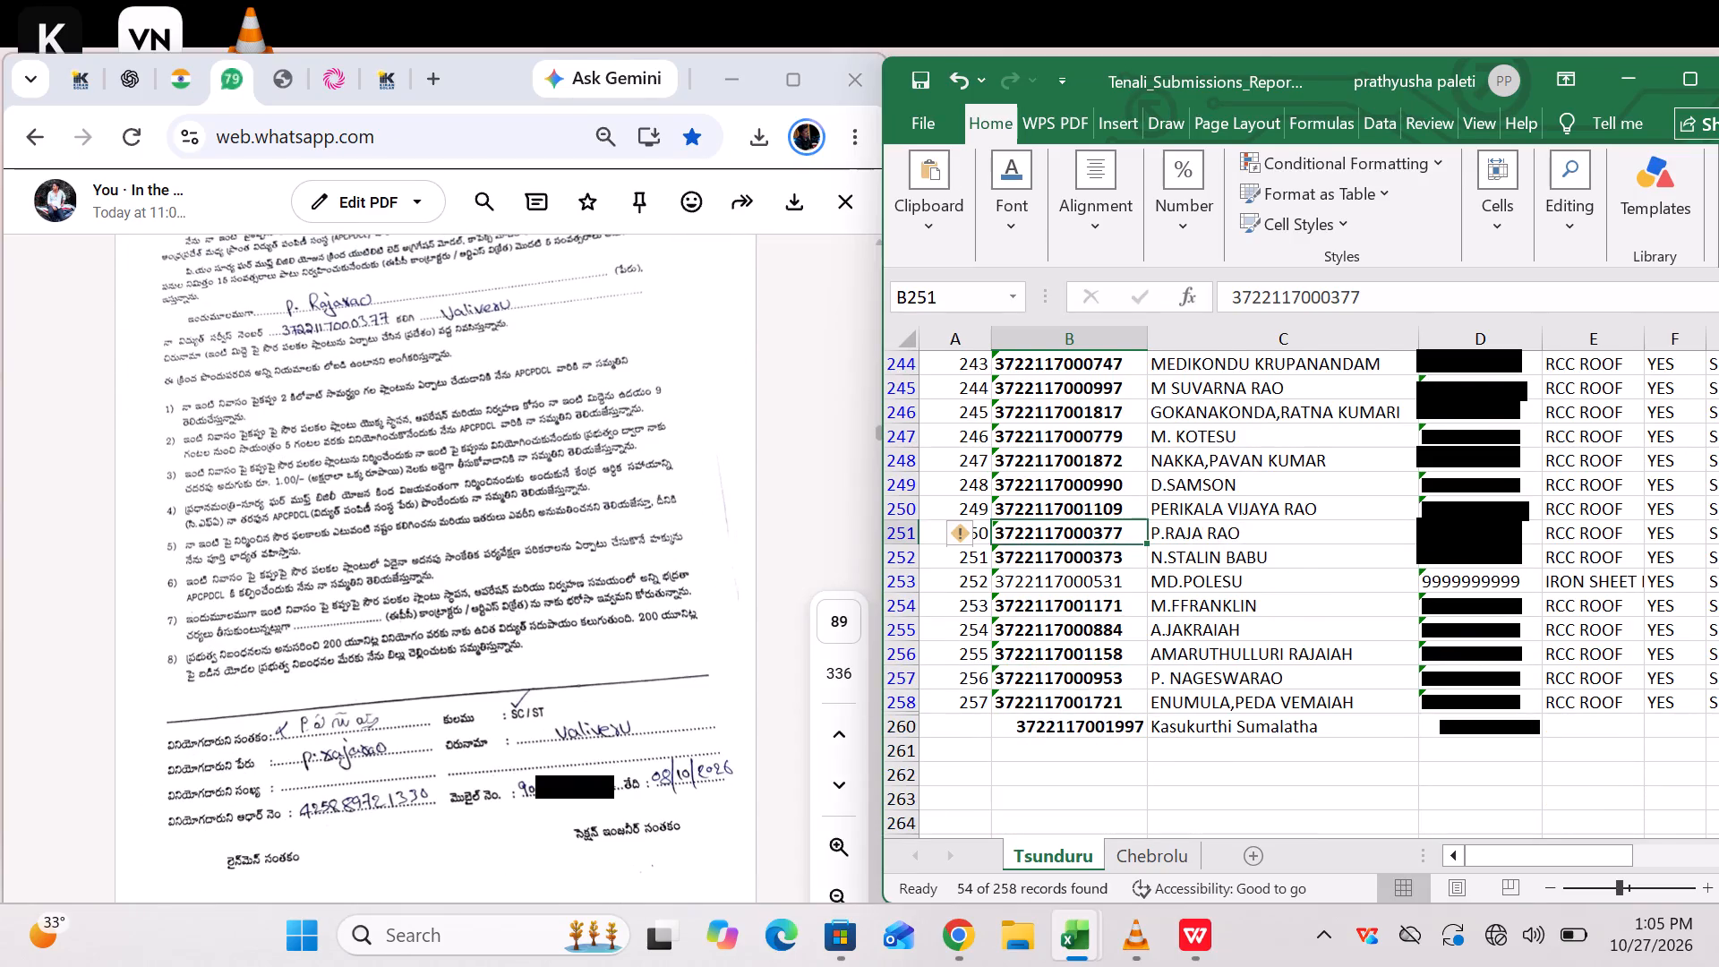
{"action": "scroll", "coordinate": [1073, 640], "scroll_direction": "up", "scroll_amount": 7}
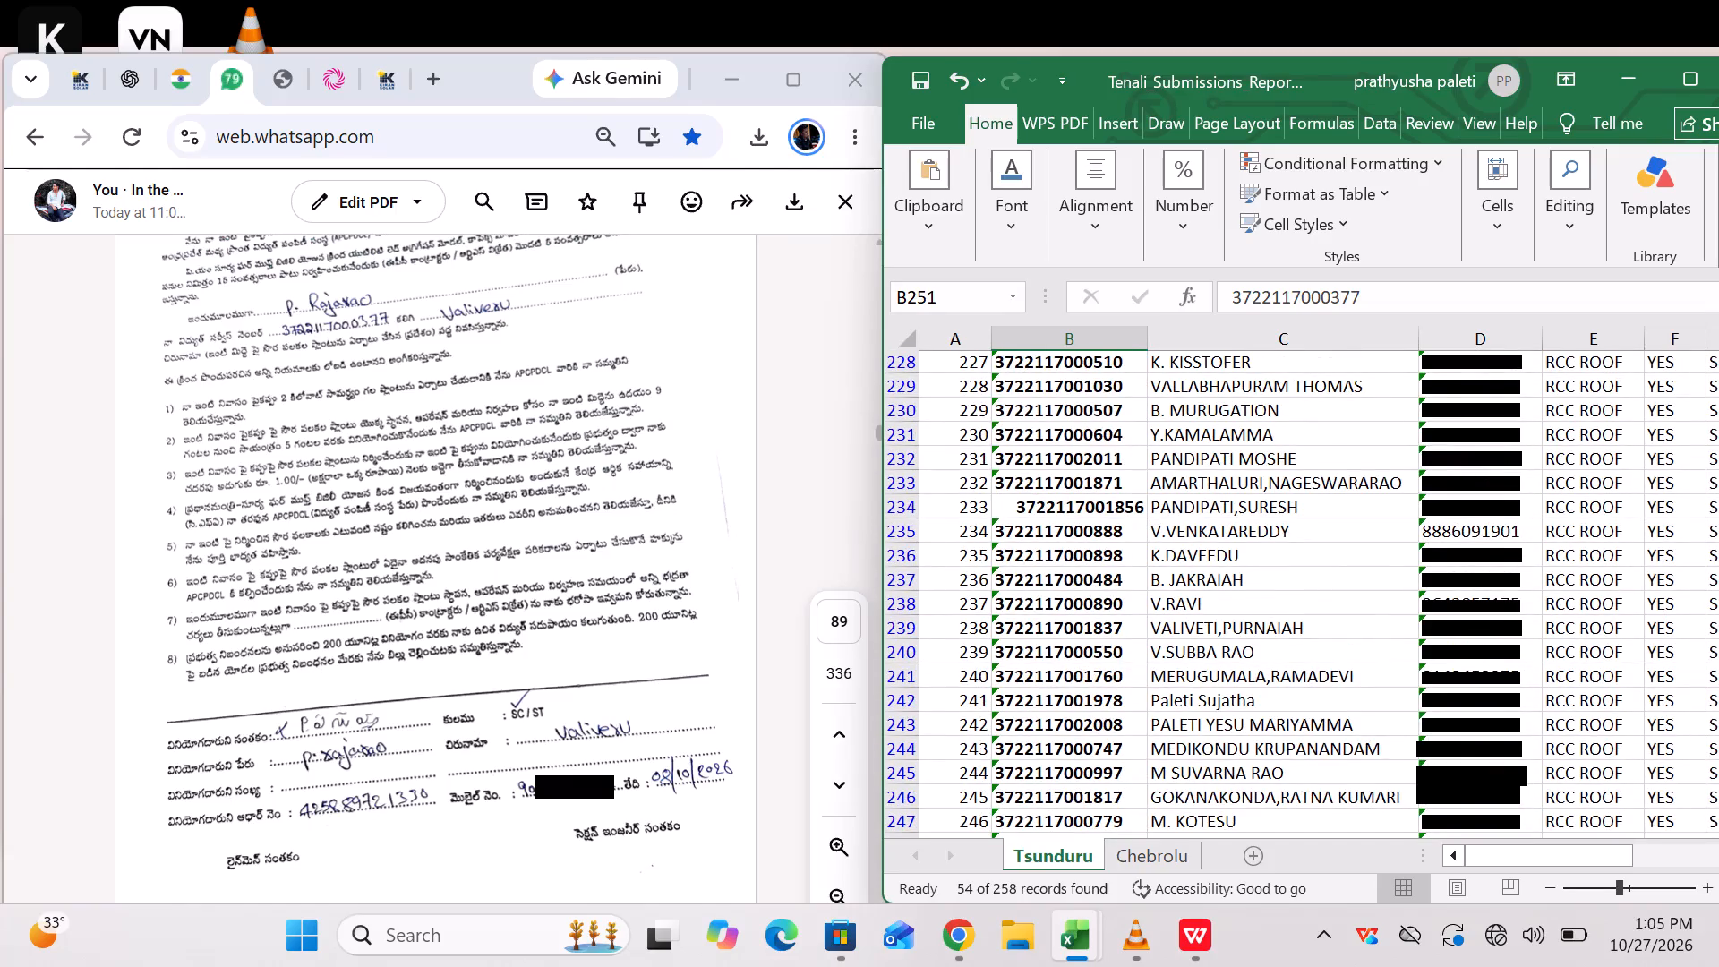
Save the submissions workbook.
{"action": "key", "text": "ctrl+s"}
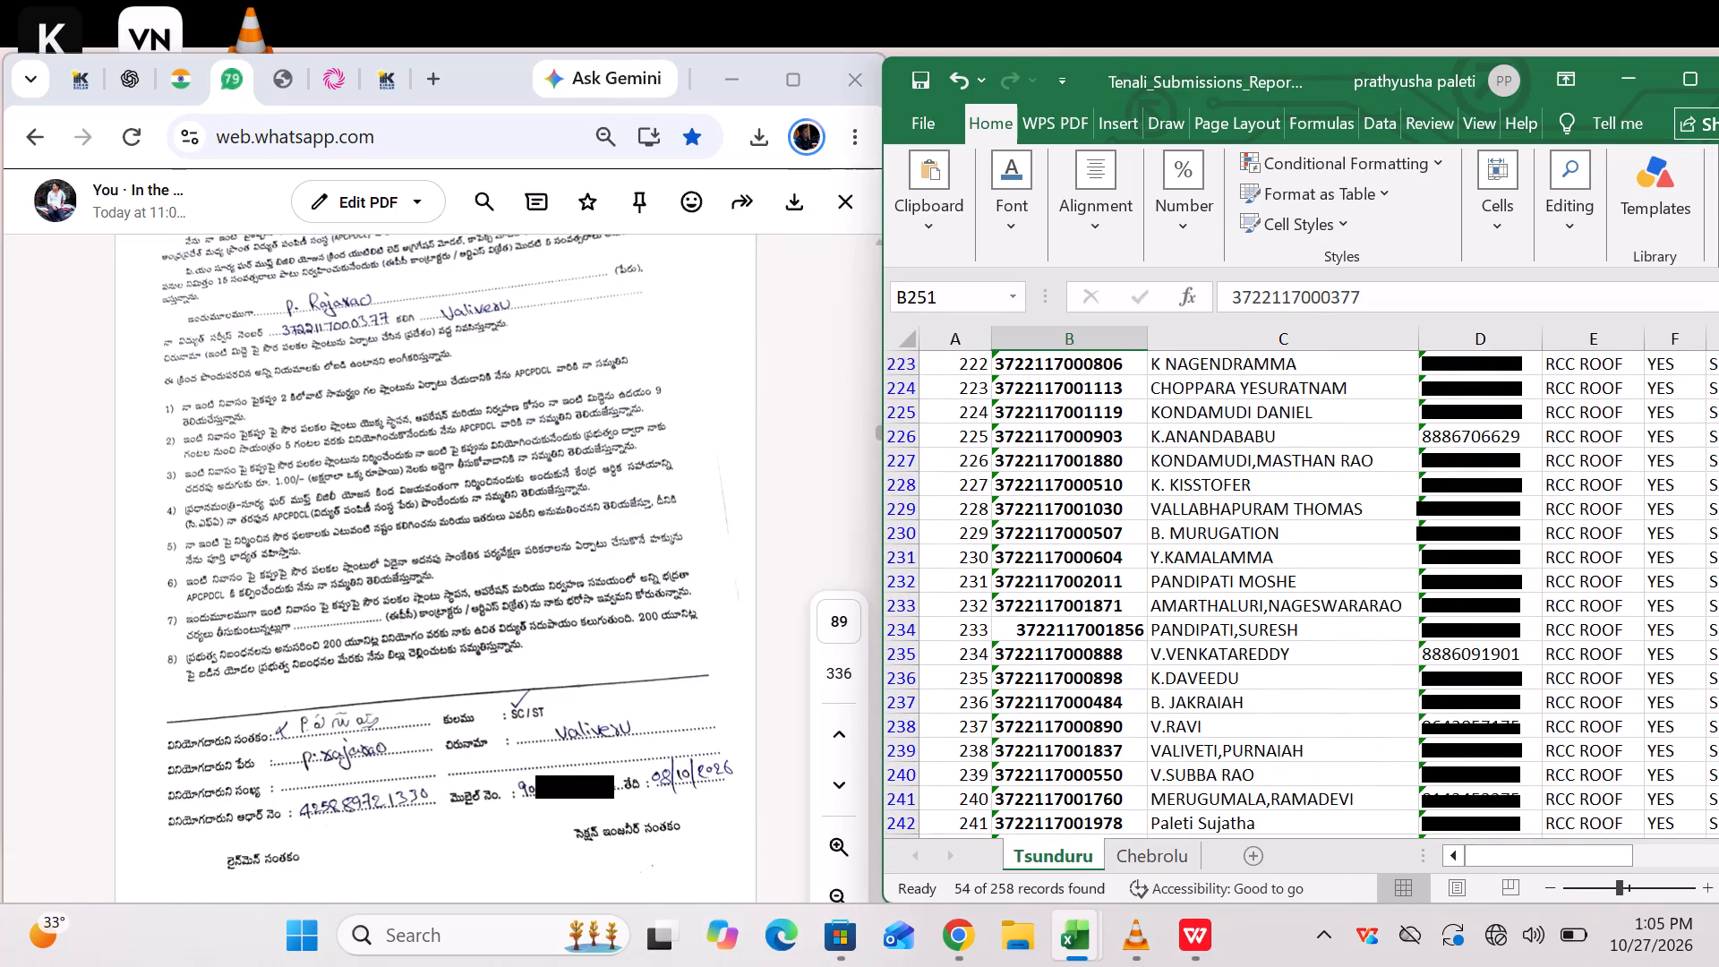
{"action": "key", "text": "ctrl+s"}
Set the District column's filter on the Tsunduru sheet to Select All so every village's rows are included.
{"action": "left_click_drag", "start_coordinate": [1550, 851], "coordinate": [1717, 805]}
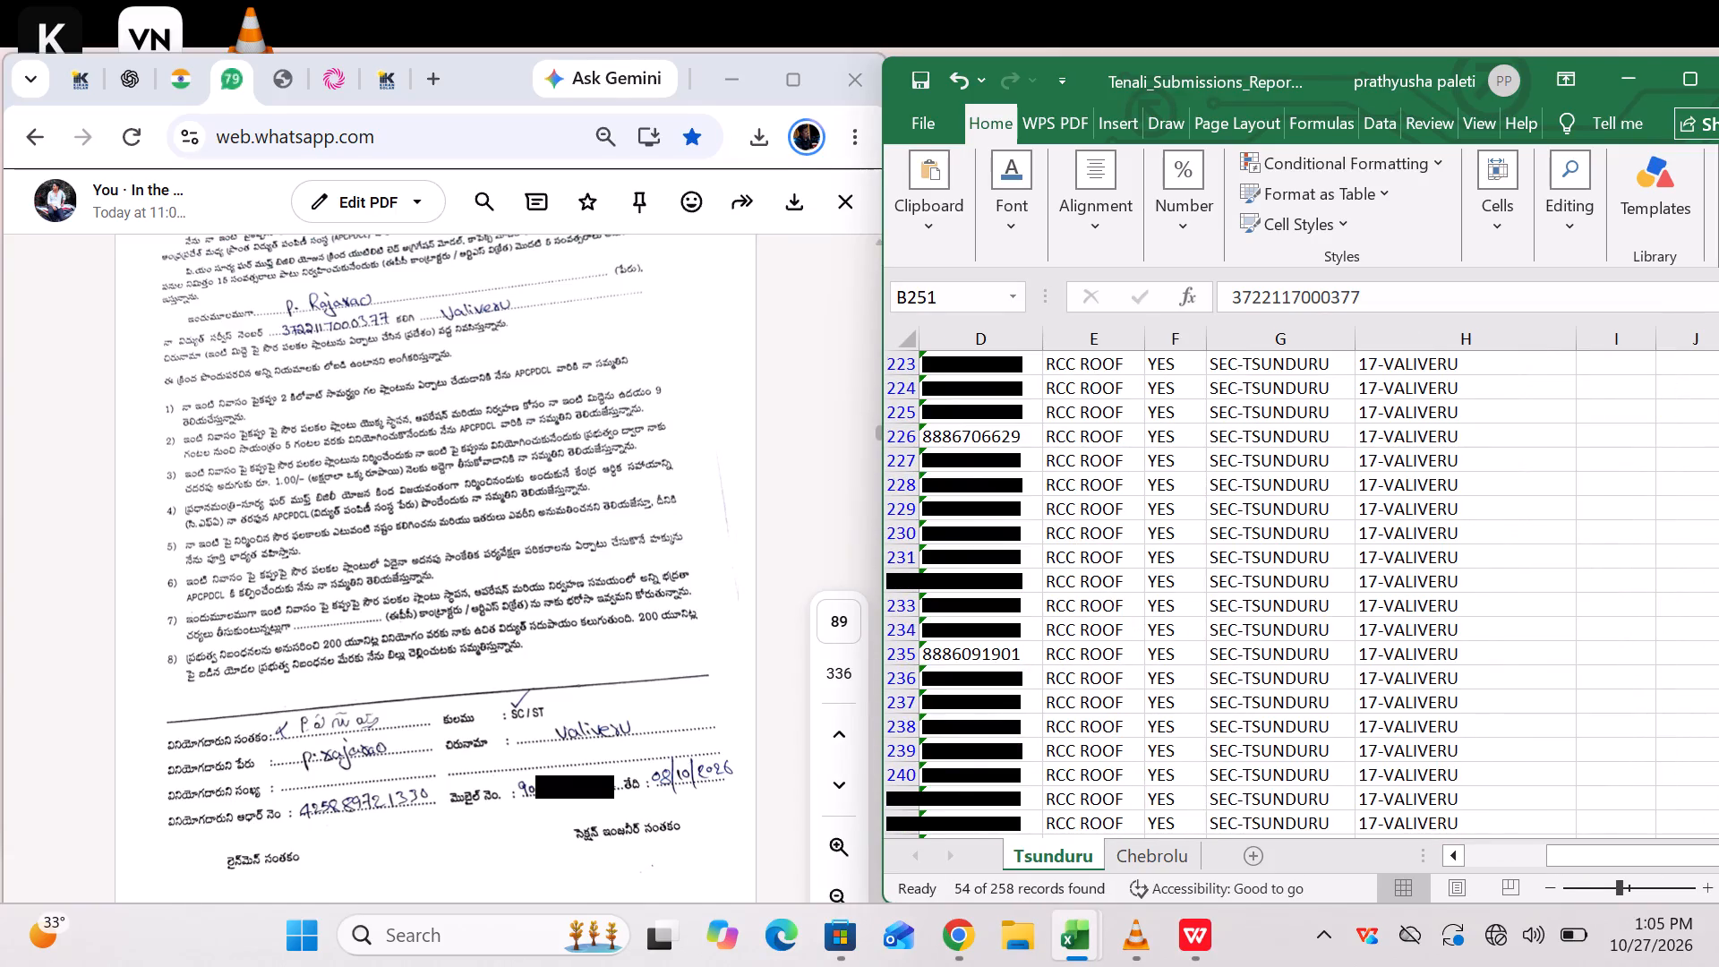
{"action": "scroll", "coordinate": [1350, 467], "scroll_direction": "up", "scroll_amount": 15}
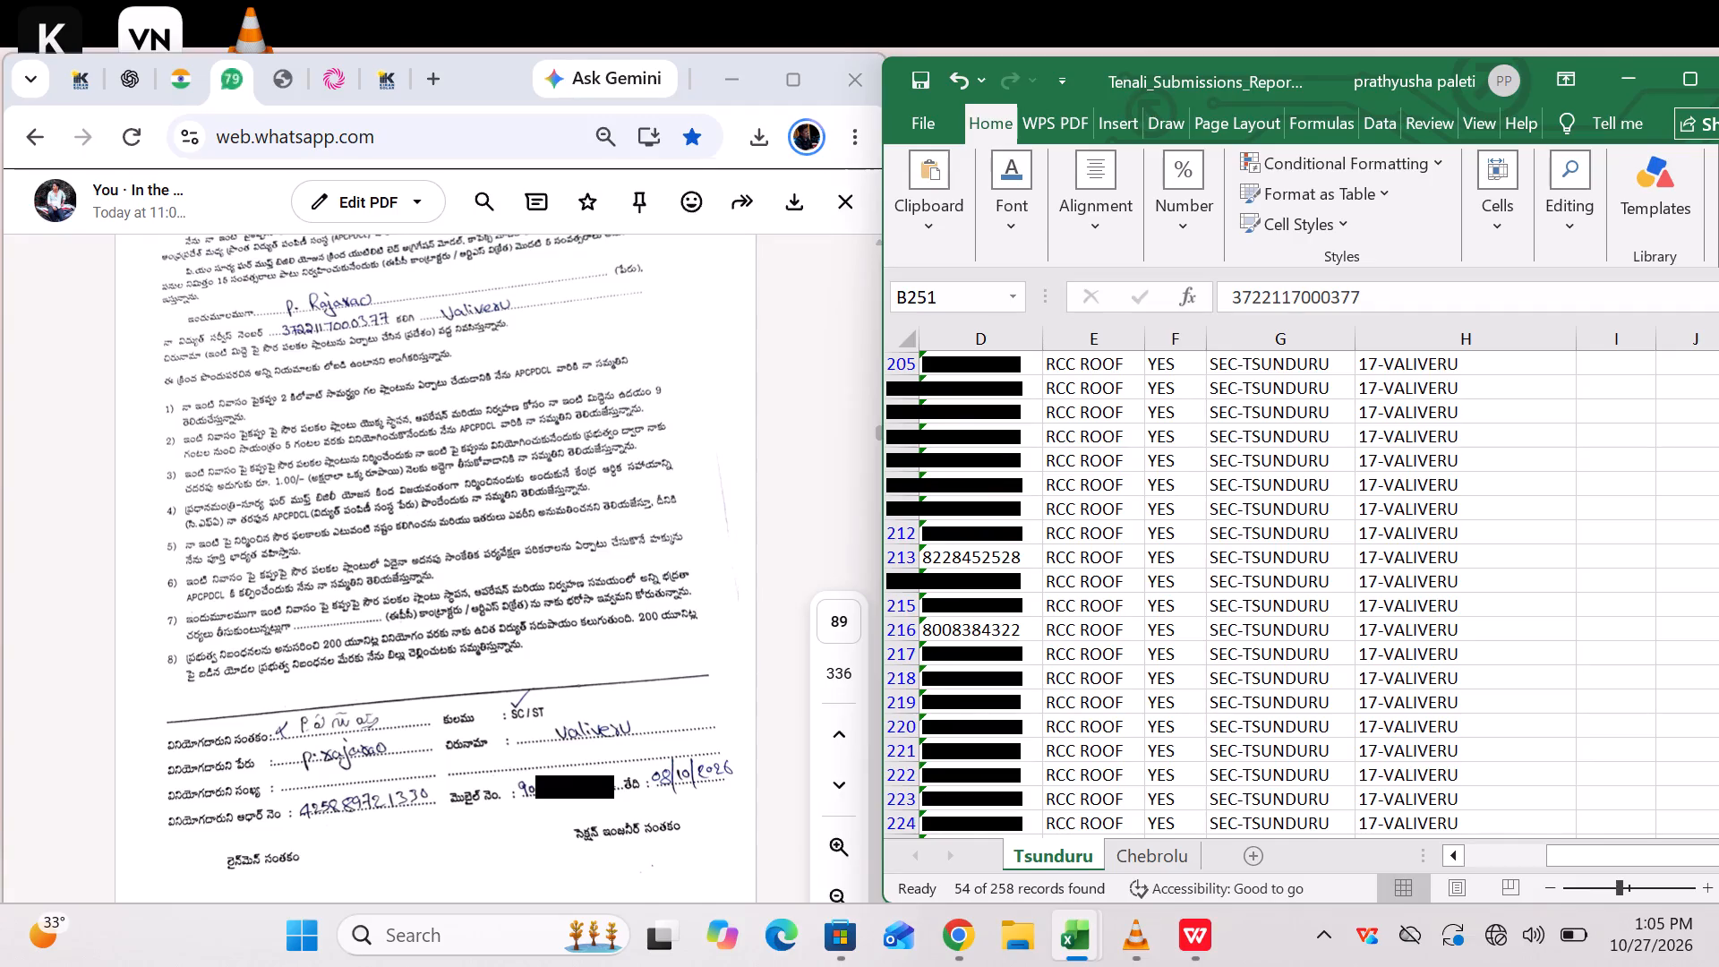
{"action": "left_click", "coordinate": [1565, 364]}
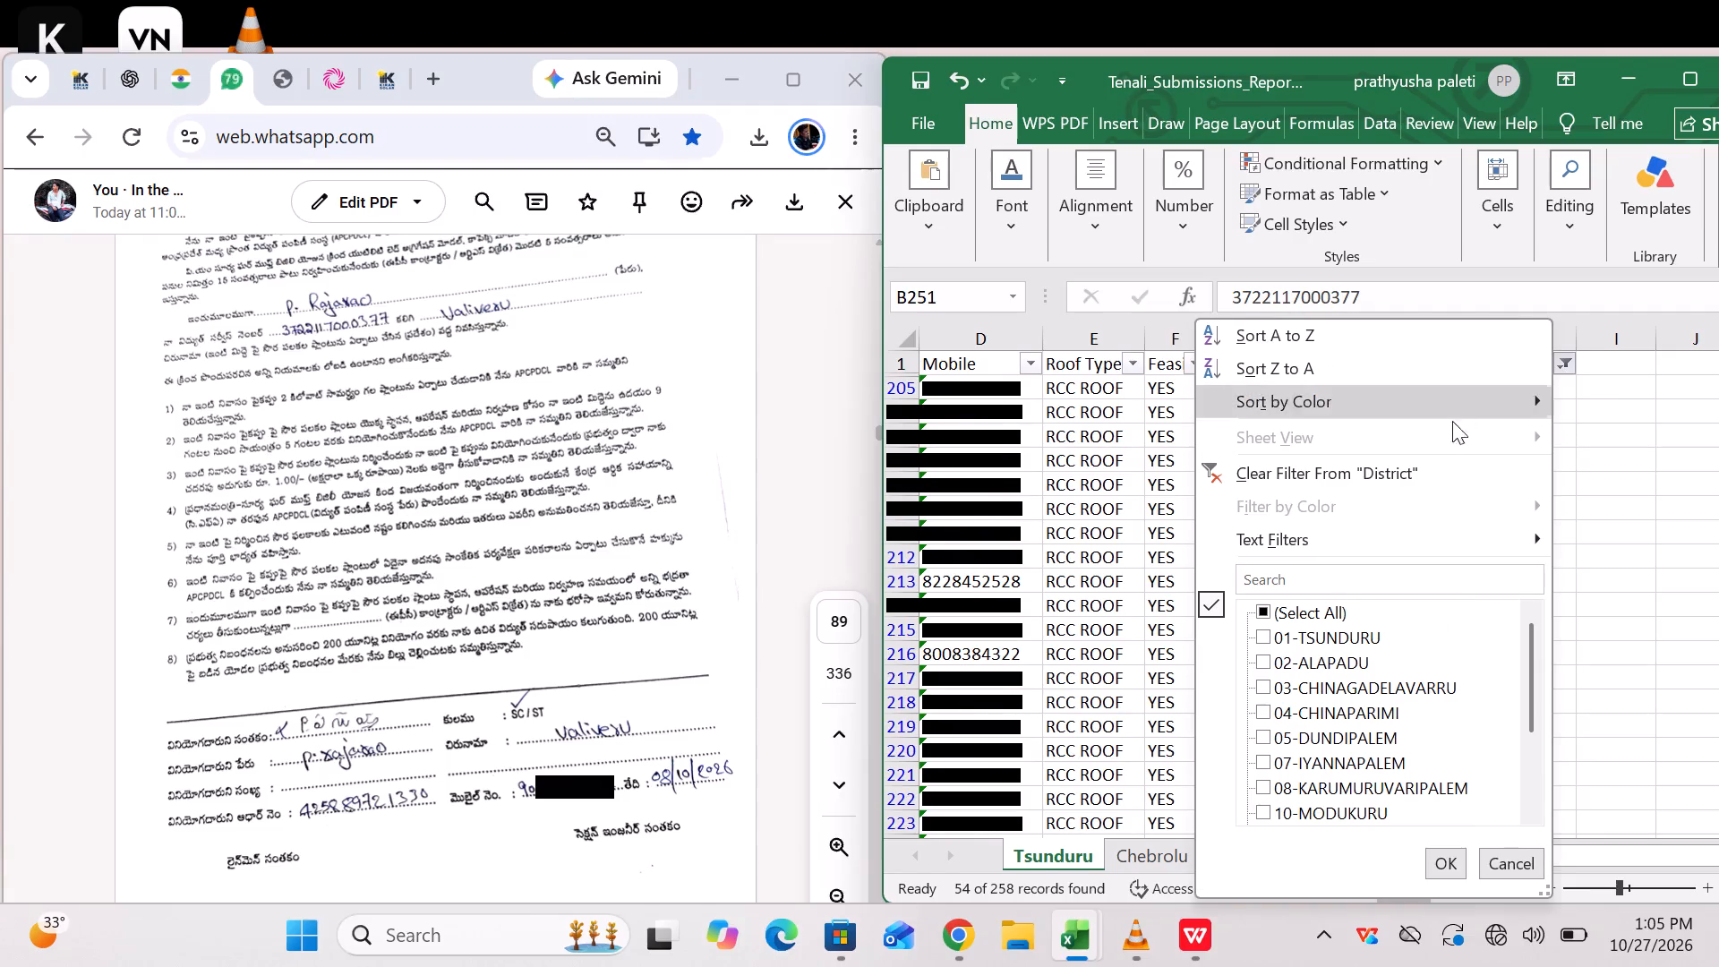
{"action": "left_click", "coordinate": [1261, 610]}
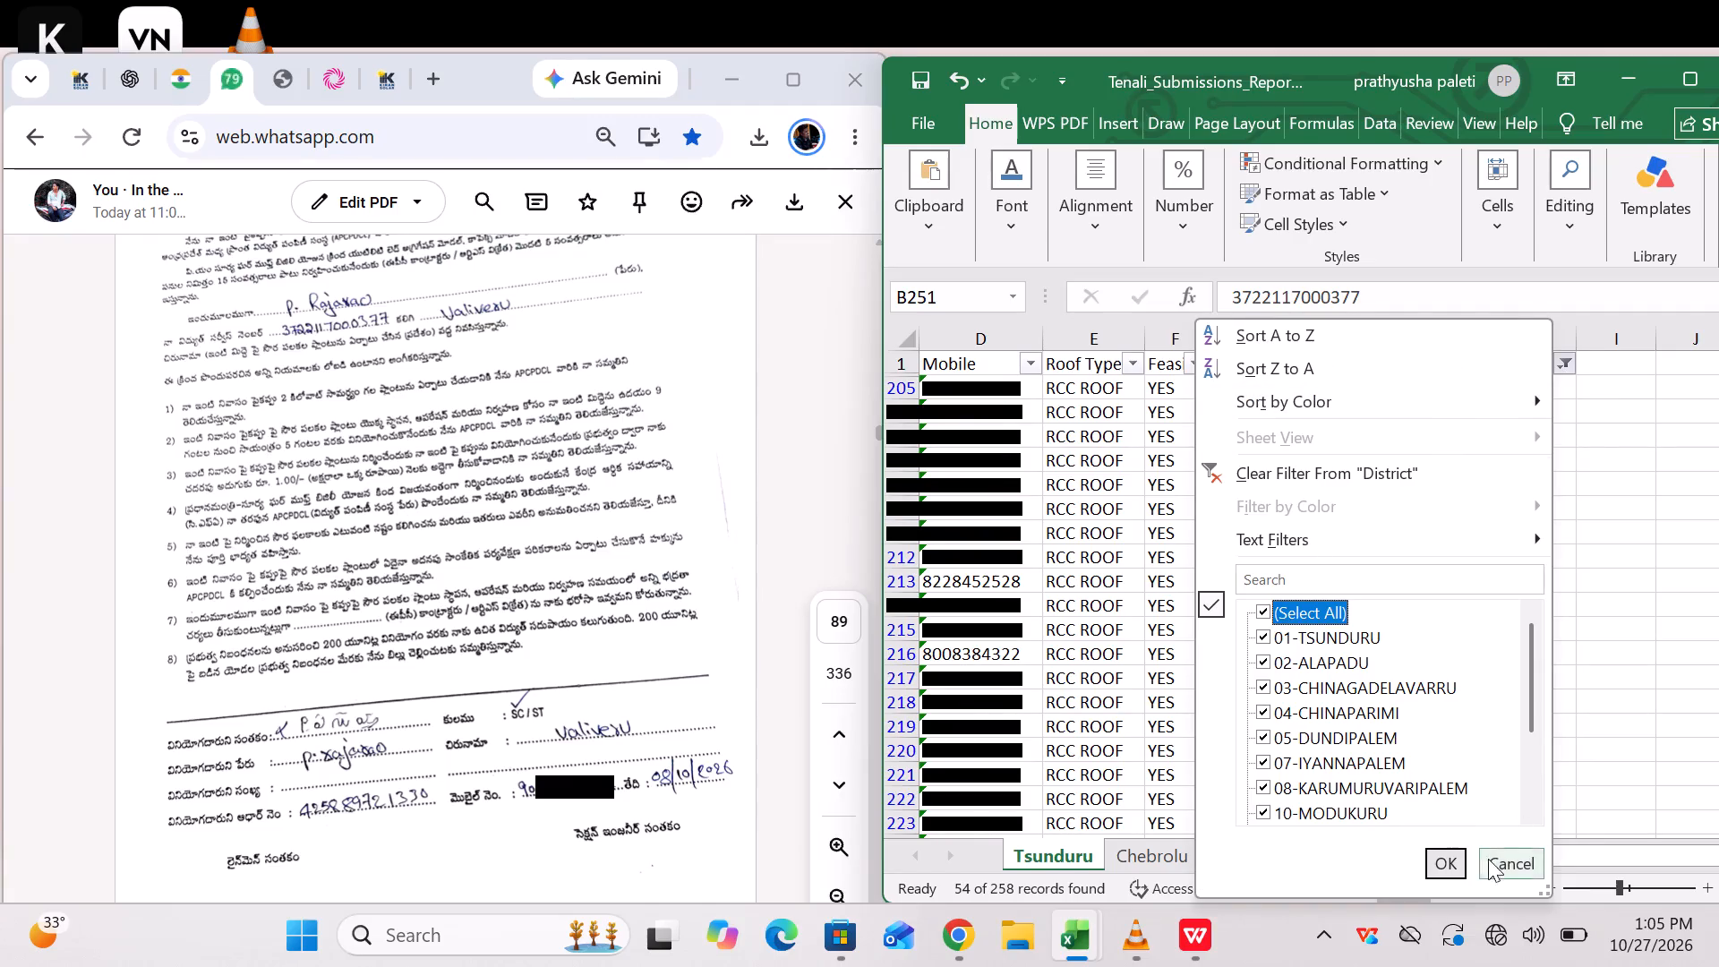
{"action": "left_click", "coordinate": [1441, 869]}
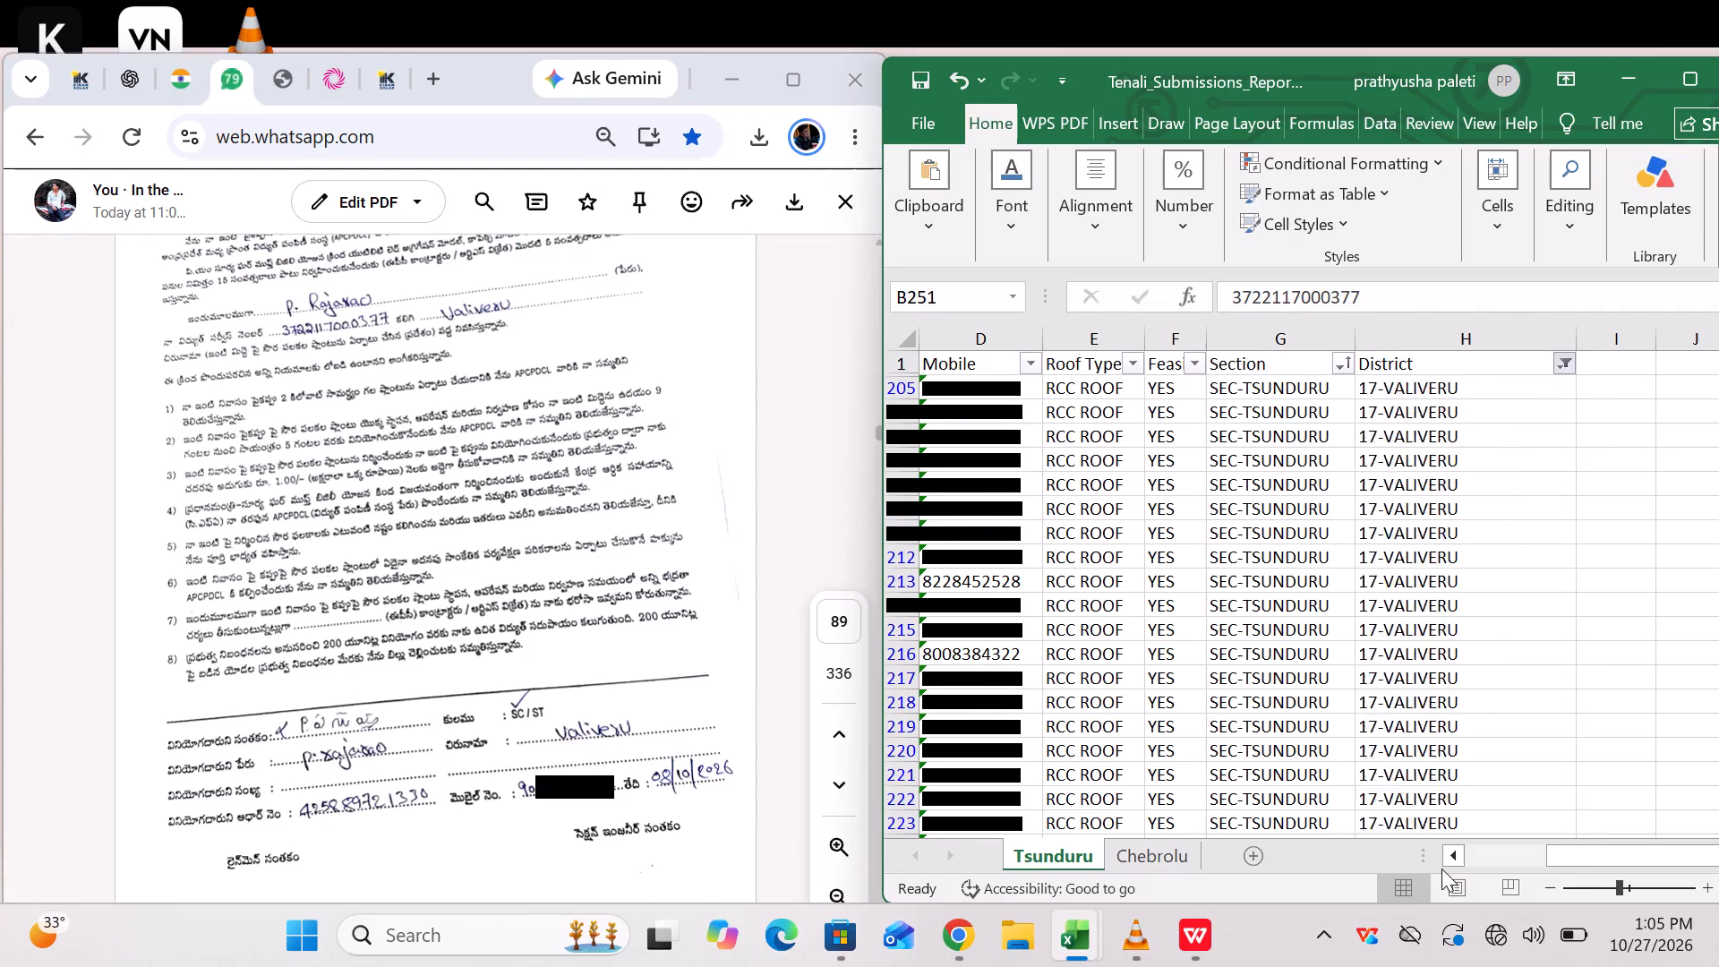
Review the District column of the unfiltered Tsunduru sheet village by village, from the upper rows down to the 17-VALIVERU entries.
{"action": "scroll", "coordinate": [1338, 719], "scroll_direction": "up", "scroll_amount": 1}
{"action": "scroll", "coordinate": [1334, 717], "scroll_direction": "down", "scroll_amount": 20}
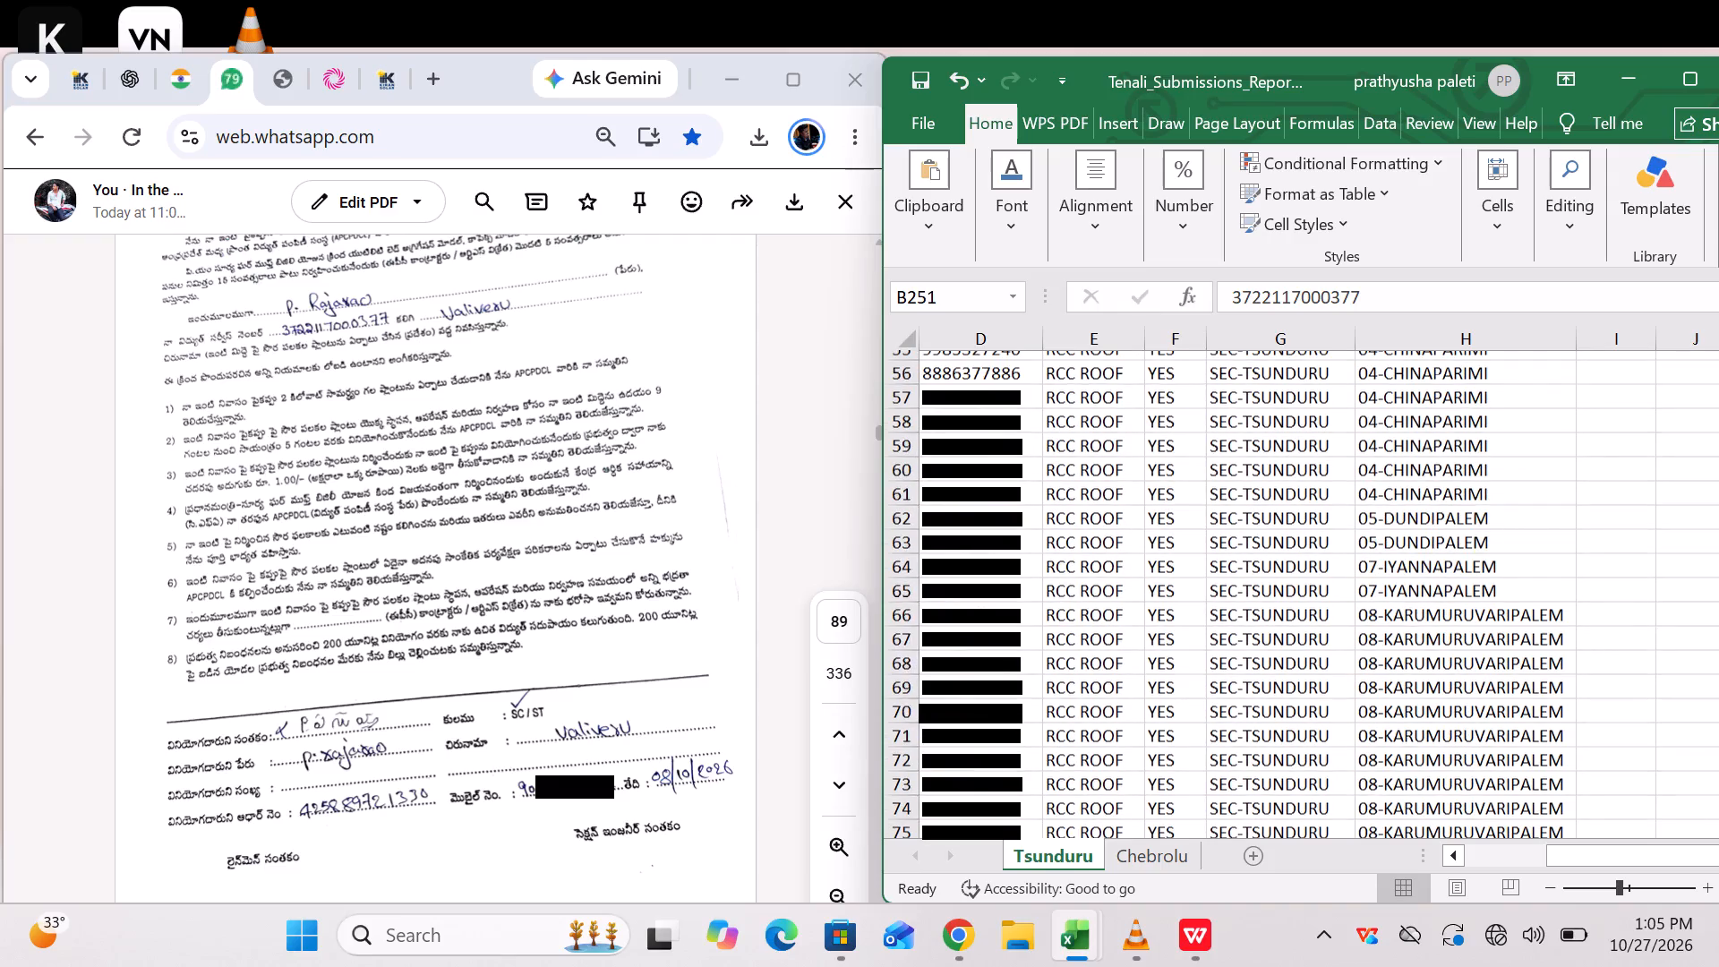
{"action": "scroll", "coordinate": [1328, 713], "scroll_direction": "up", "scroll_amount": 1}
{"action": "scroll", "coordinate": [1328, 713], "scroll_direction": "down", "scroll_amount": 2}
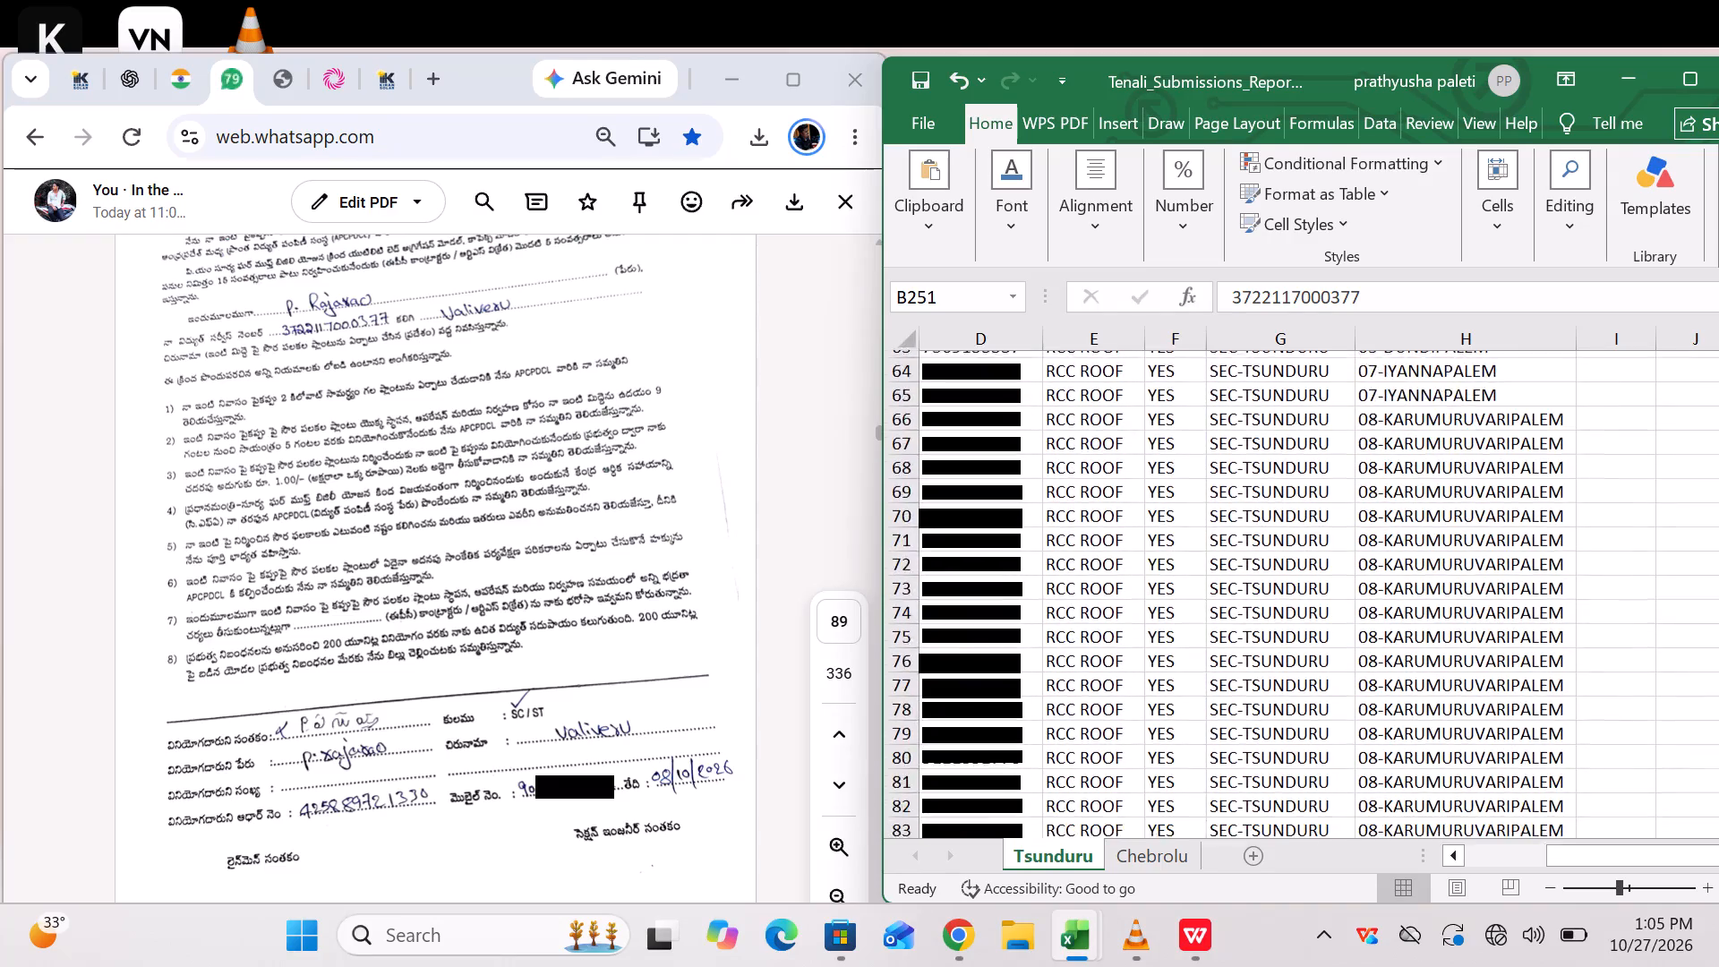
{"action": "scroll", "coordinate": [1328, 713], "scroll_direction": "down", "scroll_amount": 14}
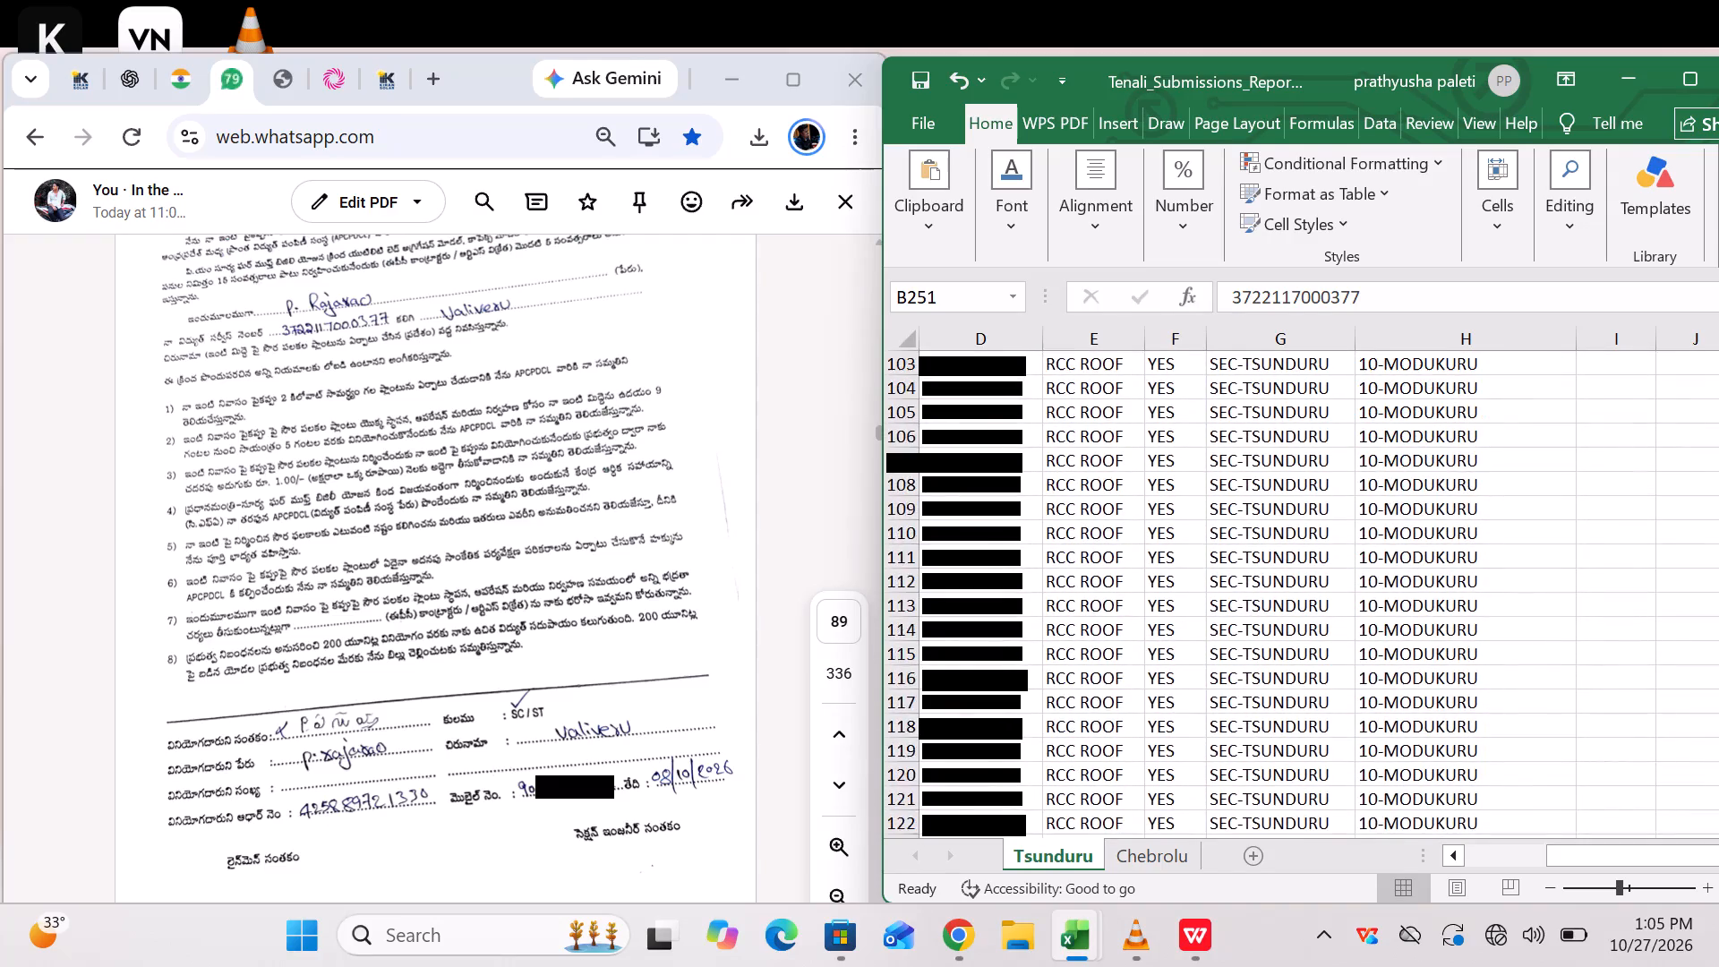
{"action": "scroll", "coordinate": [1328, 712], "scroll_direction": "down", "scroll_amount": 17}
{"action": "scroll", "coordinate": [1328, 712], "scroll_direction": "up", "scroll_amount": 1}
{"action": "scroll", "coordinate": [1328, 712], "scroll_direction": "down", "scroll_amount": 7}
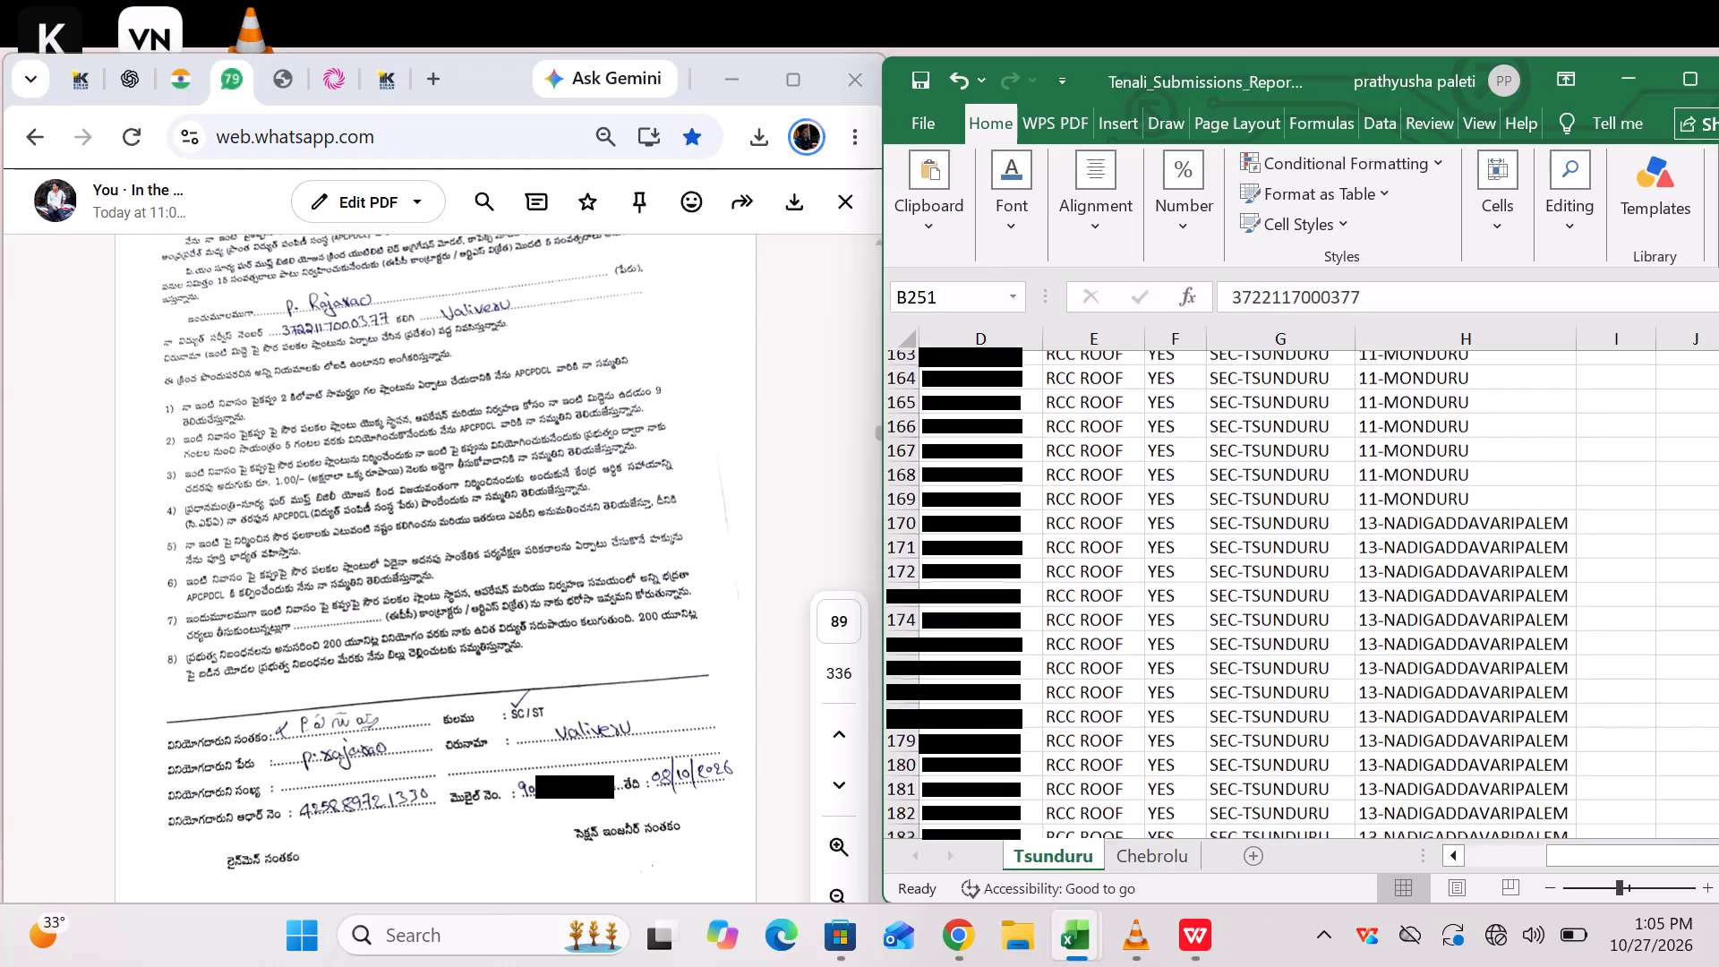
{"action": "scroll", "coordinate": [1328, 712], "scroll_direction": "down", "scroll_amount": 1}
{"action": "scroll", "coordinate": [1328, 712], "scroll_direction": "up", "scroll_amount": 6}
{"action": "scroll", "coordinate": [1328, 712], "scroll_direction": "down", "scroll_amount": 2}
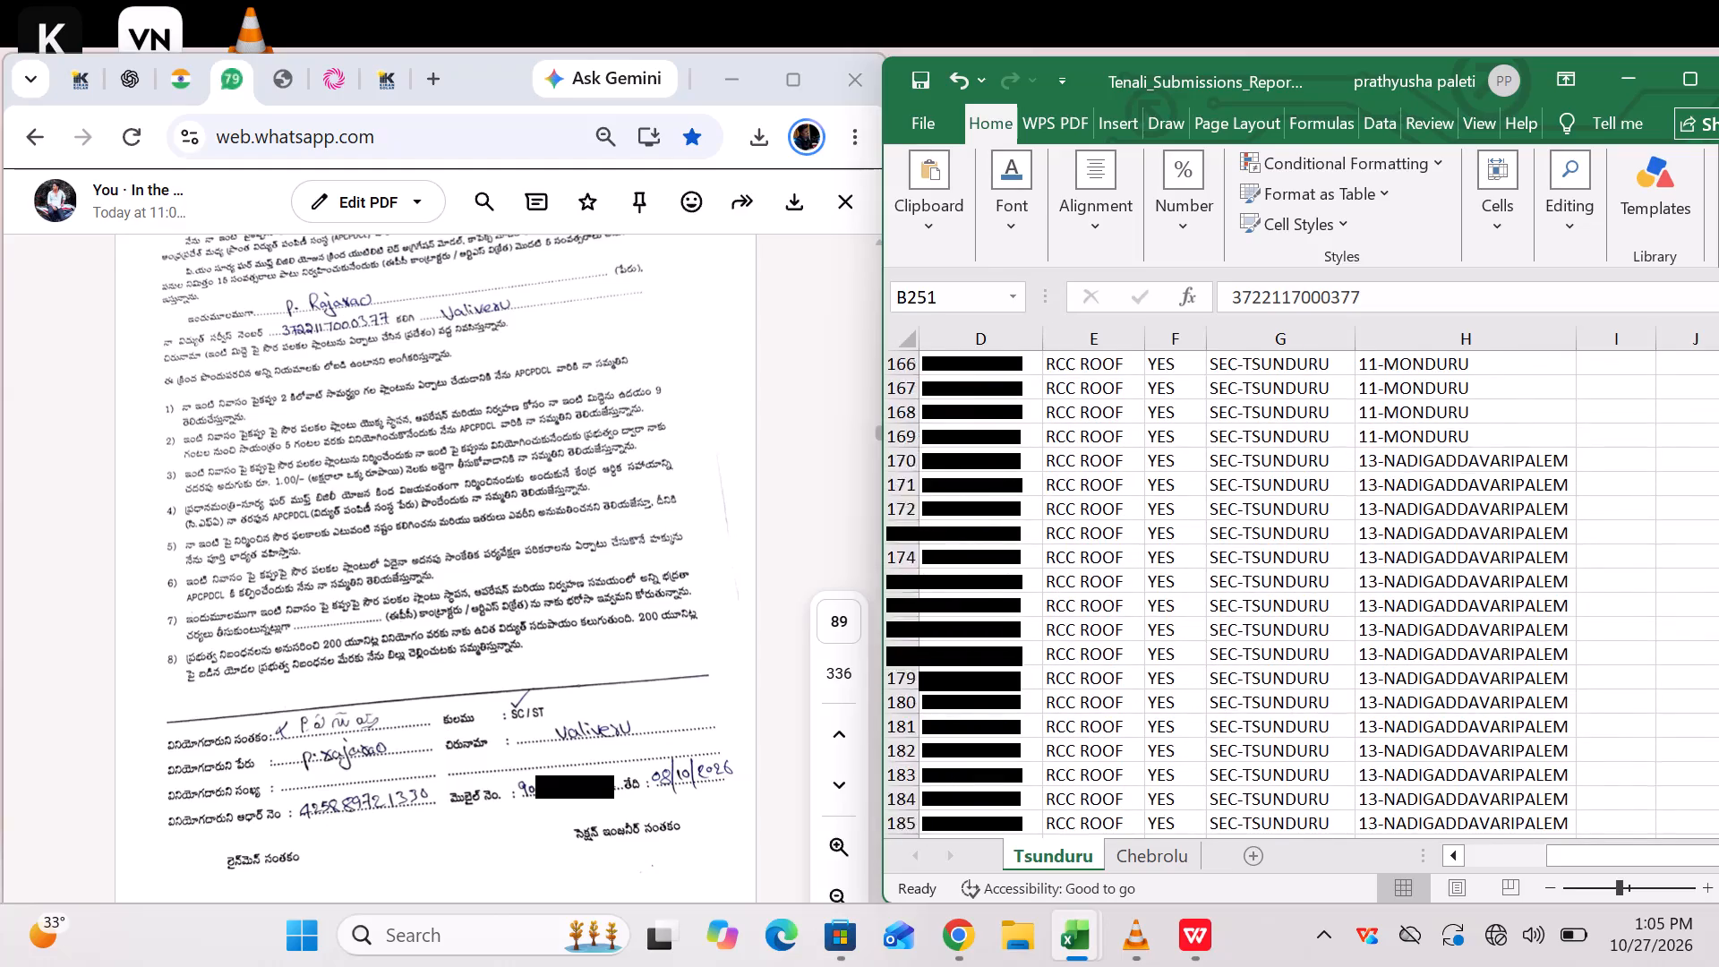
{"action": "scroll", "coordinate": [1328, 712], "scroll_direction": "down", "scroll_amount": 8}
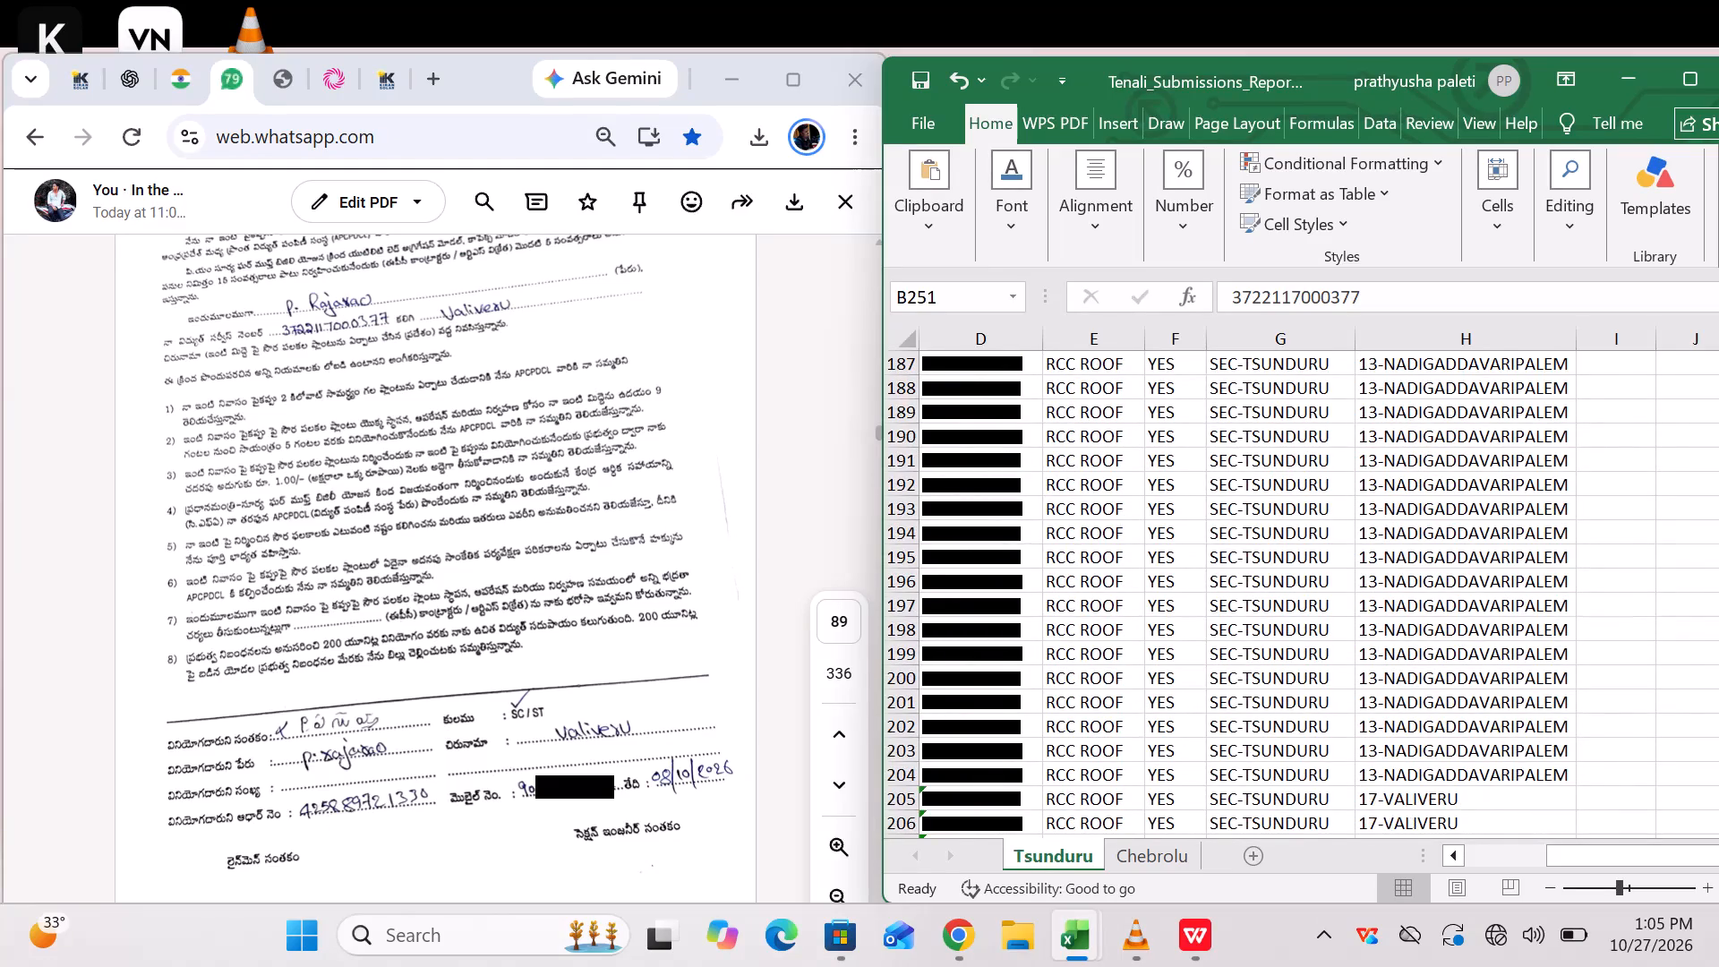
Examine the service numbers, bold marking and consumer details from the 13-NADIGADDAVARIPALEM rows through the last entries of the Tsunduru sheet.
{"action": "left_click_drag", "start_coordinate": [1560, 849], "coordinate": [1461, 877]}
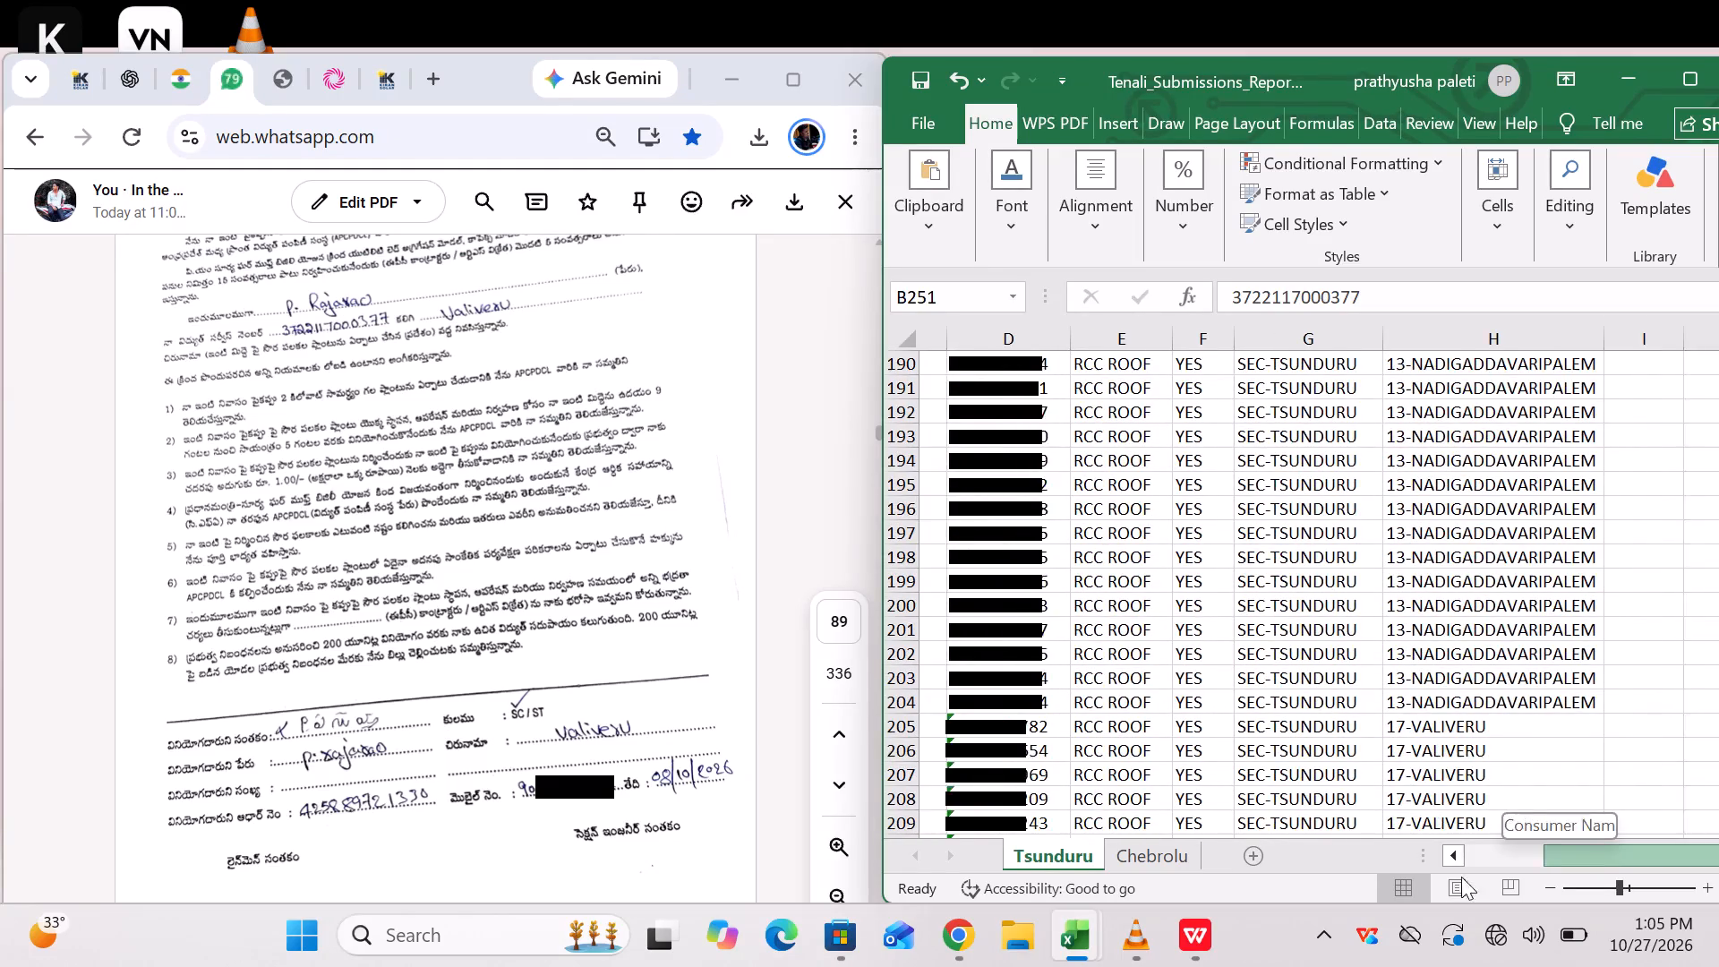
{"action": "left_click_drag", "start_coordinate": [1461, 877], "coordinate": [1371, 895]}
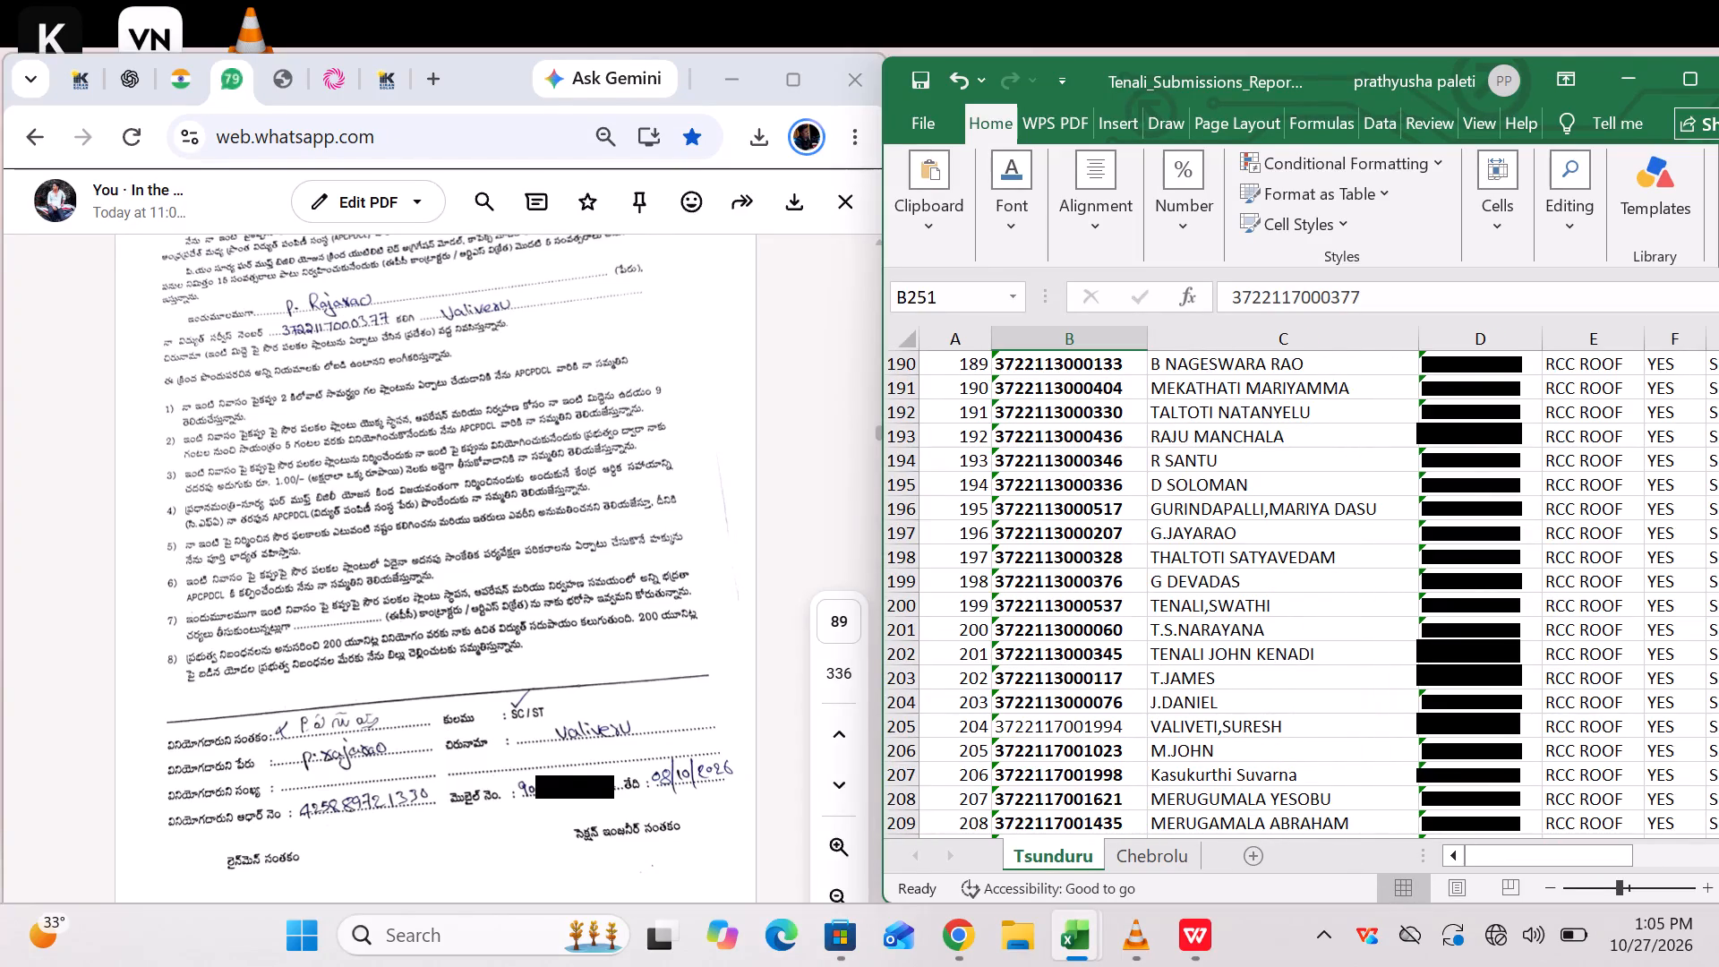
{"action": "scroll", "coordinate": [1288, 732], "scroll_direction": "down", "scroll_amount": 1}
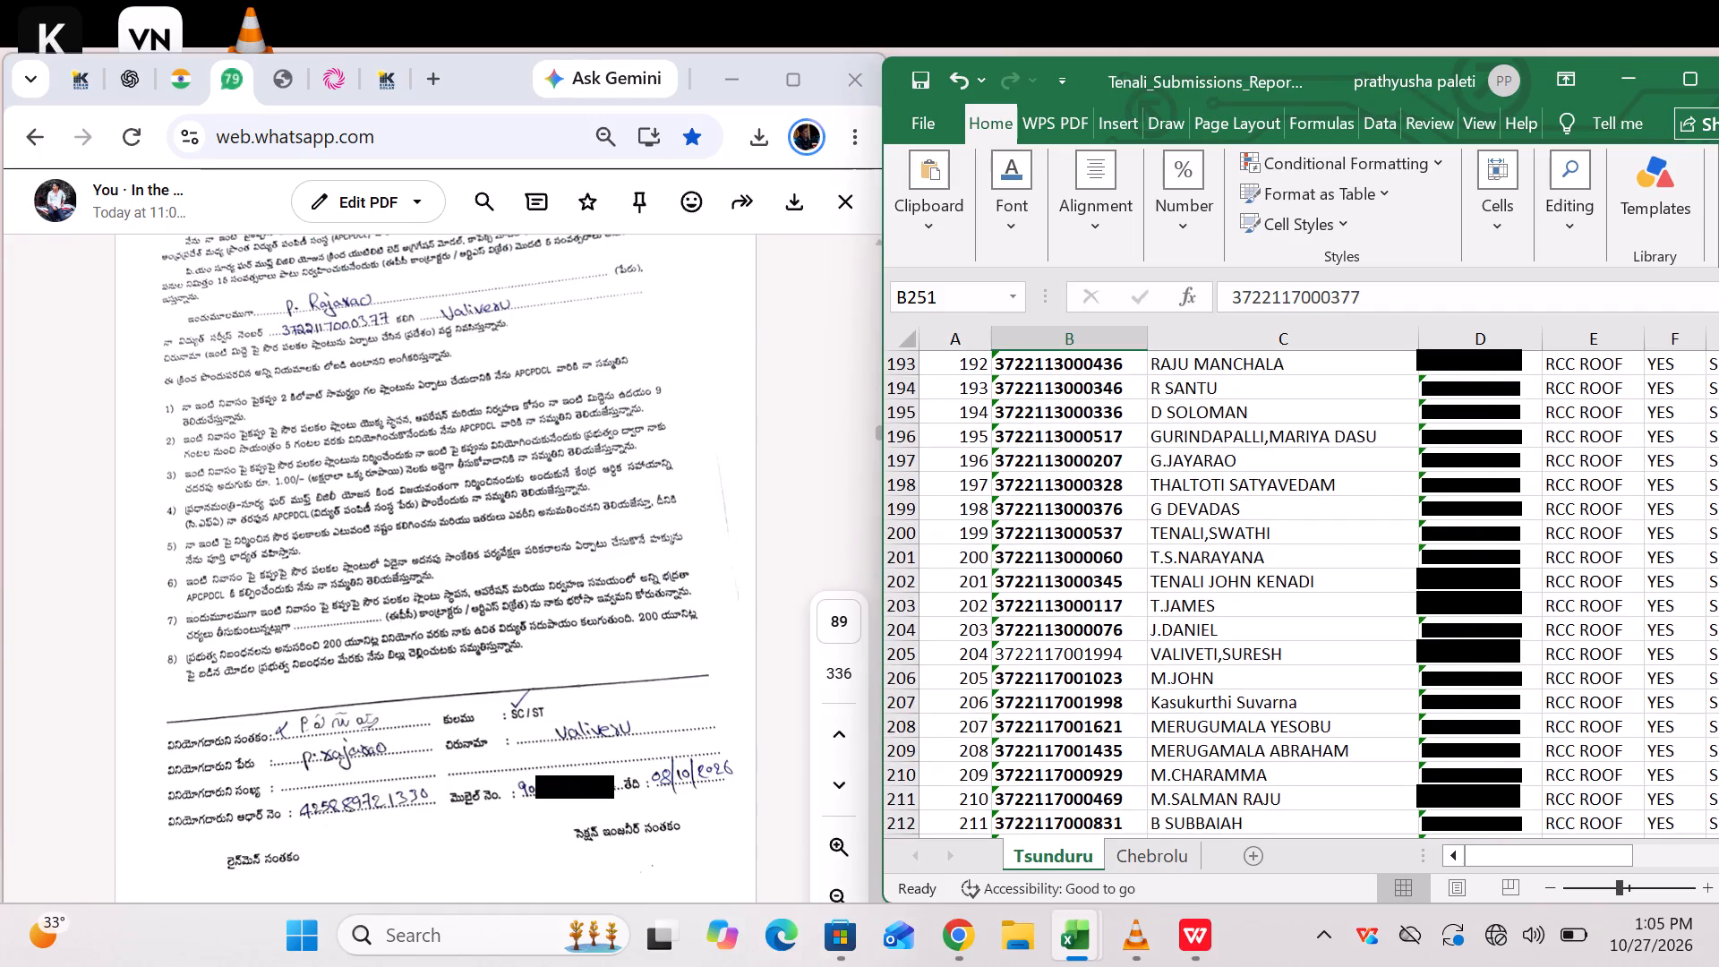
{"action": "scroll", "coordinate": [1299, 665], "scroll_direction": "down", "scroll_amount": 12}
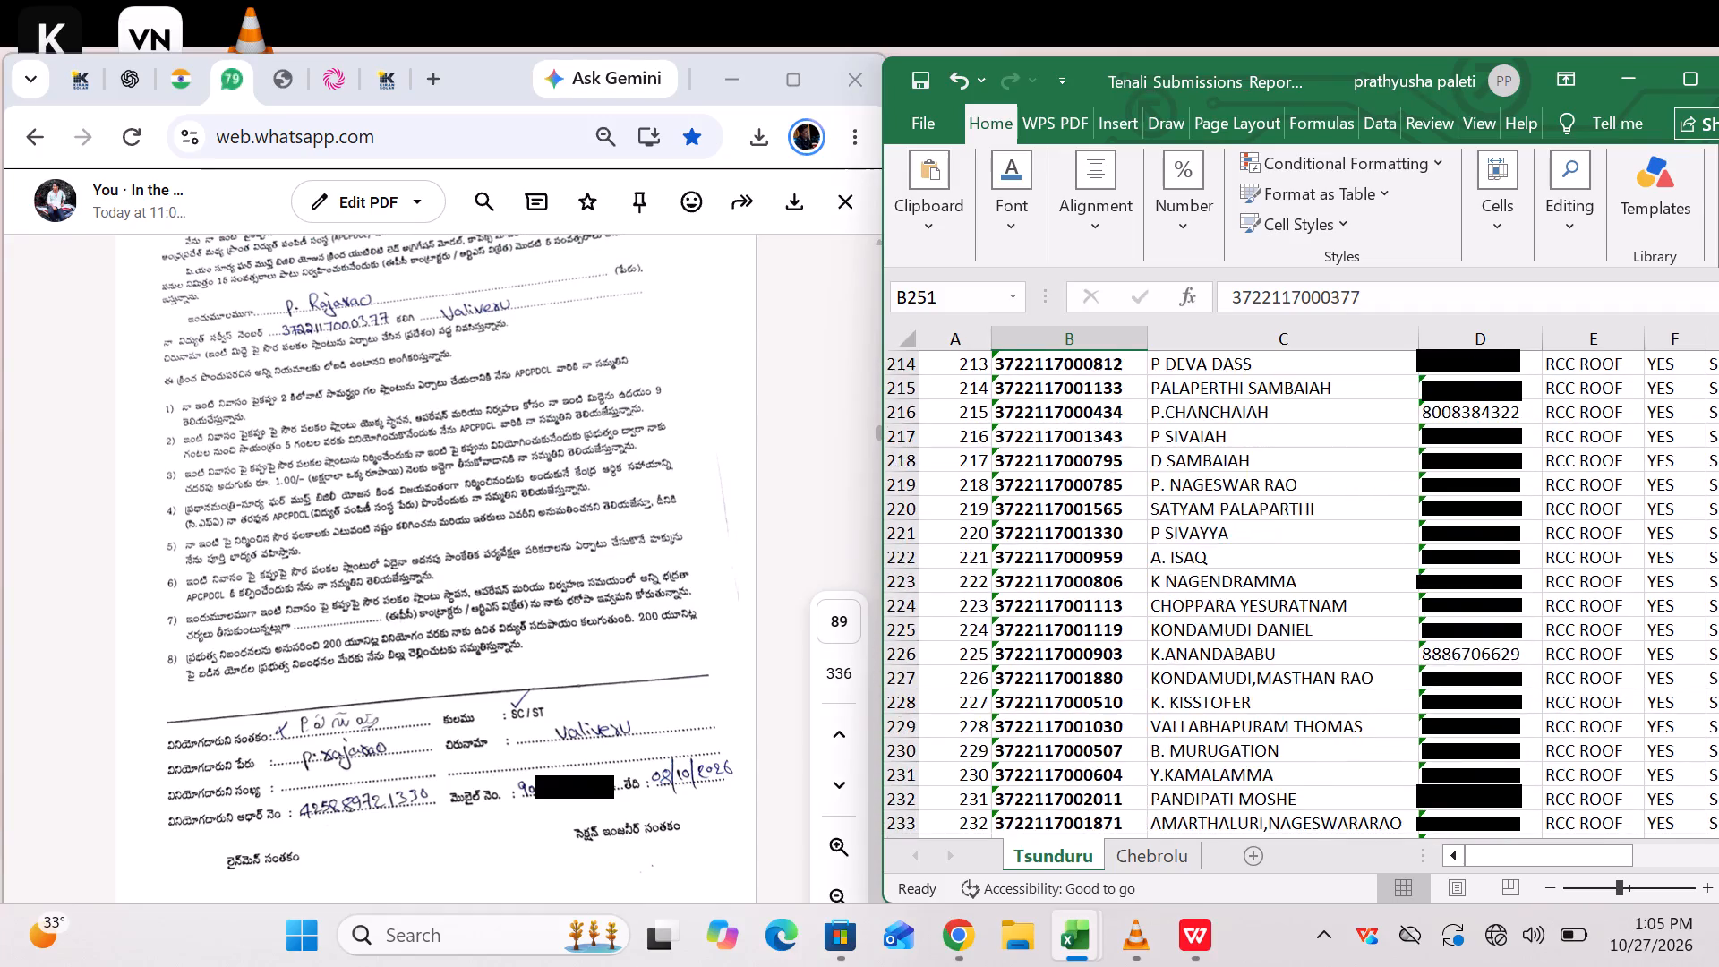
{"action": "scroll", "coordinate": [1290, 660], "scroll_direction": "down", "scroll_amount": 7}
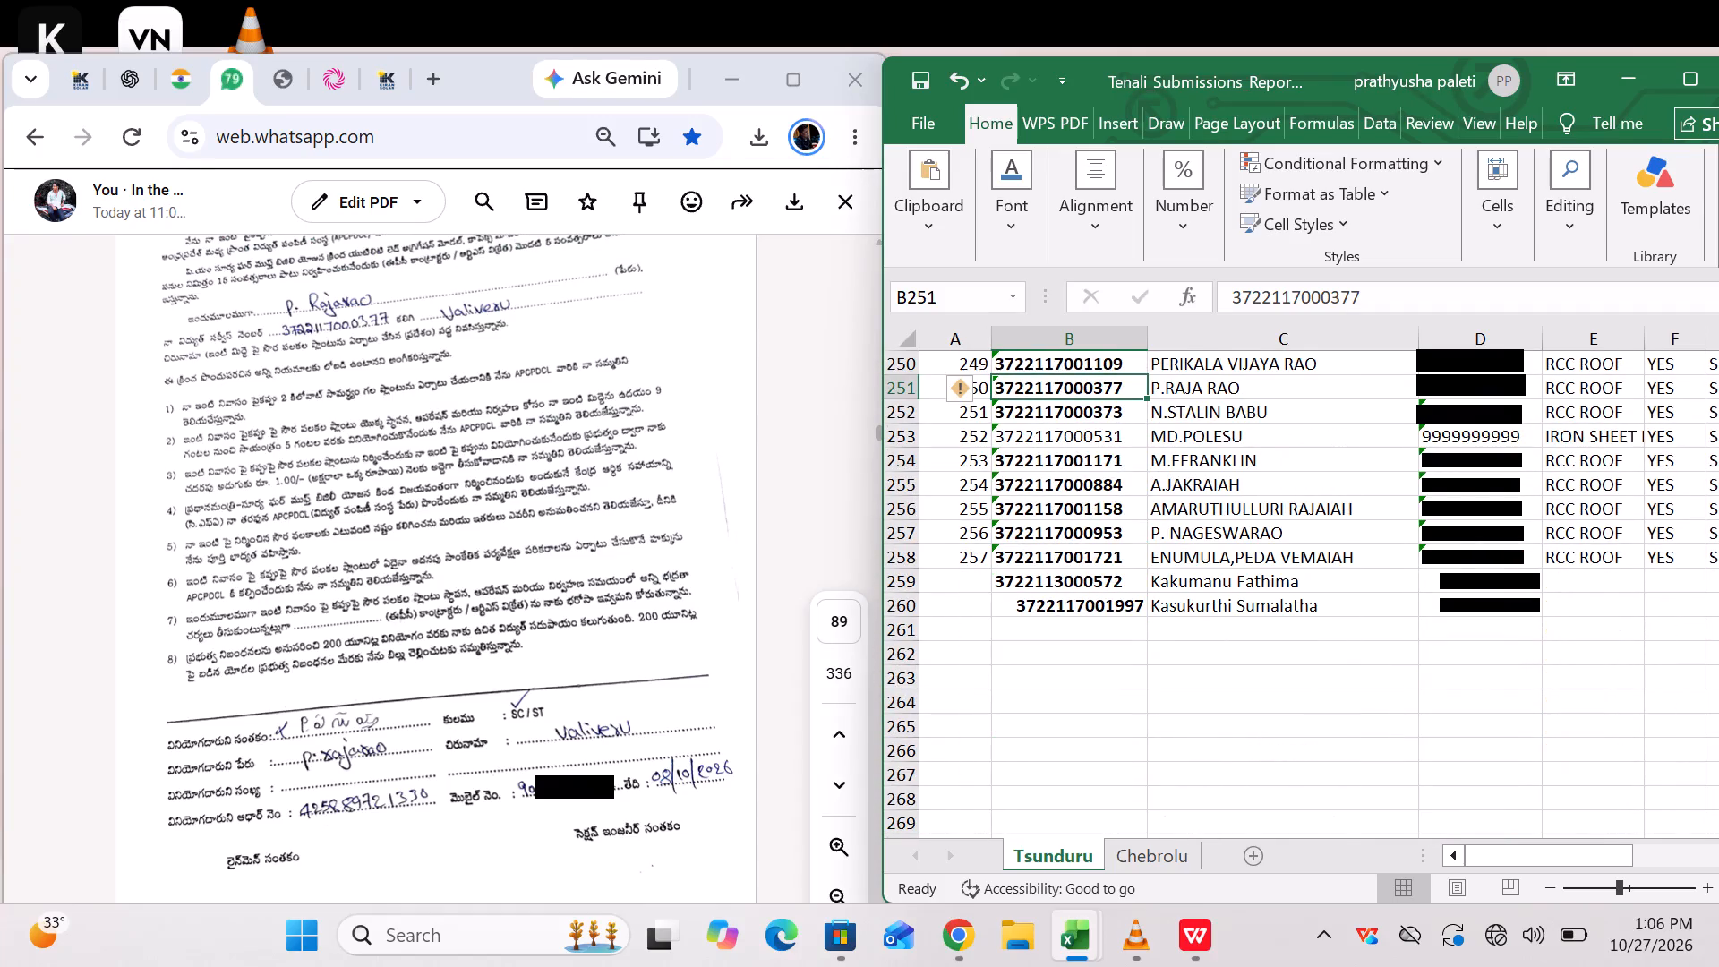
{"action": "scroll", "coordinate": [1287, 660], "scroll_direction": "up", "scroll_amount": 3}
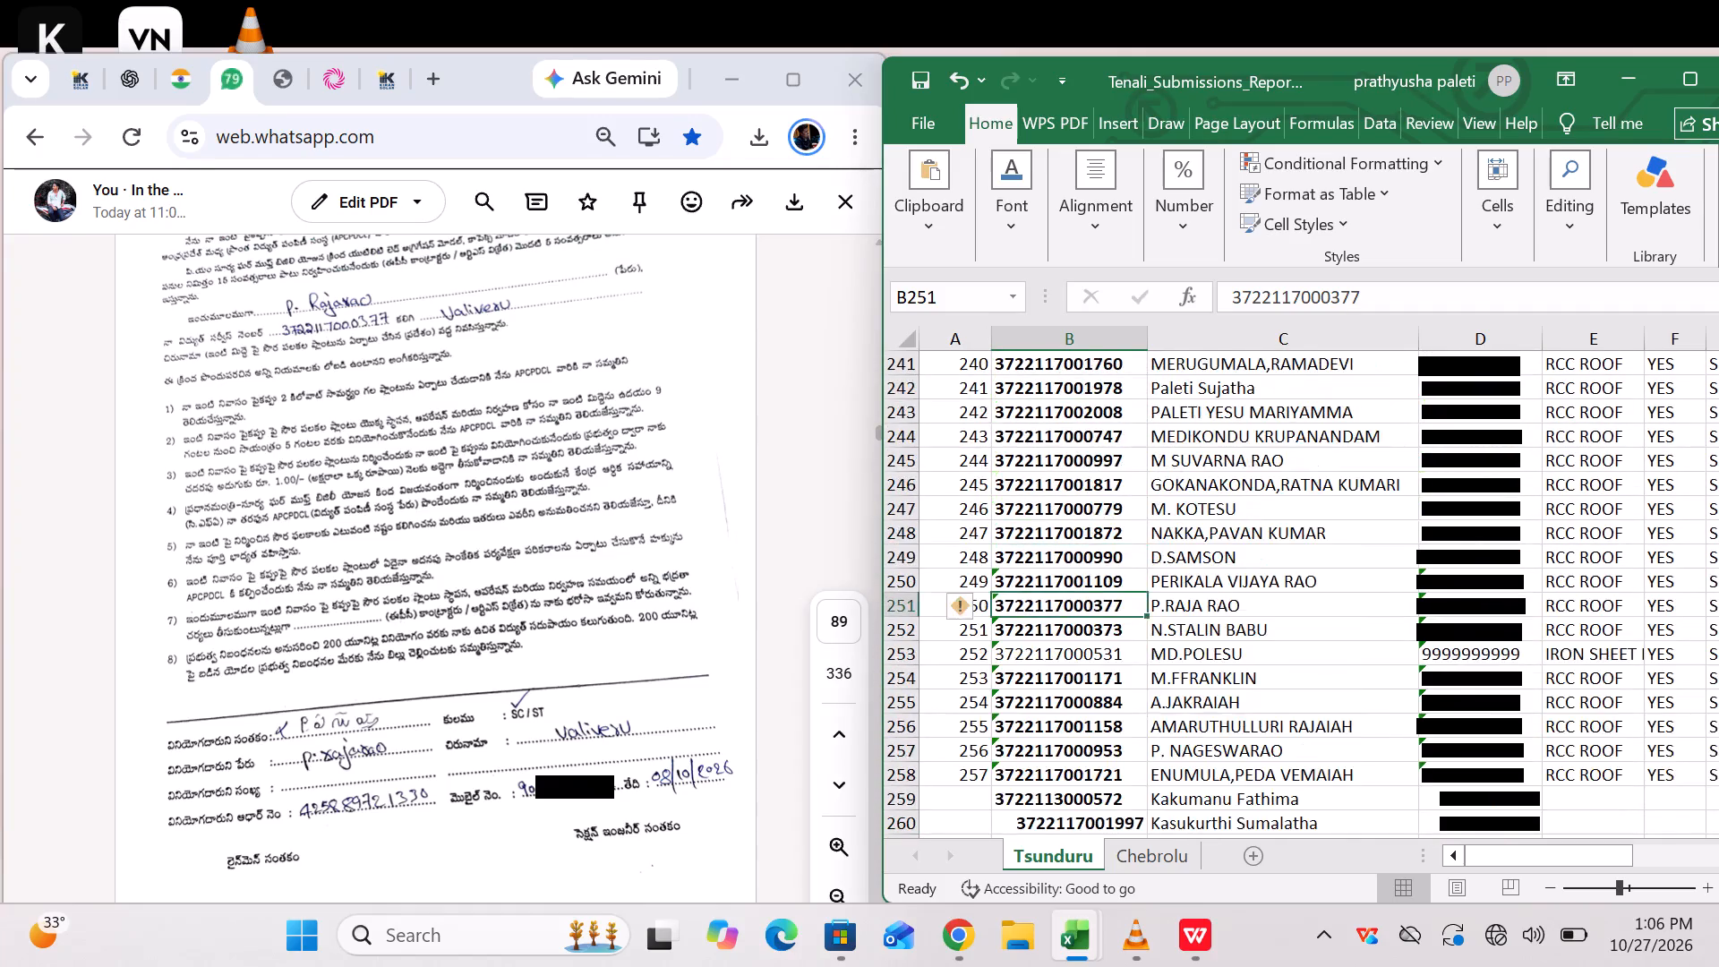
{"action": "scroll", "coordinate": [1287, 660], "scroll_direction": "down", "scroll_amount": 3}
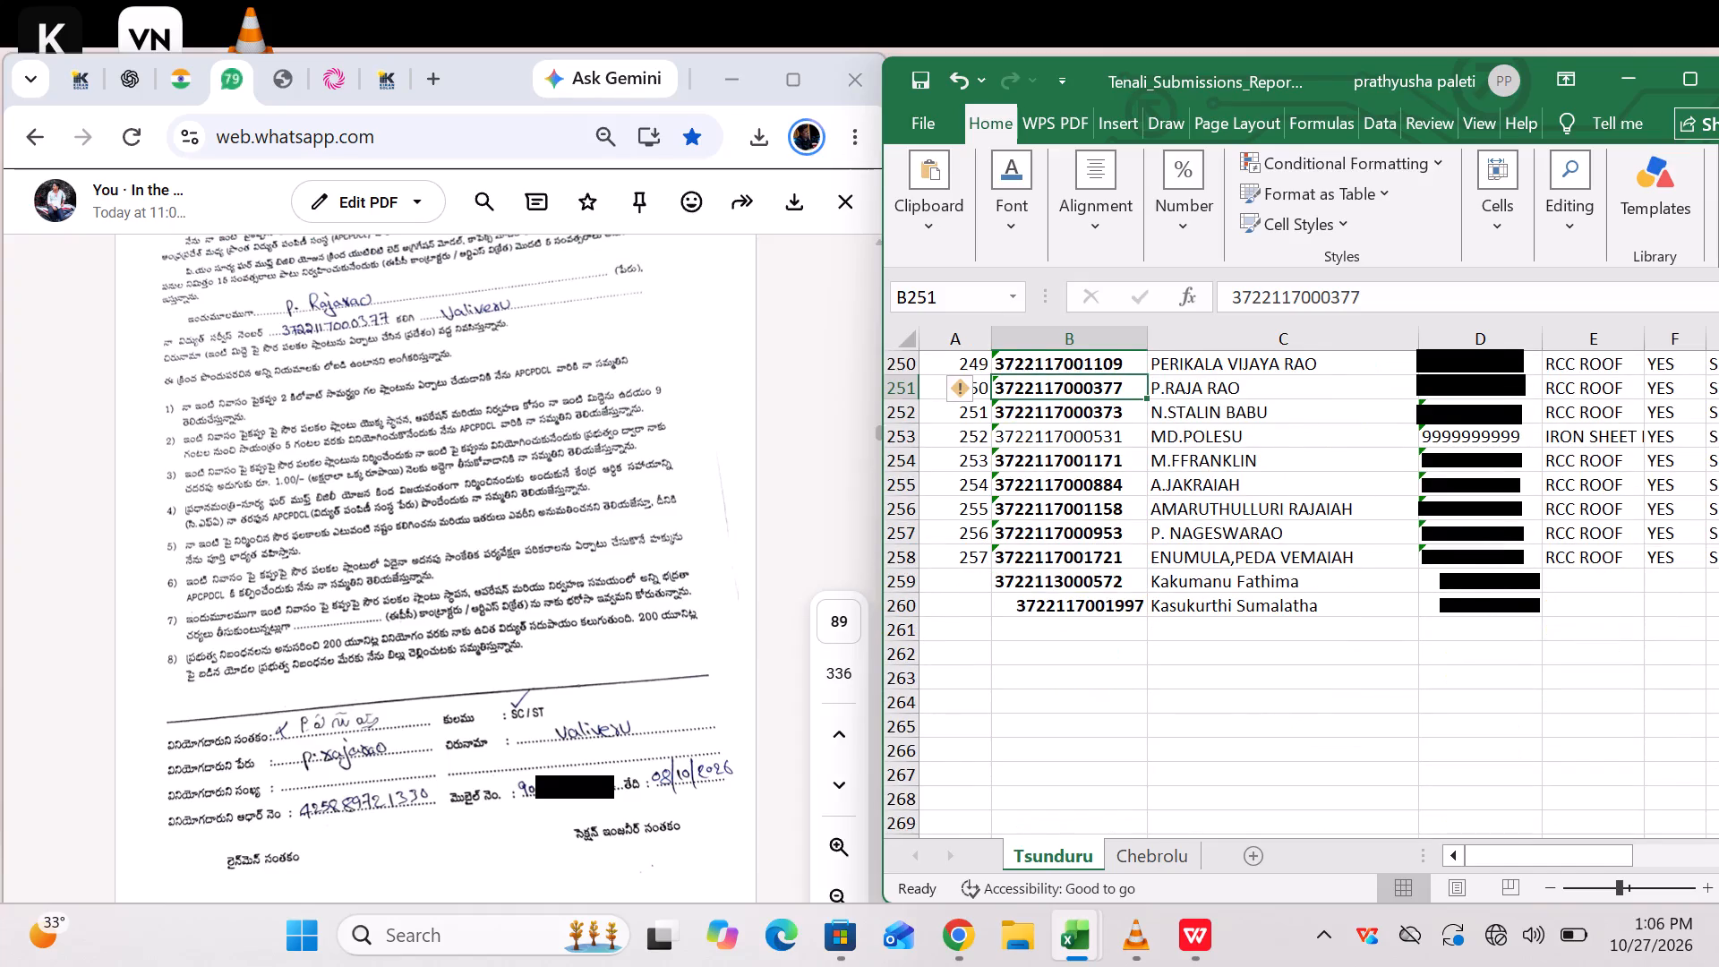
{"action": "scroll", "coordinate": [1463, 669], "scroll_direction": "up", "scroll_amount": 2}
{"action": "left_click_drag", "start_coordinate": [1520, 858], "coordinate": [1610, 857]}
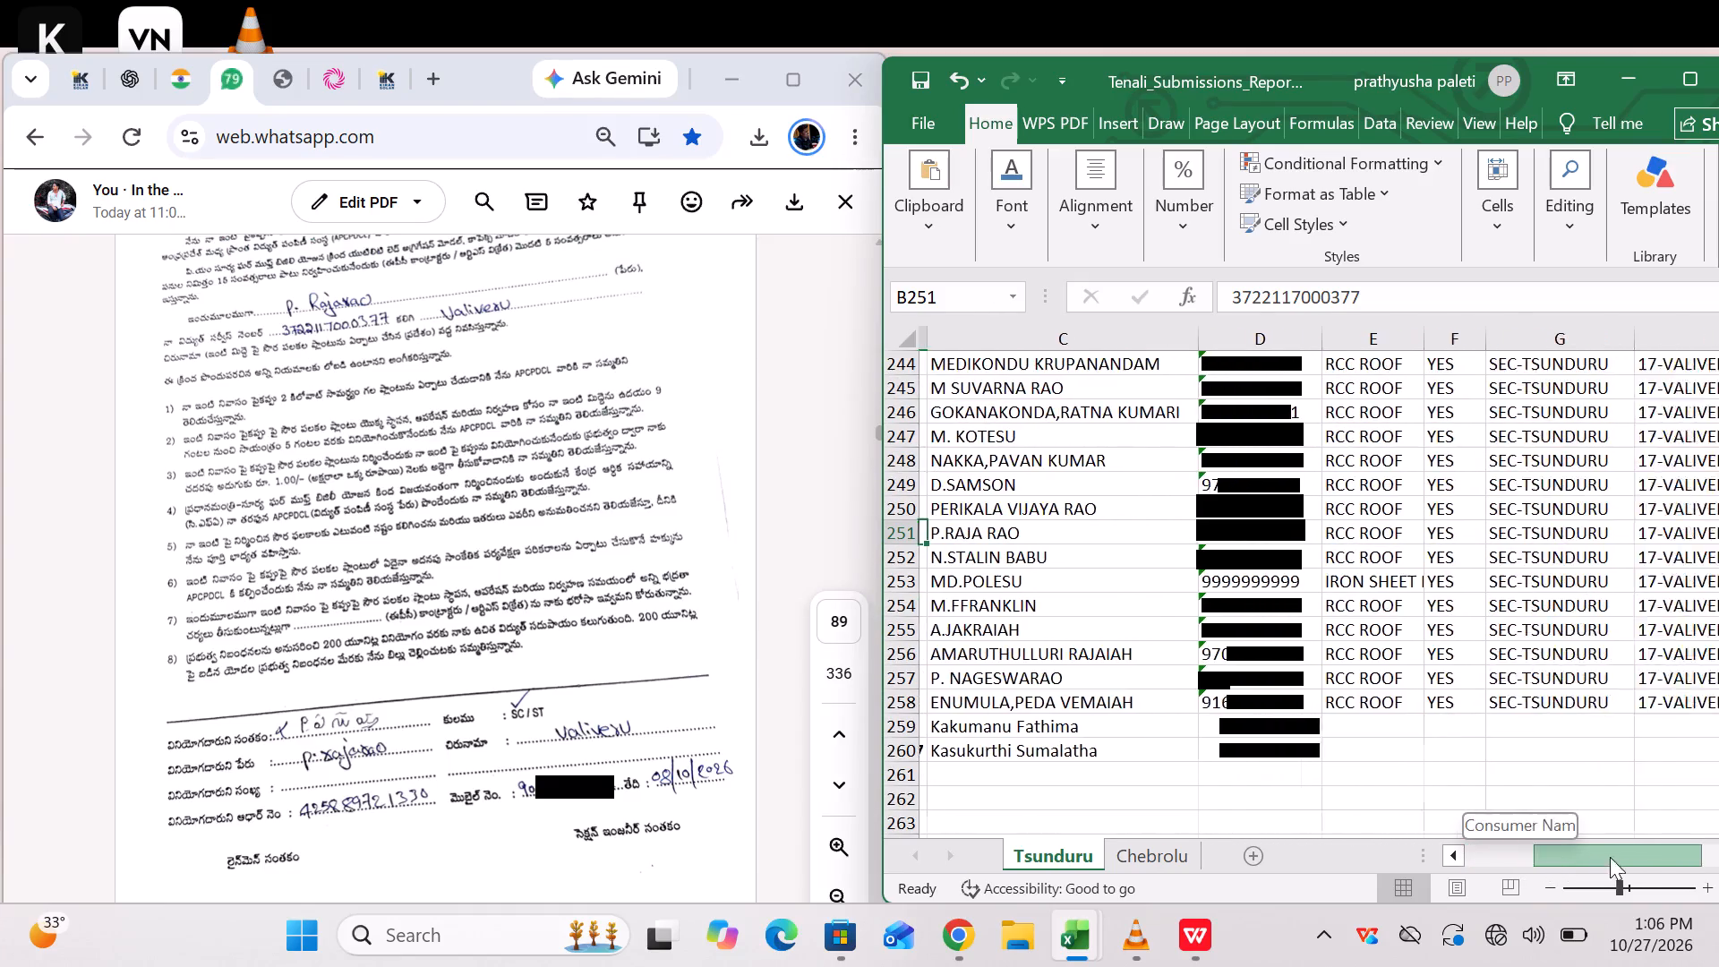
{"action": "left_click_drag", "start_coordinate": [1610, 857], "coordinate": [1590, 864]}
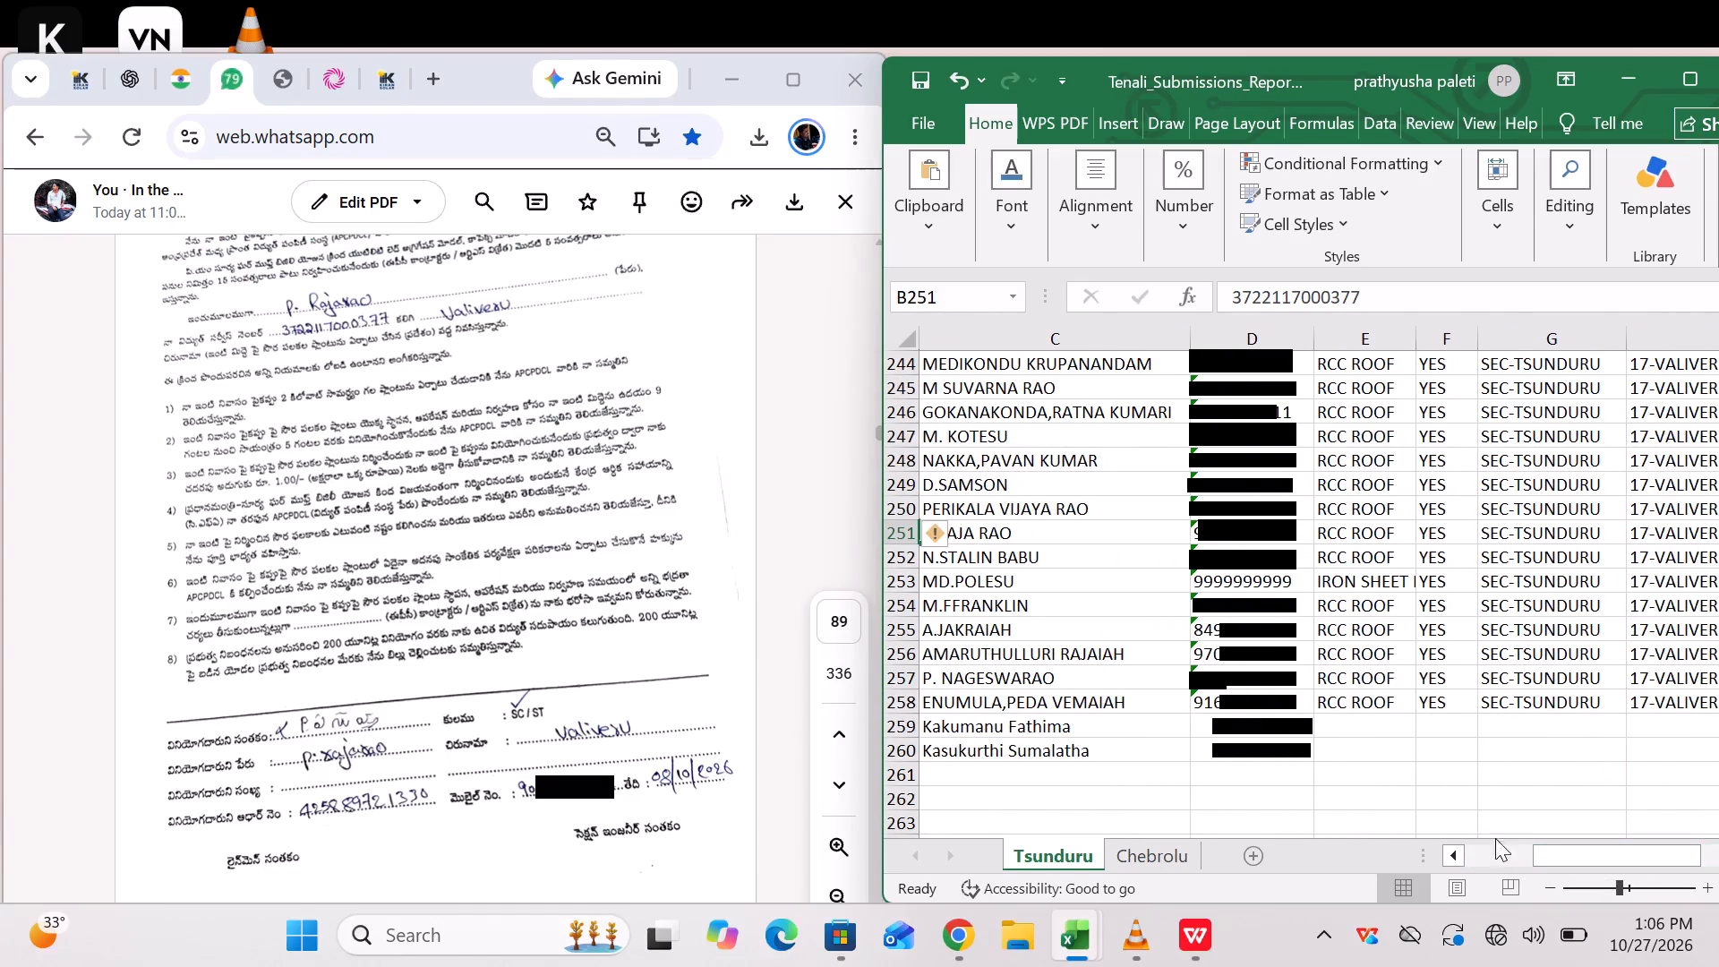
Copy the village entry 17-VALIVERU from cell H258 into cell H260 for the last added consumer.
{"action": "left_click_drag", "start_coordinate": [1569, 847], "coordinate": [1512, 860]}
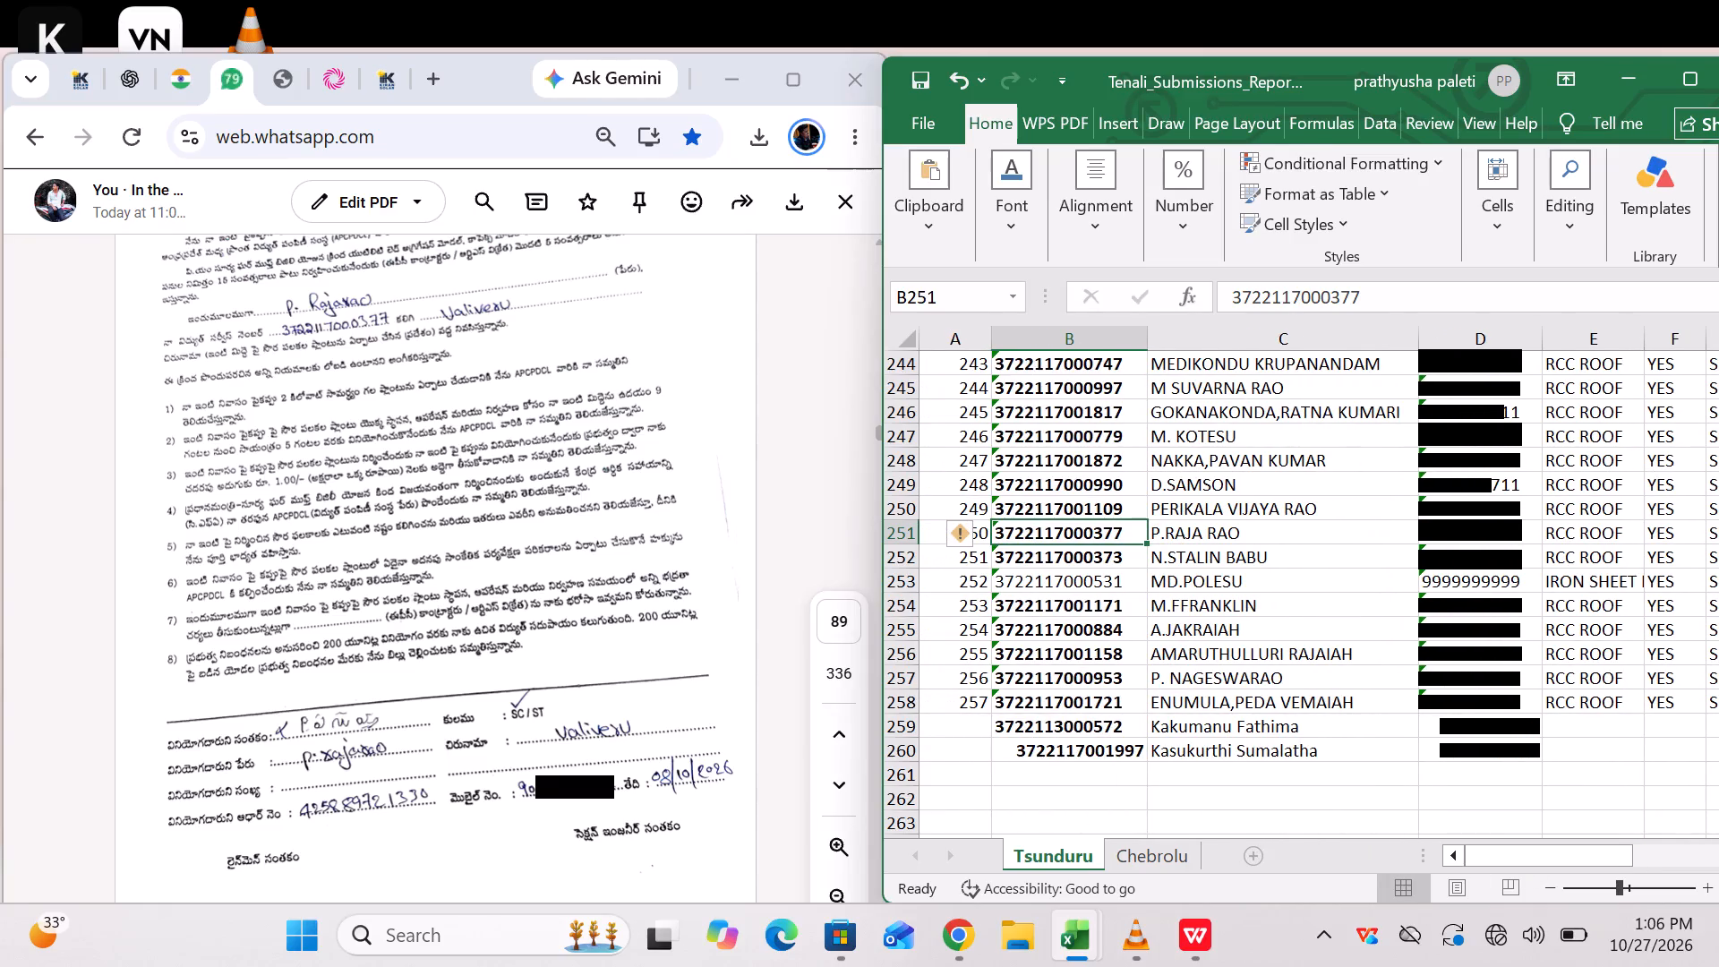
{"action": "left_click_drag", "start_coordinate": [1572, 856], "coordinate": [1664, 855]}
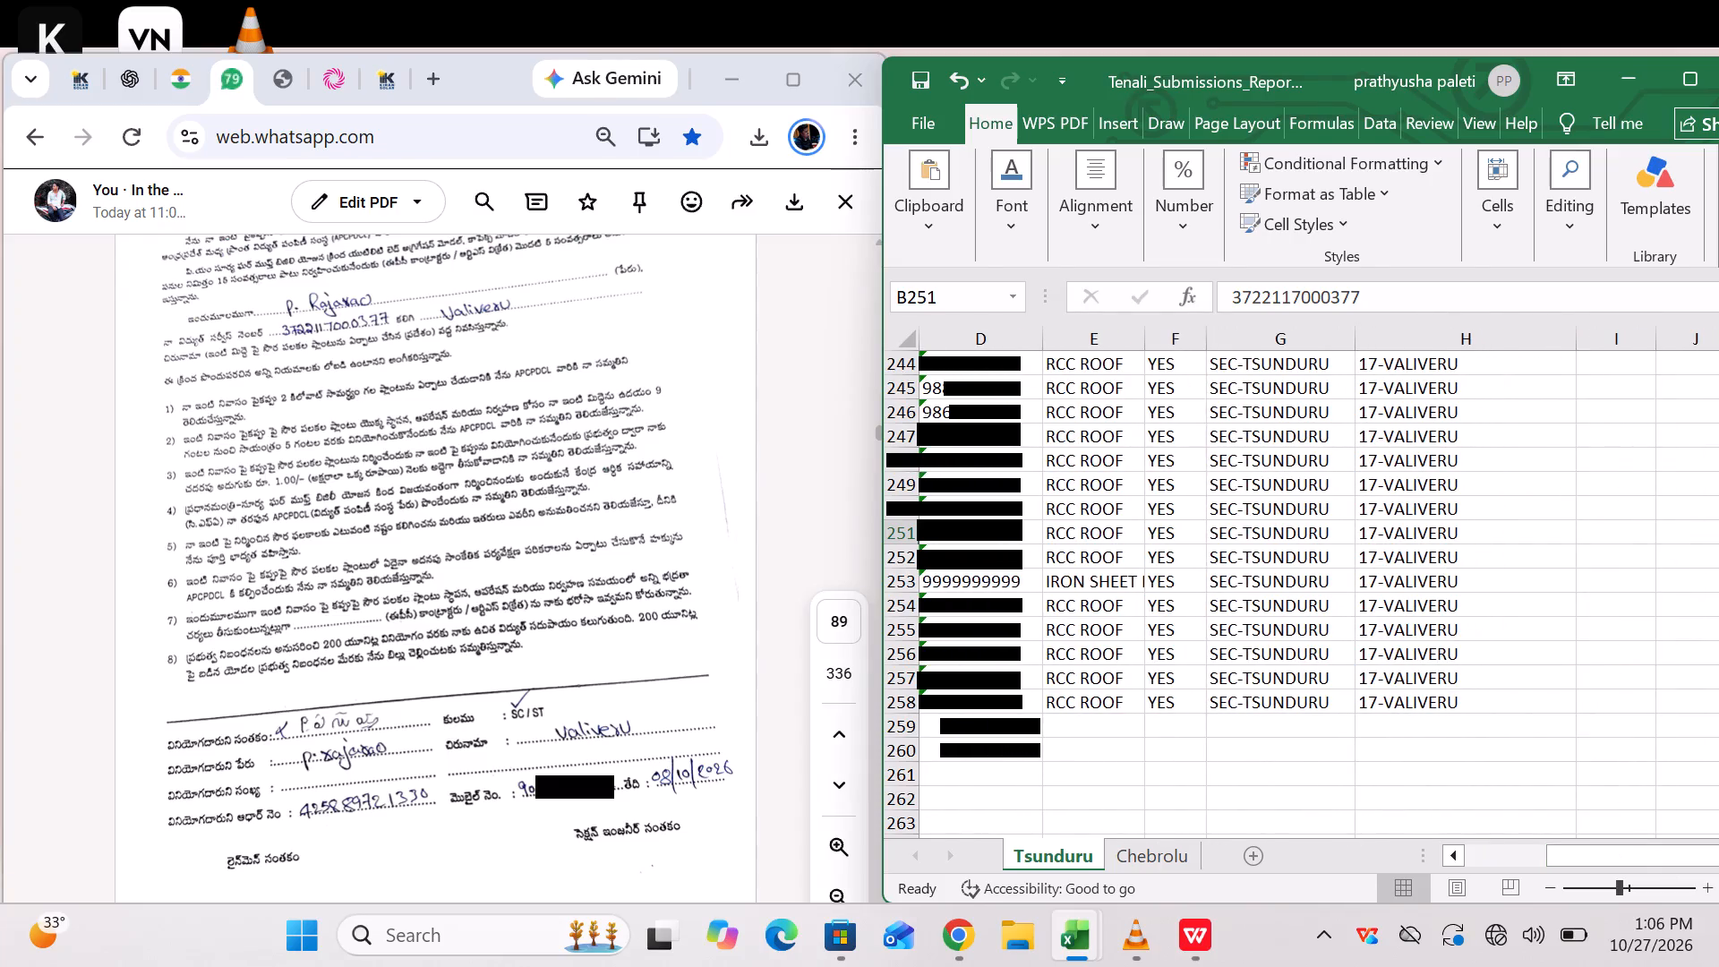
{"action": "left_click", "coordinate": [1292, 757]}
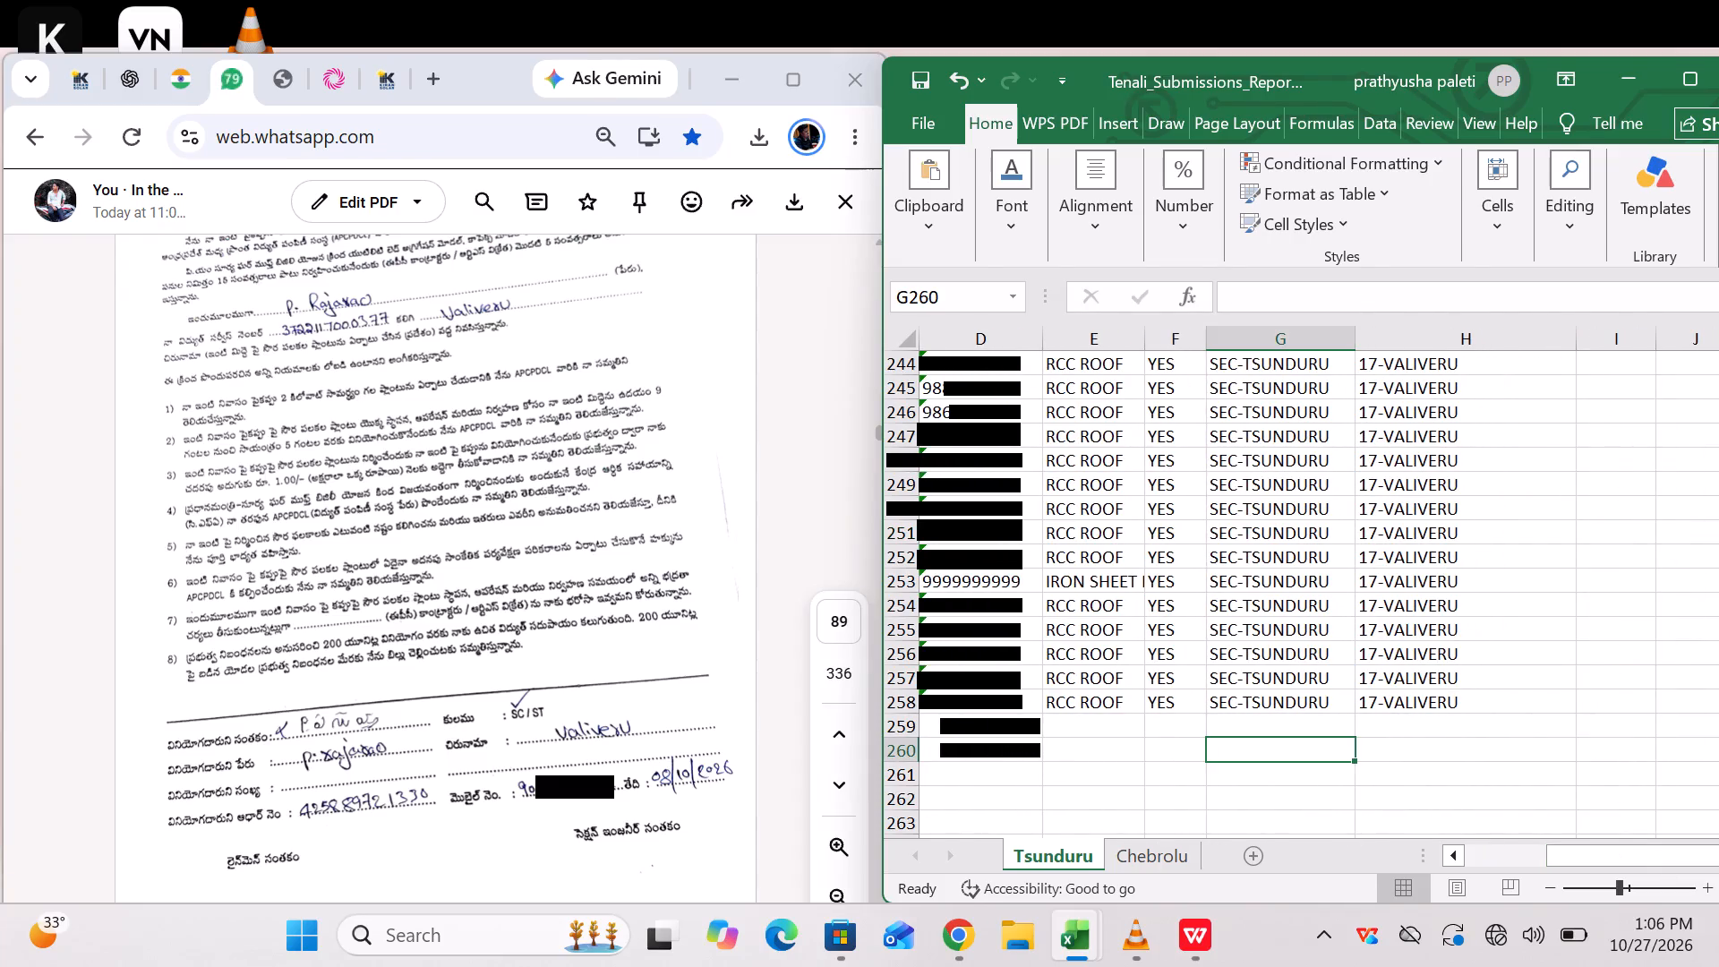
{"action": "left_click", "coordinate": [1393, 751]}
{"action": "left_click", "coordinate": [1420, 705]}
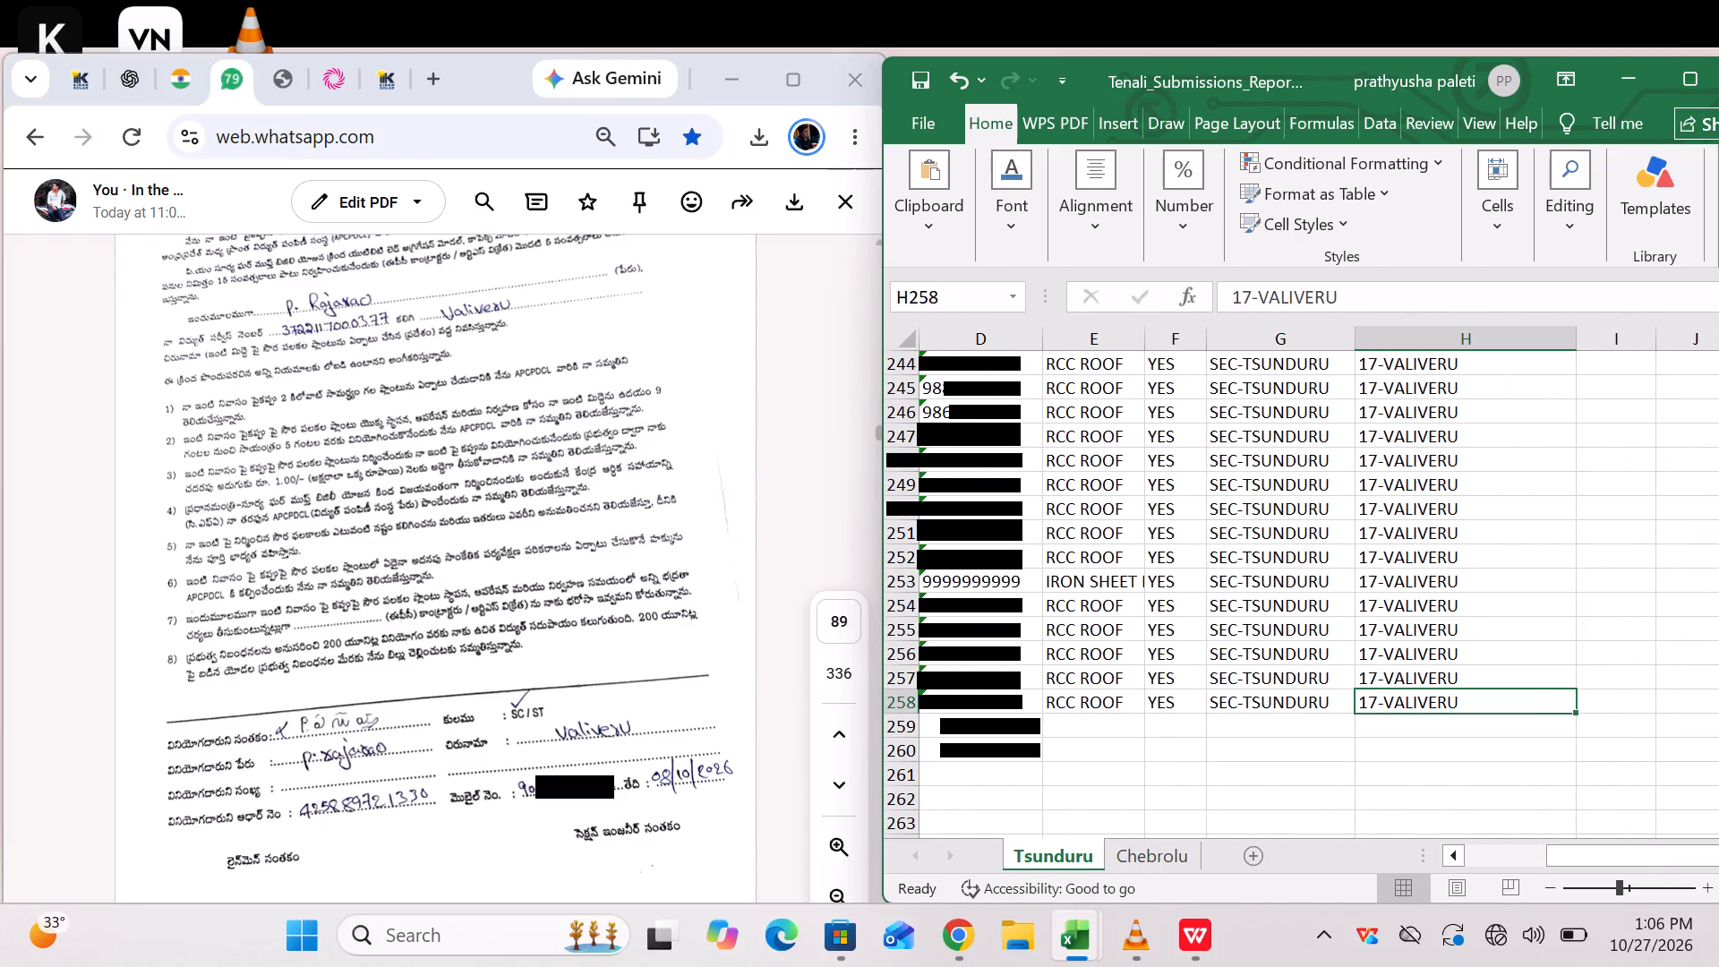
{"action": "key", "text": "ctrl+c"}
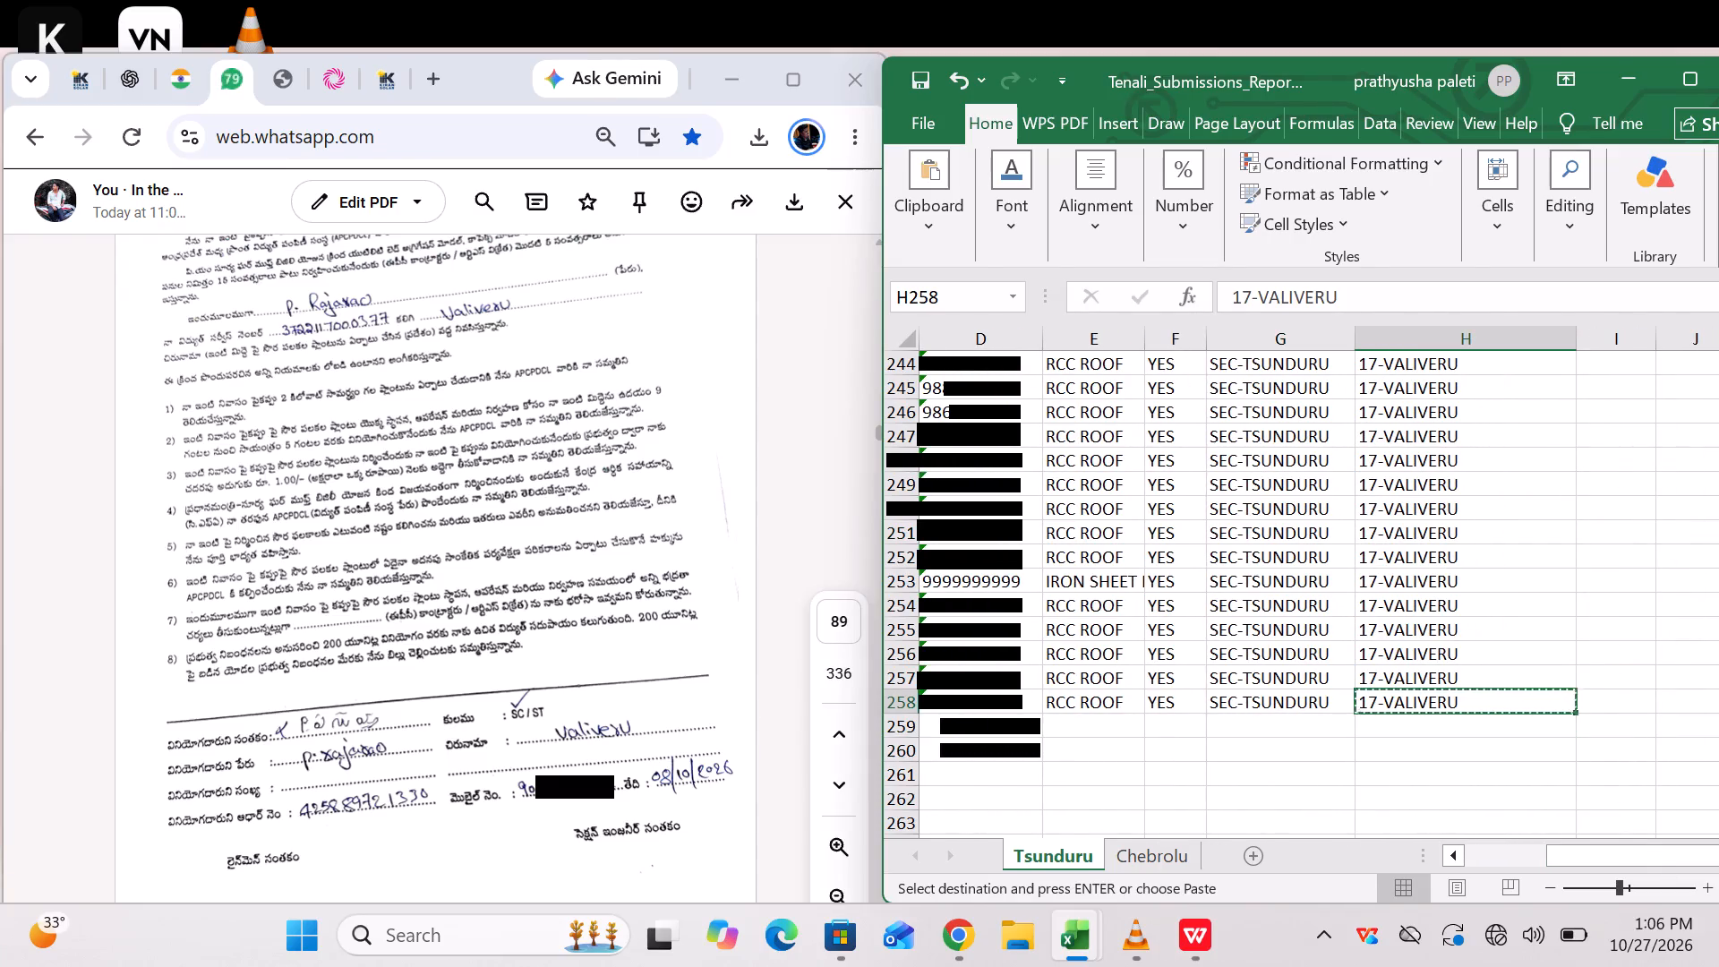
{"action": "left_click", "coordinate": [1403, 747]}
{"action": "key", "text": "ctrl+v"}
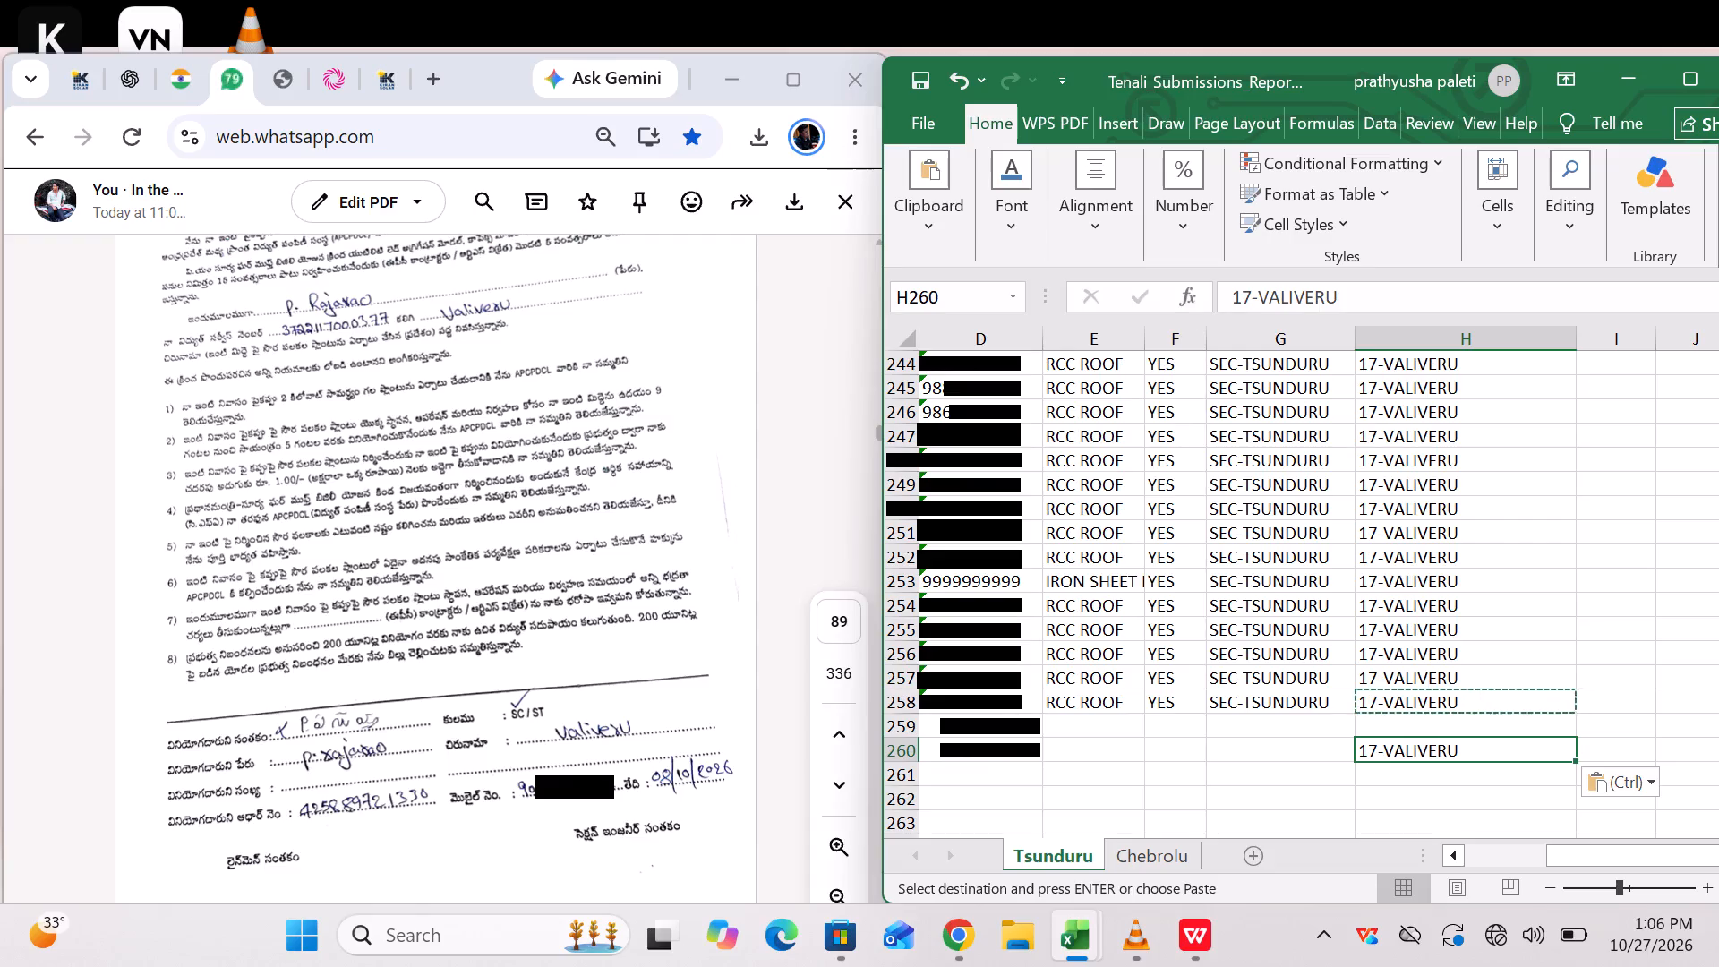
Copy the section entry SEC-TSUNDURU from cell G258 into cell G260.
{"action": "left_click", "coordinate": [1290, 700]}
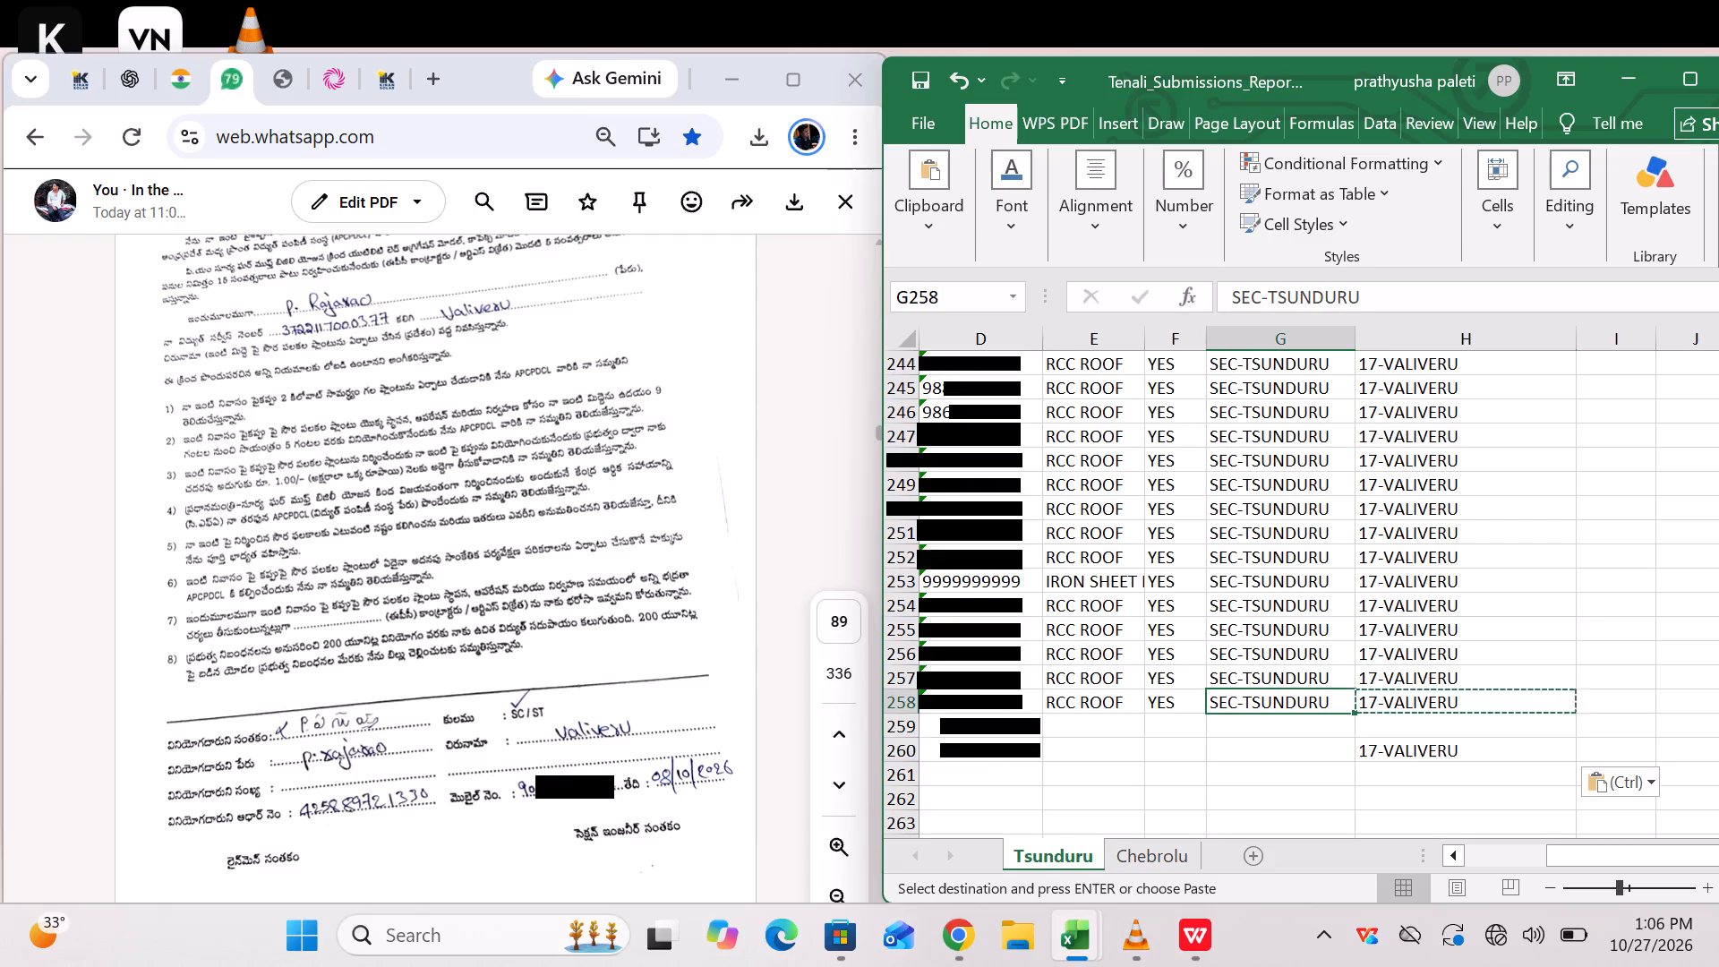
{"action": "key", "text": "ctrl+c"}
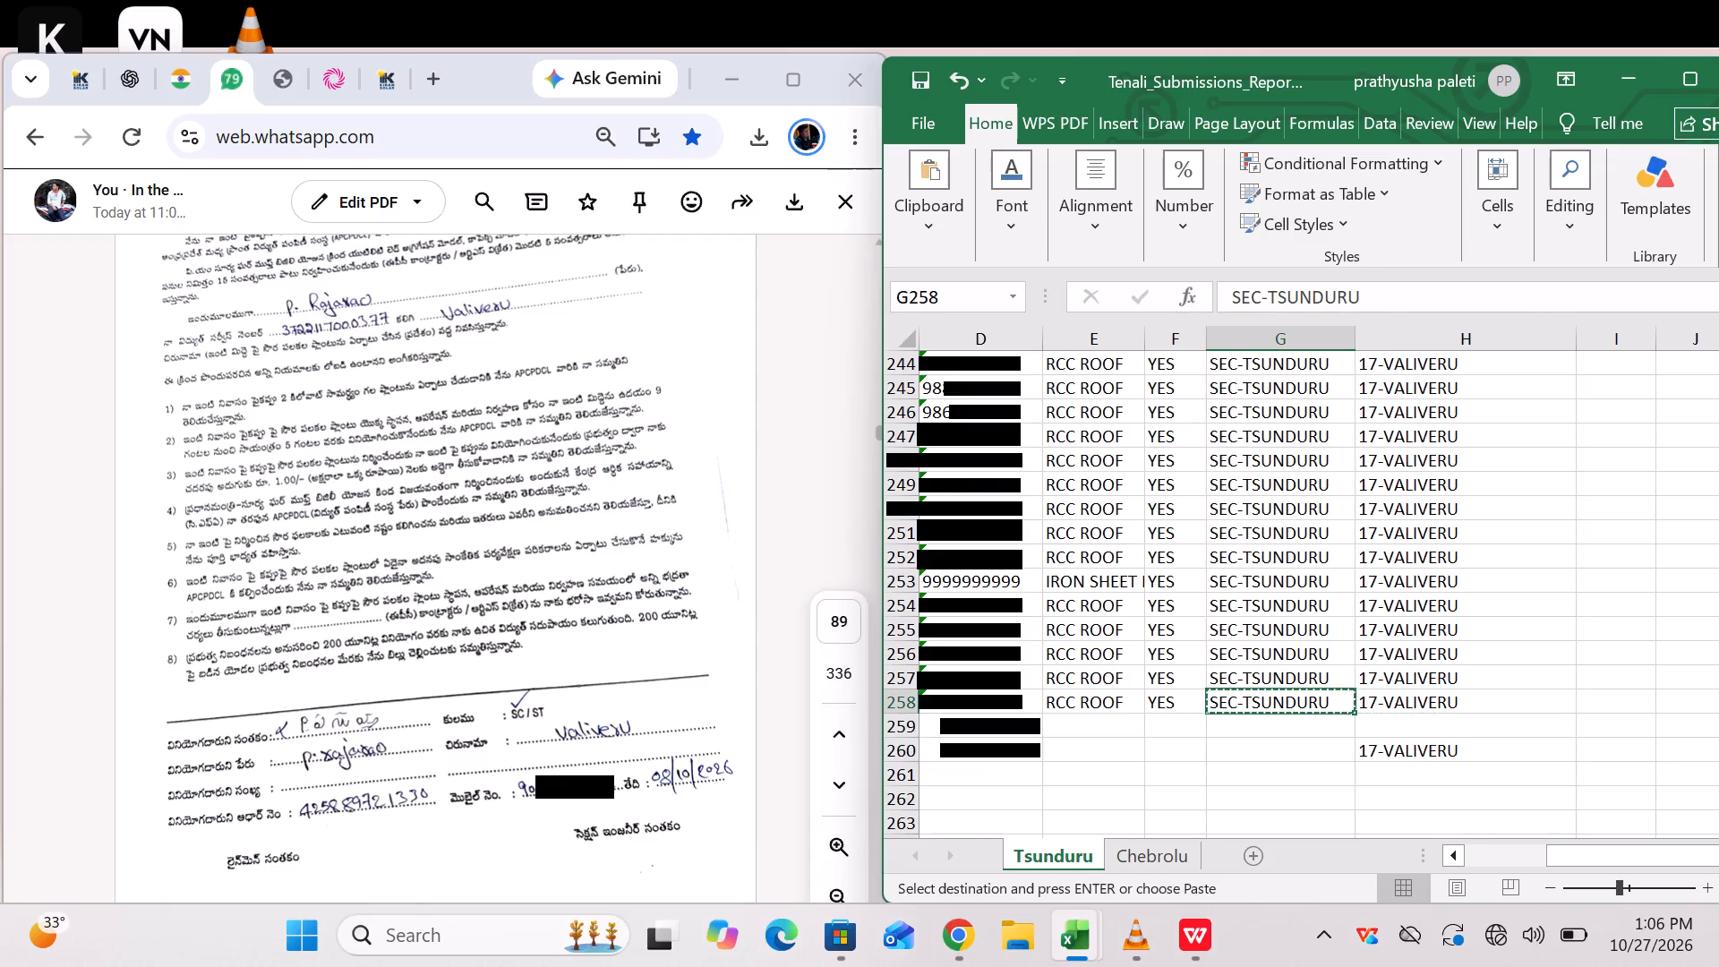
{"action": "left_click", "coordinate": [1287, 759]}
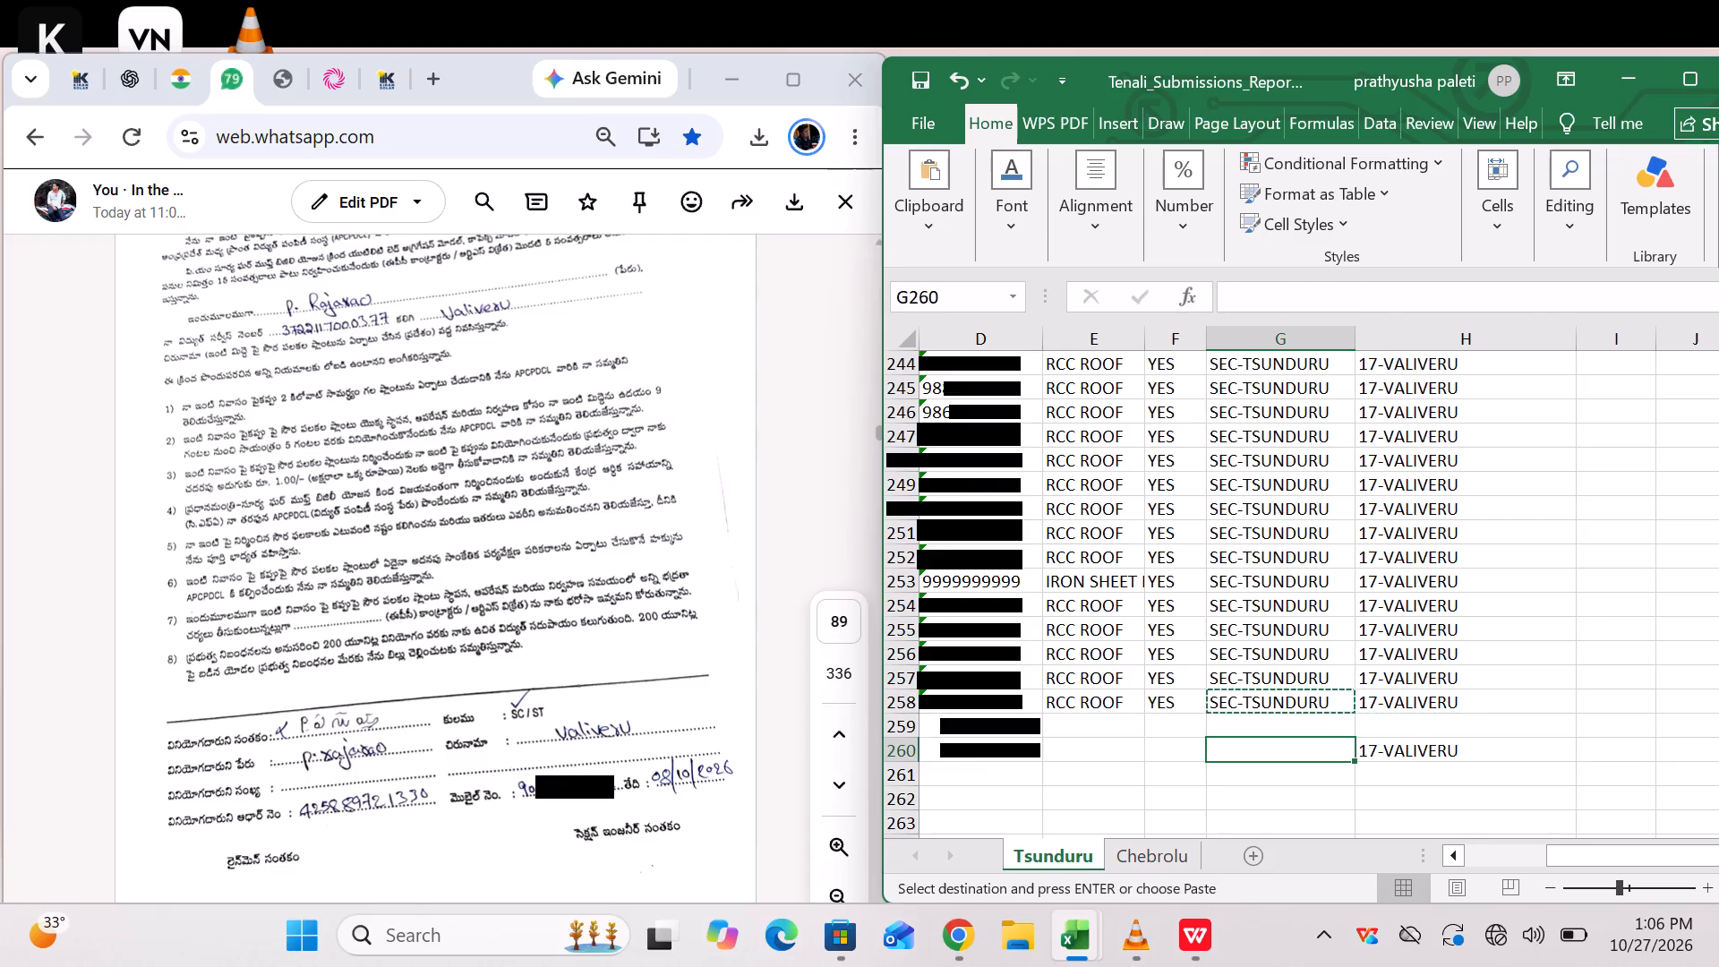
{"action": "key", "text": "ctrl+v"}
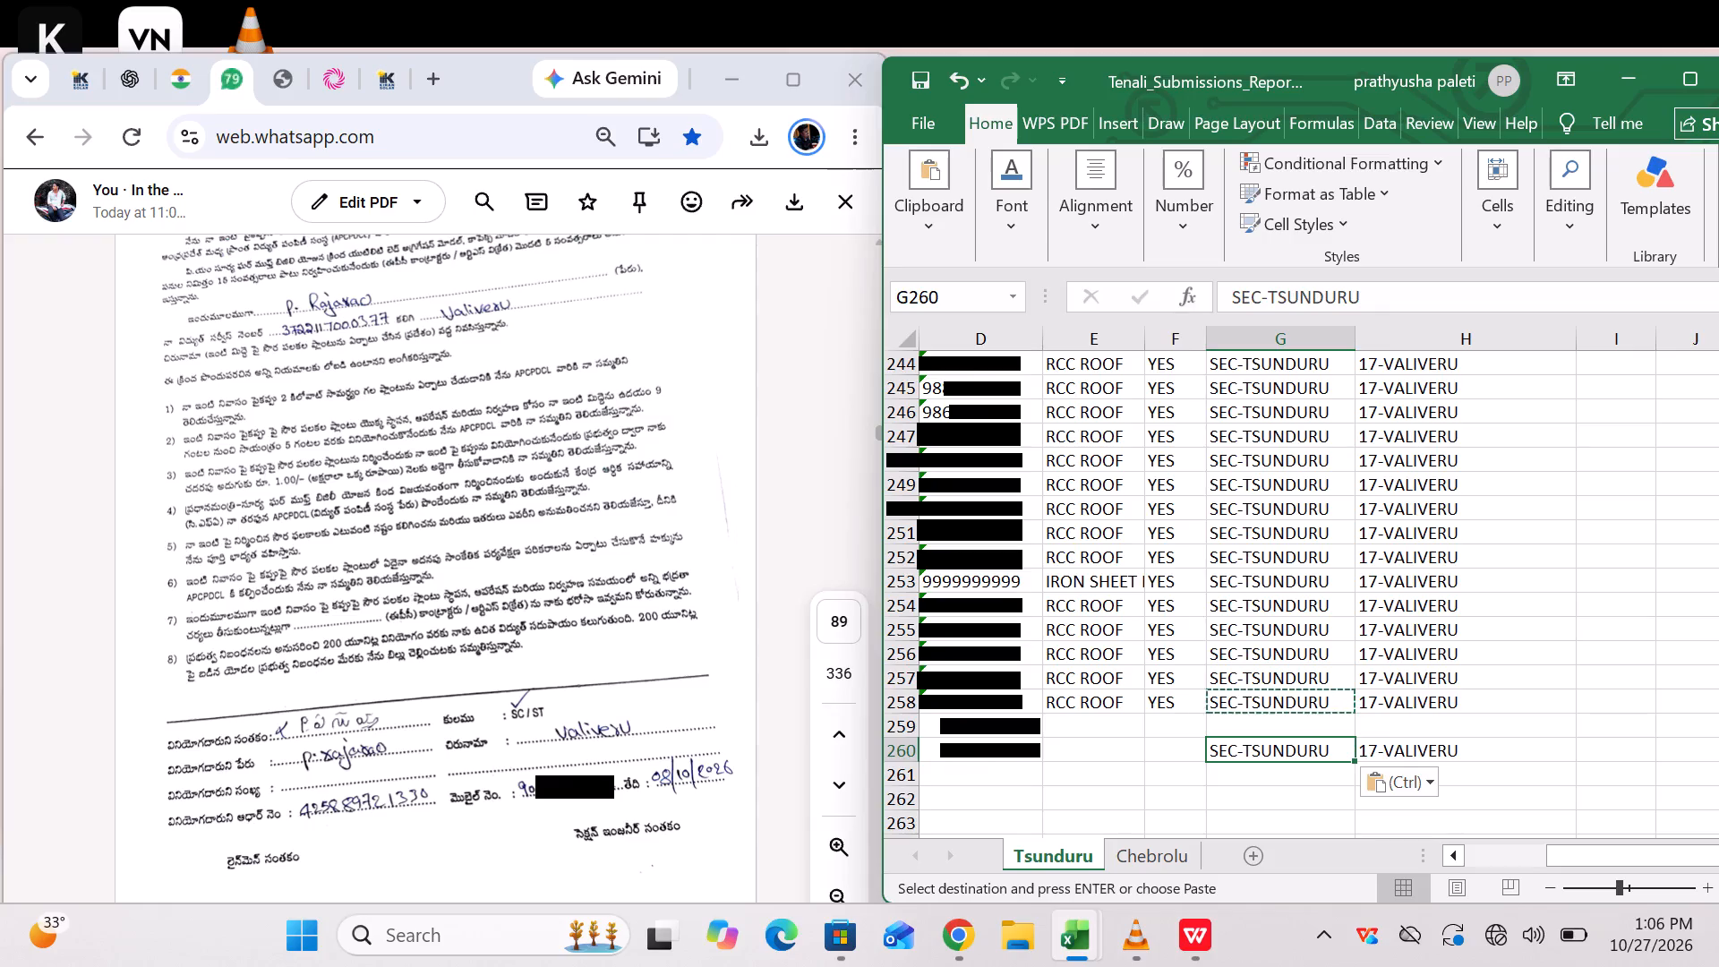
Fill the YES entry in F258 and the RCC ROOF entry in E258 down through rows 259 and 260.
{"action": "left_click", "coordinate": [1178, 702]}
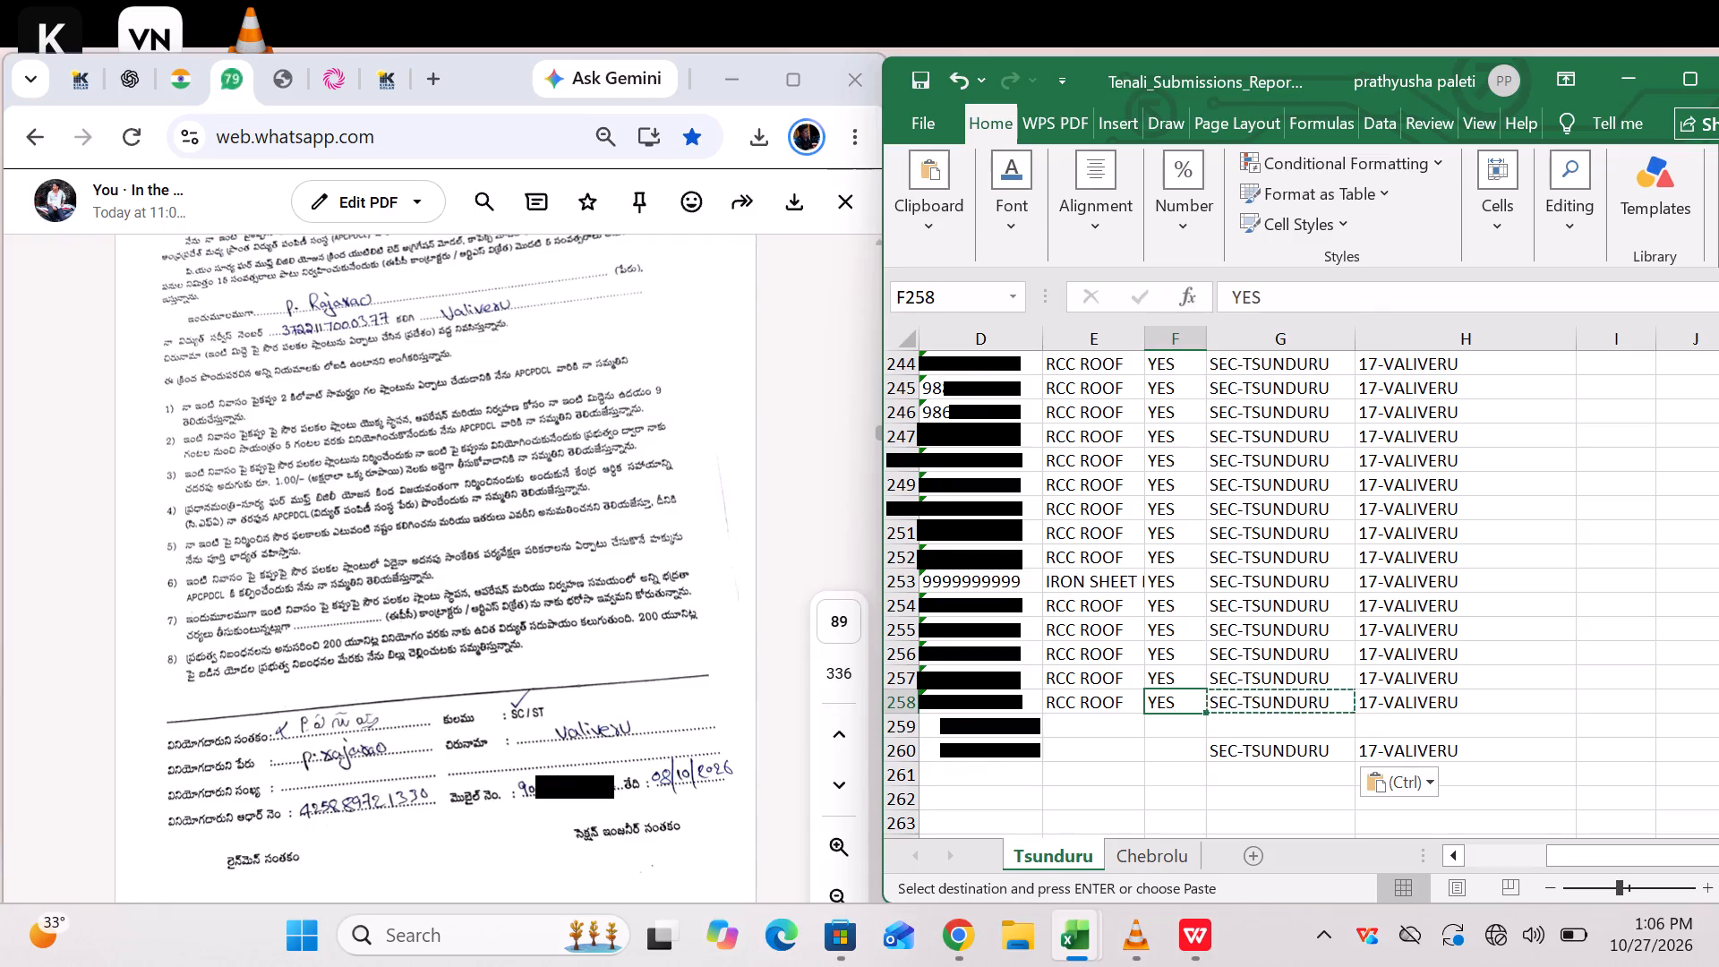
{"action": "left_click_drag", "start_coordinate": [1202, 706], "coordinate": [1210, 759]}
{"action": "left_click", "coordinate": [1107, 702]}
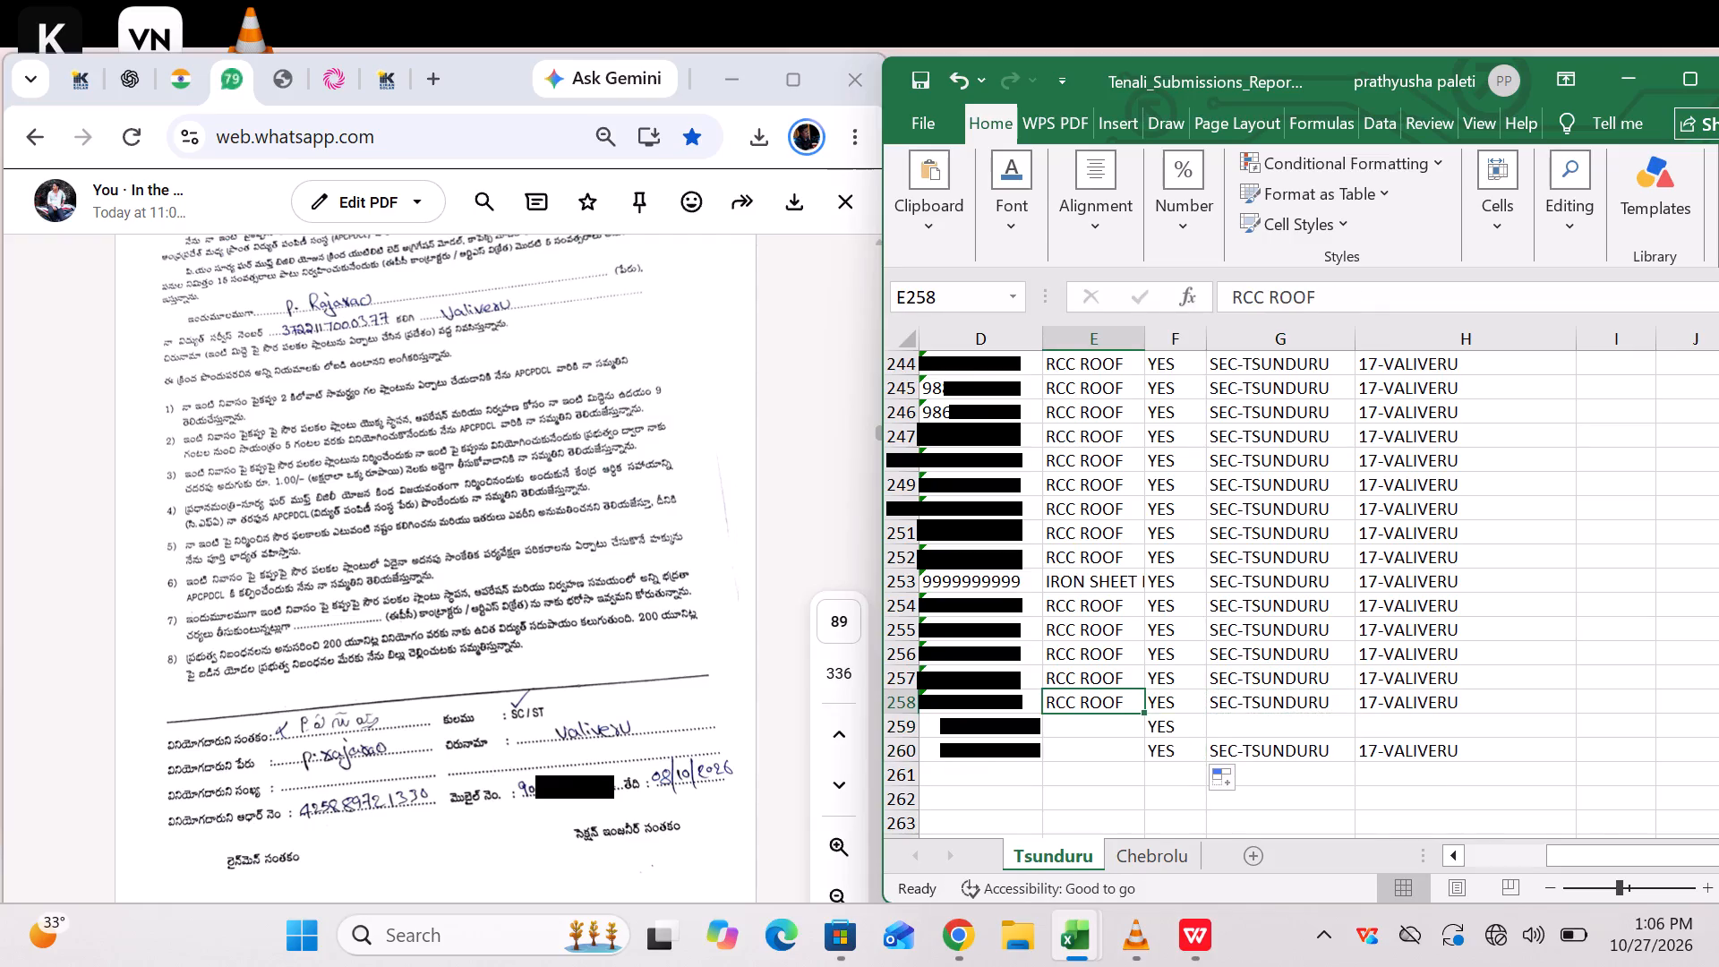
{"action": "left_click_drag", "start_coordinate": [1148, 708], "coordinate": [1148, 753]}
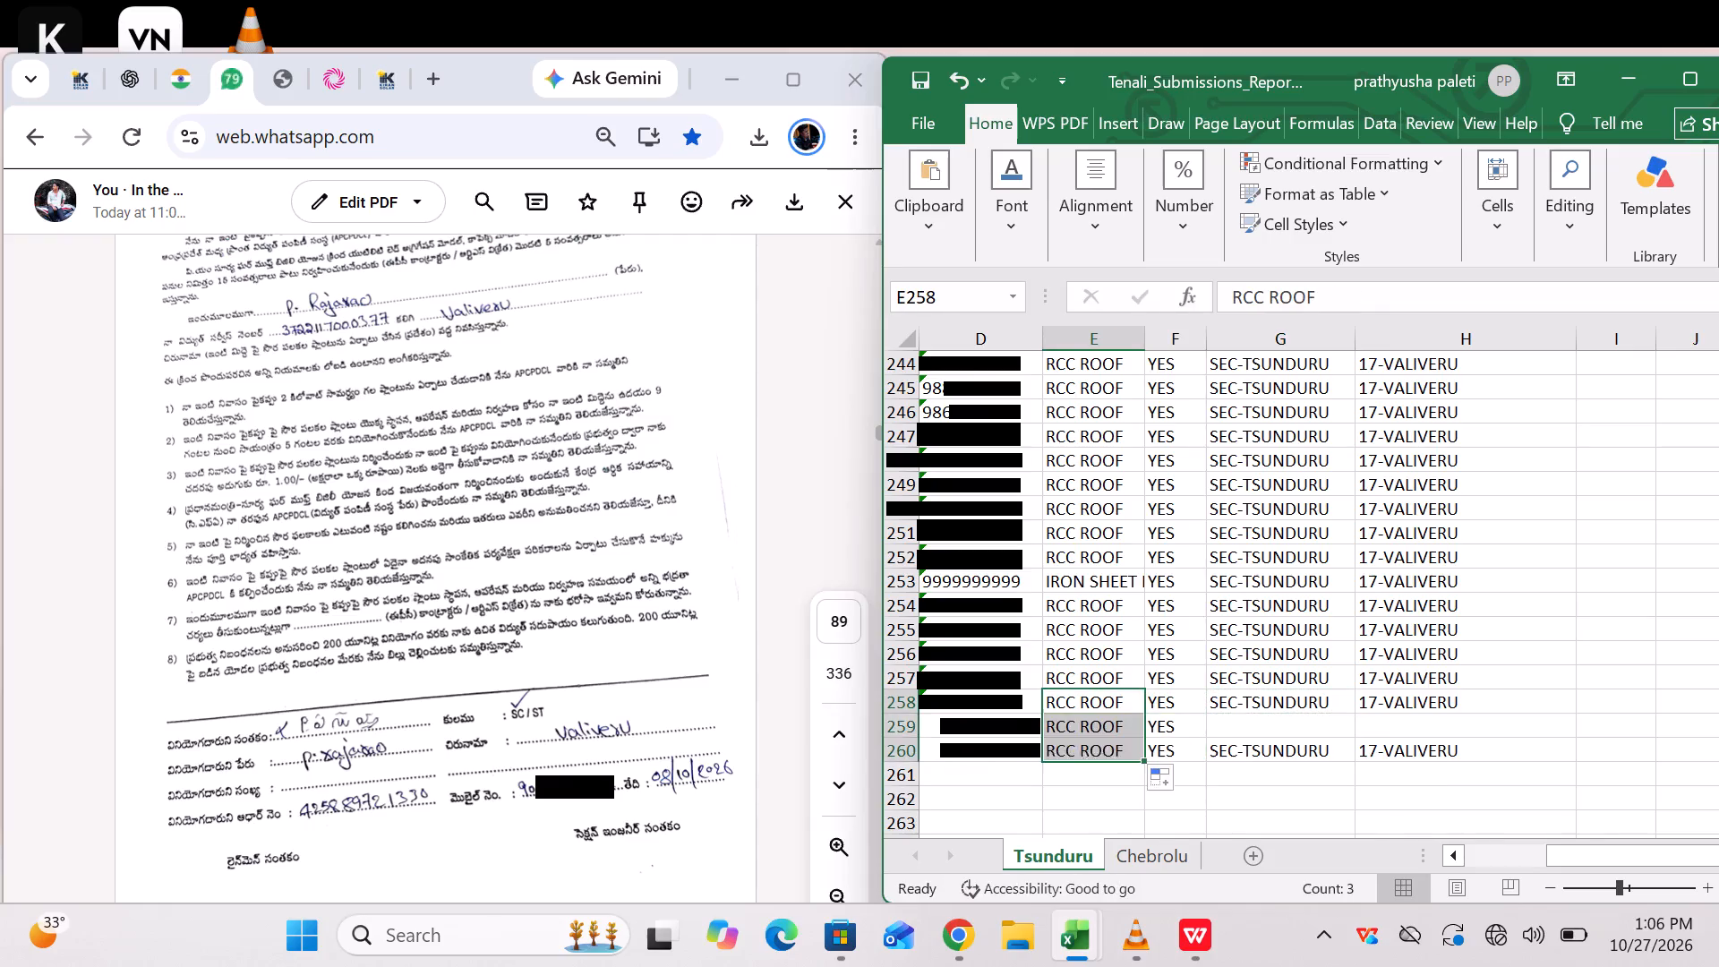
Copy the section entry SEC-TSUNDURU from cell G260 into the empty cell G259.
{"action": "left_click", "coordinate": [1238, 725]}
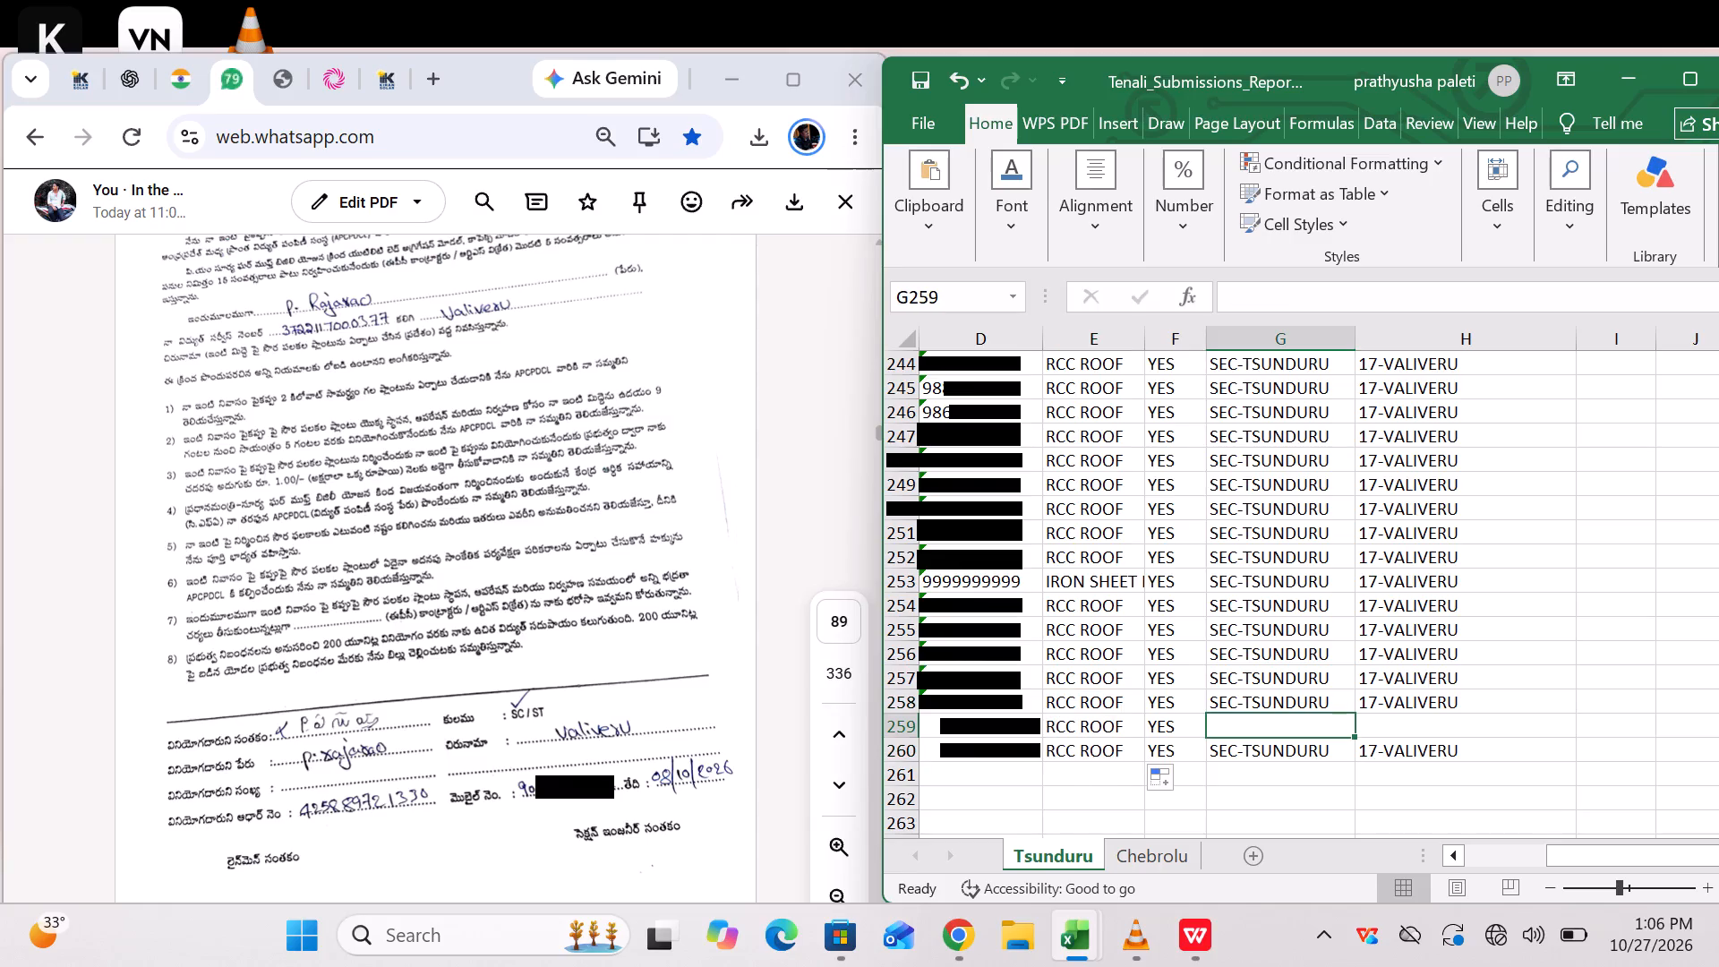
{"action": "left_click", "coordinate": [1284, 759]}
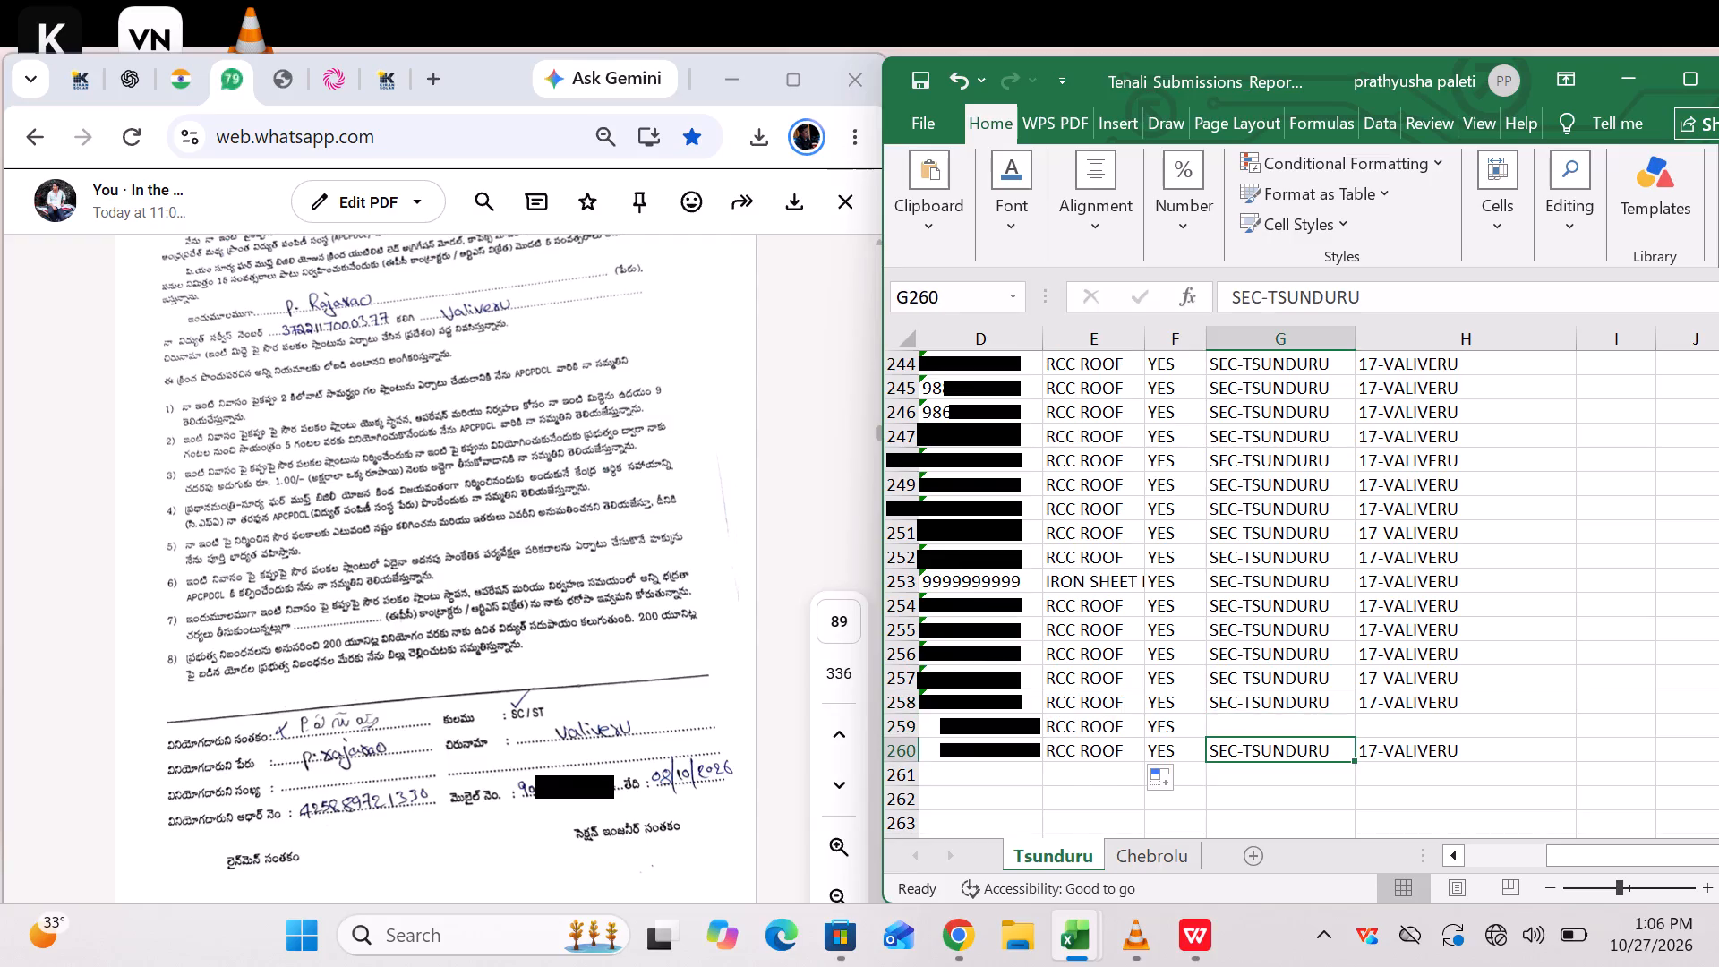
{"action": "left_click", "coordinate": [1282, 732]}
{"action": "key", "text": "ctrl+v"}
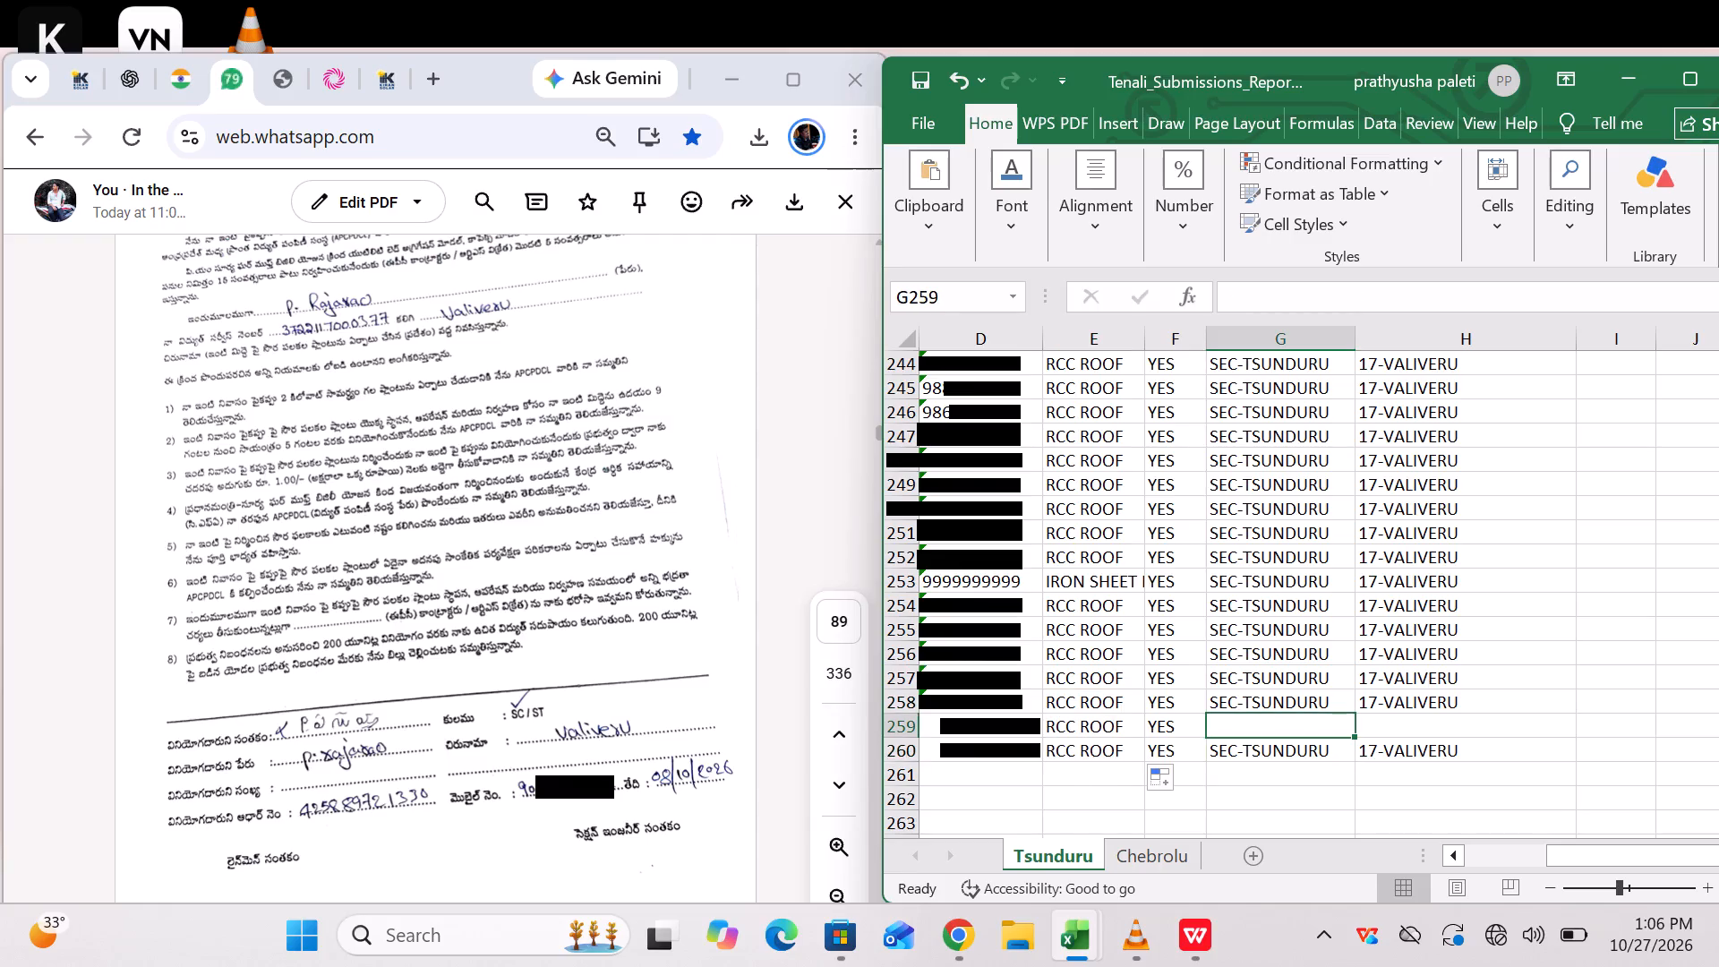
{"action": "left_click", "coordinate": [1282, 751]}
{"action": "key", "text": "ctrl+c"}
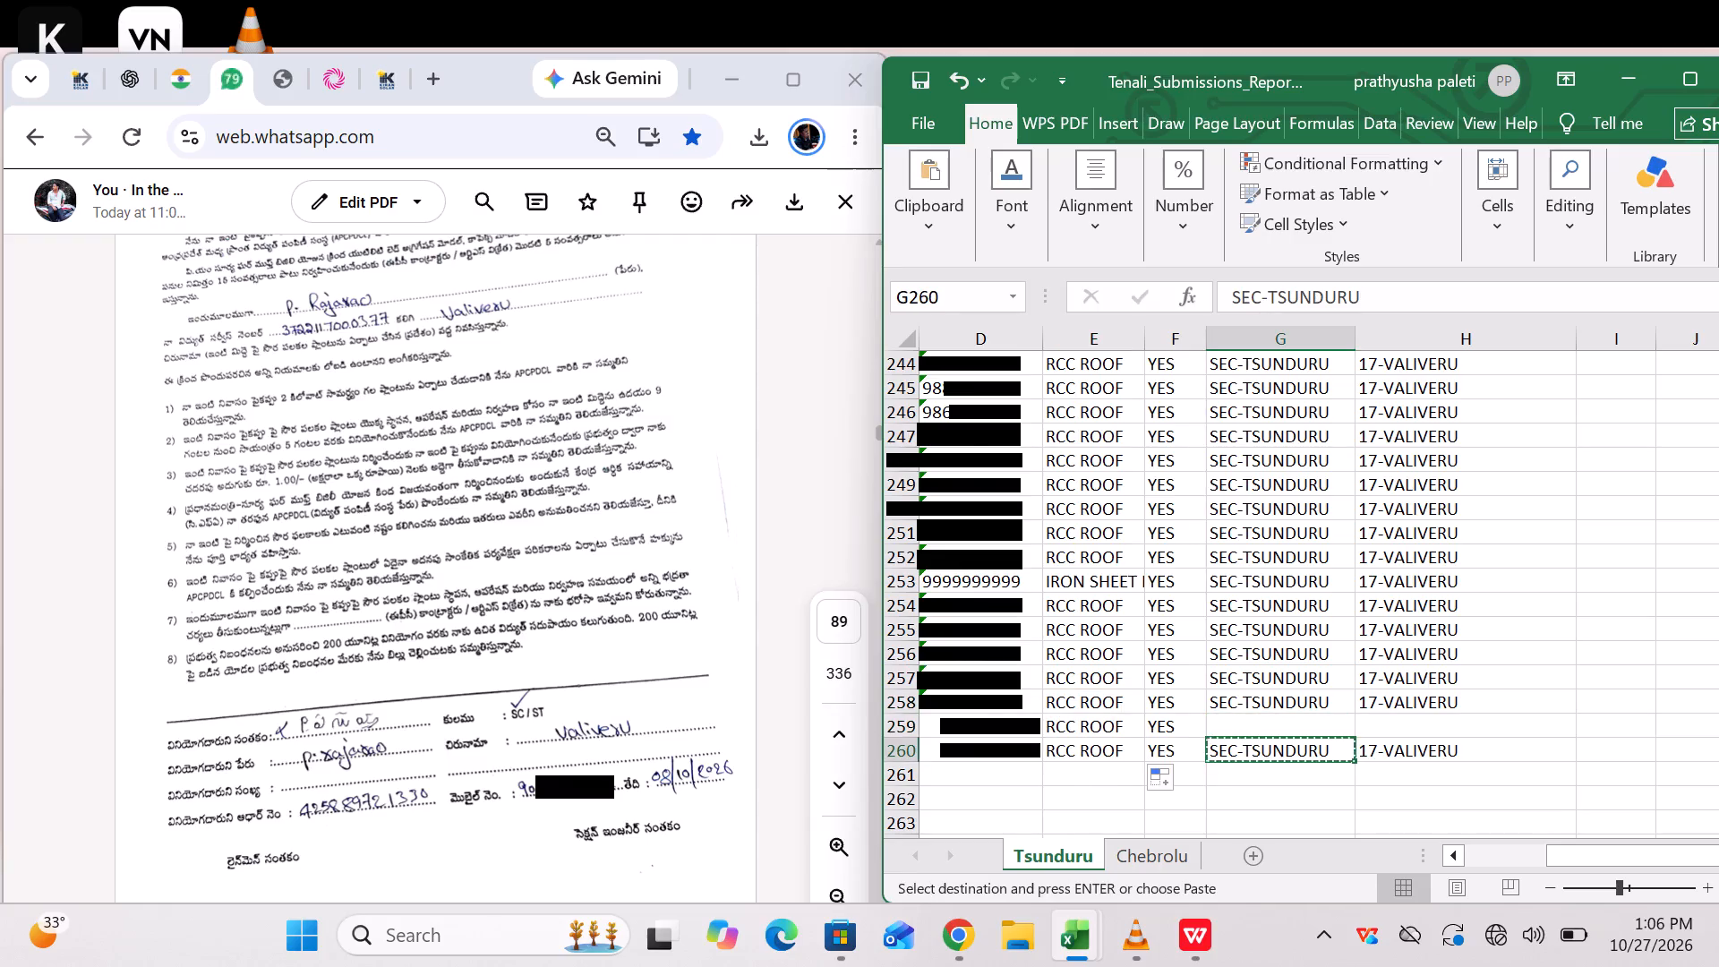
{"action": "left_click", "coordinate": [1280, 724]}
{"action": "key", "text": "ctrl+v"}
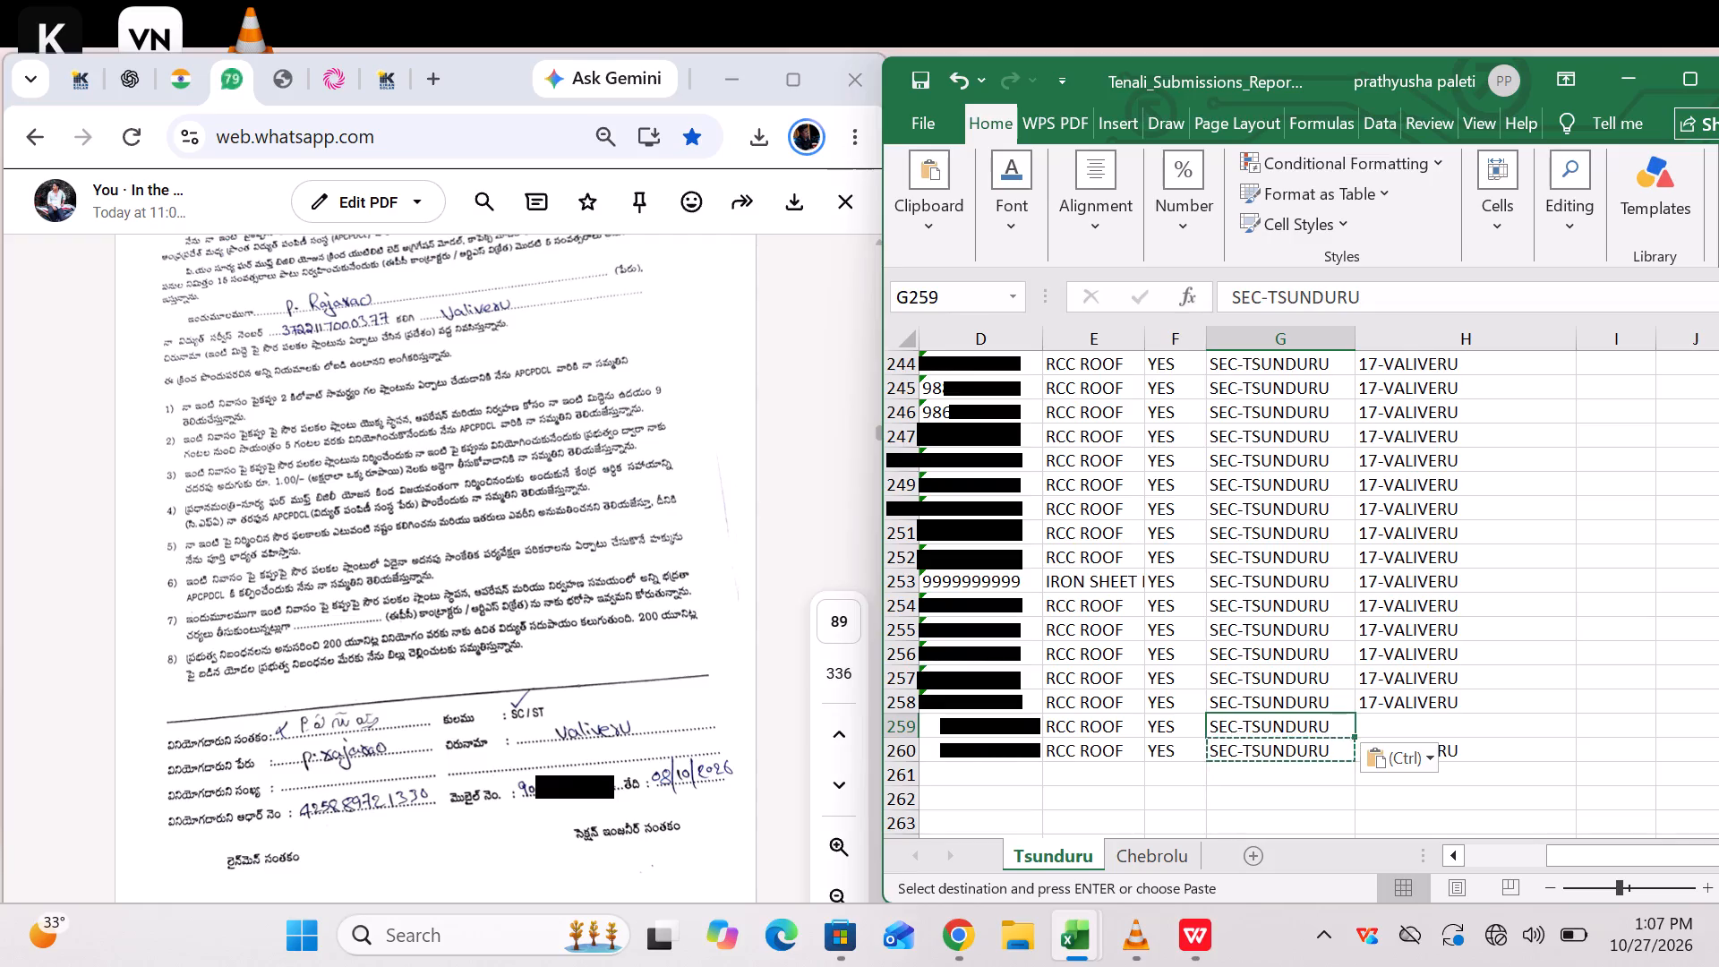
Copy the village entry 13-NADIGADDAVARIPALEM from cell H203 into cell H259.
{"action": "left_click", "coordinate": [1392, 724]}
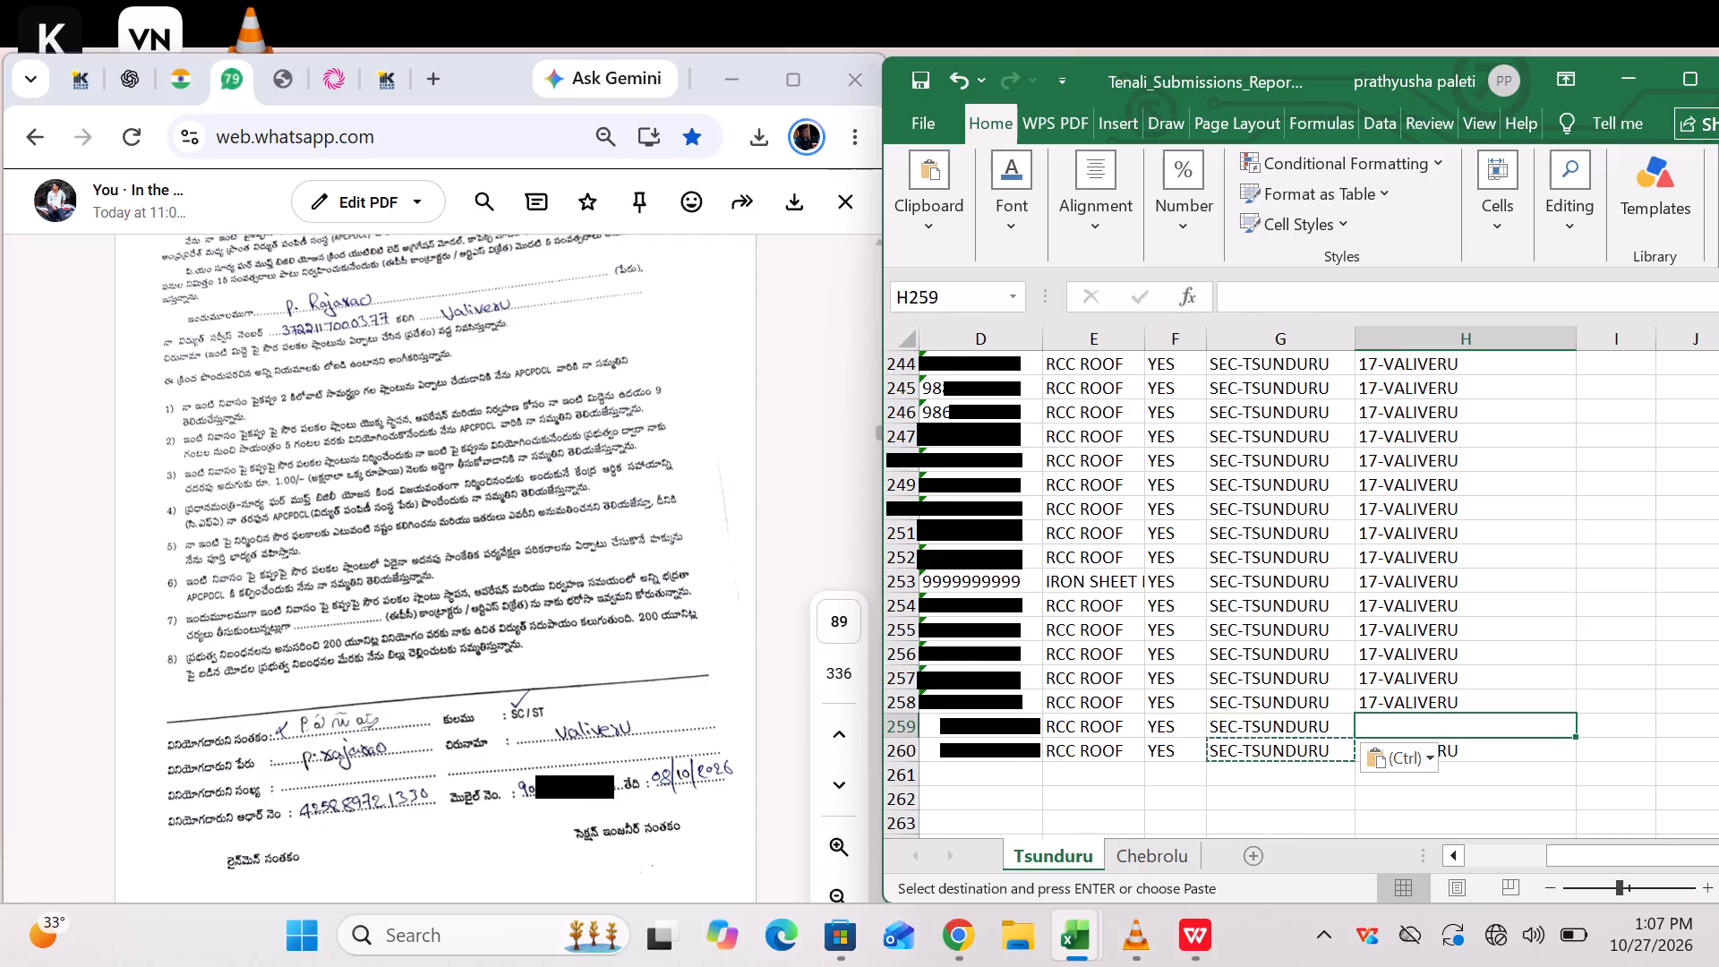
{"action": "left_click", "coordinate": [1494, 760]}
{"action": "left_click", "coordinate": [1470, 741]}
{"action": "left_click", "coordinate": [1467, 728]}
{"action": "scroll", "coordinate": [1464, 725], "scroll_direction": "up", "scroll_amount": 7}
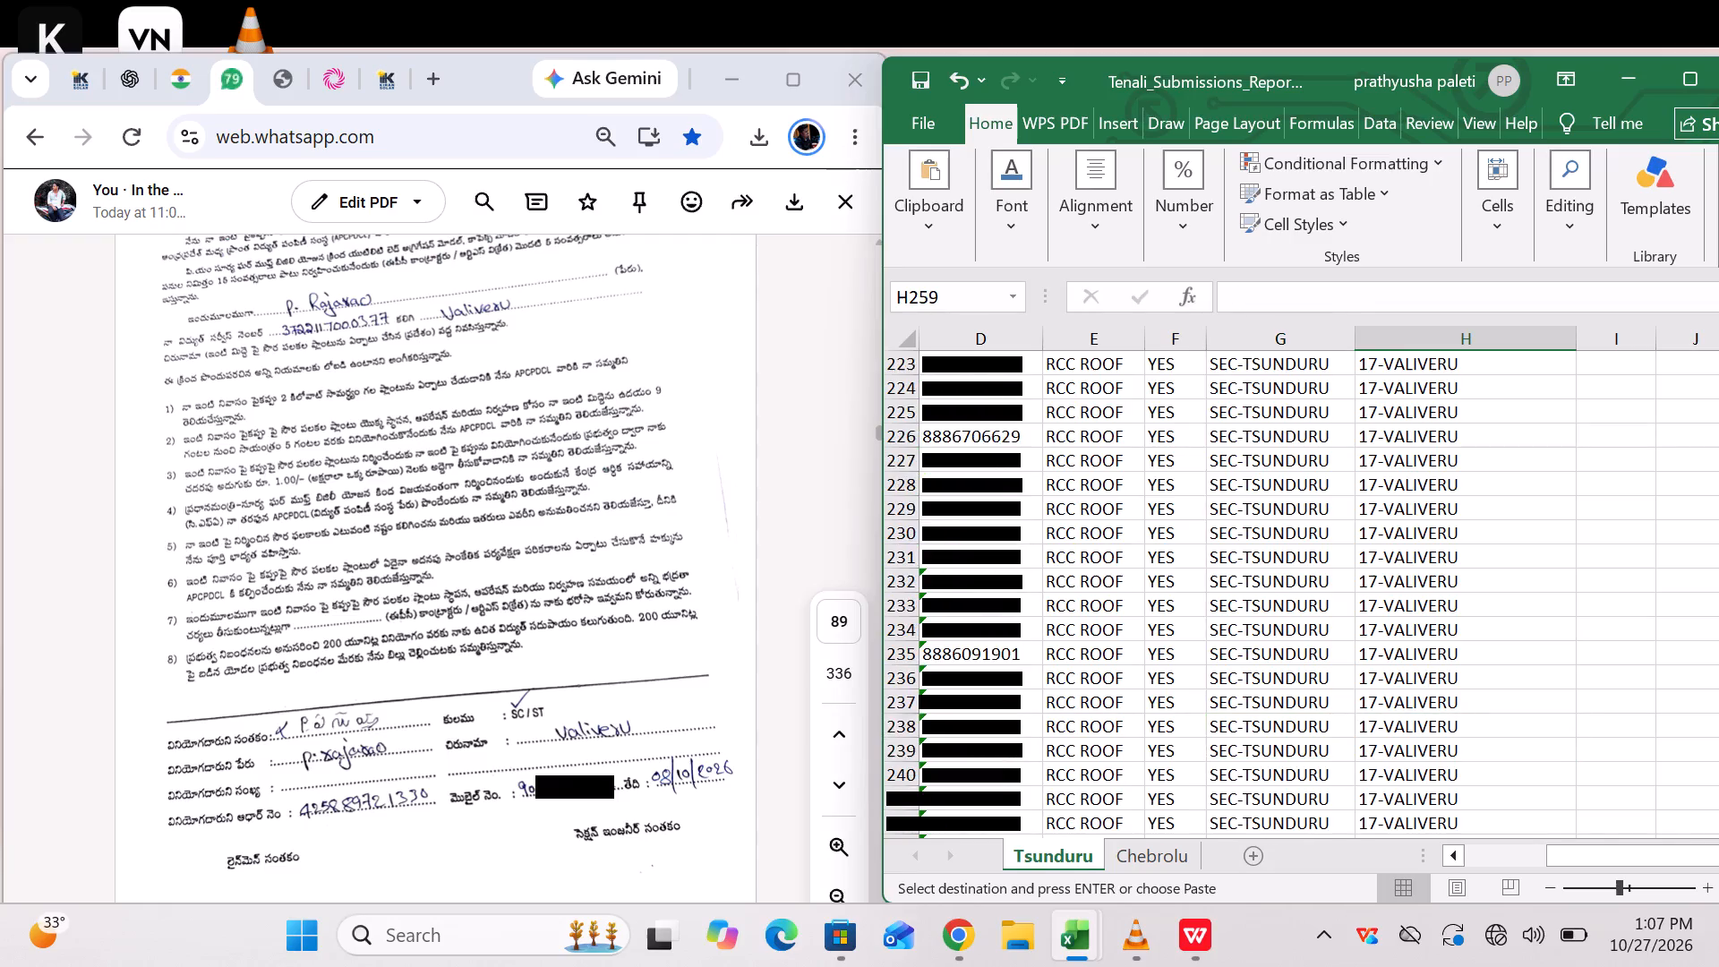
{"action": "scroll", "coordinate": [1464, 725], "scroll_direction": "up", "scroll_amount": 11}
{"action": "left_click", "coordinate": [1468, 677]}
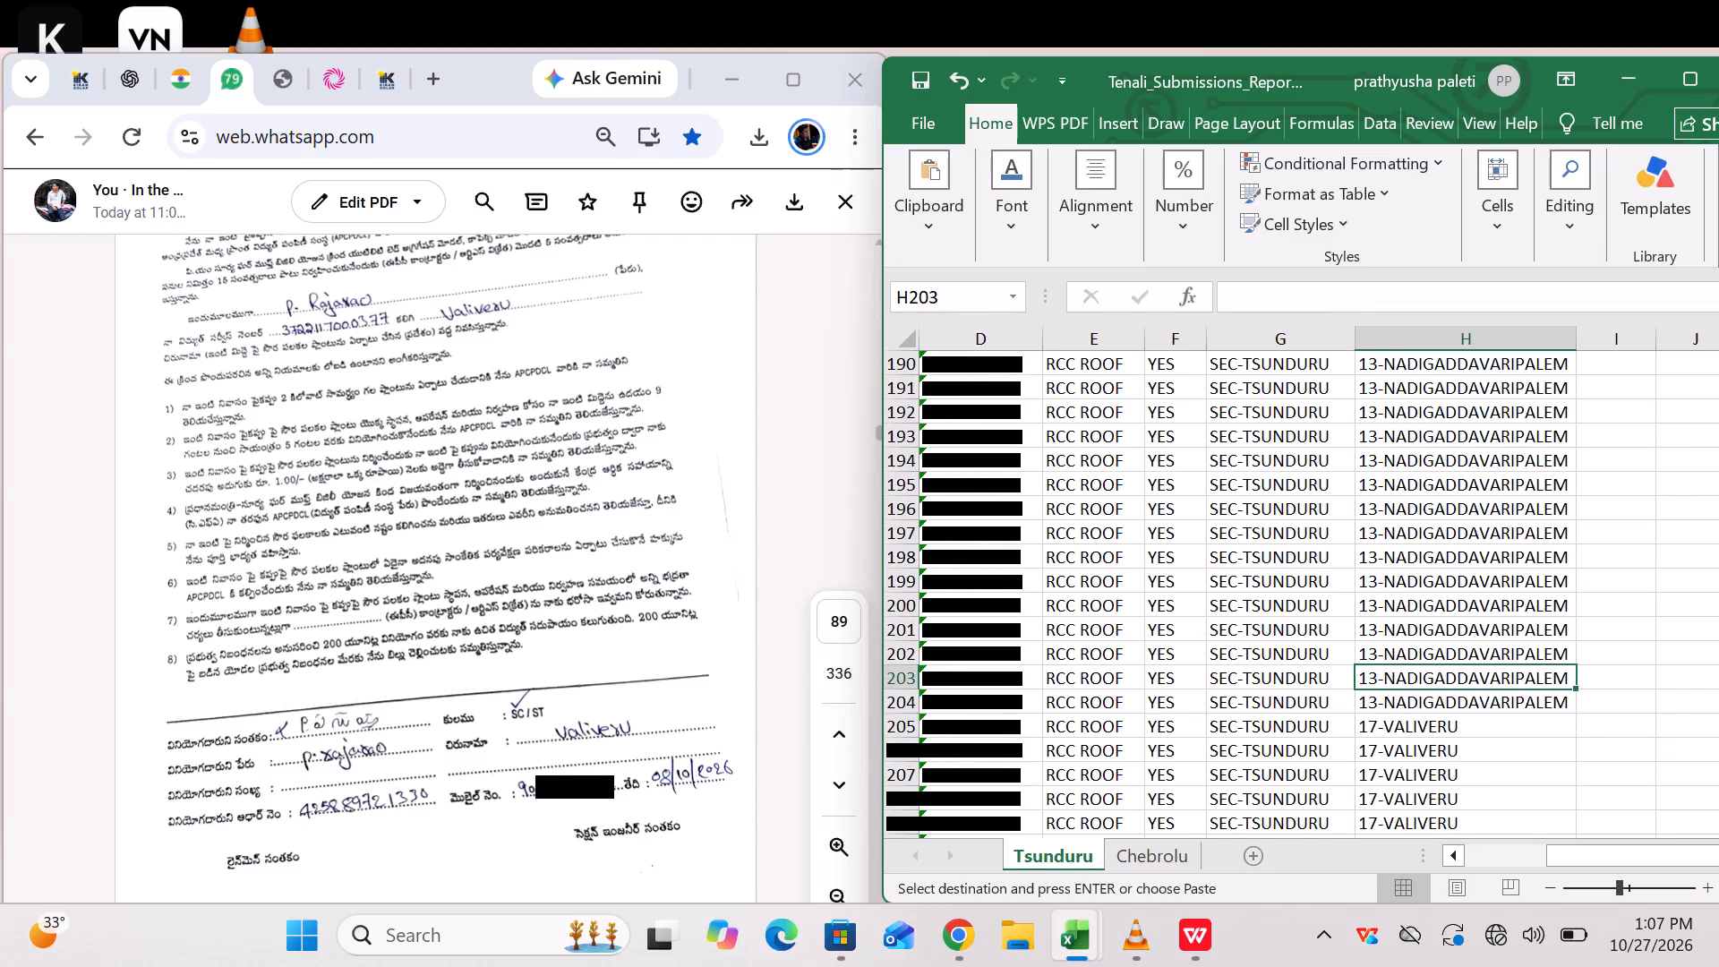
{"action": "key", "text": "ctrl+c"}
{"action": "scroll", "coordinate": [1473, 713], "scroll_direction": "down", "scroll_amount": 9}
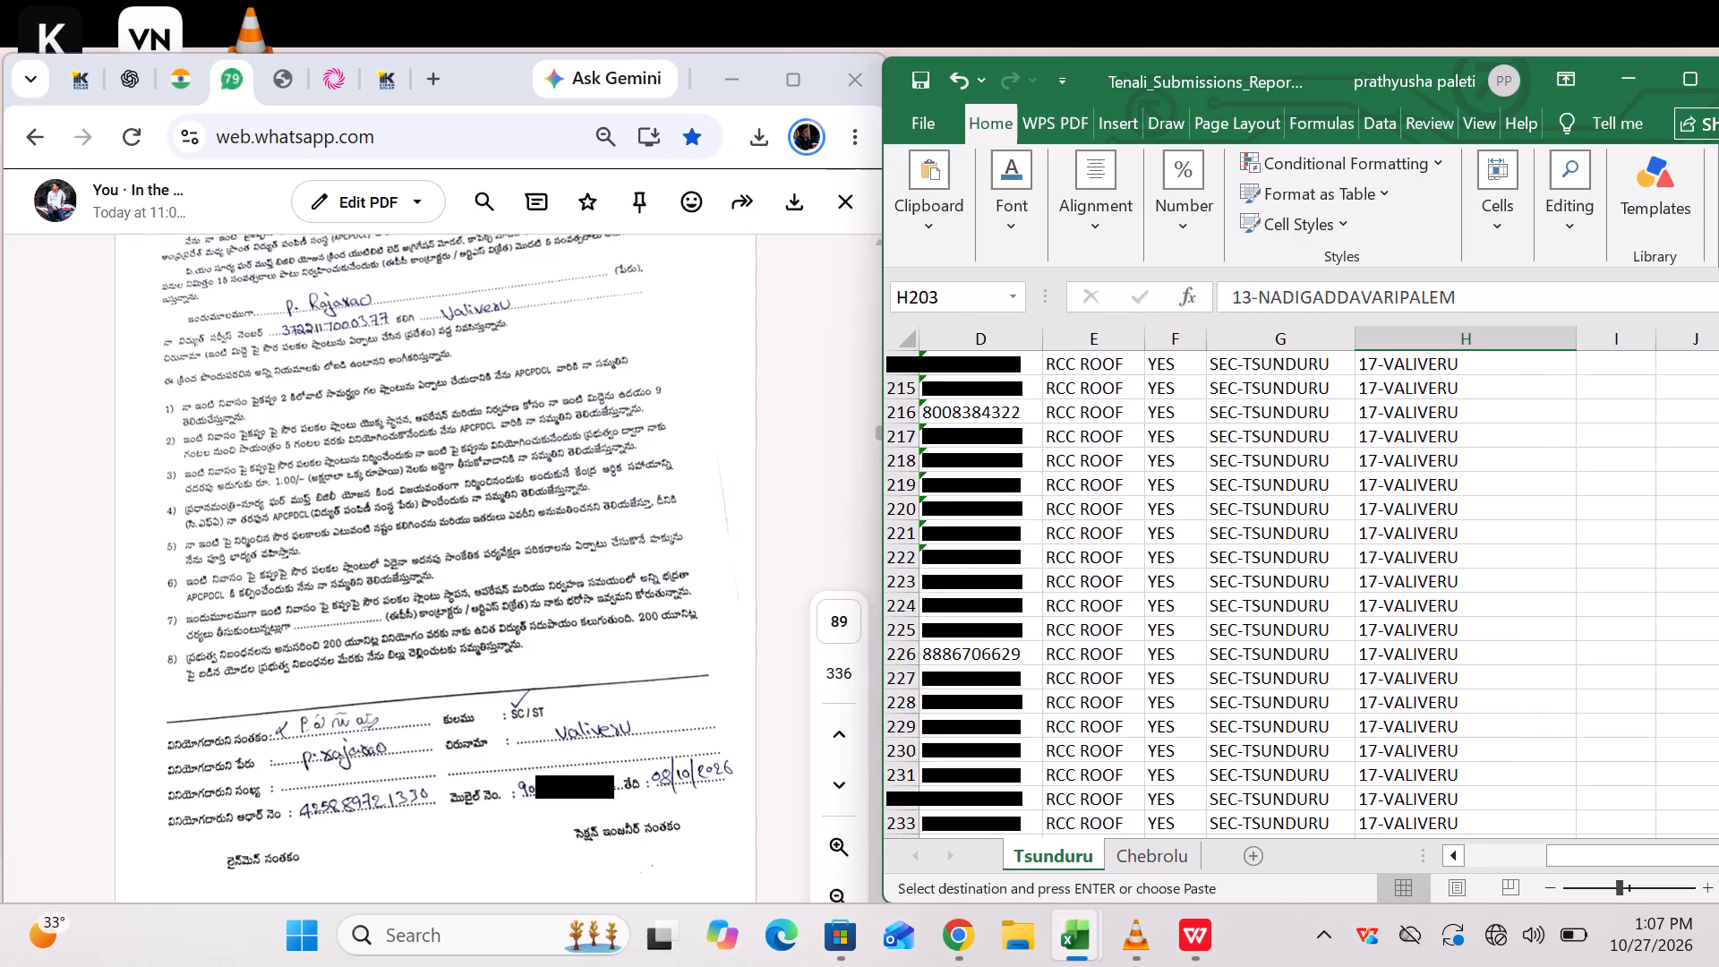
{"action": "scroll", "coordinate": [1488, 714], "scroll_direction": "down", "scroll_amount": 10}
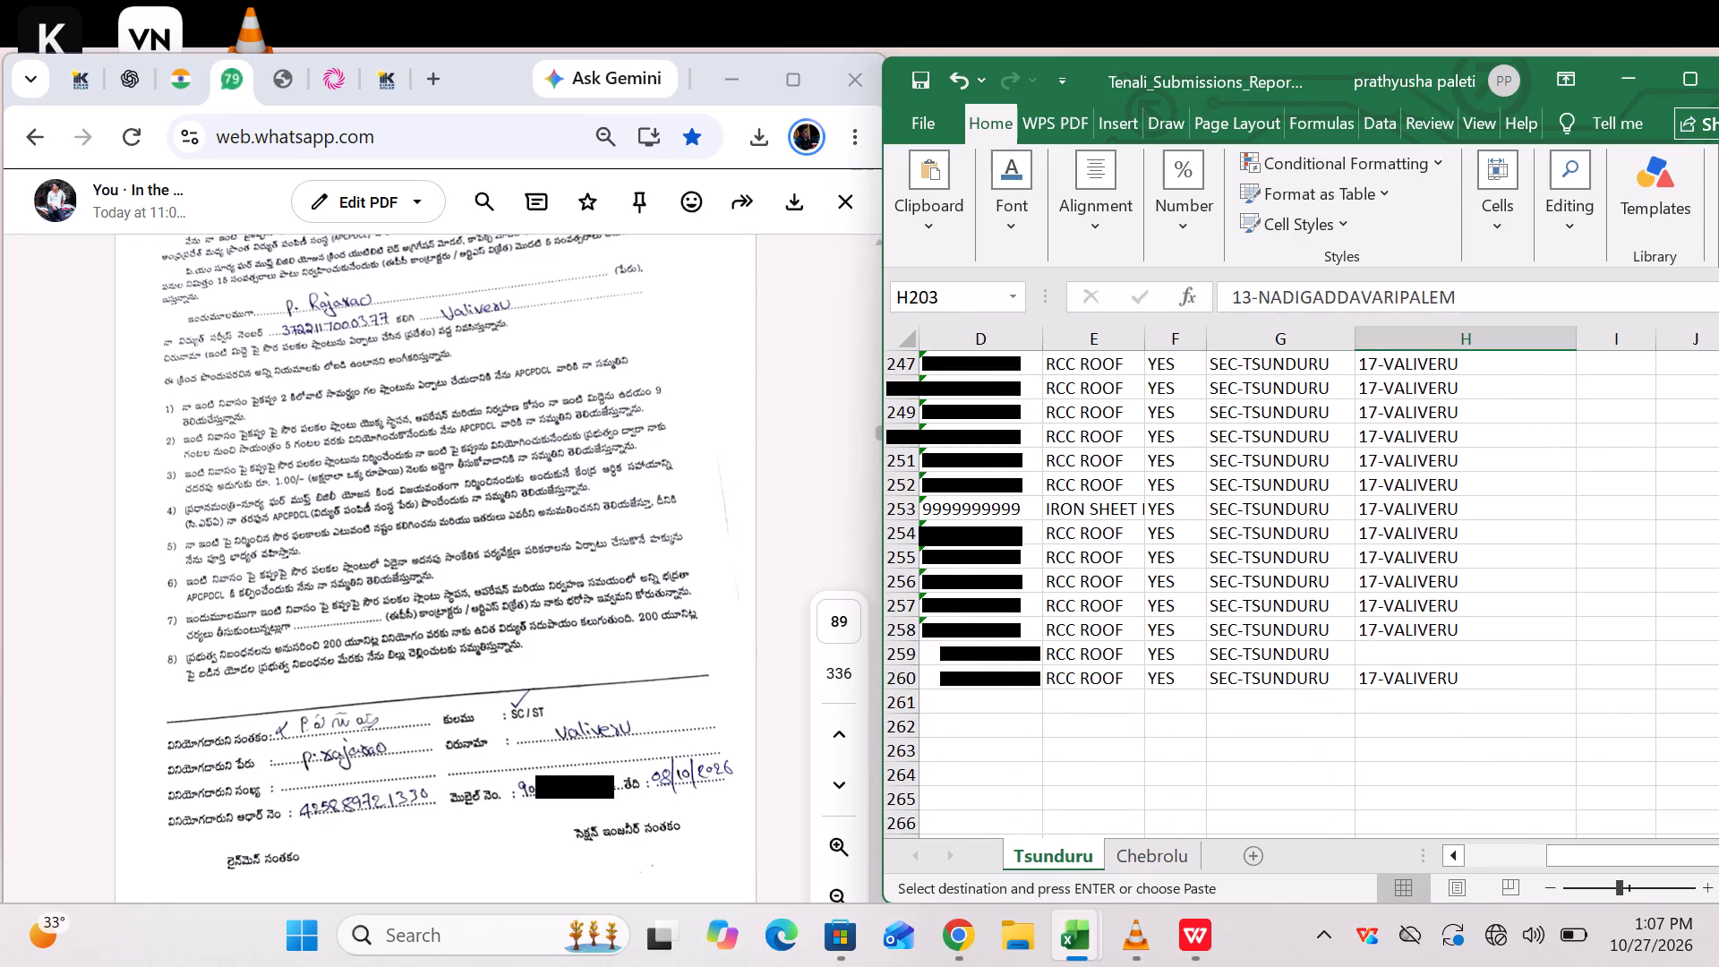
{"action": "left_click", "coordinate": [1448, 657]}
{"action": "key", "text": "ctrl+v"}
{"action": "left_click", "coordinate": [1422, 711]}
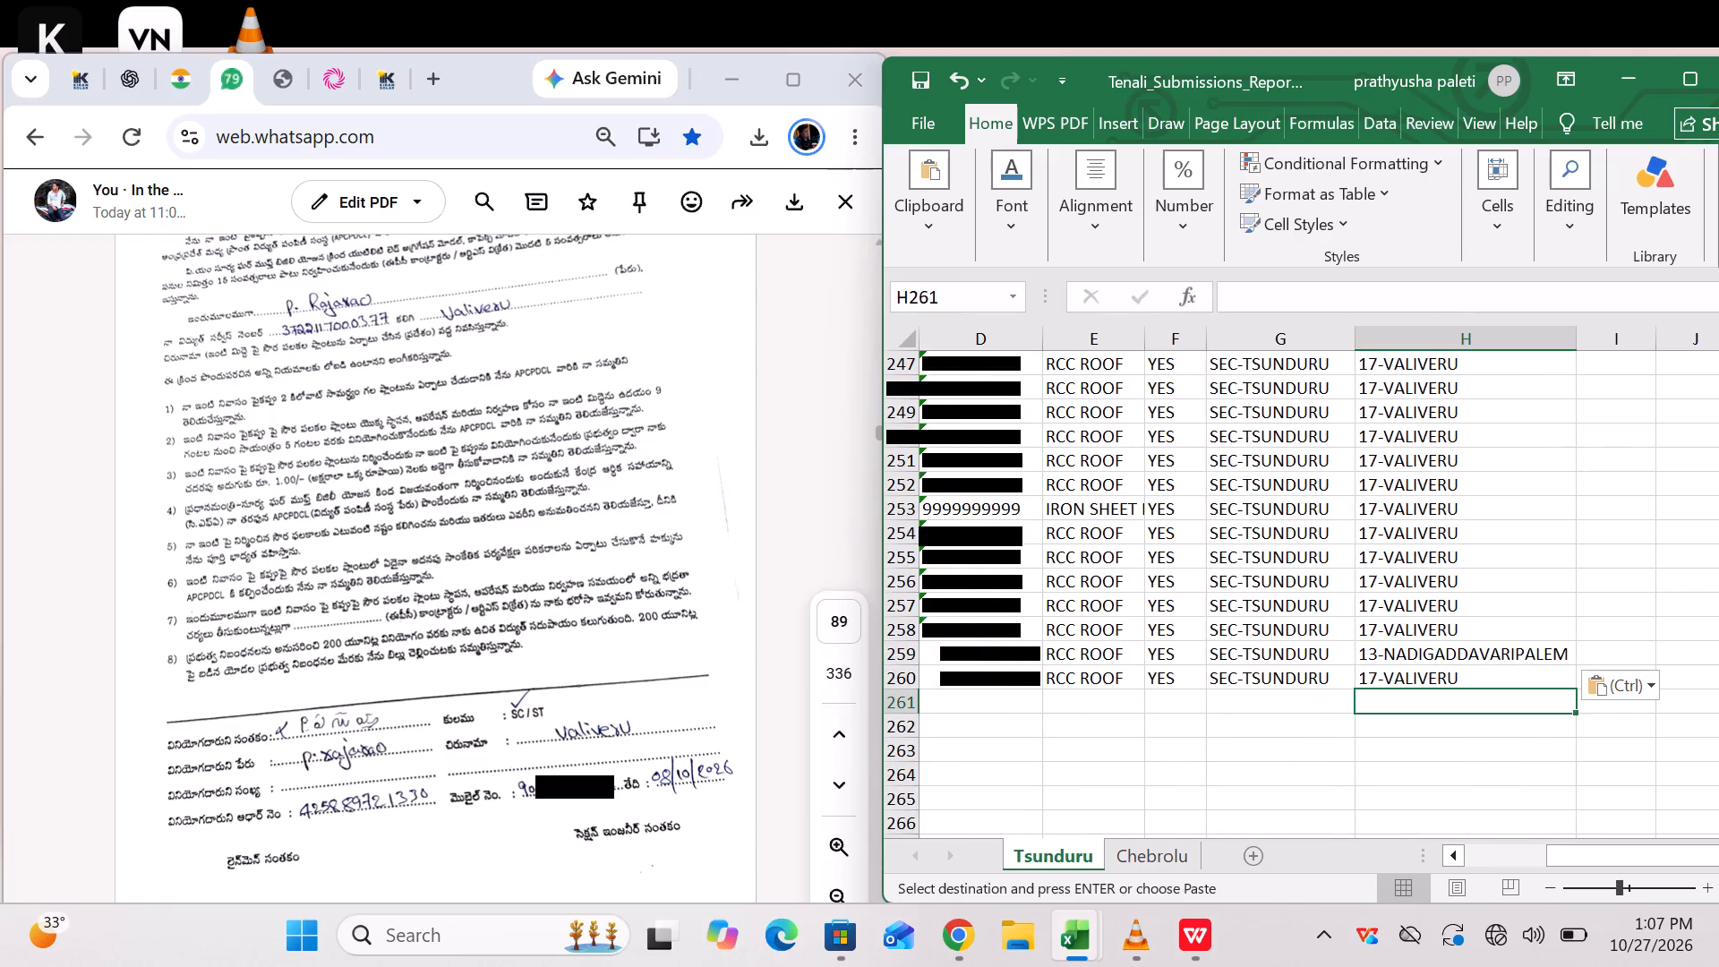
Review the consent forms on pages 84 to 89 against the USCNOs and names in the last rows of the Tsunduru sheet.
{"action": "left_click_drag", "start_coordinate": [1557, 855], "coordinate": [1419, 871]}
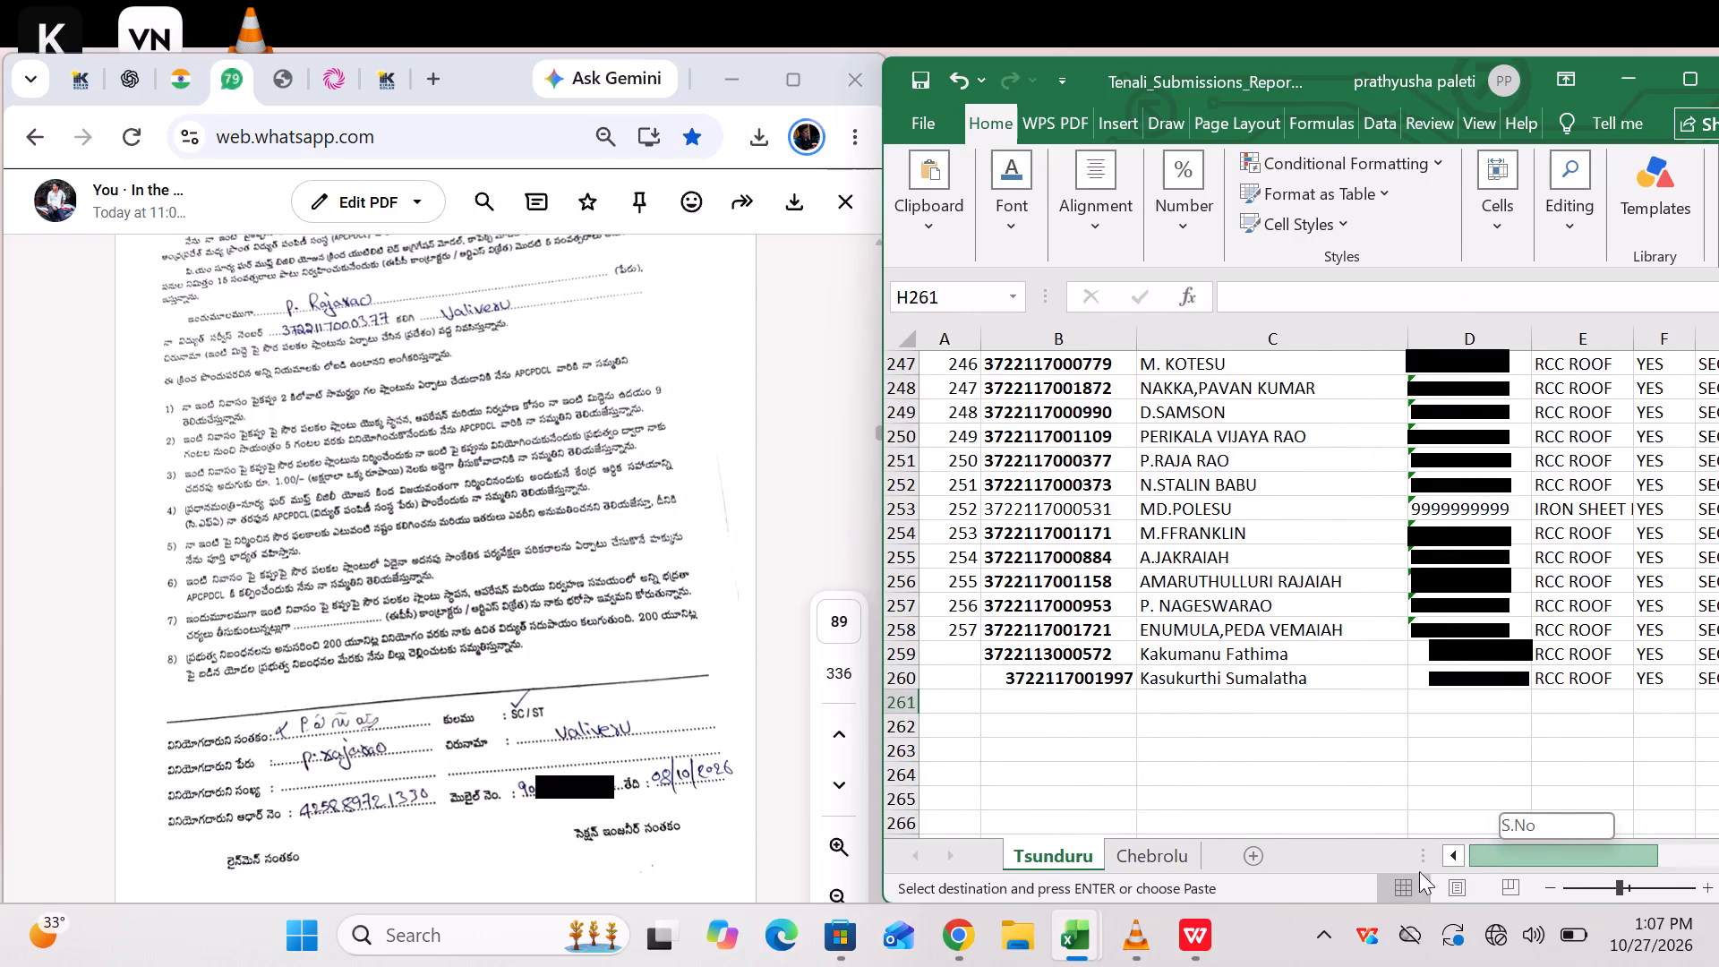
{"action": "left_click_drag", "start_coordinate": [1419, 871], "coordinate": [1393, 874]}
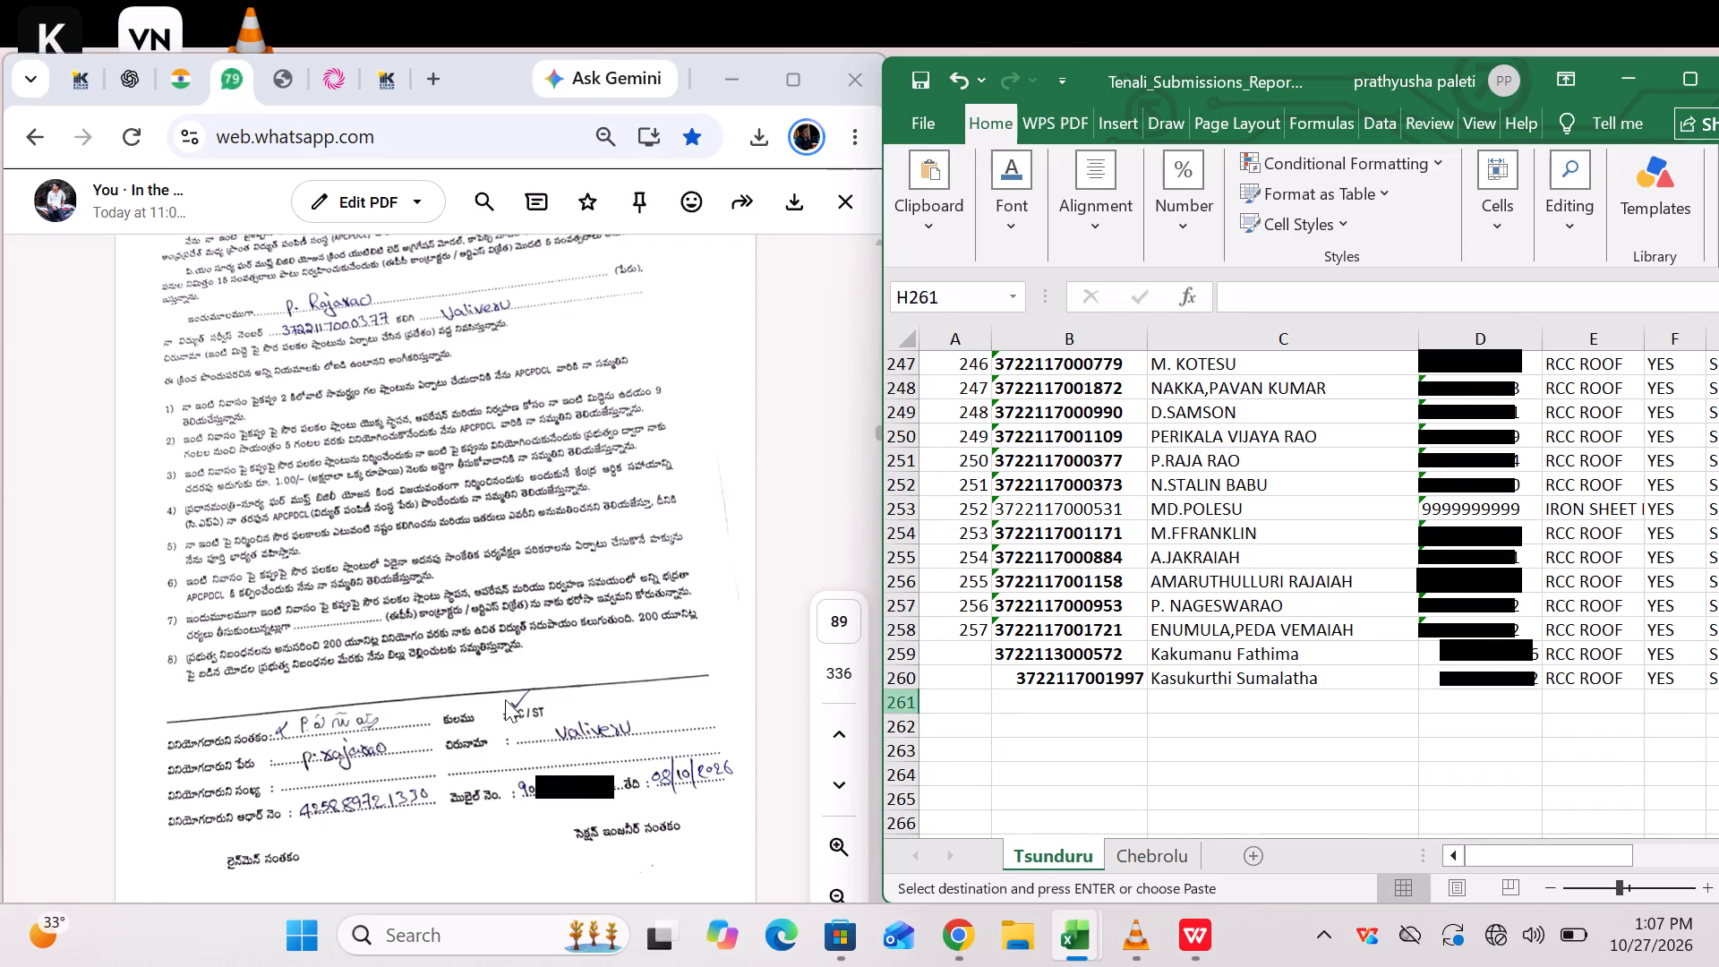
{"action": "scroll", "coordinate": [501, 697], "scroll_direction": "up", "scroll_amount": 7}
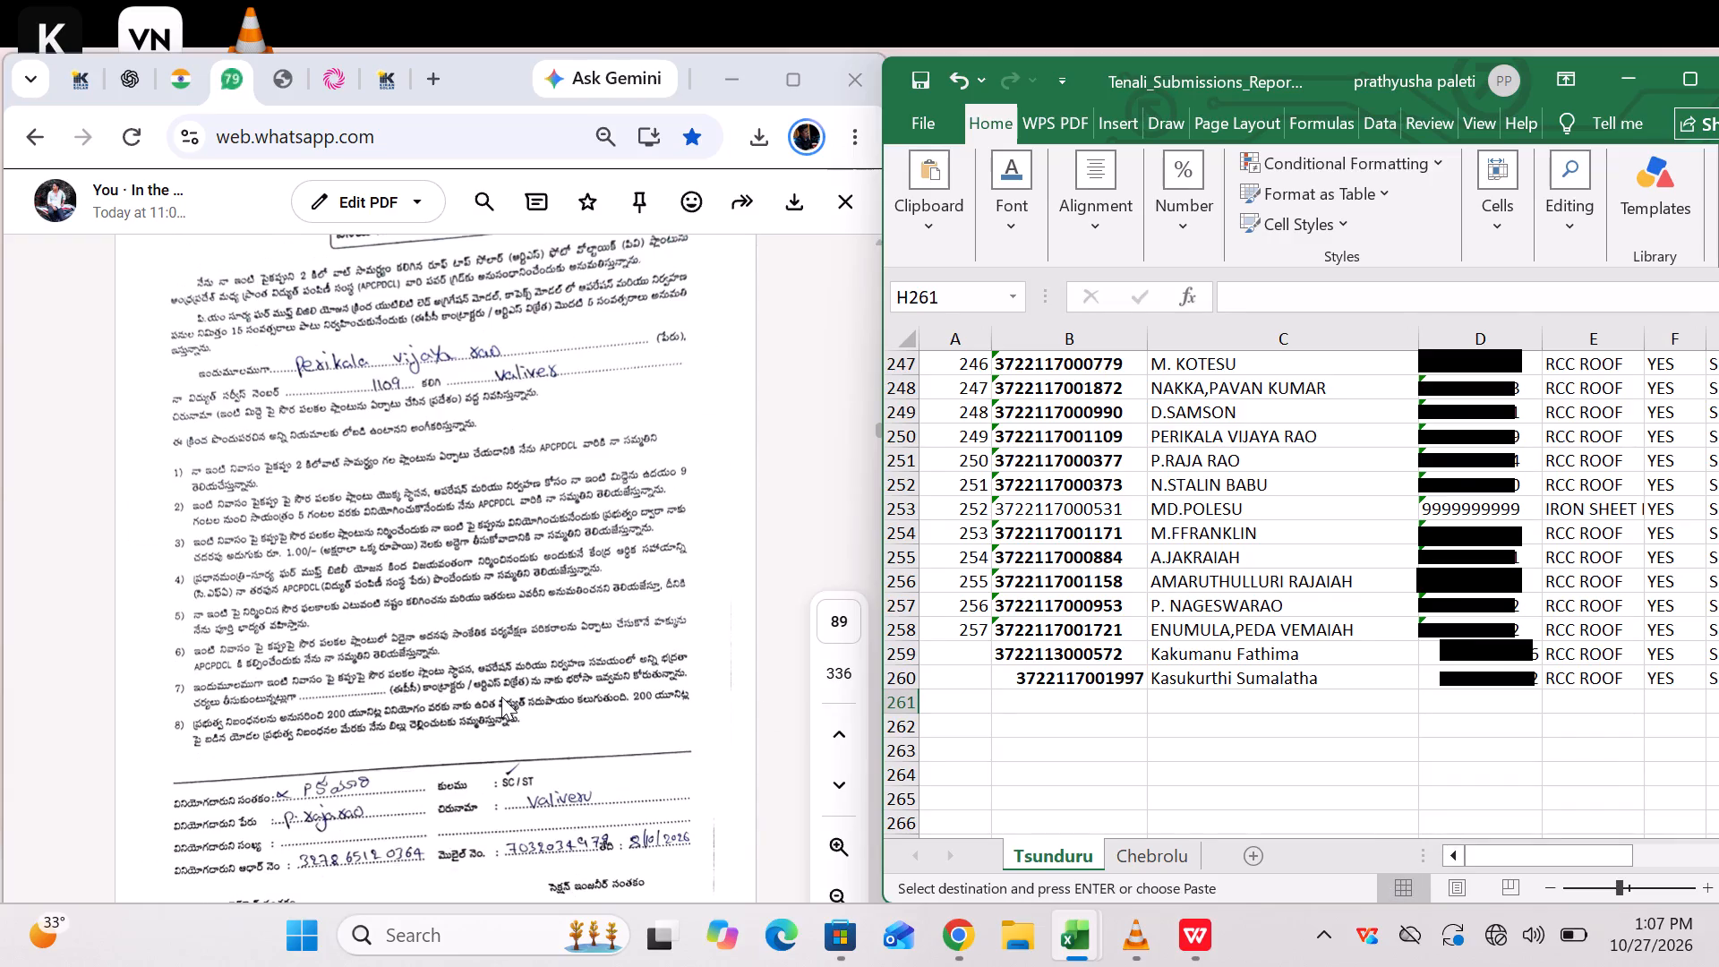
{"action": "scroll", "coordinate": [501, 697], "scroll_direction": "up", "scroll_amount": 8}
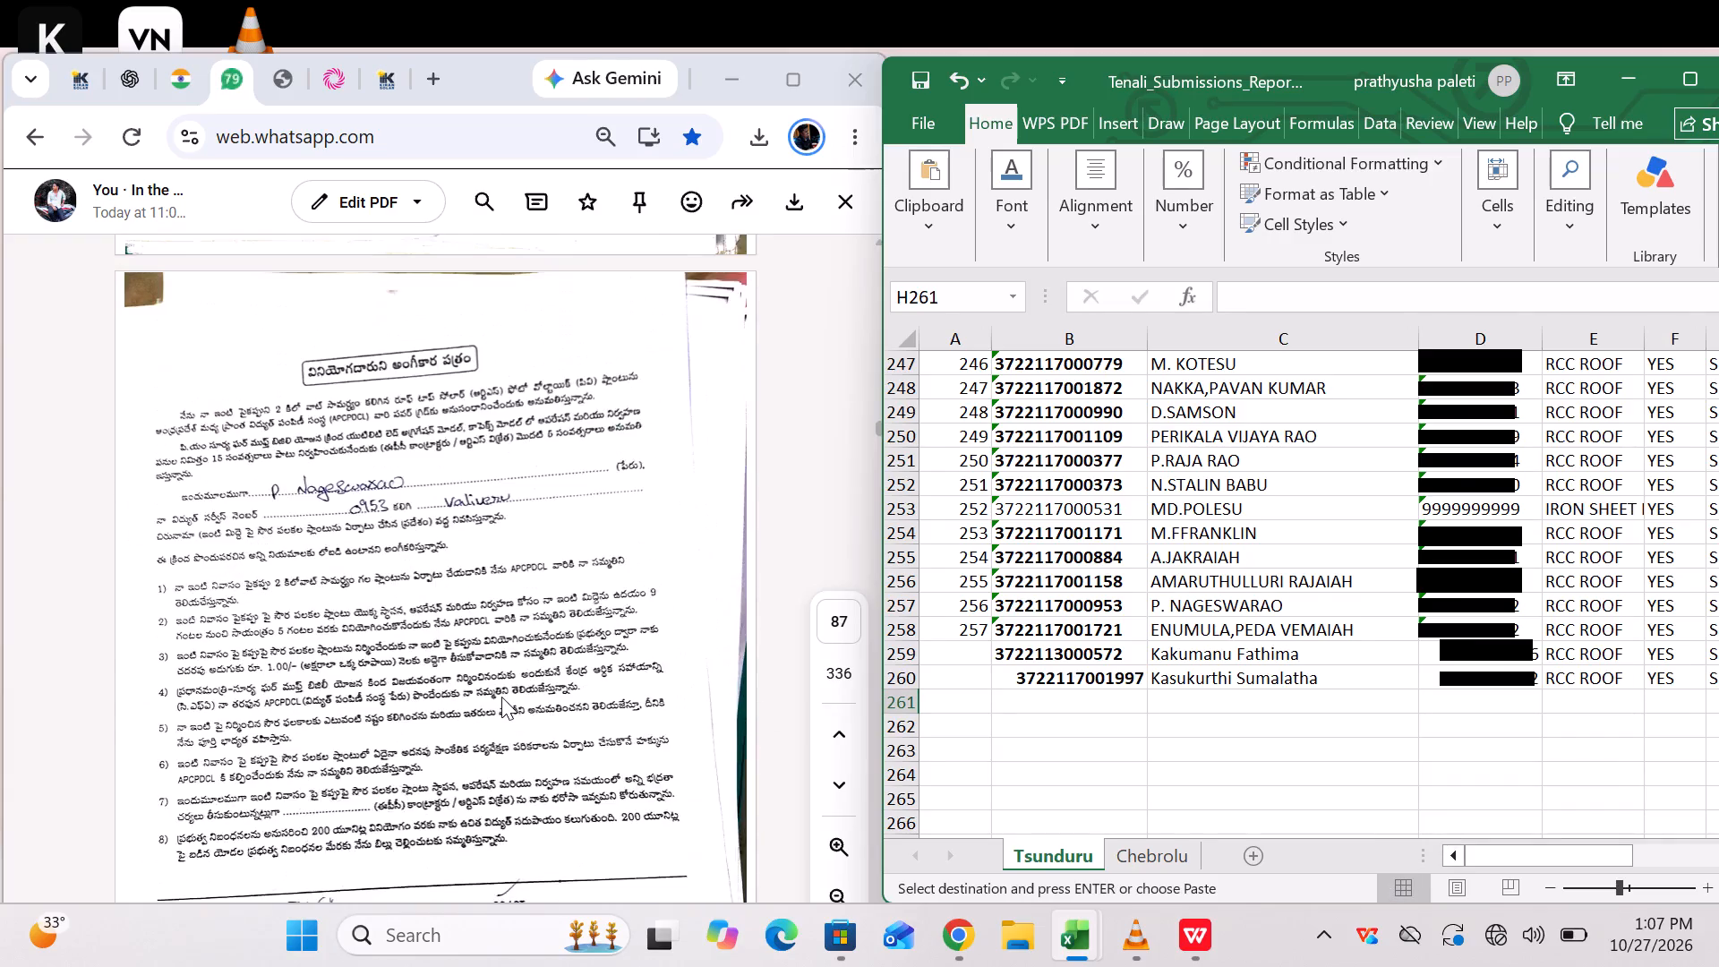
{"action": "scroll", "coordinate": [501, 697], "scroll_direction": "up", "scroll_amount": 11}
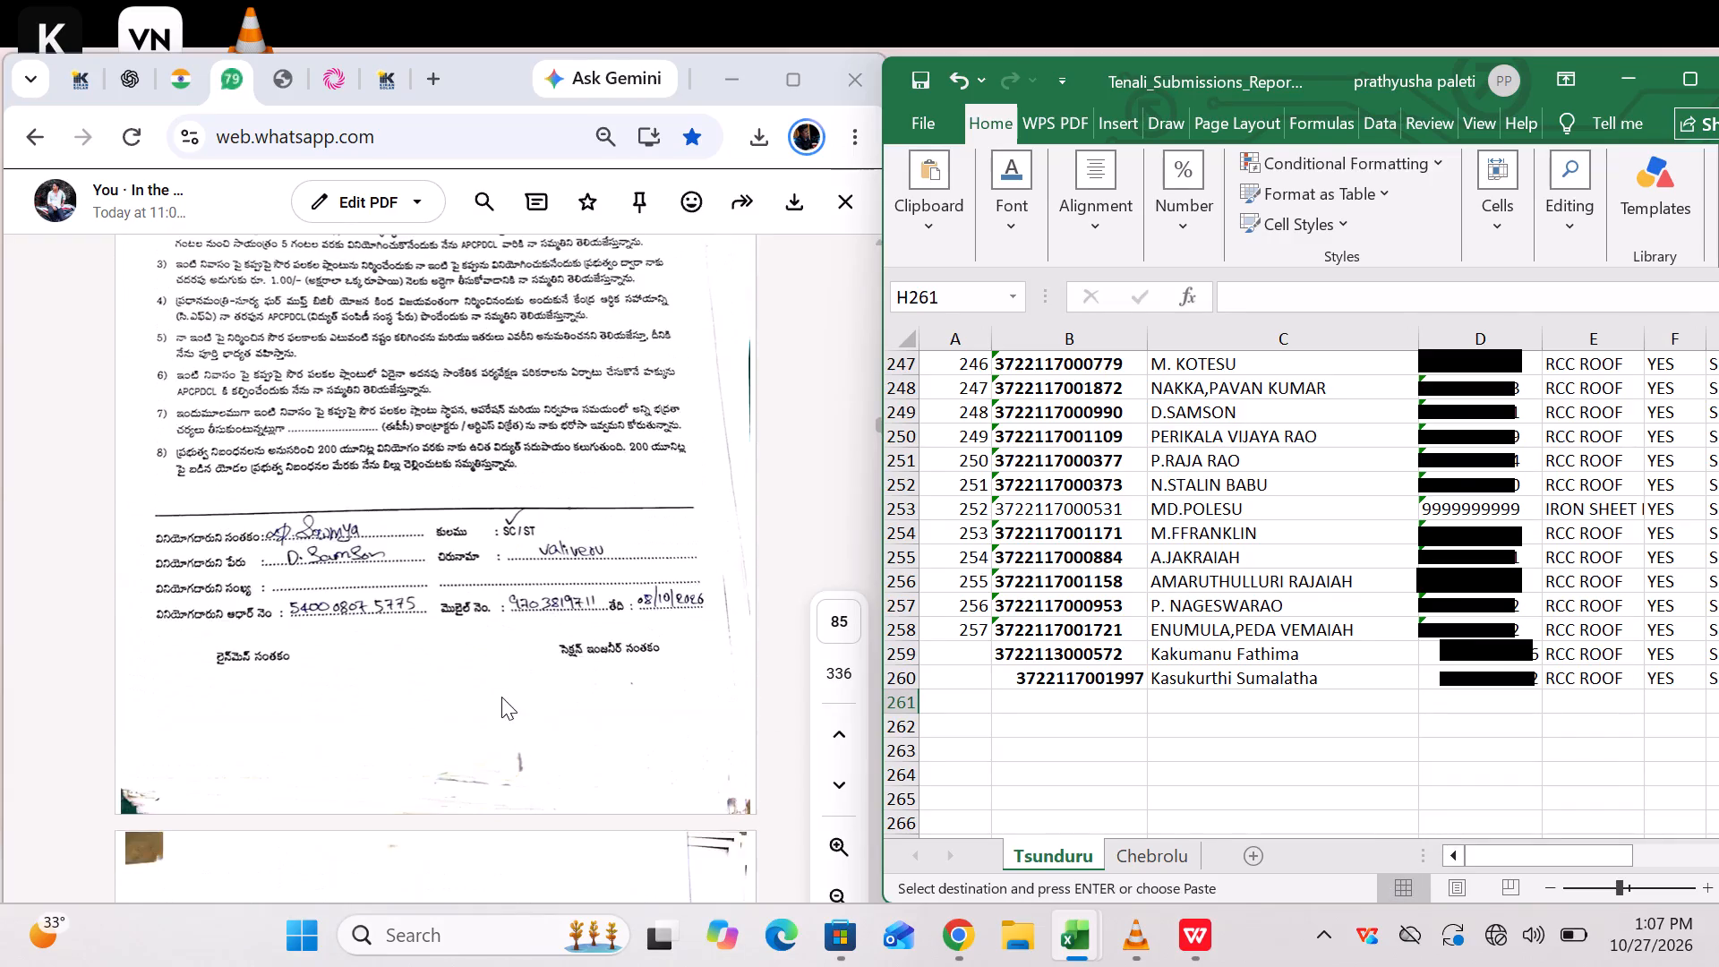
{"action": "scroll", "coordinate": [501, 697], "scroll_direction": "up", "scroll_amount": 15}
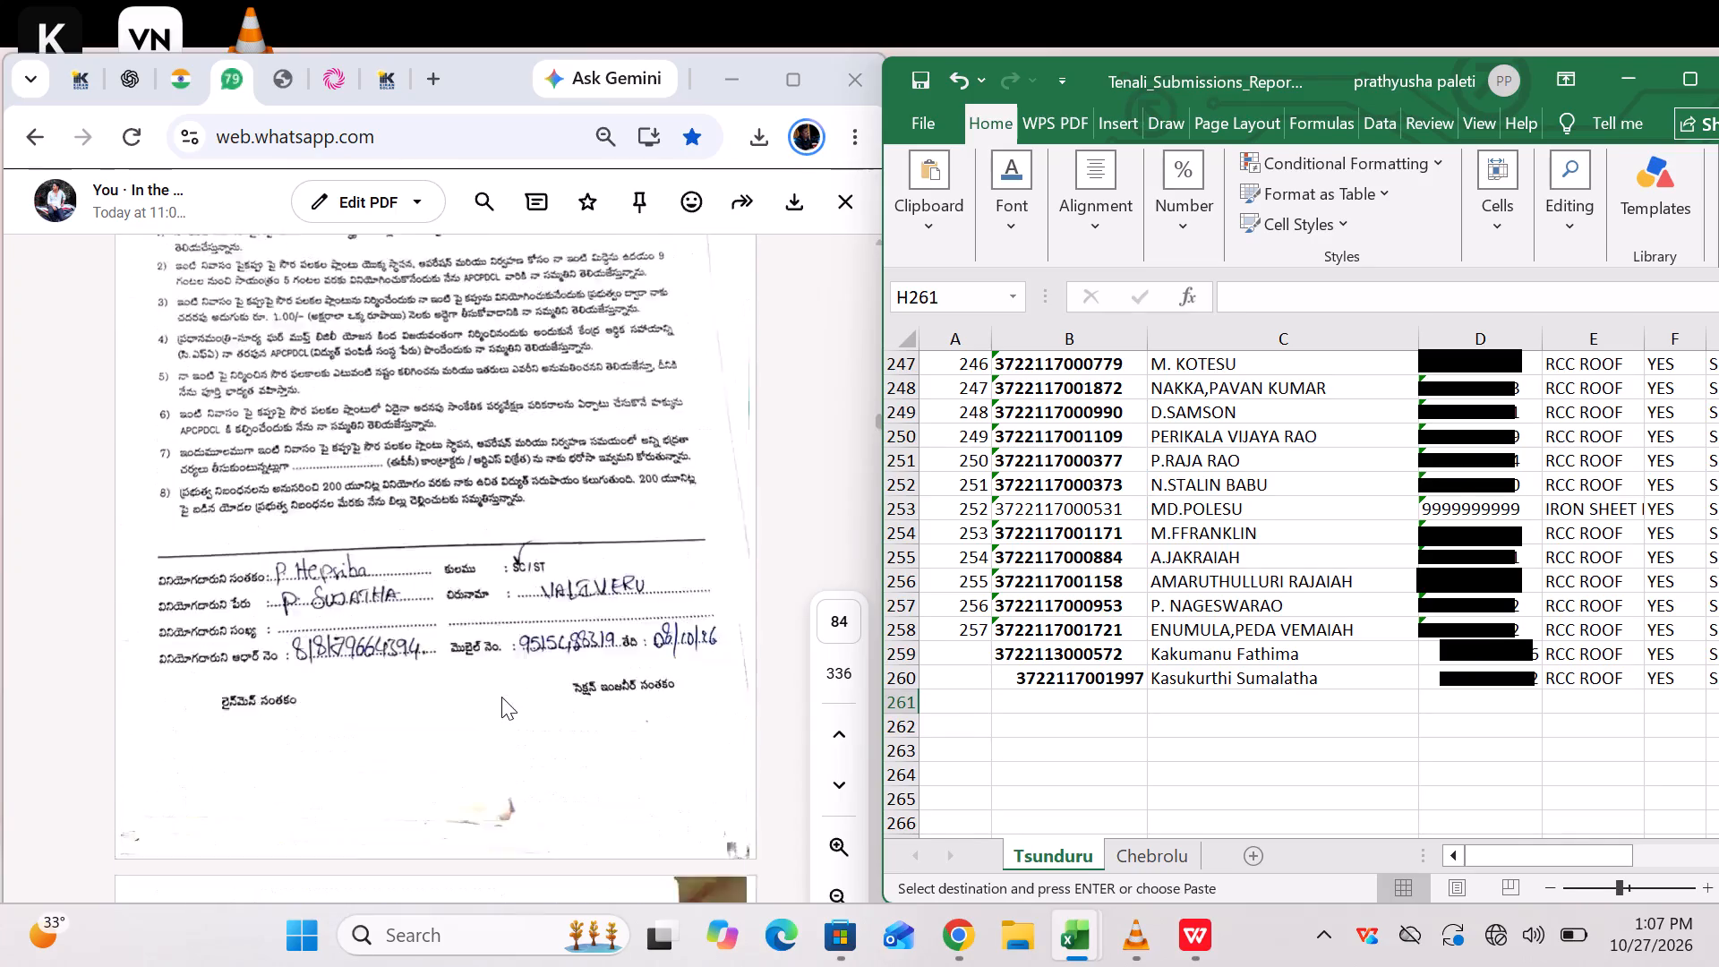
{"action": "scroll", "coordinate": [501, 697], "scroll_direction": "down", "scroll_amount": 12}
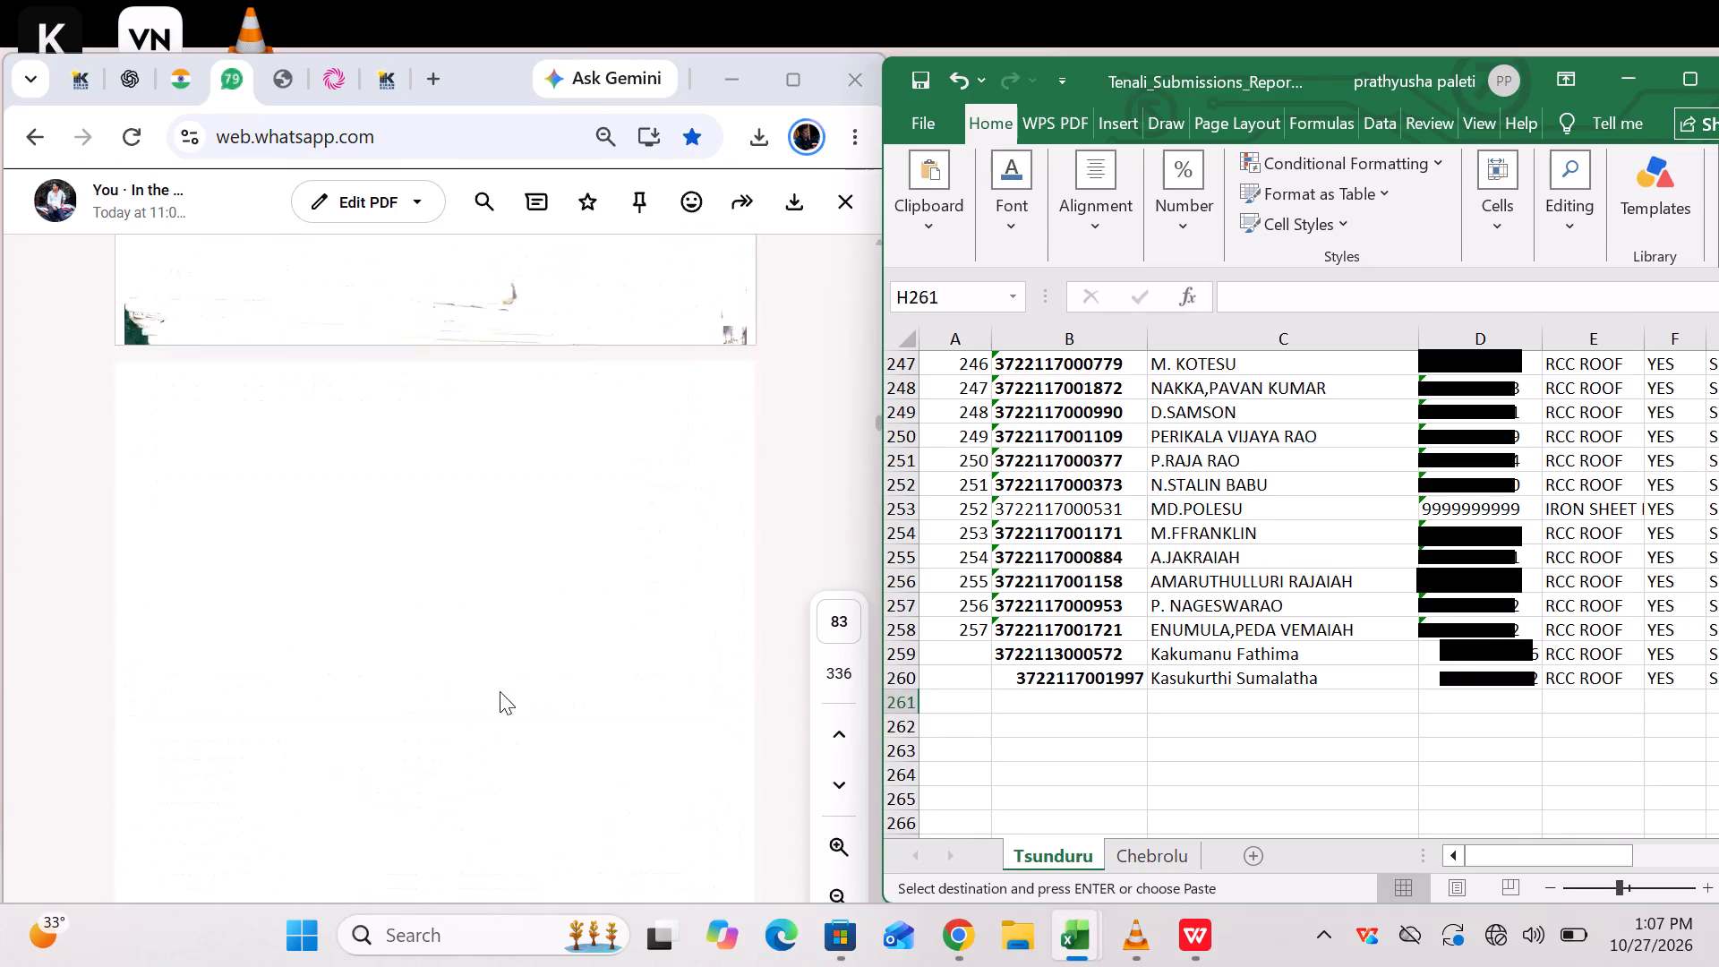
{"action": "scroll", "coordinate": [500, 691], "scroll_direction": "down", "scroll_amount": 9}
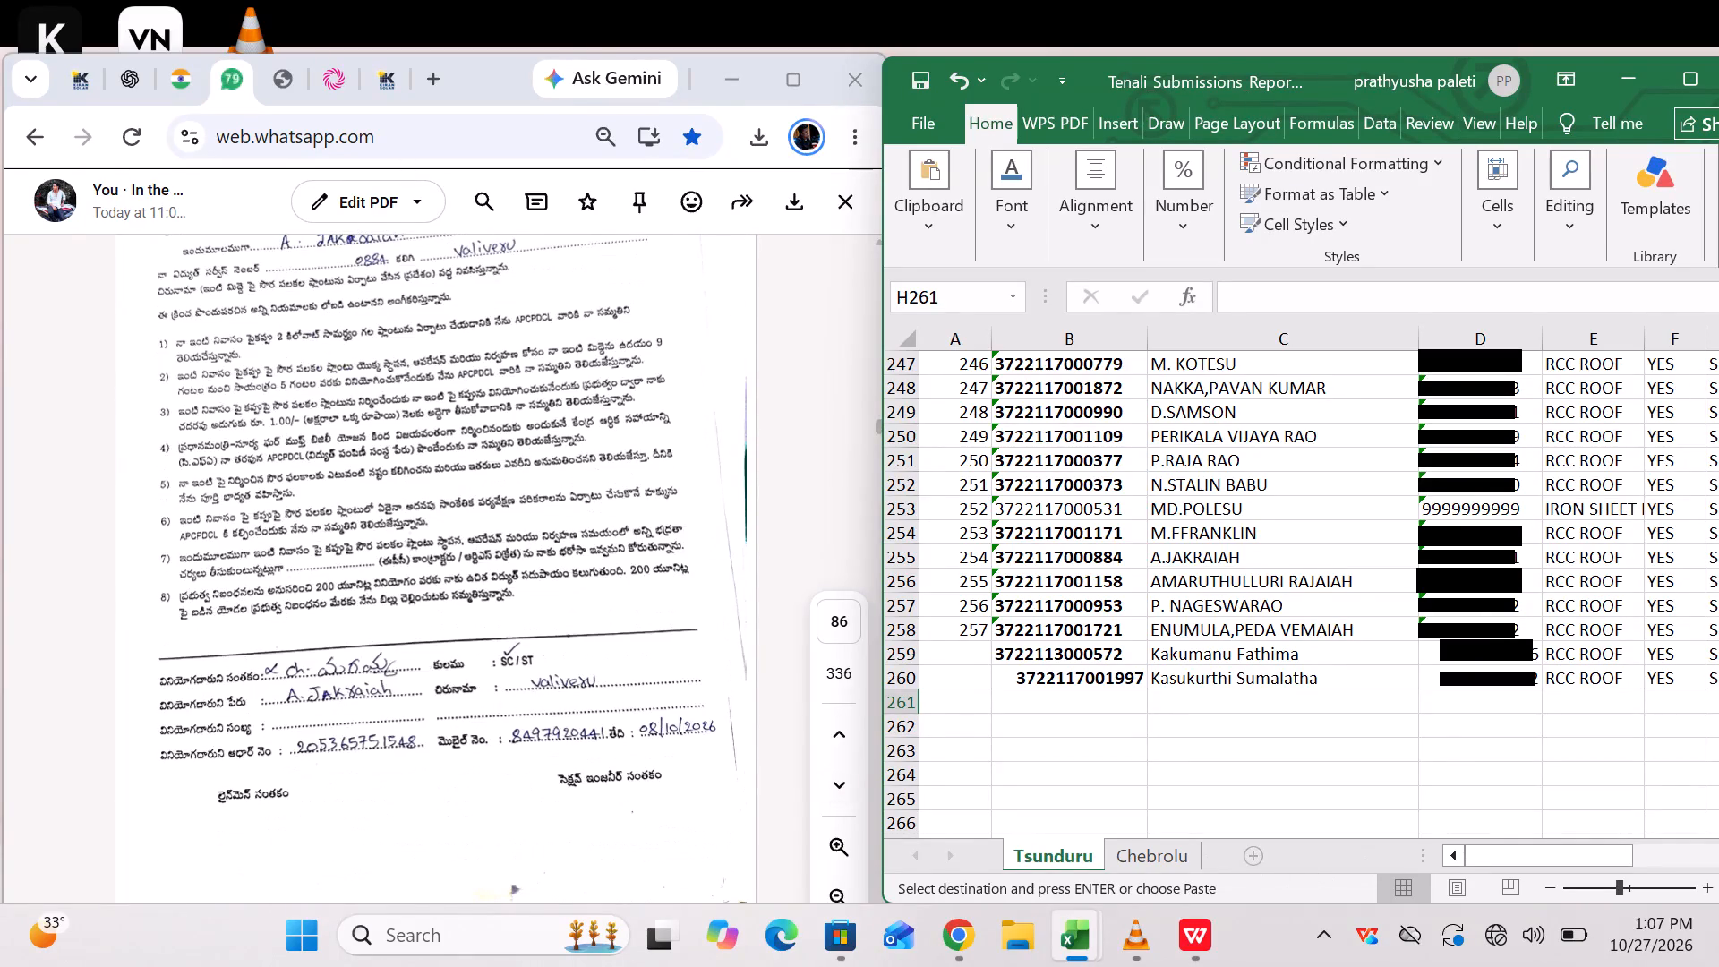
Review the Tsunduru sheet's District column and the consent forms on pages 86 to 90 to identify the next forms' village.
{"action": "left_click_drag", "start_coordinate": [1553, 856], "coordinate": [1561, 853]}
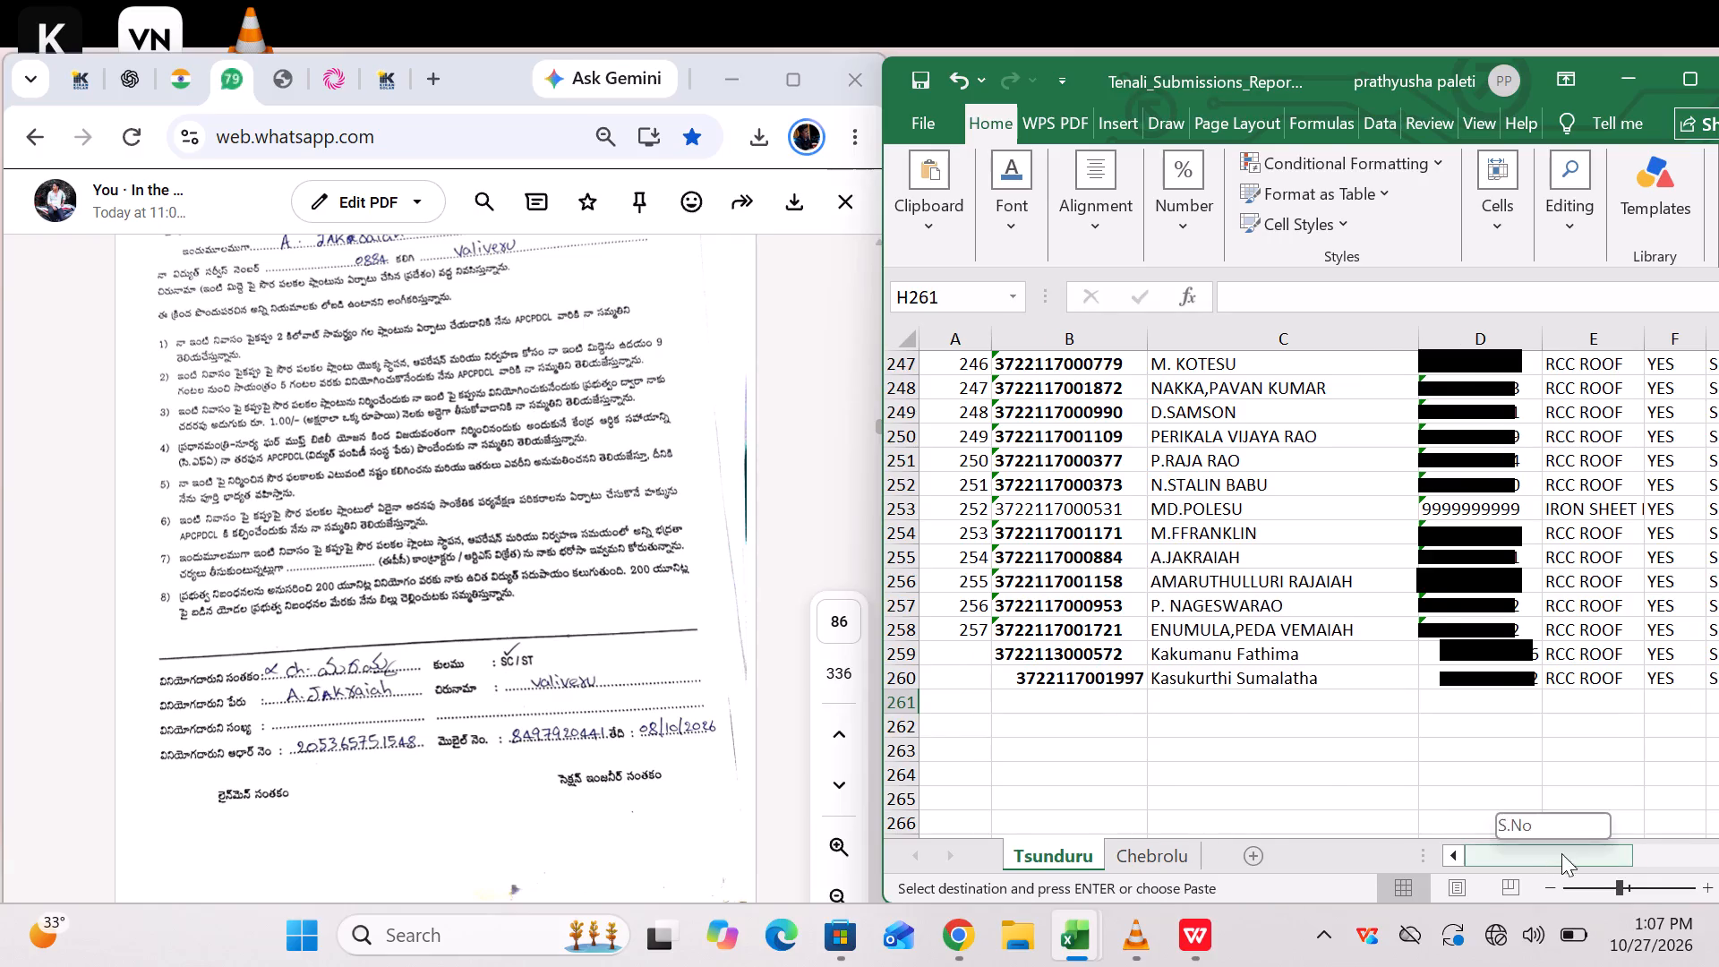
{"action": "left_click_drag", "start_coordinate": [1561, 853], "coordinate": [1718, 856]}
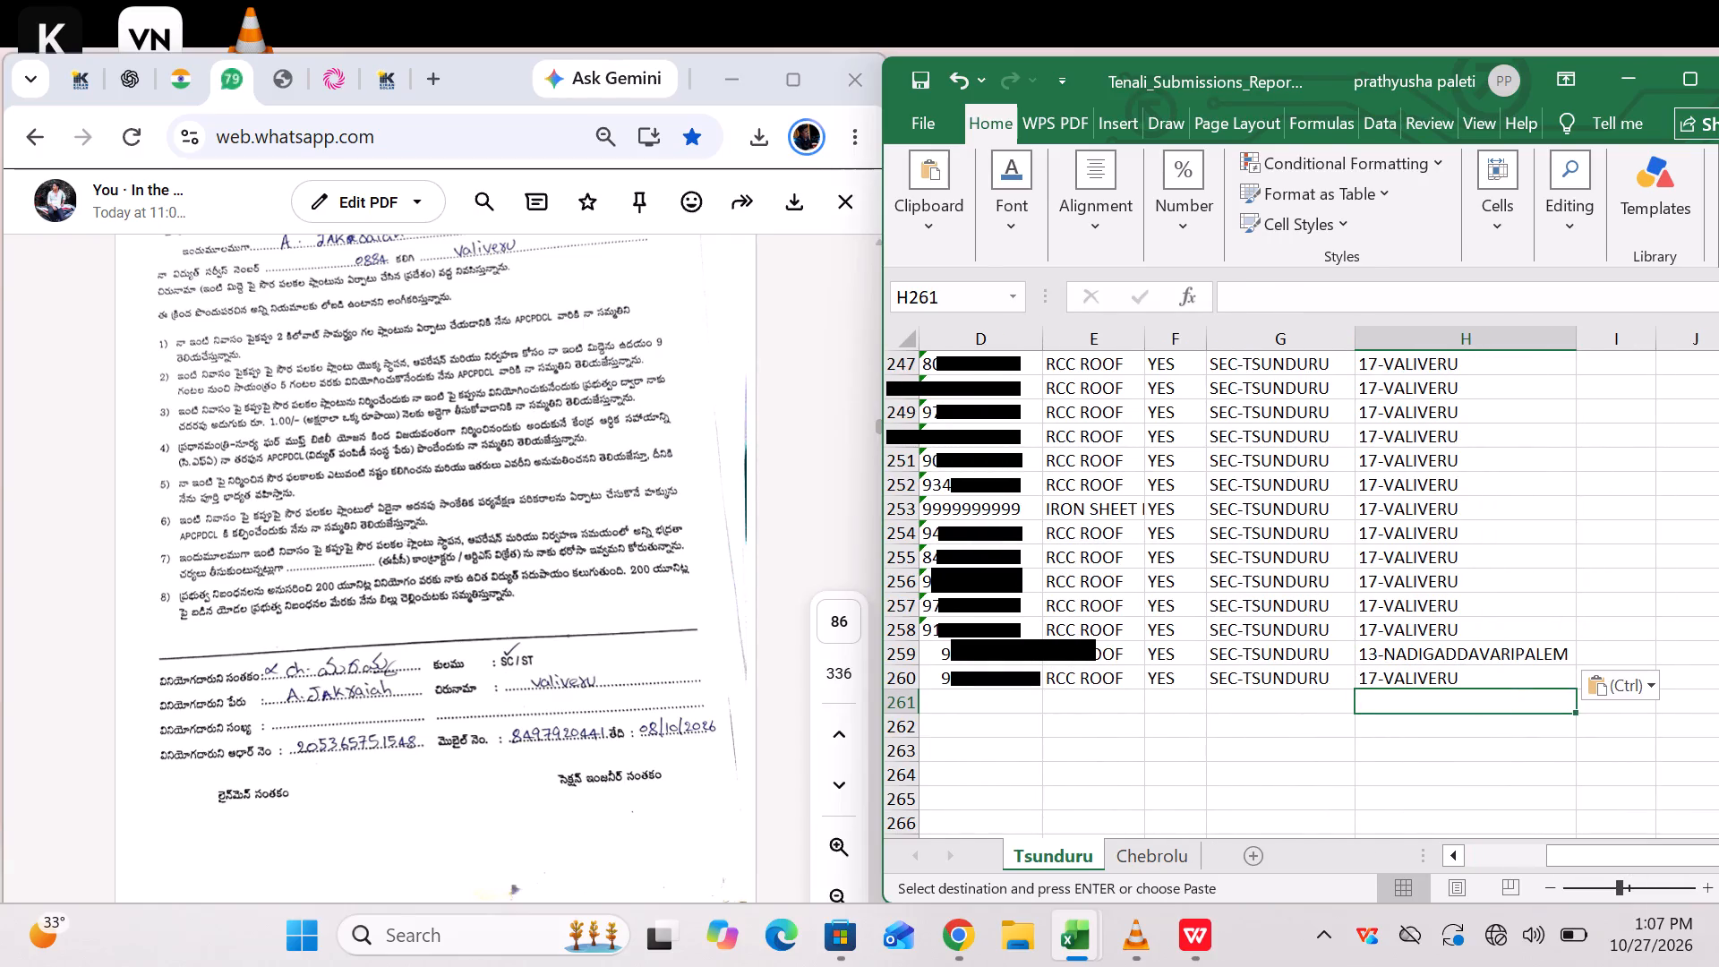
{"action": "scroll", "coordinate": [1422, 482], "scroll_direction": "up", "scroll_amount": 20}
{"action": "scroll", "coordinate": [1422, 482], "scroll_direction": "up", "scroll_amount": 20}
{"action": "scroll", "coordinate": [1422, 482], "scroll_direction": "up", "scroll_amount": 4}
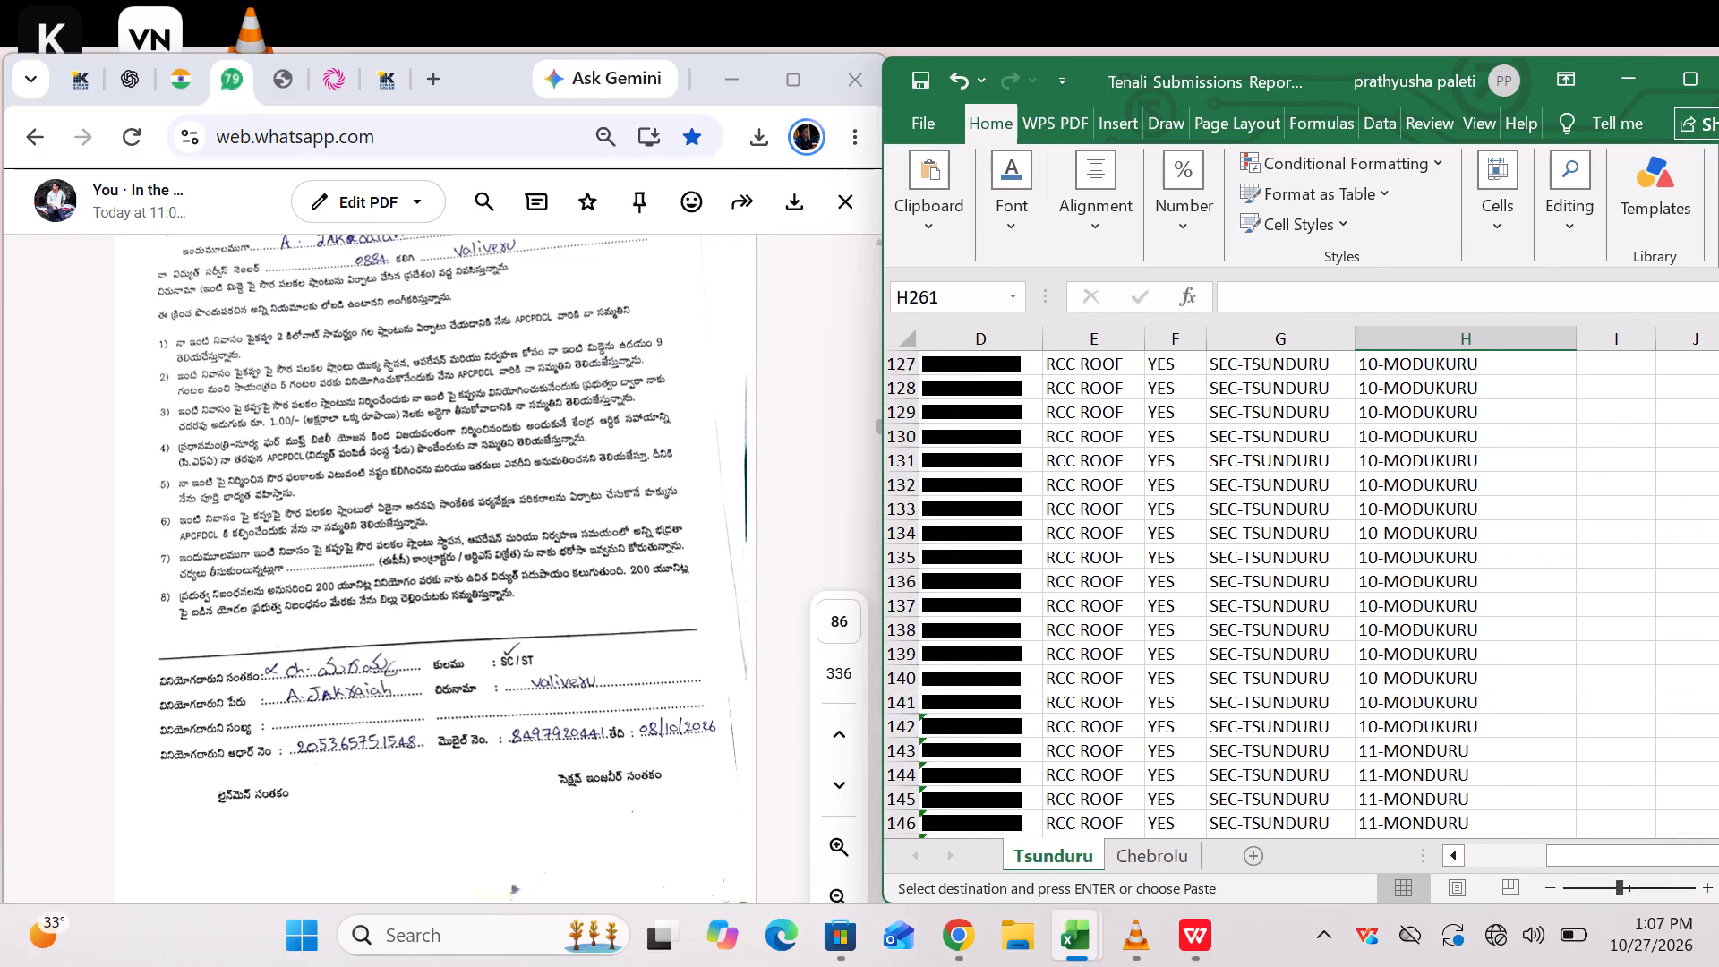
{"action": "scroll", "coordinate": [1422, 482], "scroll_direction": "up", "scroll_amount": 20}
{"action": "scroll", "coordinate": [1422, 482], "scroll_direction": "up", "scroll_amount": 20}
{"action": "scroll", "coordinate": [1422, 482], "scroll_direction": "up", "scroll_amount": 5}
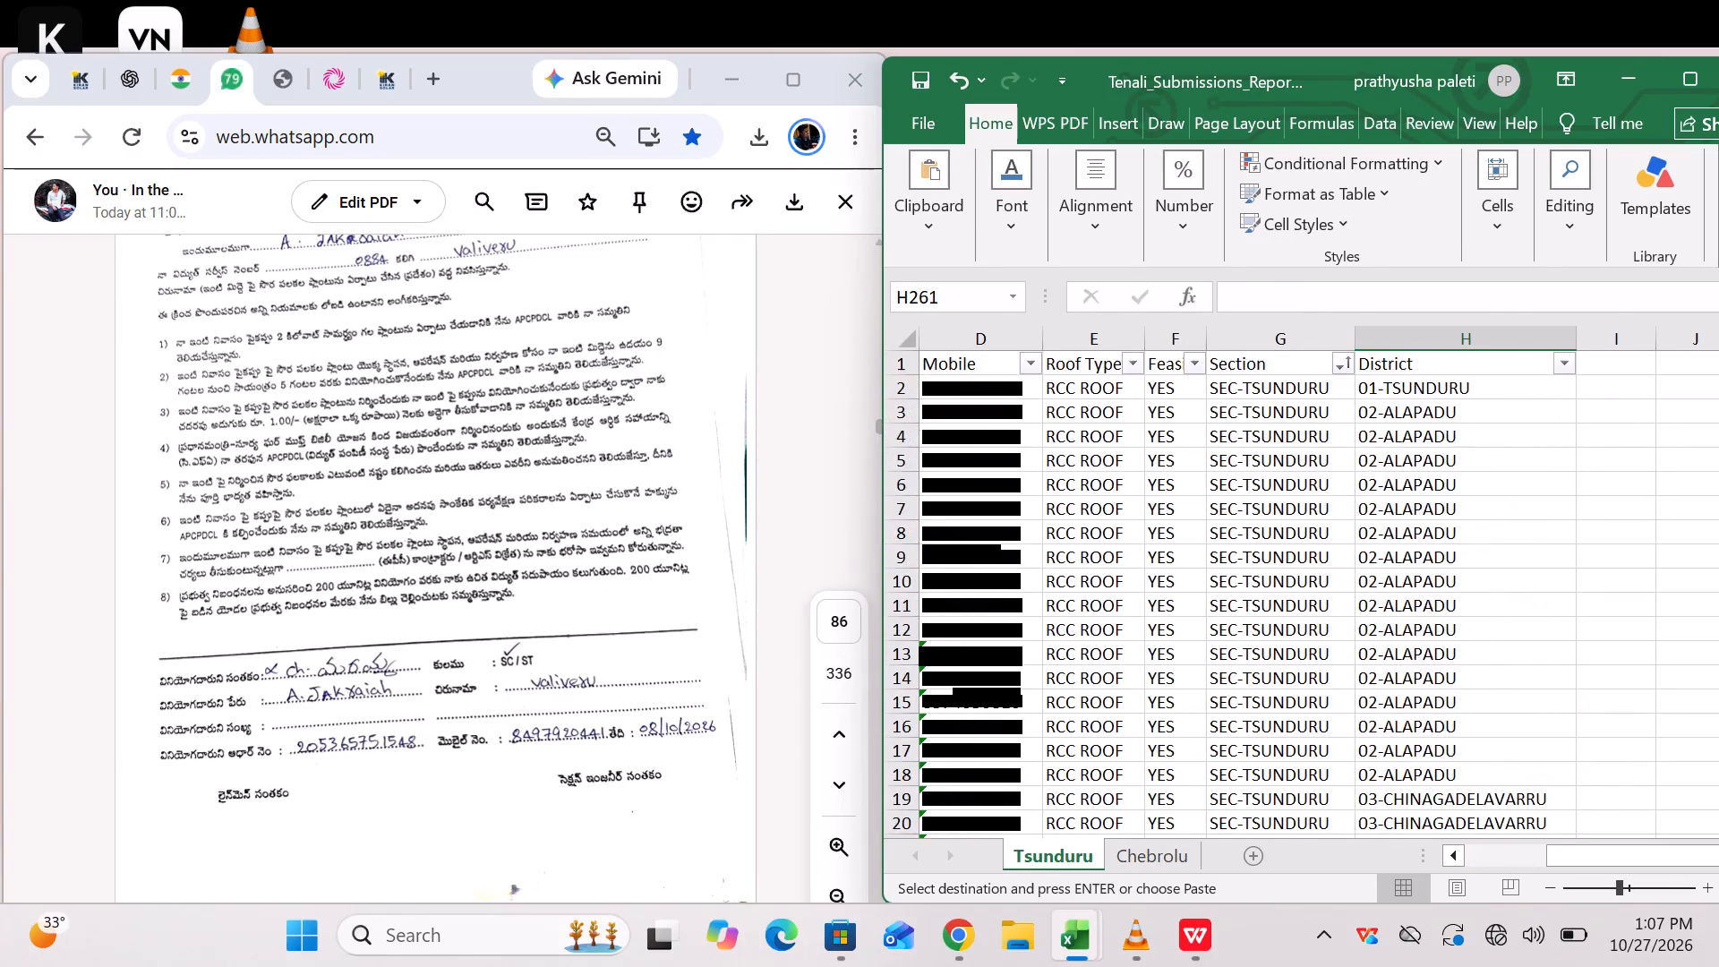
{"action": "scroll", "coordinate": [579, 520], "scroll_direction": "down", "scroll_amount": 8}
{"action": "scroll", "coordinate": [564, 545], "scroll_direction": "up", "scroll_amount": 3}
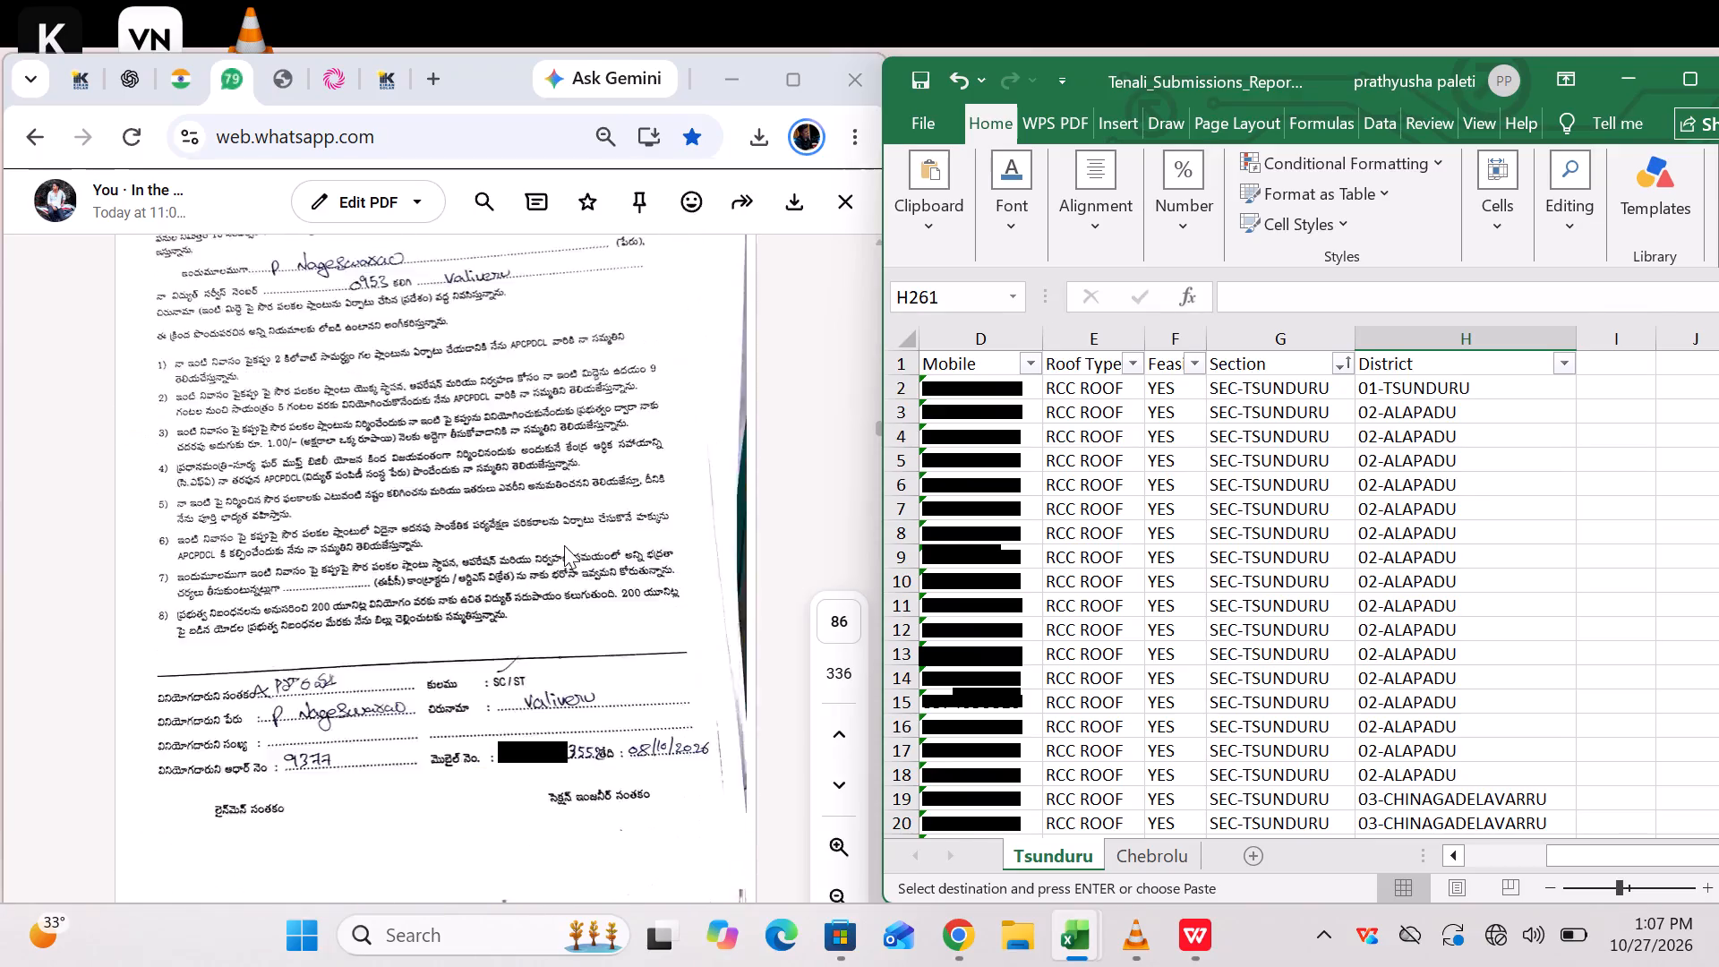
{"action": "scroll", "coordinate": [564, 545], "scroll_direction": "down", "scroll_amount": 12}
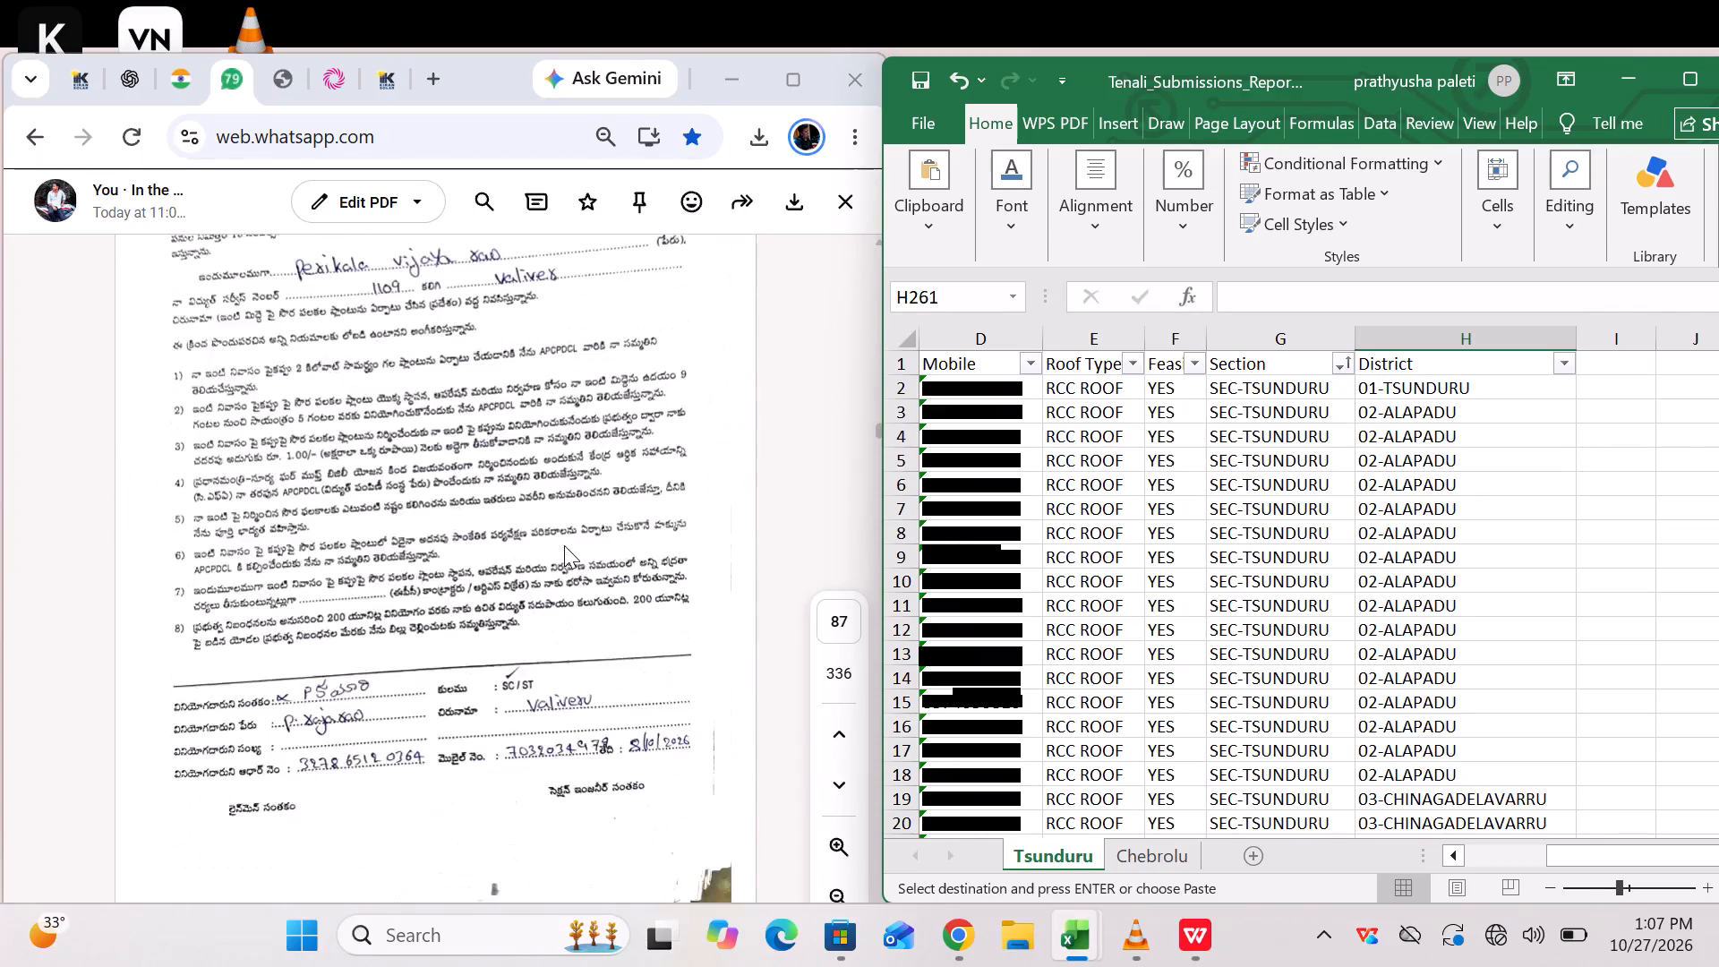
{"action": "scroll", "coordinate": [564, 545], "scroll_direction": "down", "scroll_amount": 14}
{"action": "scroll", "coordinate": [564, 547], "scroll_direction": "up", "scroll_amount": 4}
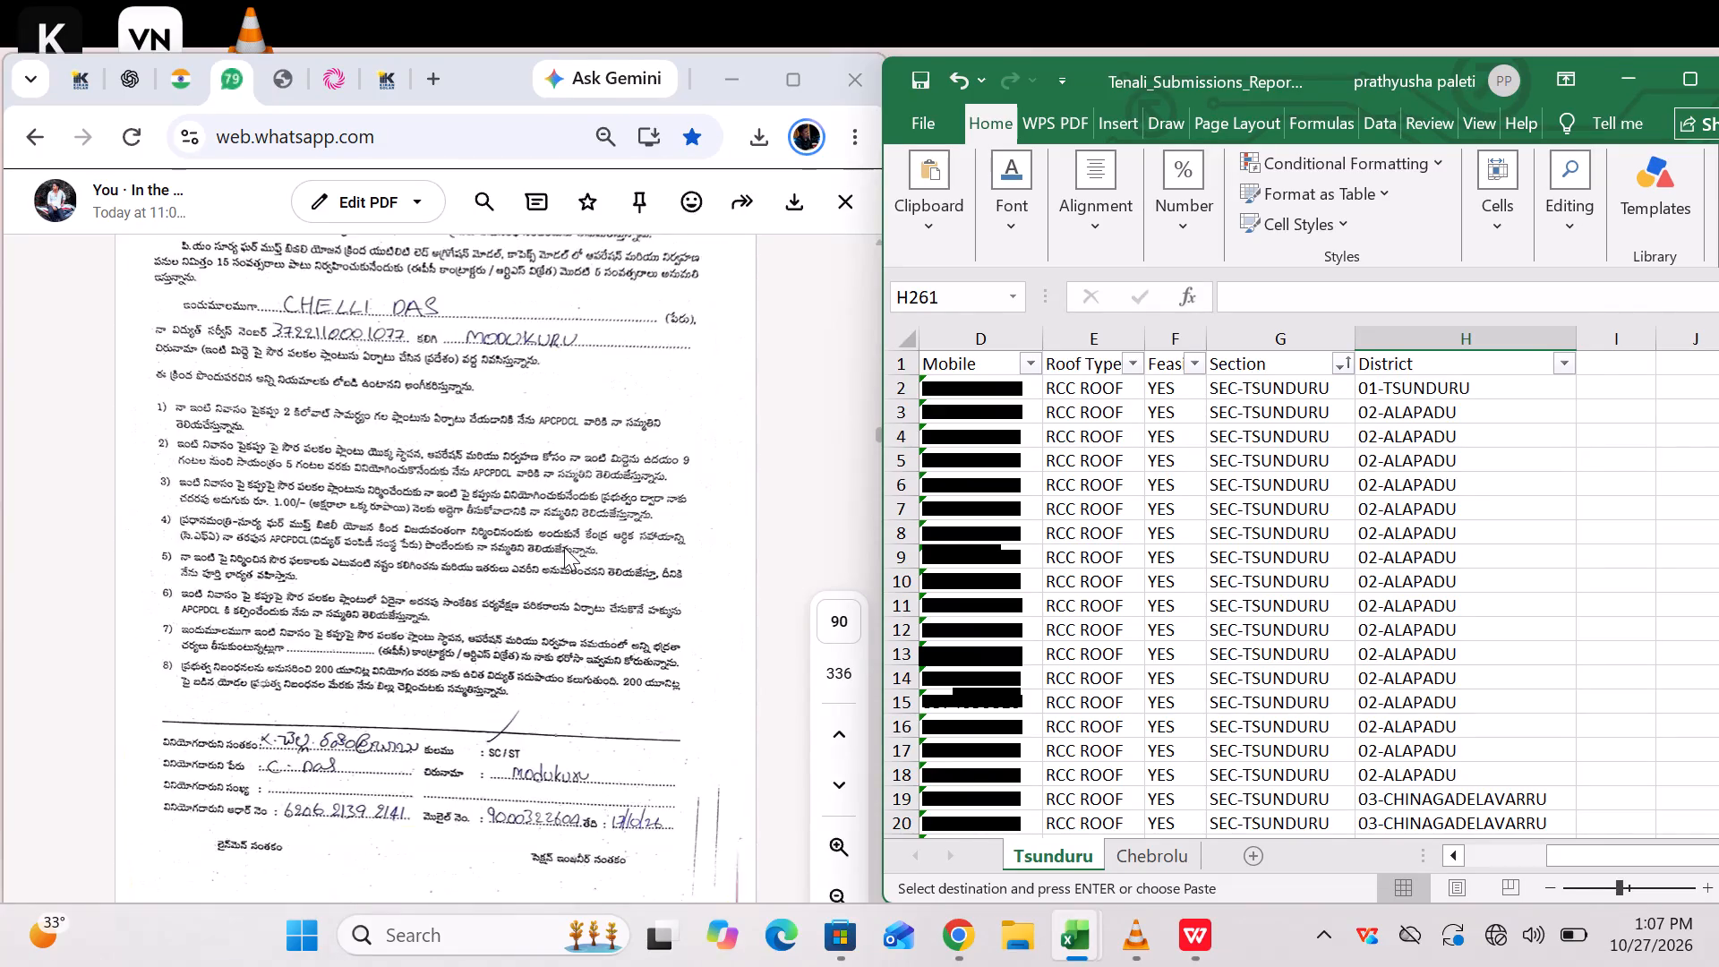
{"action": "scroll", "coordinate": [564, 547], "scroll_direction": "up", "scroll_amount": 8}
{"action": "scroll", "coordinate": [564, 547], "scroll_direction": "down", "scroll_amount": 3}
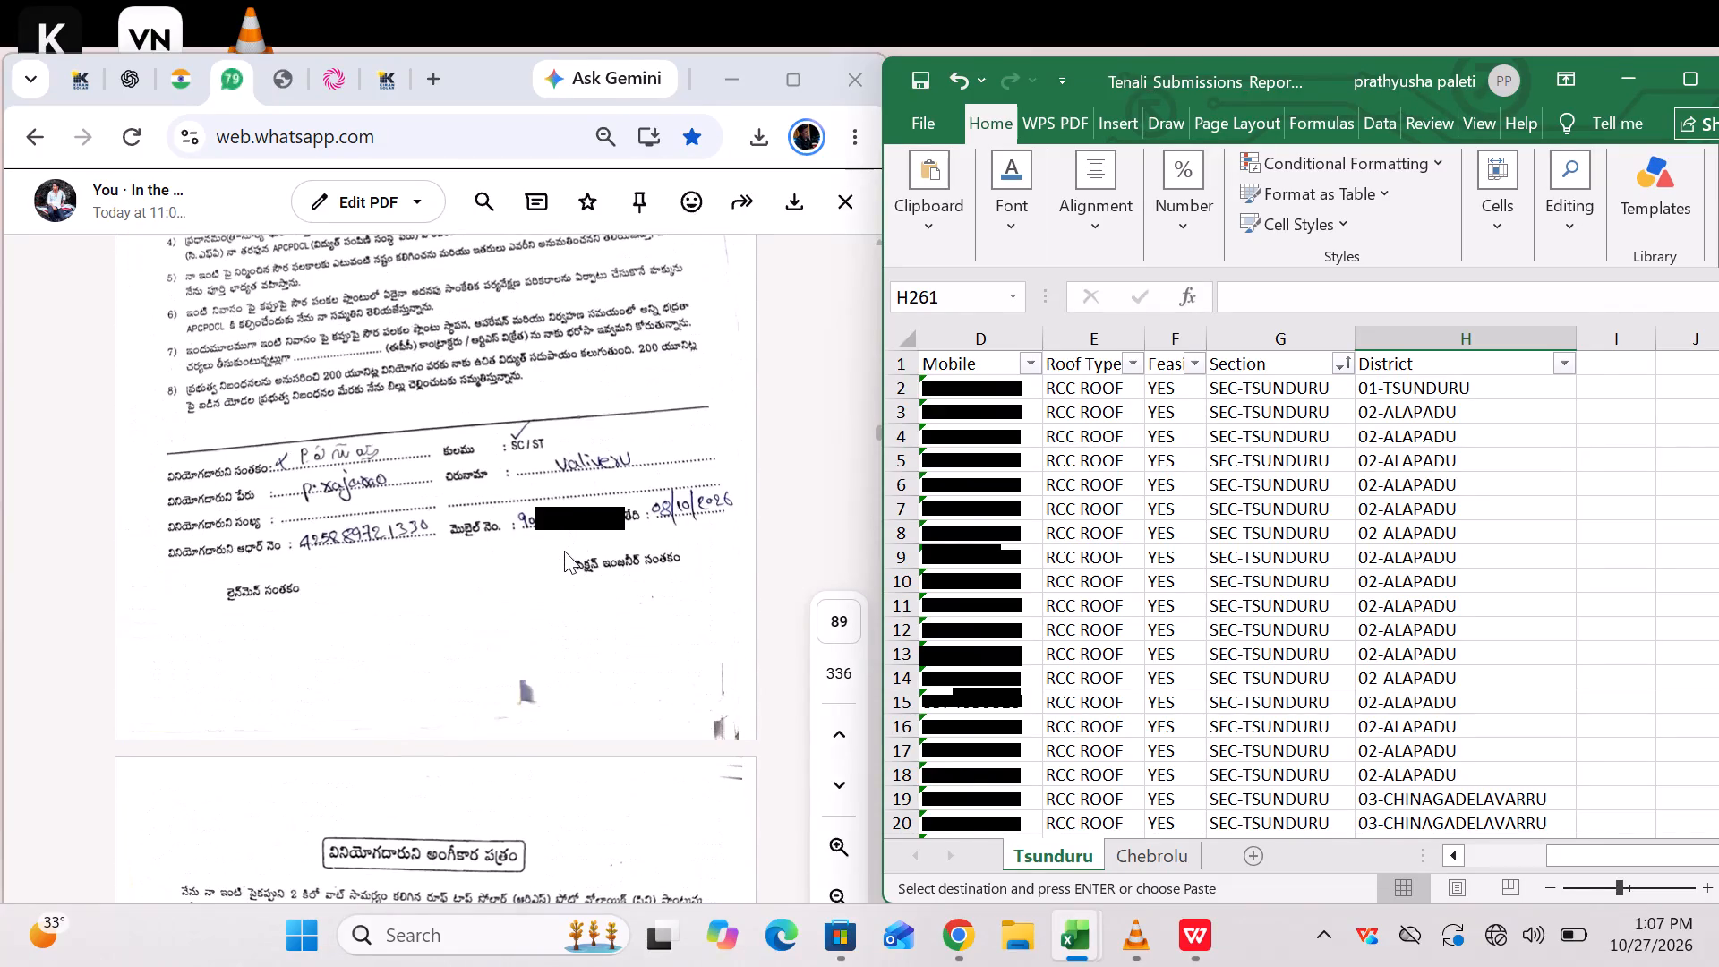
{"action": "scroll", "coordinate": [566, 553], "scroll_direction": "down", "scroll_amount": 5}
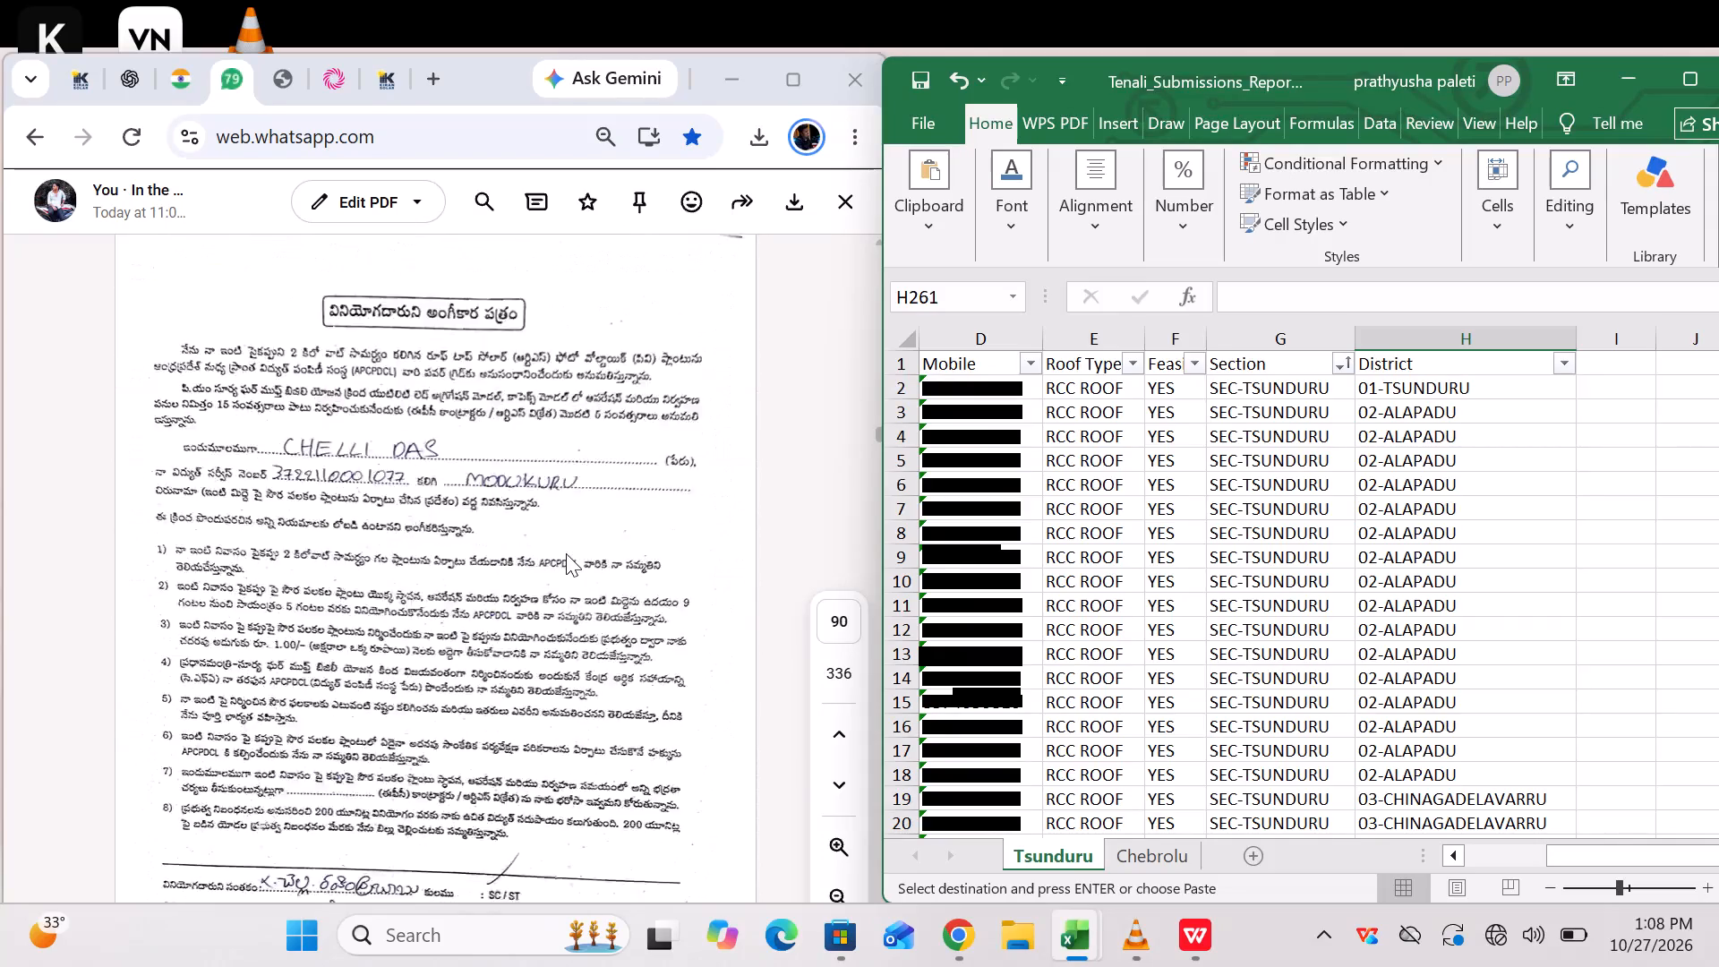
{"action": "scroll", "coordinate": [566, 553], "scroll_direction": "up", "scroll_amount": 1}
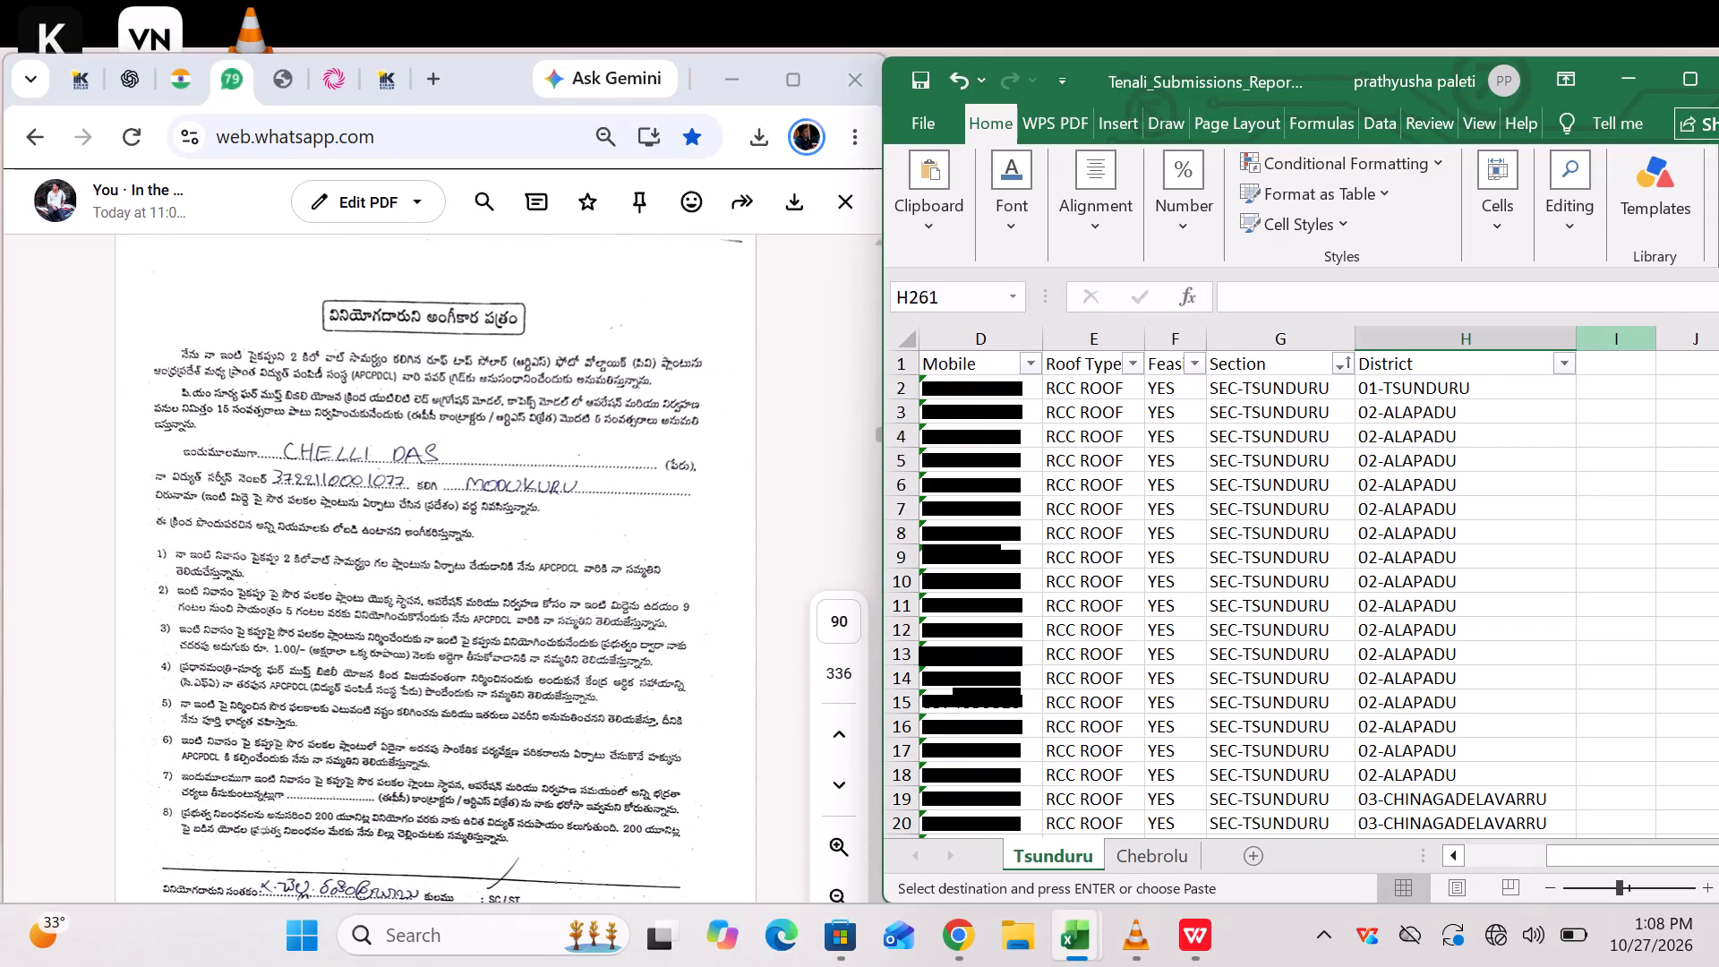
Filter the District column on the Tsunduru sheet to show only the 10-MODUKURU rows.
{"action": "left_click", "coordinate": [1565, 365]}
{"action": "left_click", "coordinate": [1265, 609]}
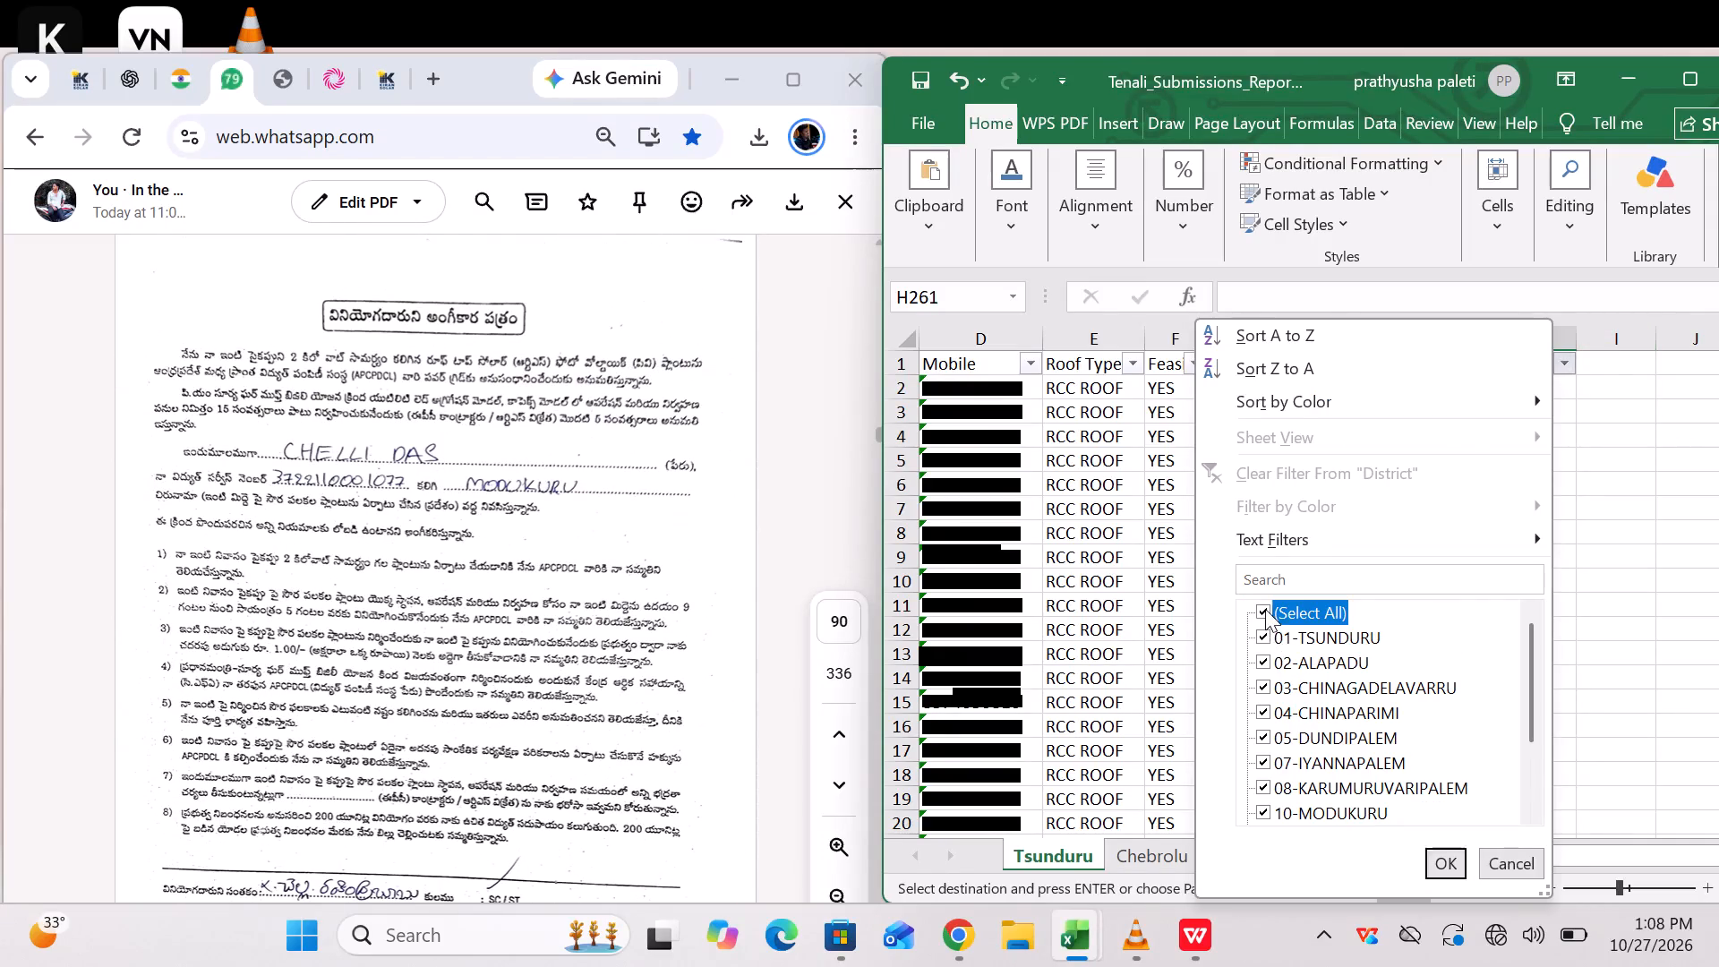
{"action": "scroll", "coordinate": [1314, 671], "scroll_direction": "down", "scroll_amount": 3}
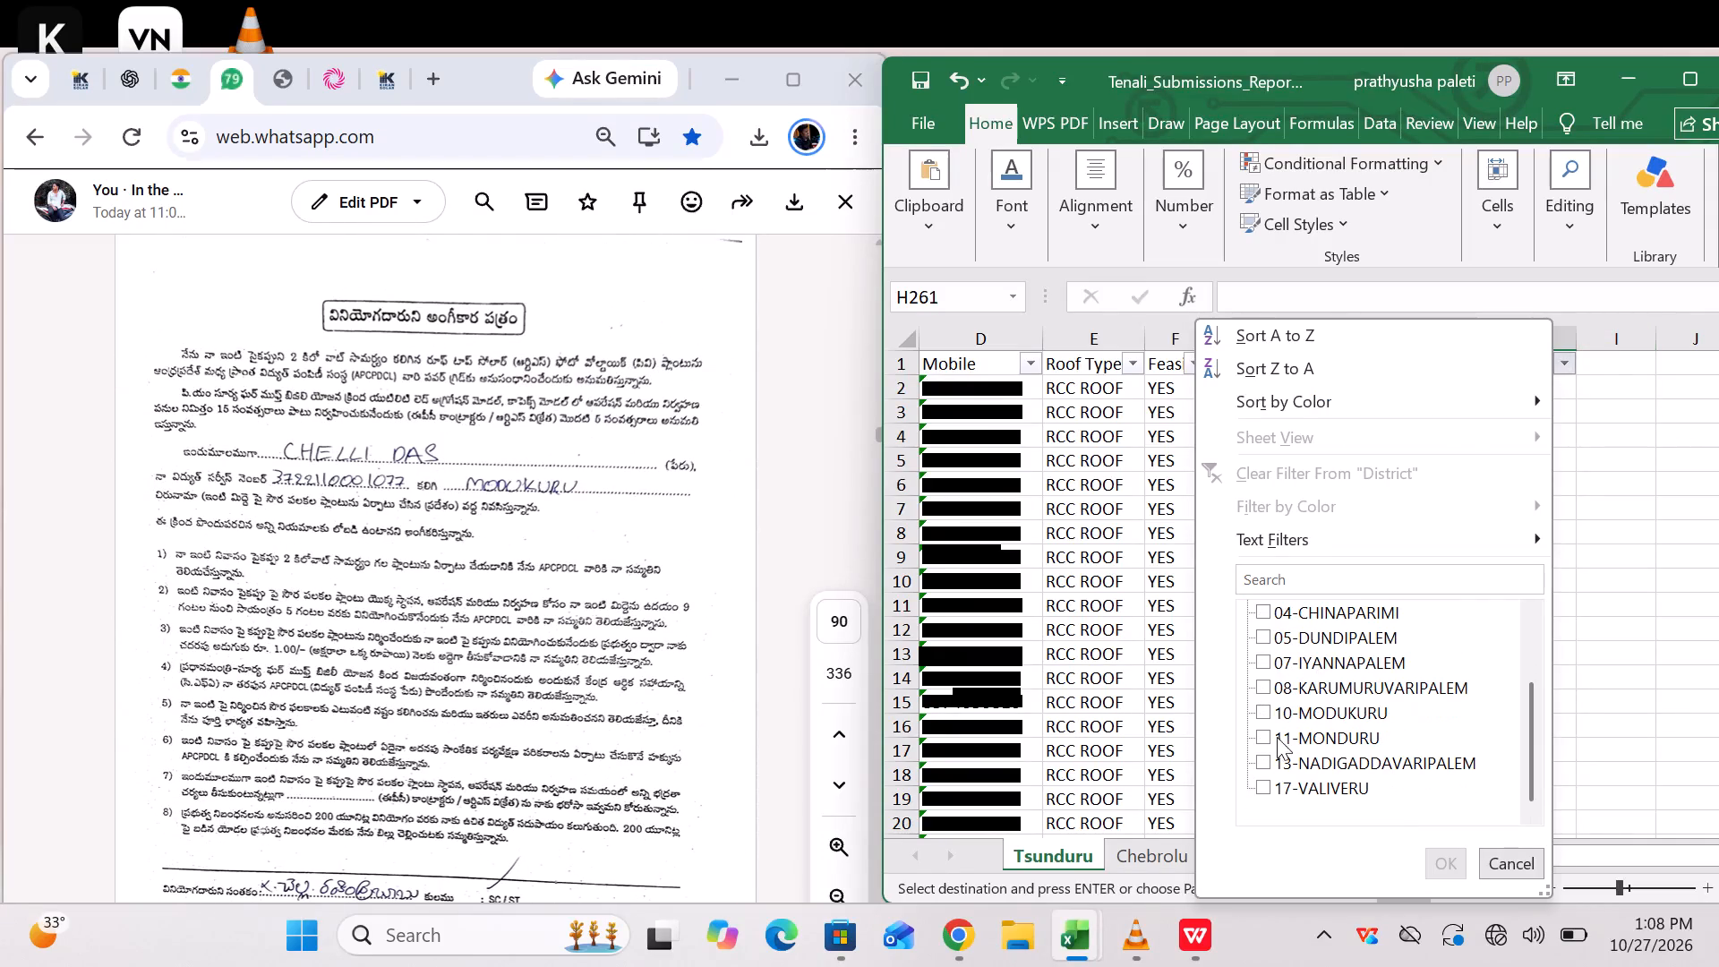
{"action": "left_click", "coordinate": [1269, 690]}
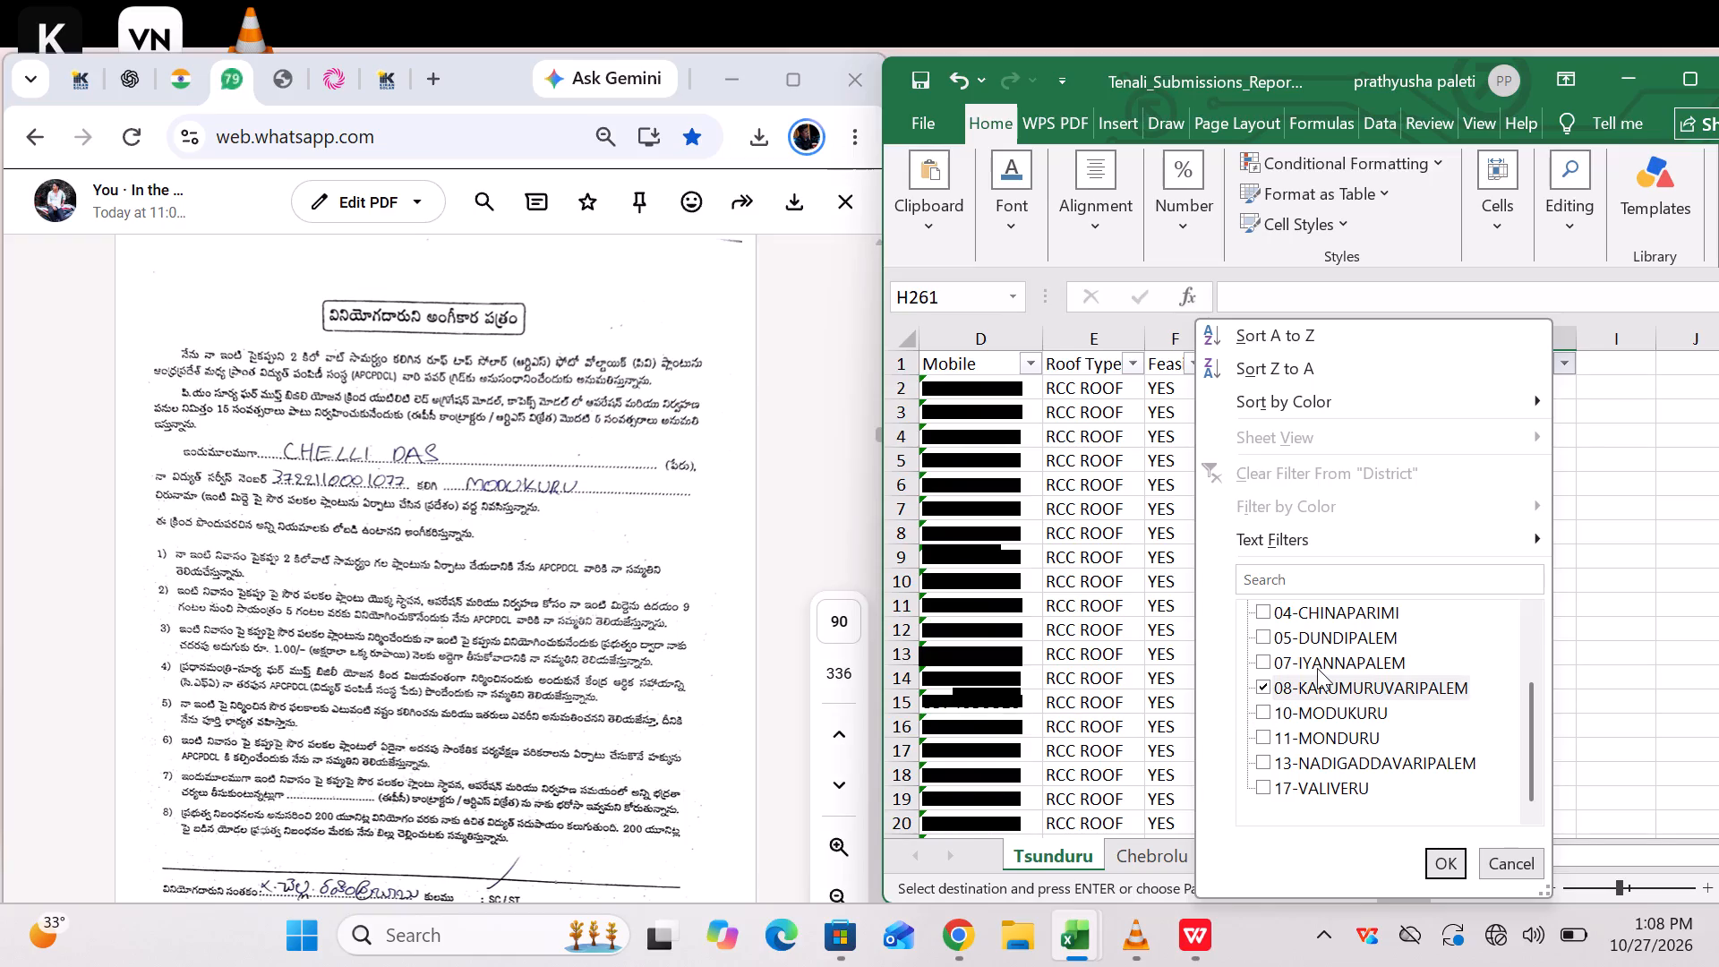
{"action": "left_click", "coordinate": [1267, 685]}
{"action": "left_click", "coordinate": [1261, 707]}
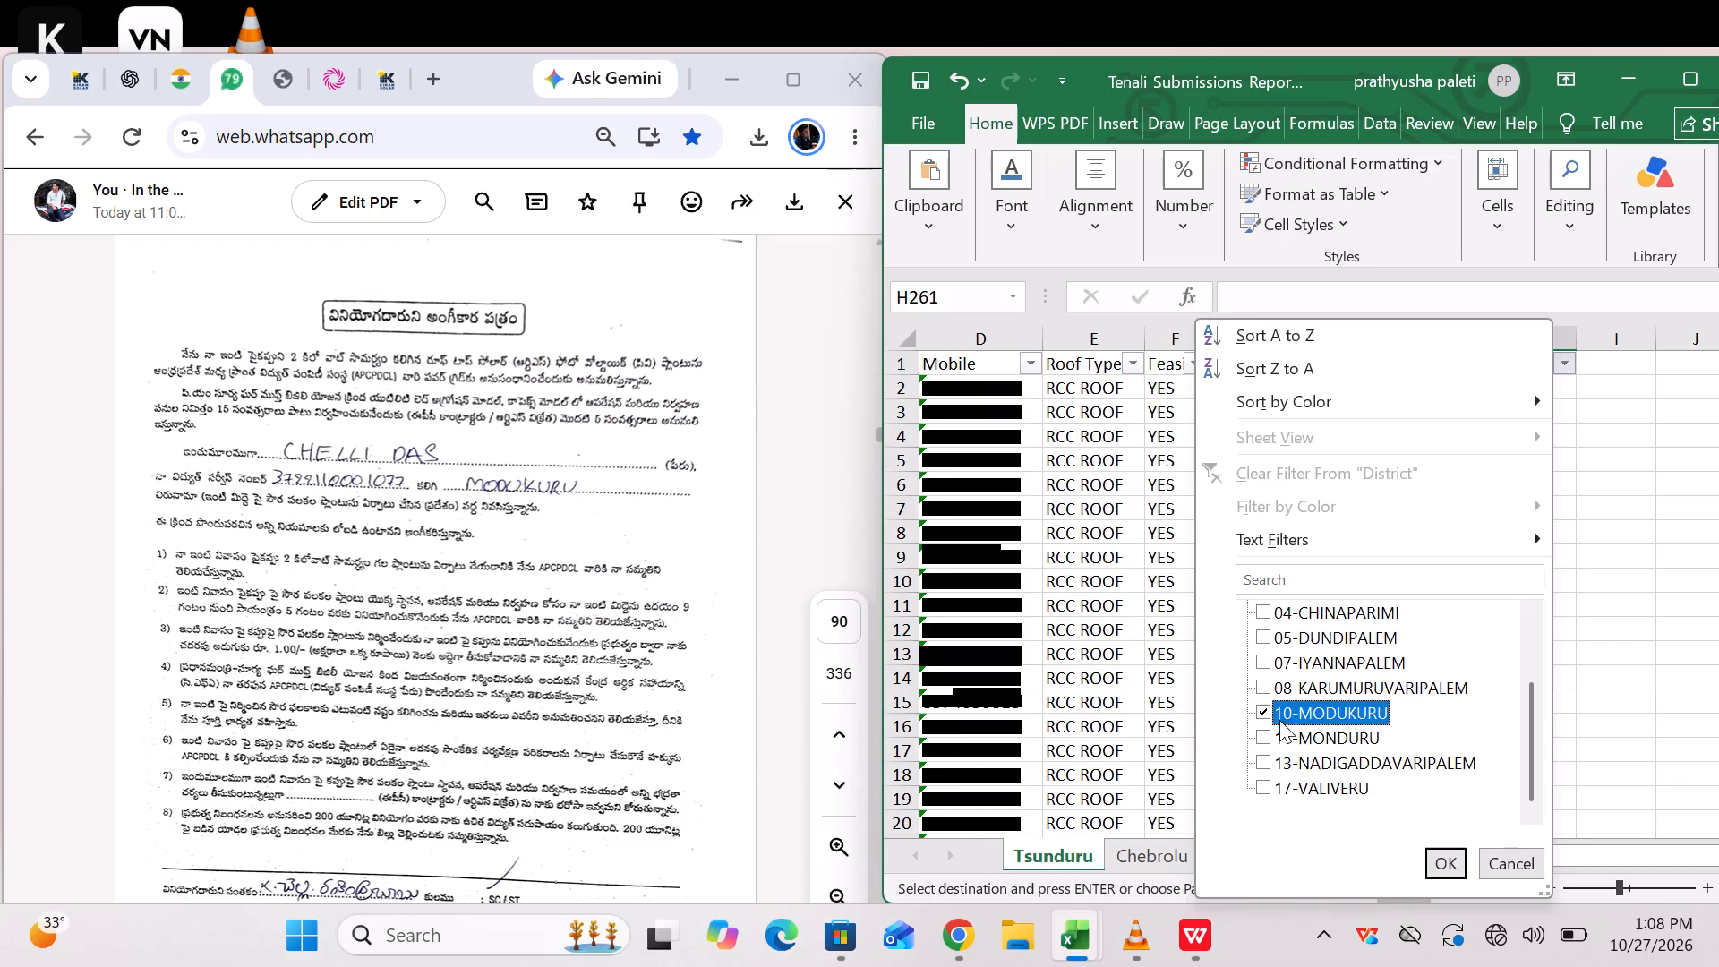
{"action": "left_click", "coordinate": [1443, 866]}
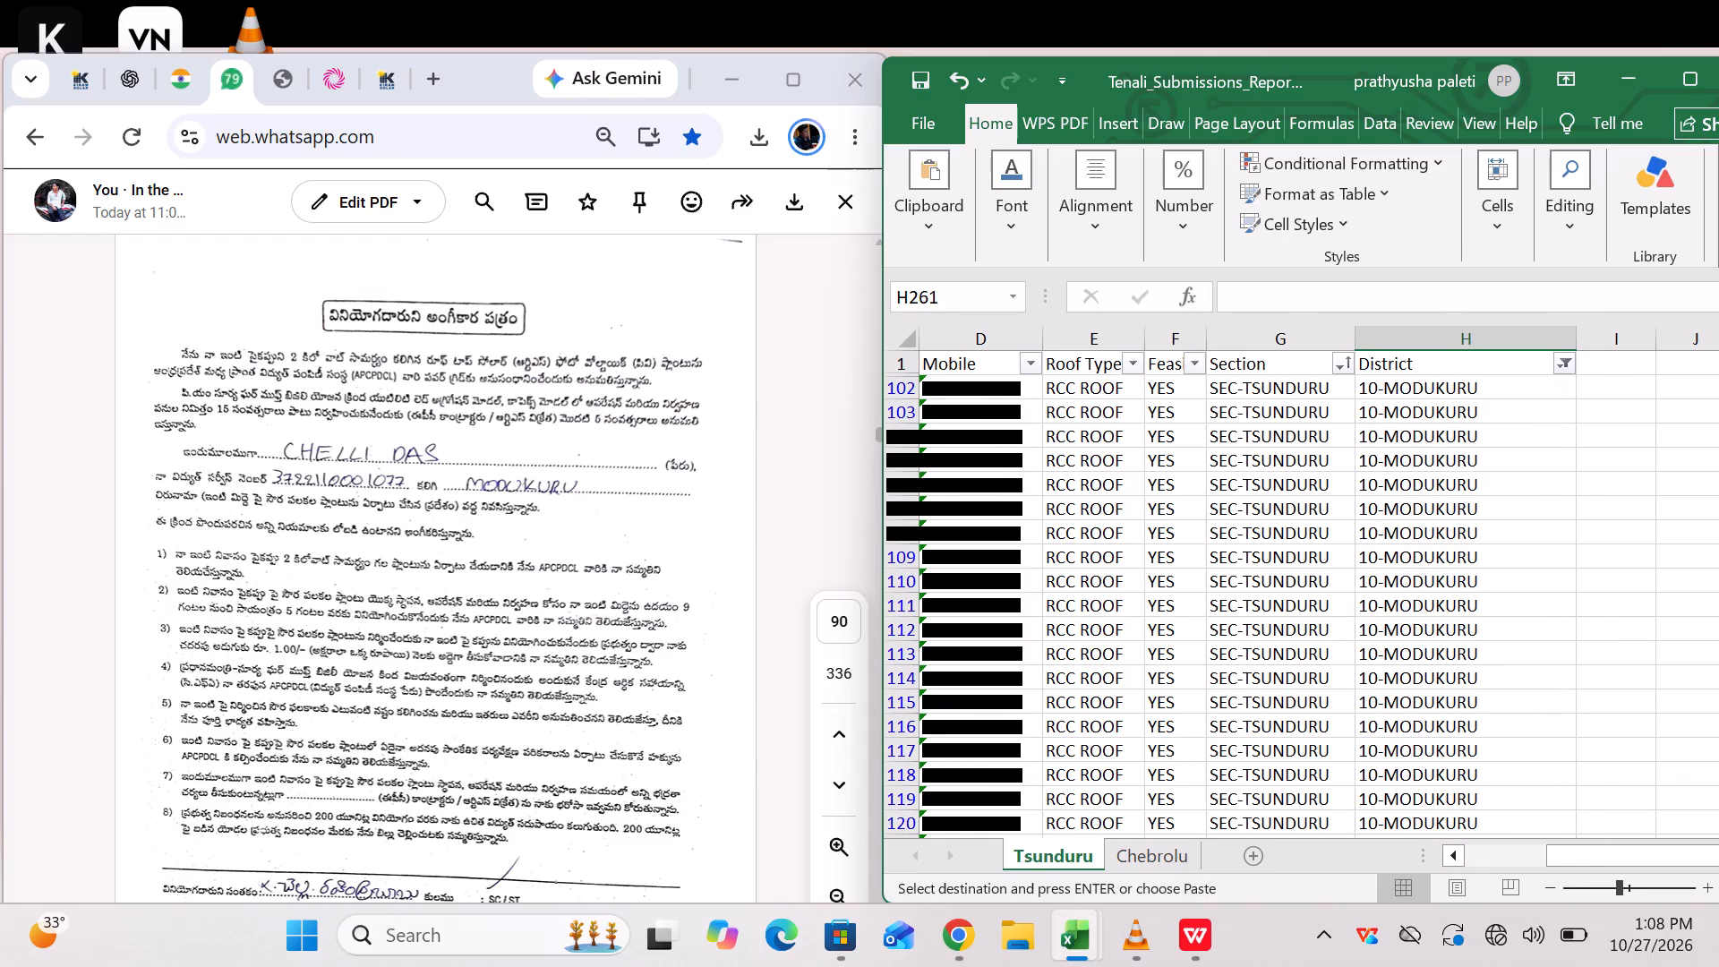
Compare the consent forms on pages 89 to 91 with the filtered Modukuru rows, checking their USCNO, name and District columns.
{"action": "scroll", "coordinate": [1446, 715], "scroll_direction": "down", "scroll_amount": 1}
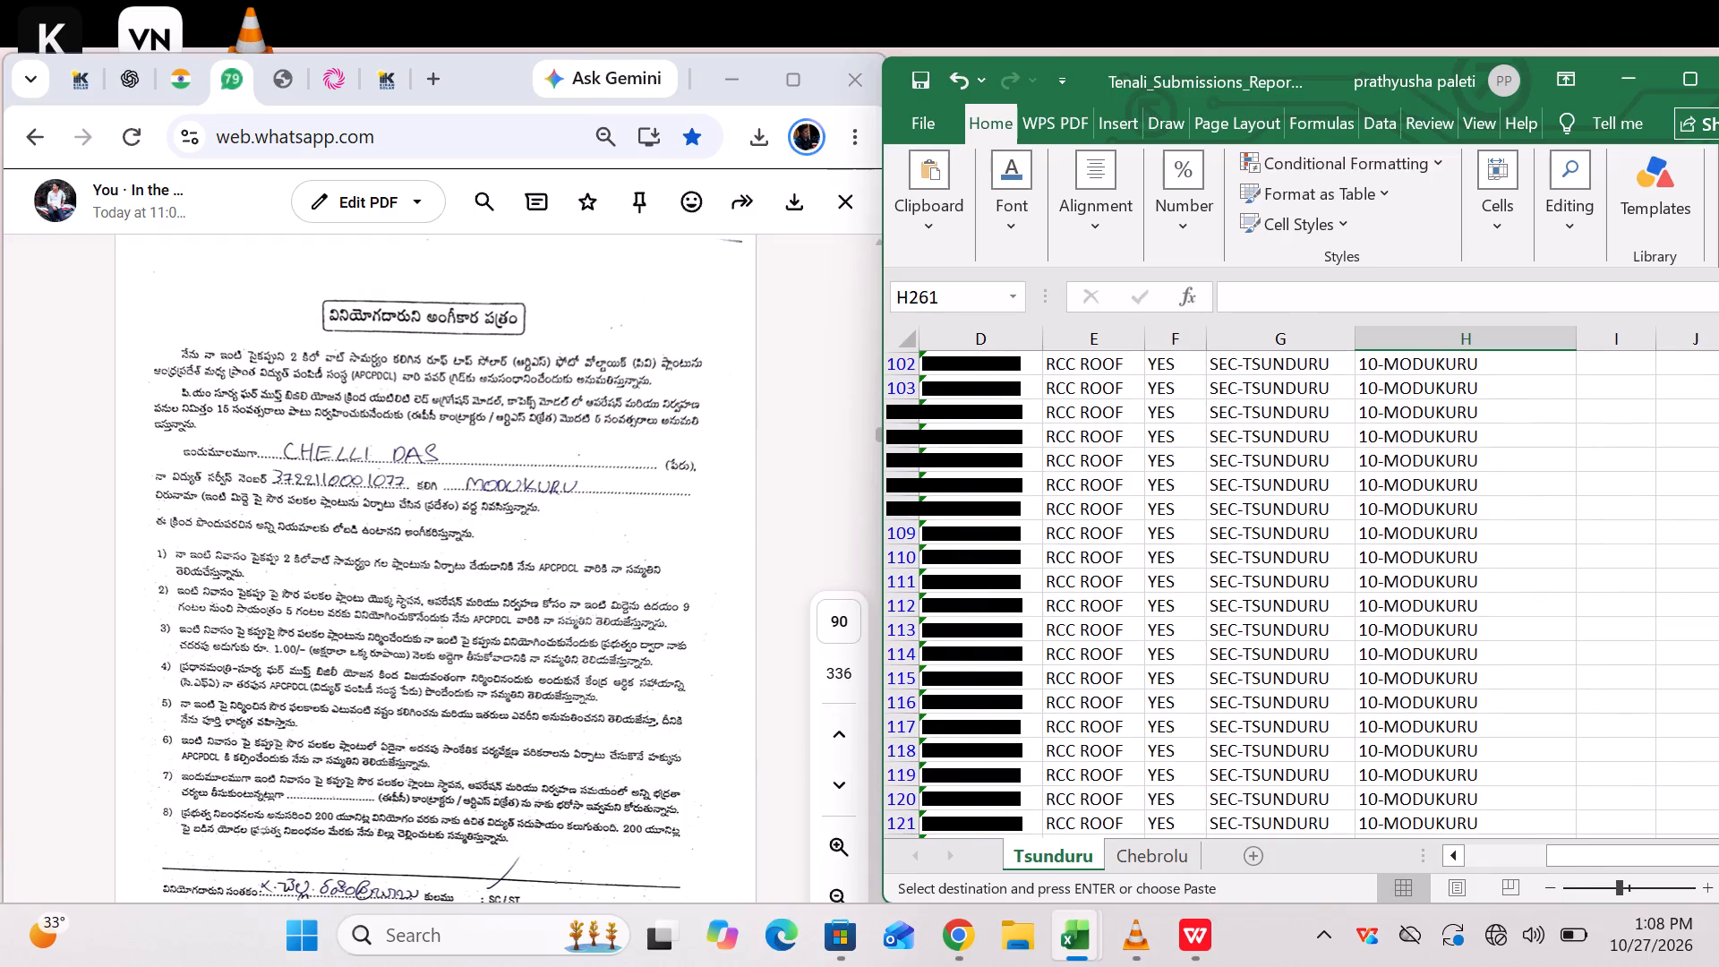
{"action": "scroll", "coordinate": [694, 711], "scroll_direction": "down", "scroll_amount": 6}
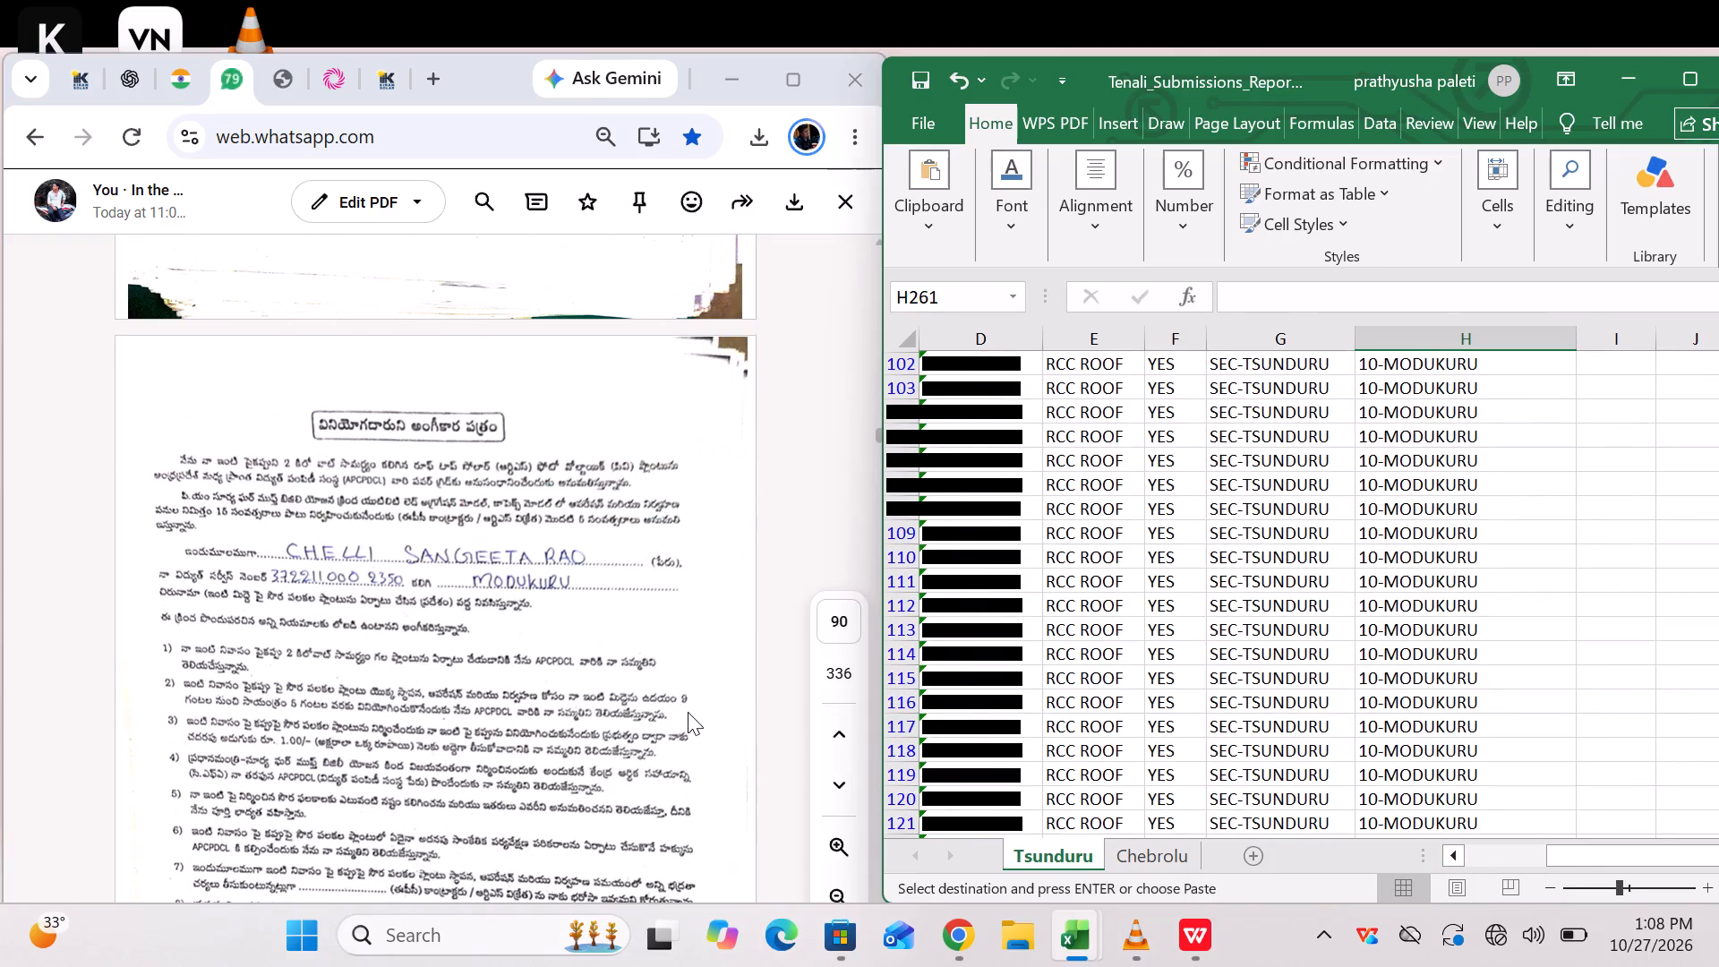
{"action": "scroll", "coordinate": [688, 712], "scroll_direction": "up", "scroll_amount": 6}
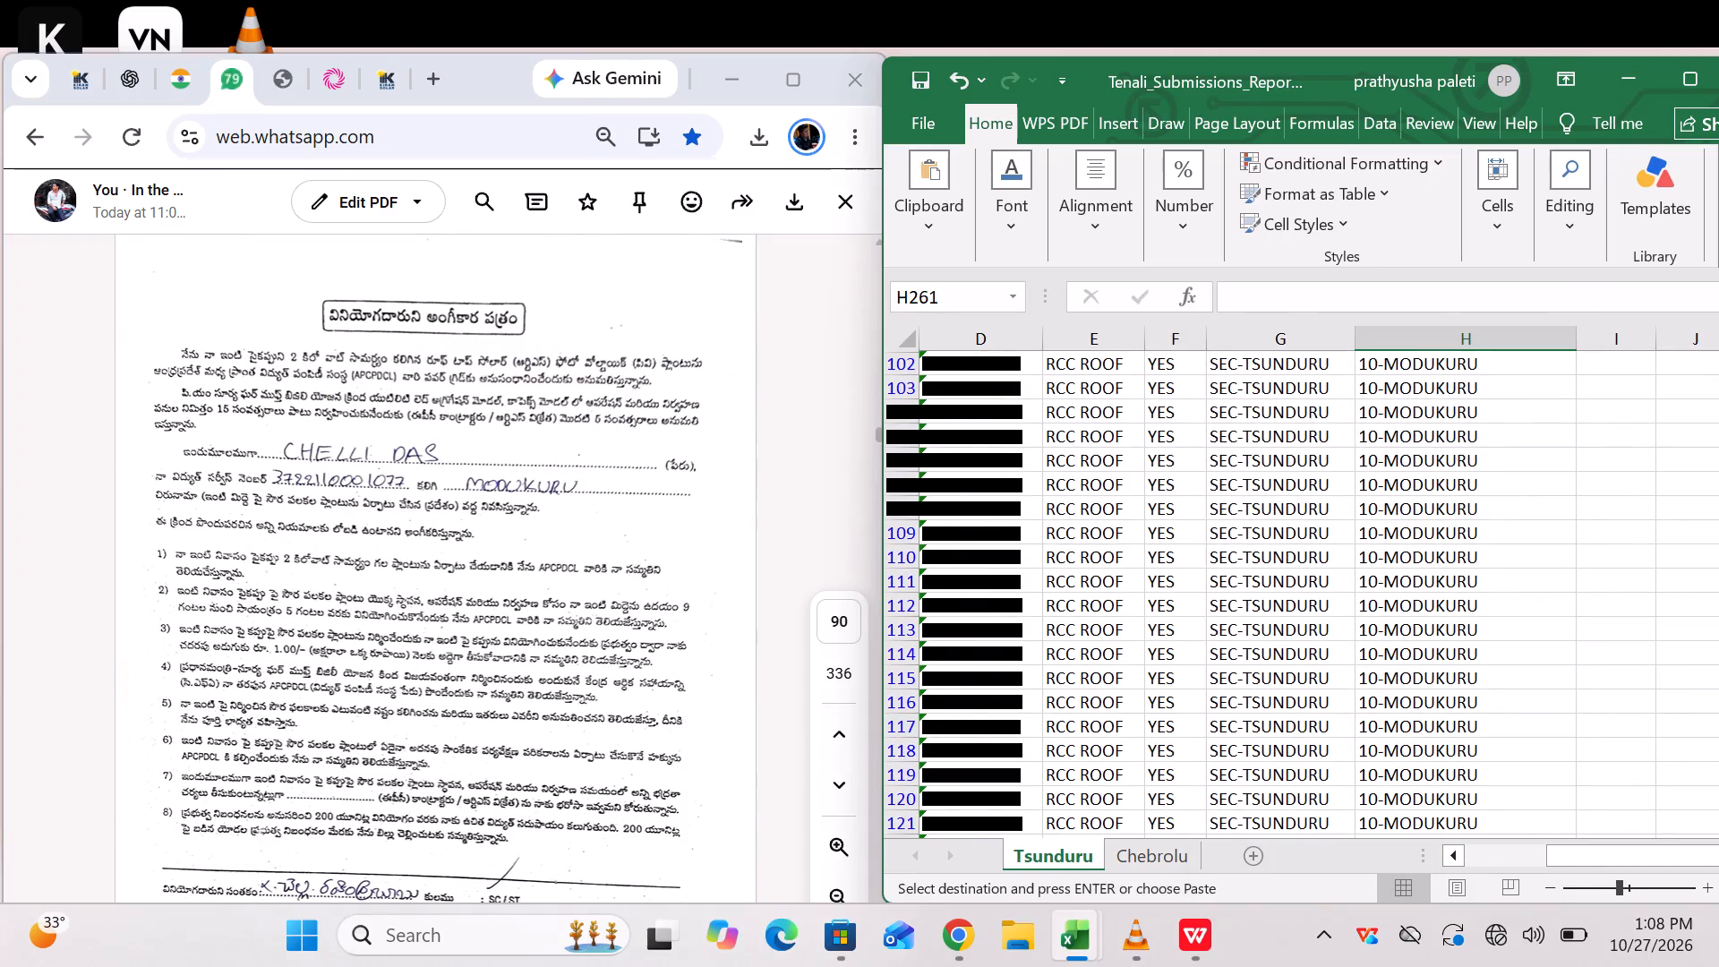
{"action": "scroll", "coordinate": [1390, 517], "scroll_direction": "up", "scroll_amount": 1}
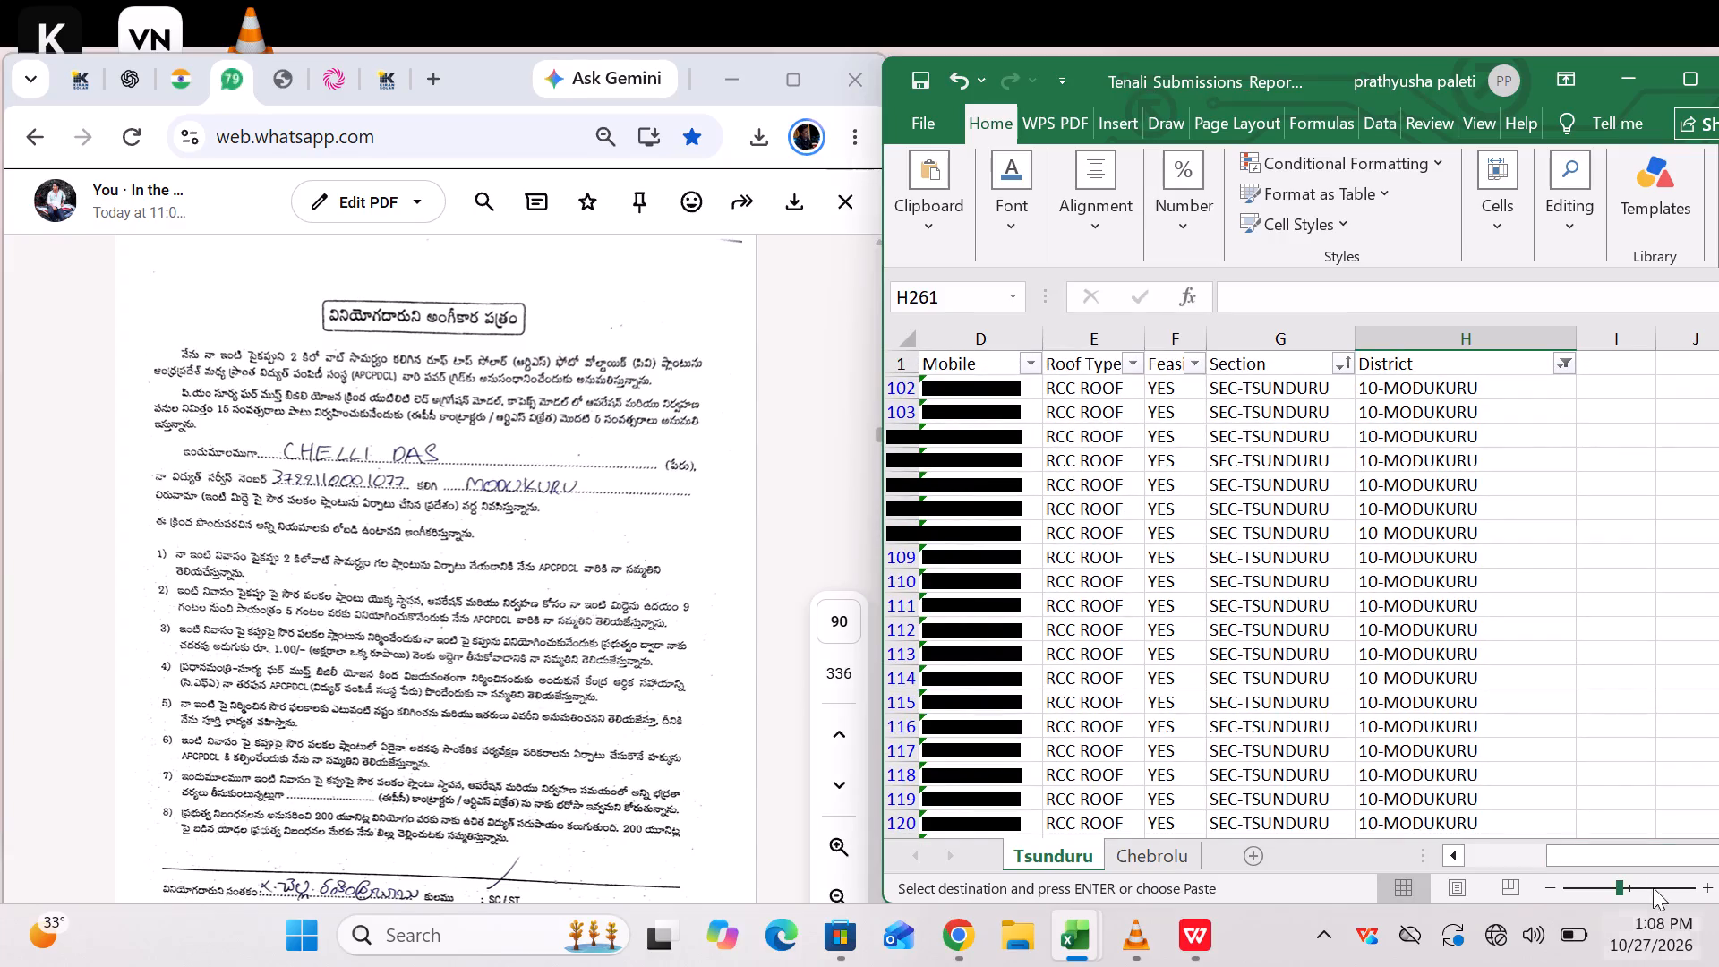
{"action": "left_click_drag", "start_coordinate": [1649, 846], "coordinate": [1465, 877]}
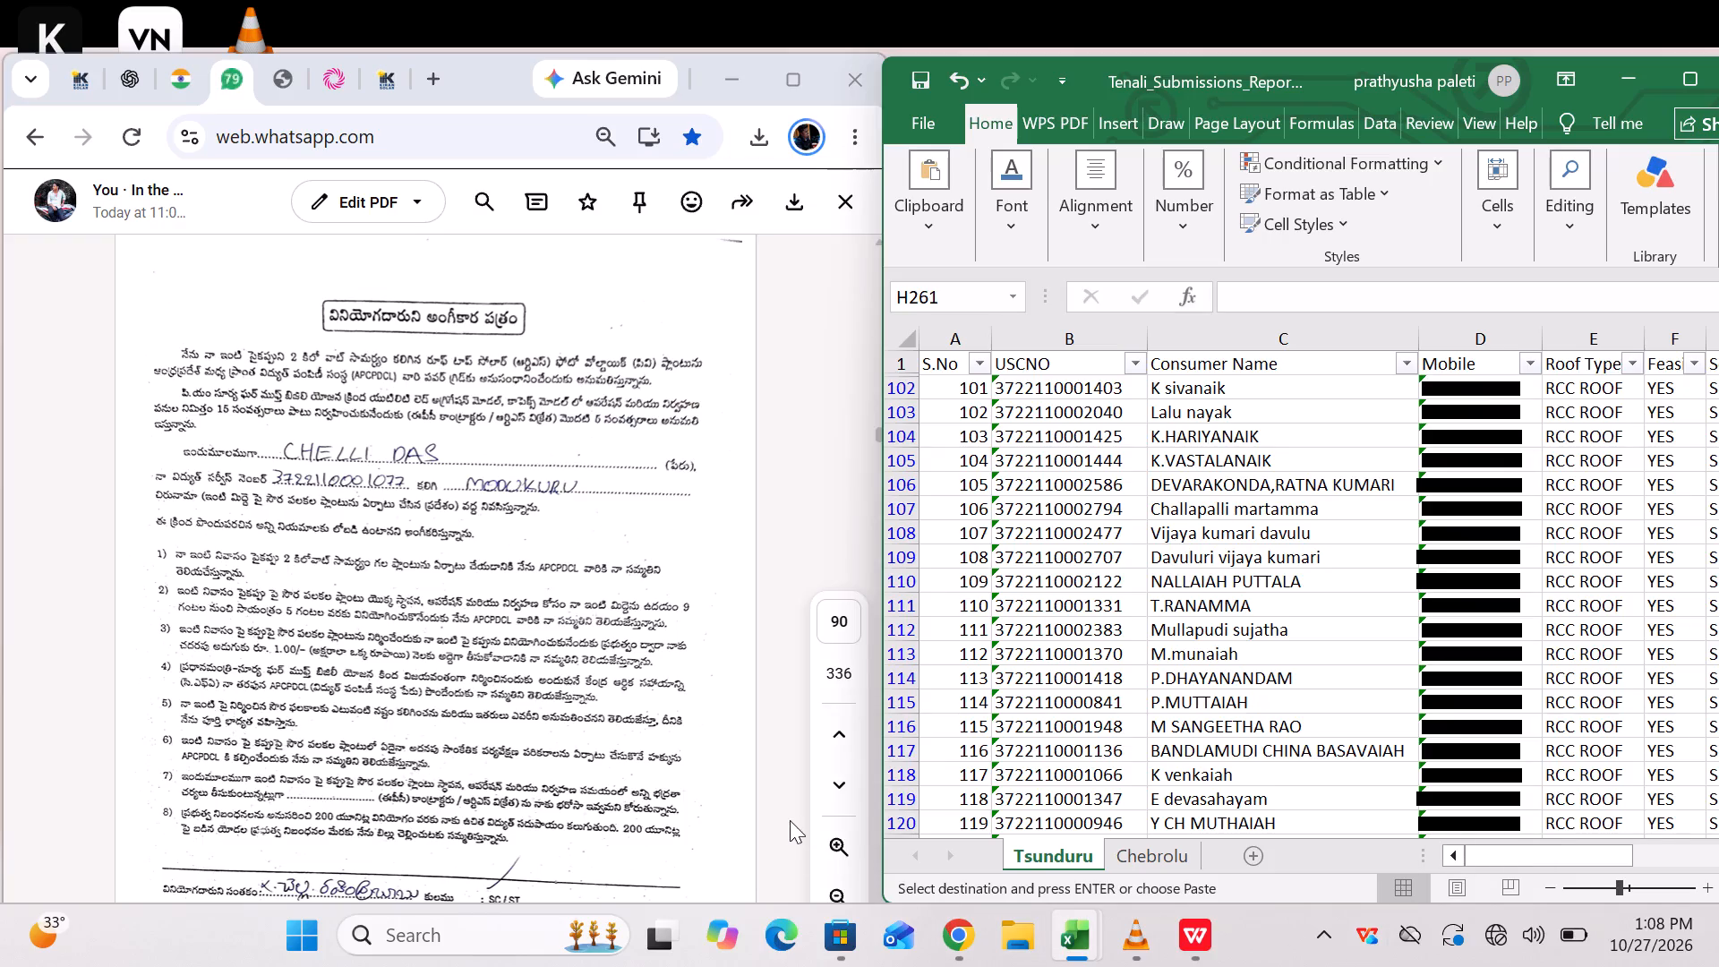
{"action": "scroll", "coordinate": [570, 663], "scroll_direction": "up", "scroll_amount": 7}
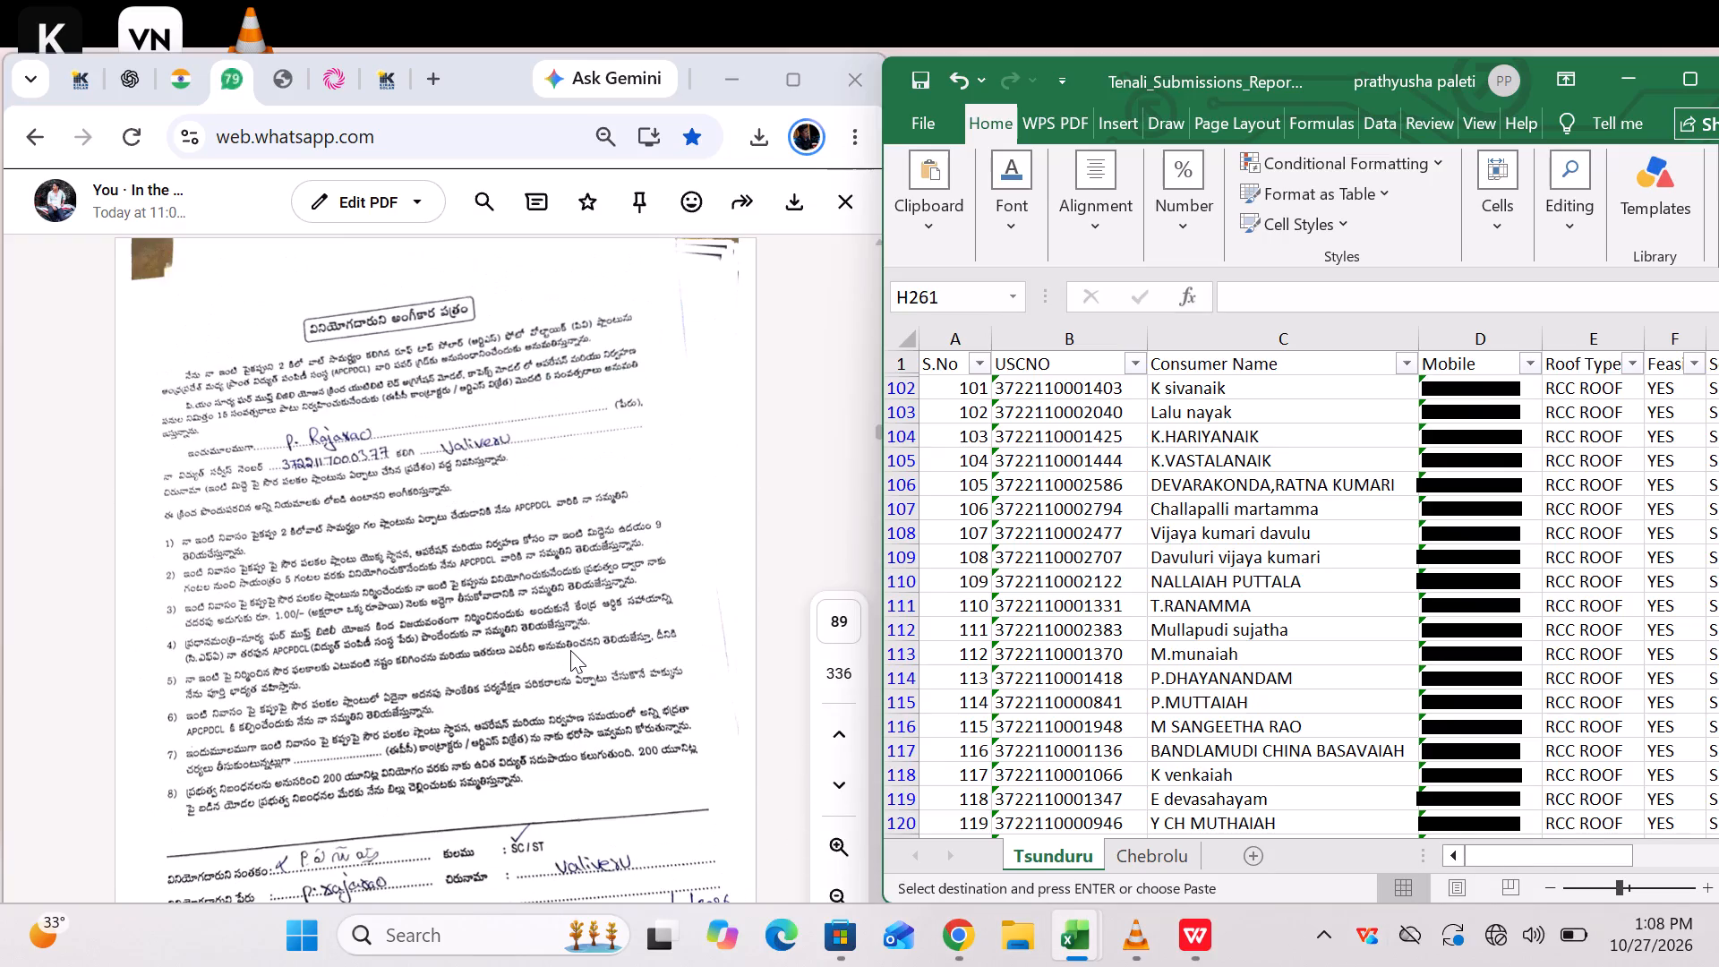
{"action": "scroll", "coordinate": [569, 651], "scroll_direction": "down", "scroll_amount": 7}
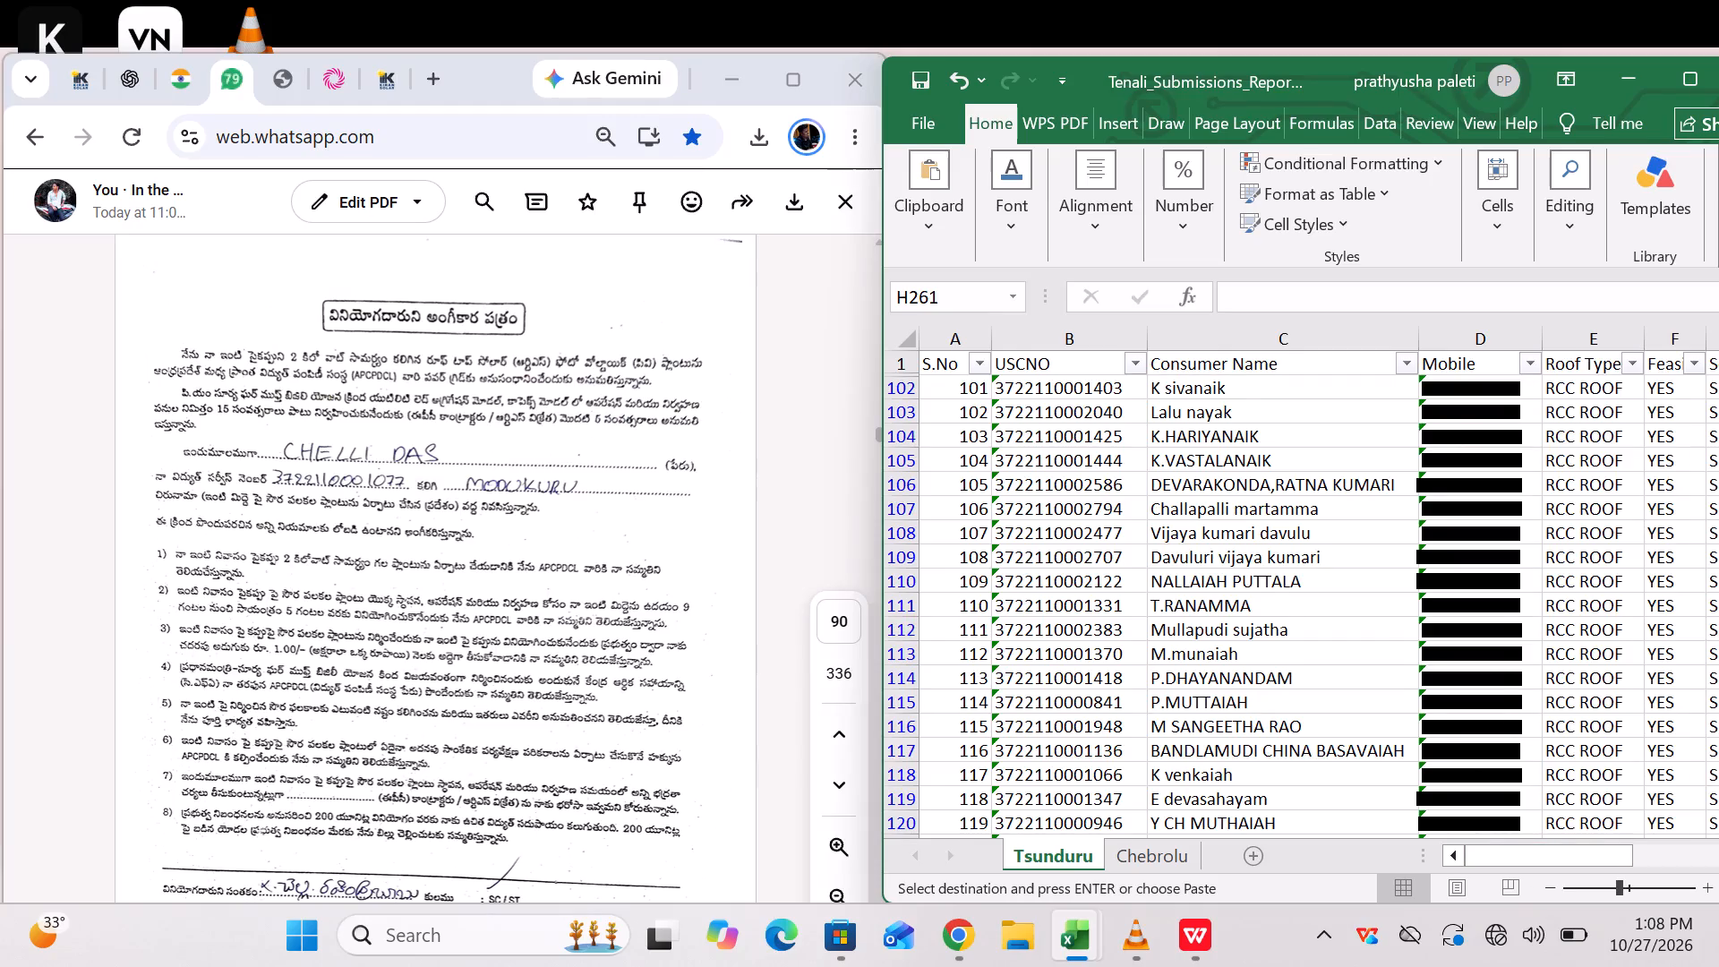
{"action": "left_click_drag", "start_coordinate": [1518, 856], "coordinate": [1714, 863]}
{"action": "scroll", "coordinate": [1403, 610], "scroll_direction": "down", "scroll_amount": 5}
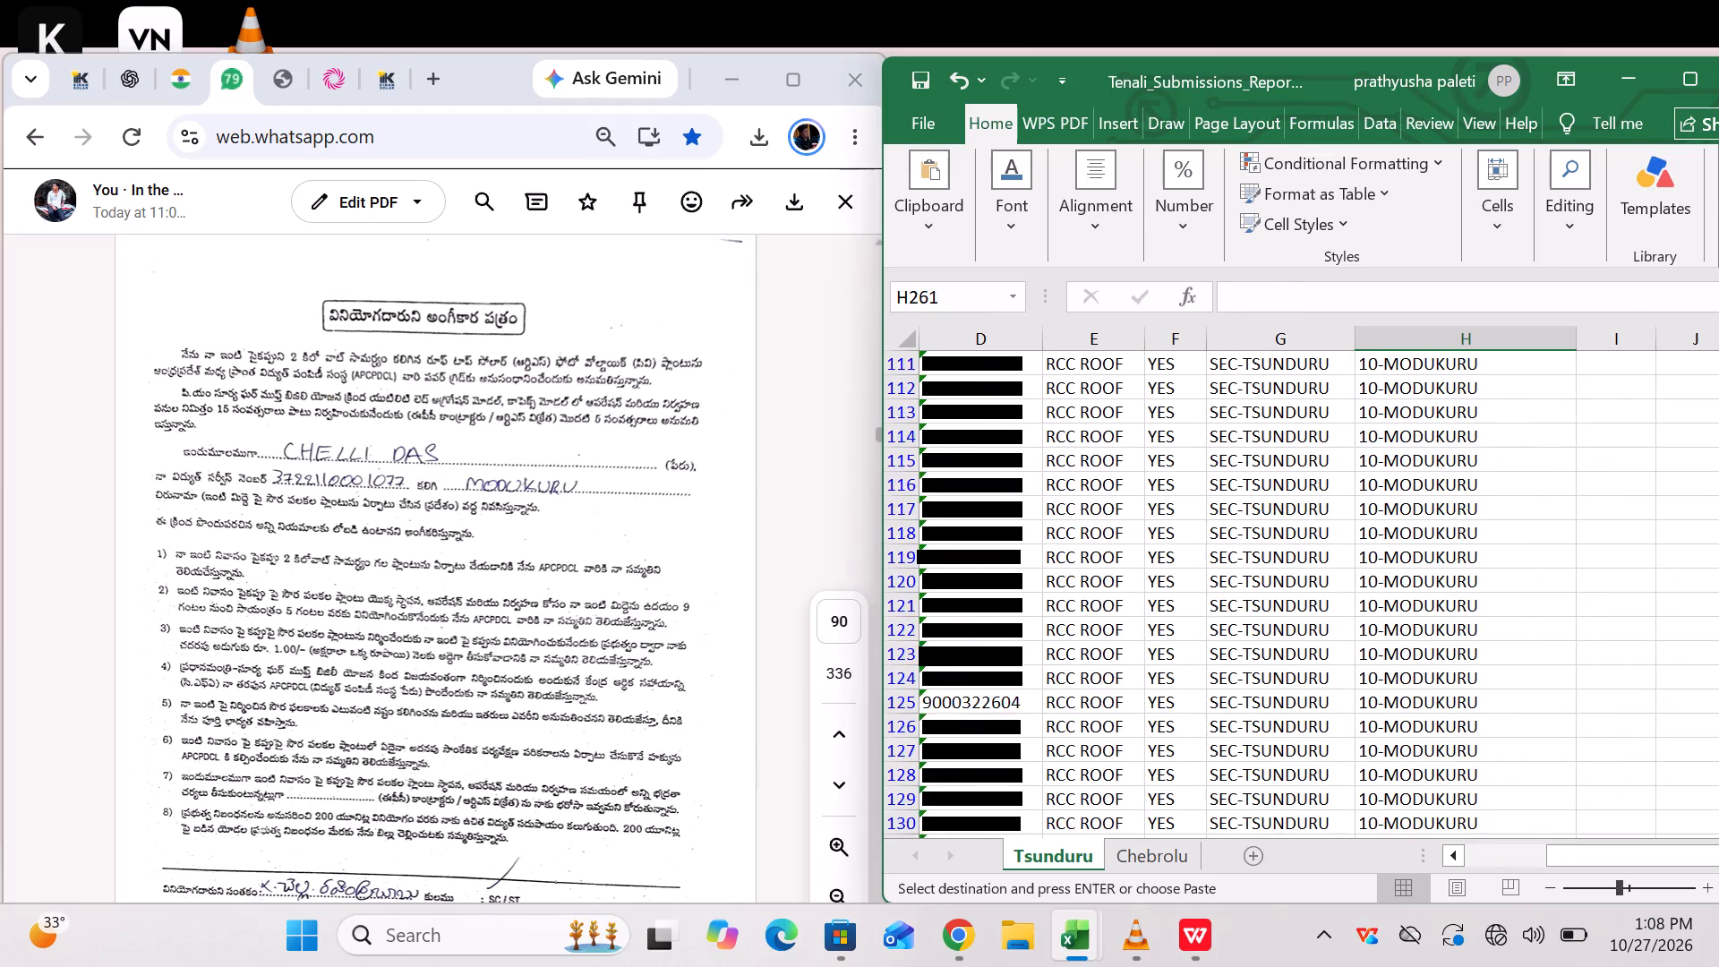
{"action": "scroll", "coordinate": [1403, 612], "scroll_direction": "down", "scroll_amount": 7}
{"action": "scroll", "coordinate": [1403, 612], "scroll_direction": "up", "scroll_amount": 12}
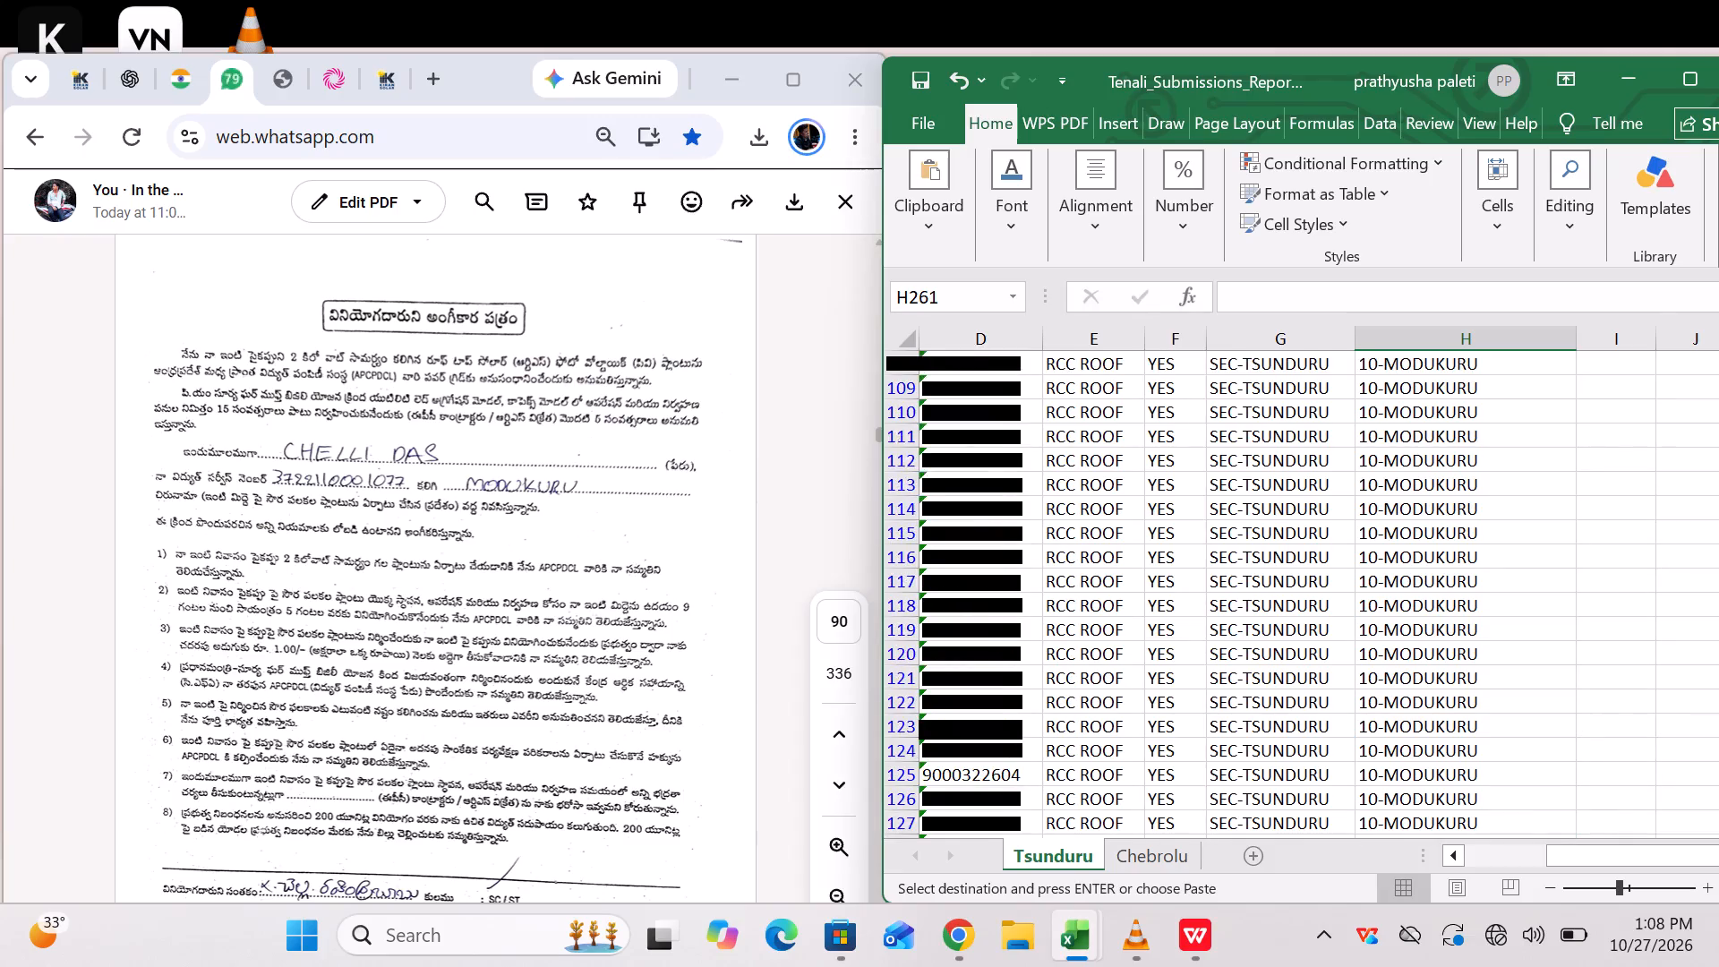
{"action": "scroll", "coordinate": [1402, 612], "scroll_direction": "up", "scroll_amount": 6}
{"action": "left_click_drag", "start_coordinate": [1569, 851], "coordinate": [1070, 932]}
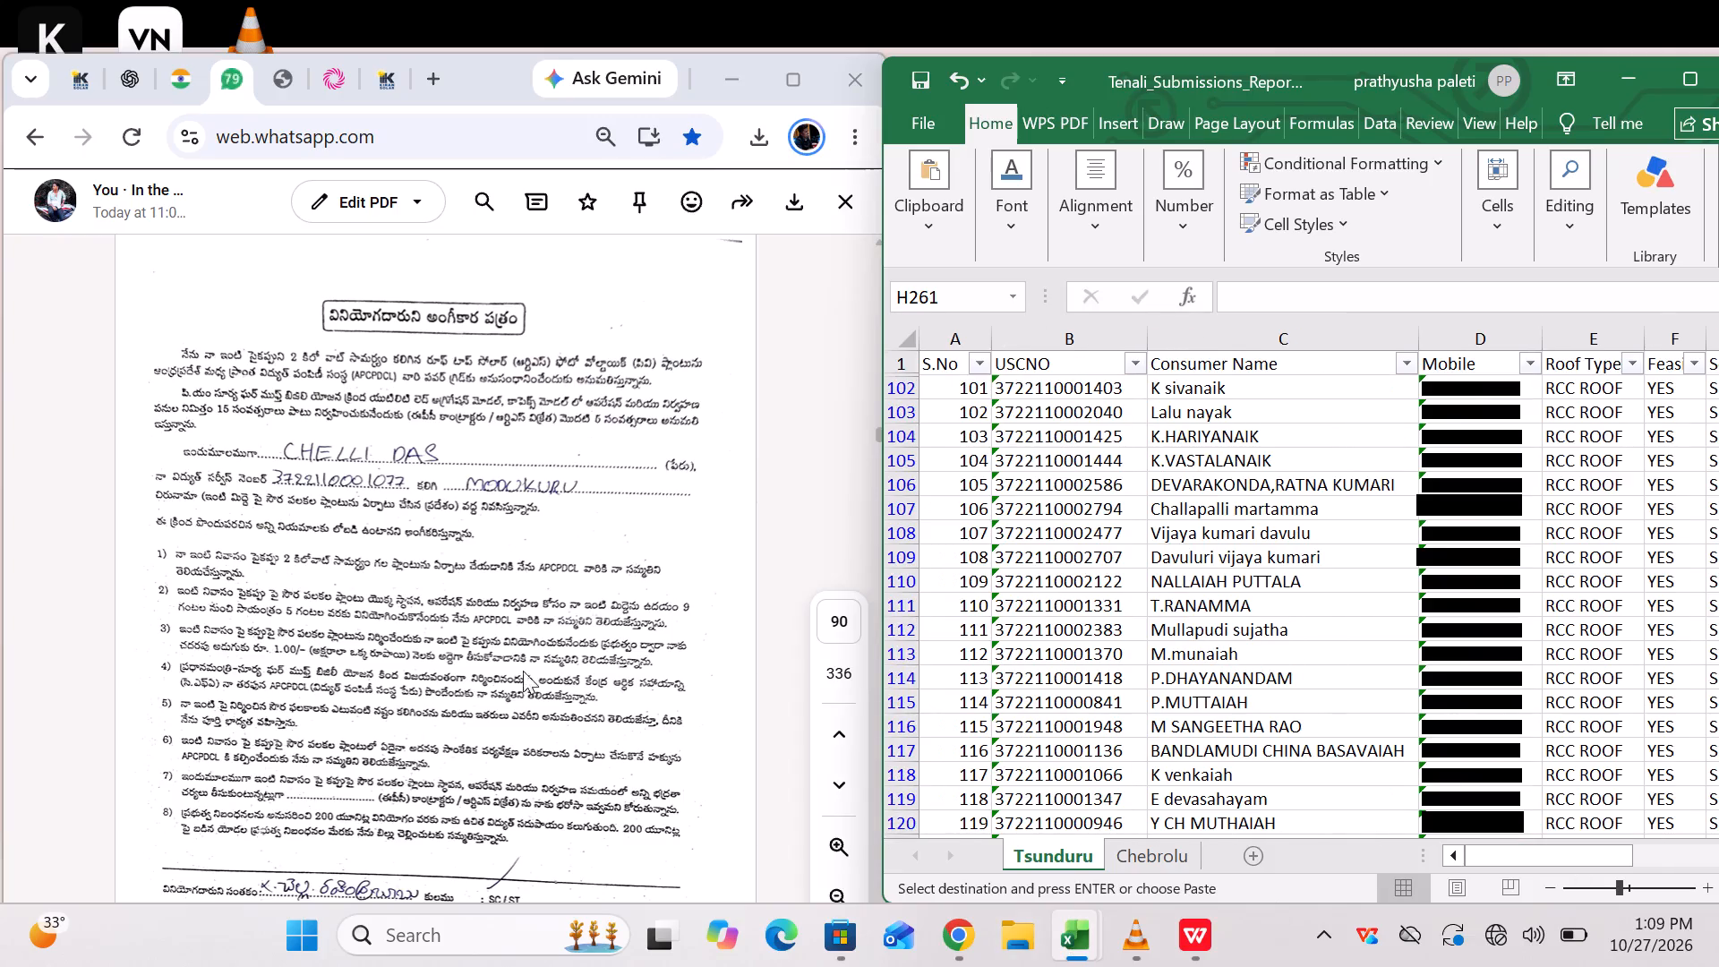
Find the Modukuru row matching the page 90 consent form and bold its USCNO in cell B125.
{"action": "scroll", "coordinate": [1051, 518], "scroll_direction": "up", "scroll_amount": 2}
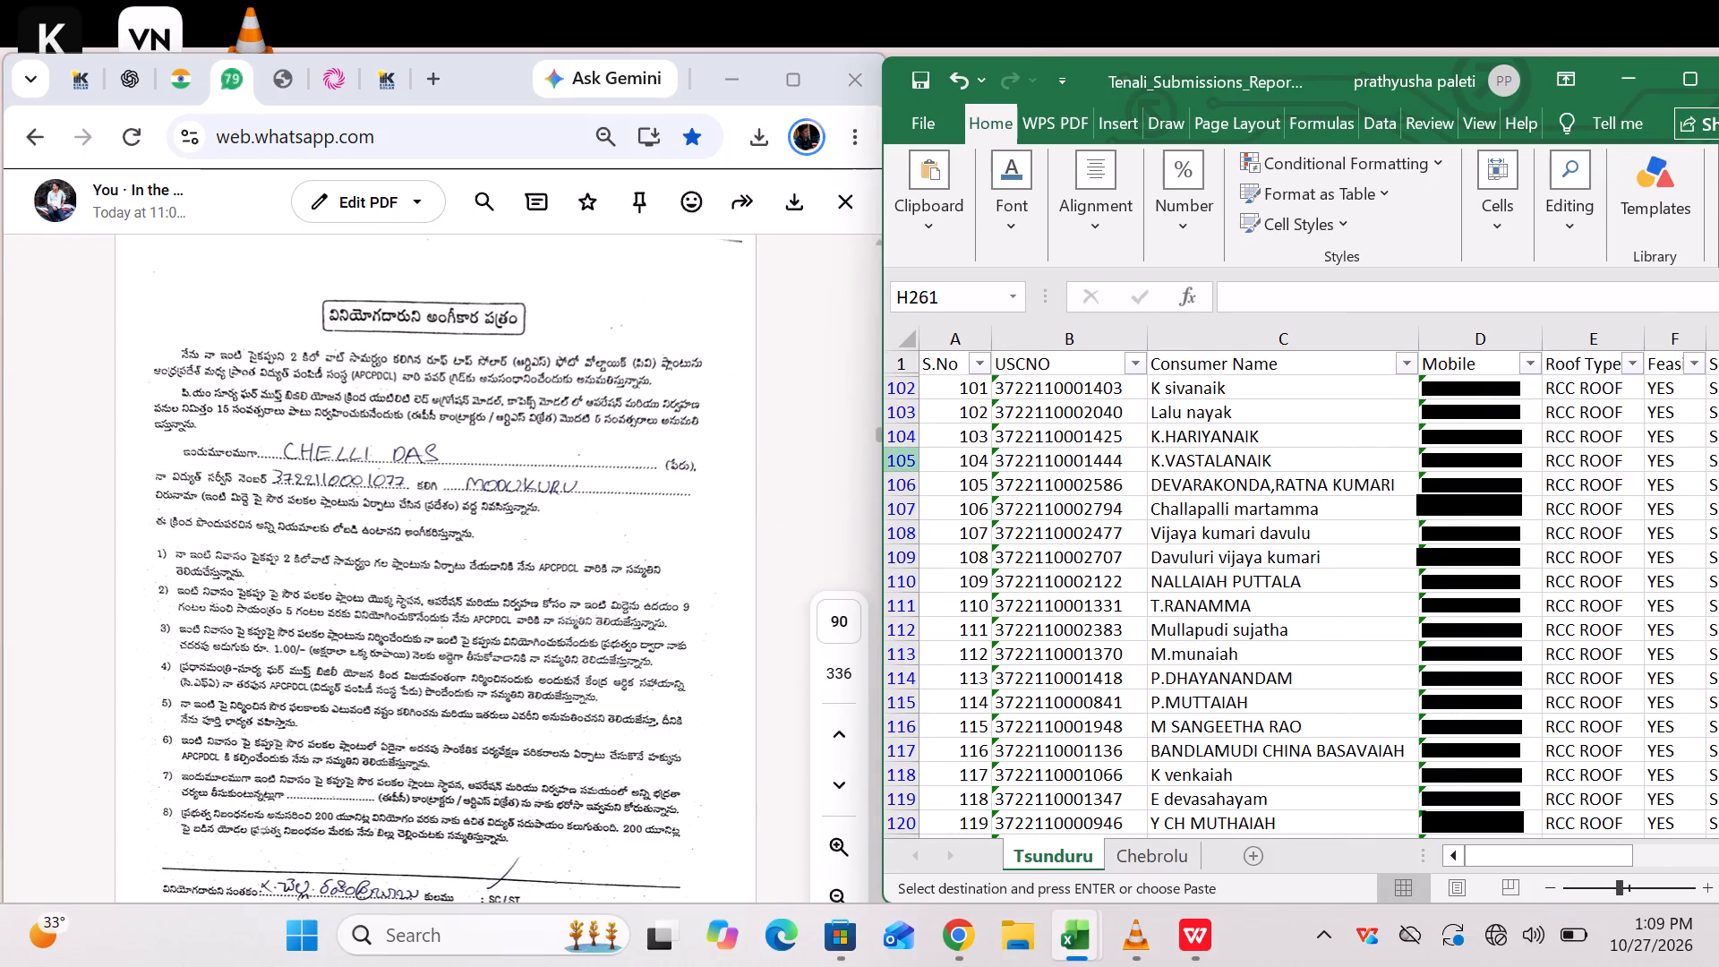
{"action": "scroll", "coordinate": [1103, 595], "scroll_direction": "down", "scroll_amount": 5}
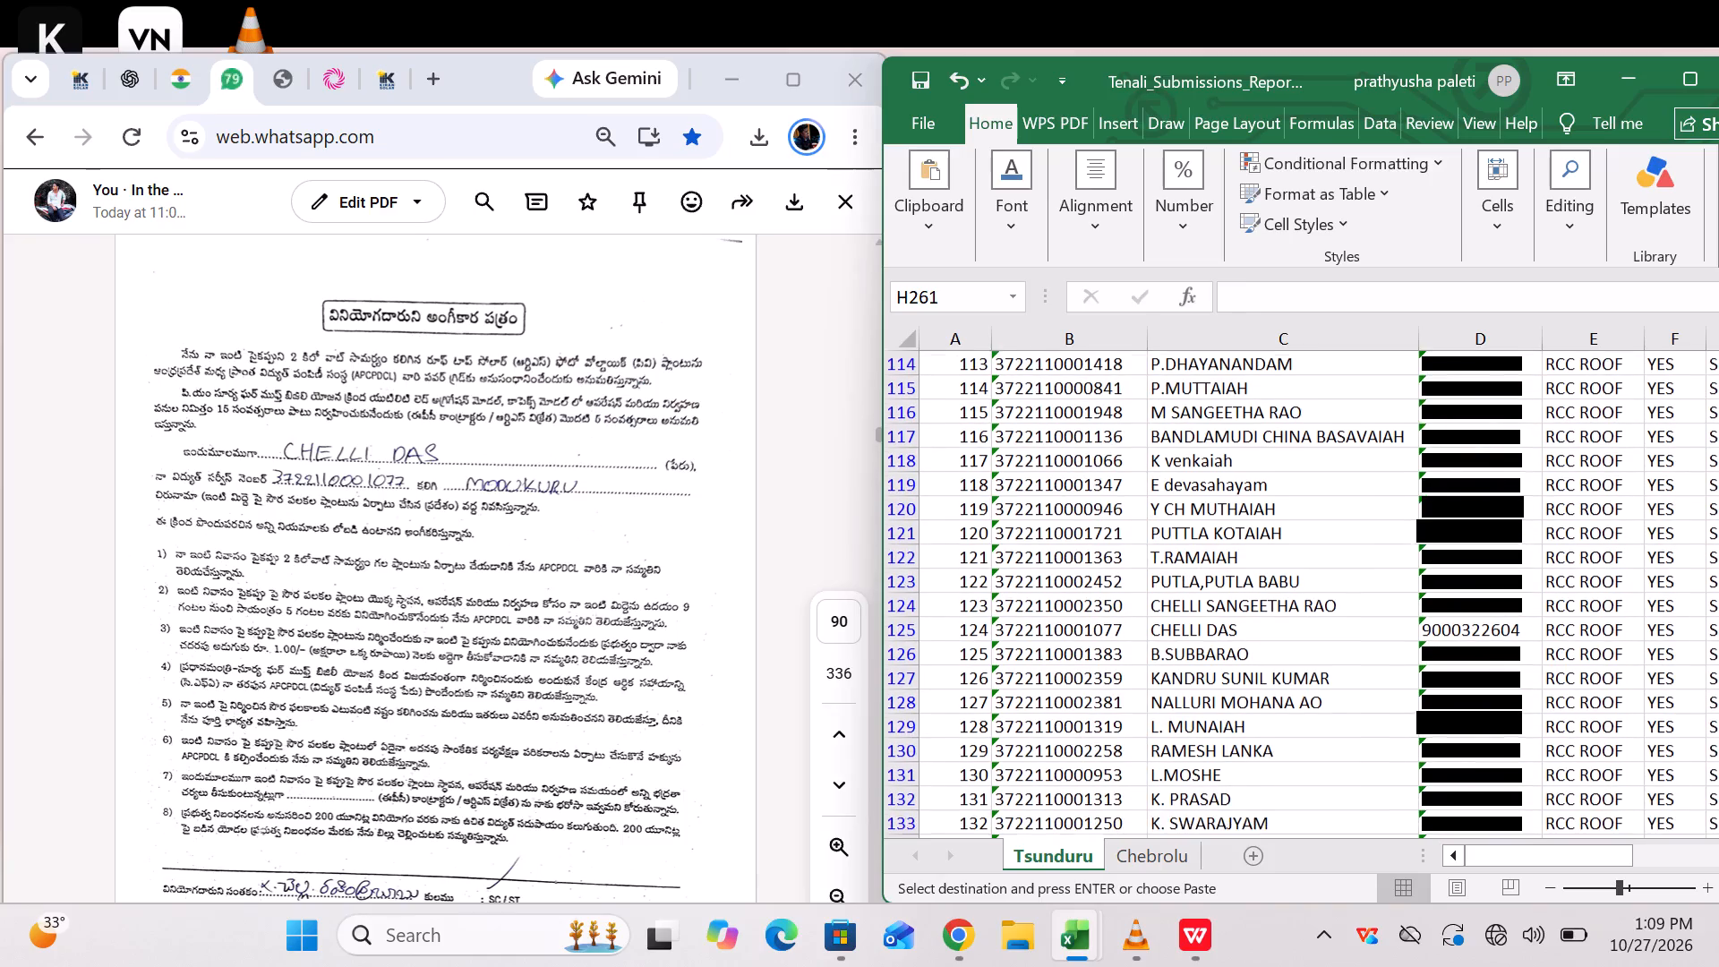
{"action": "left_click", "coordinate": [1100, 630]}
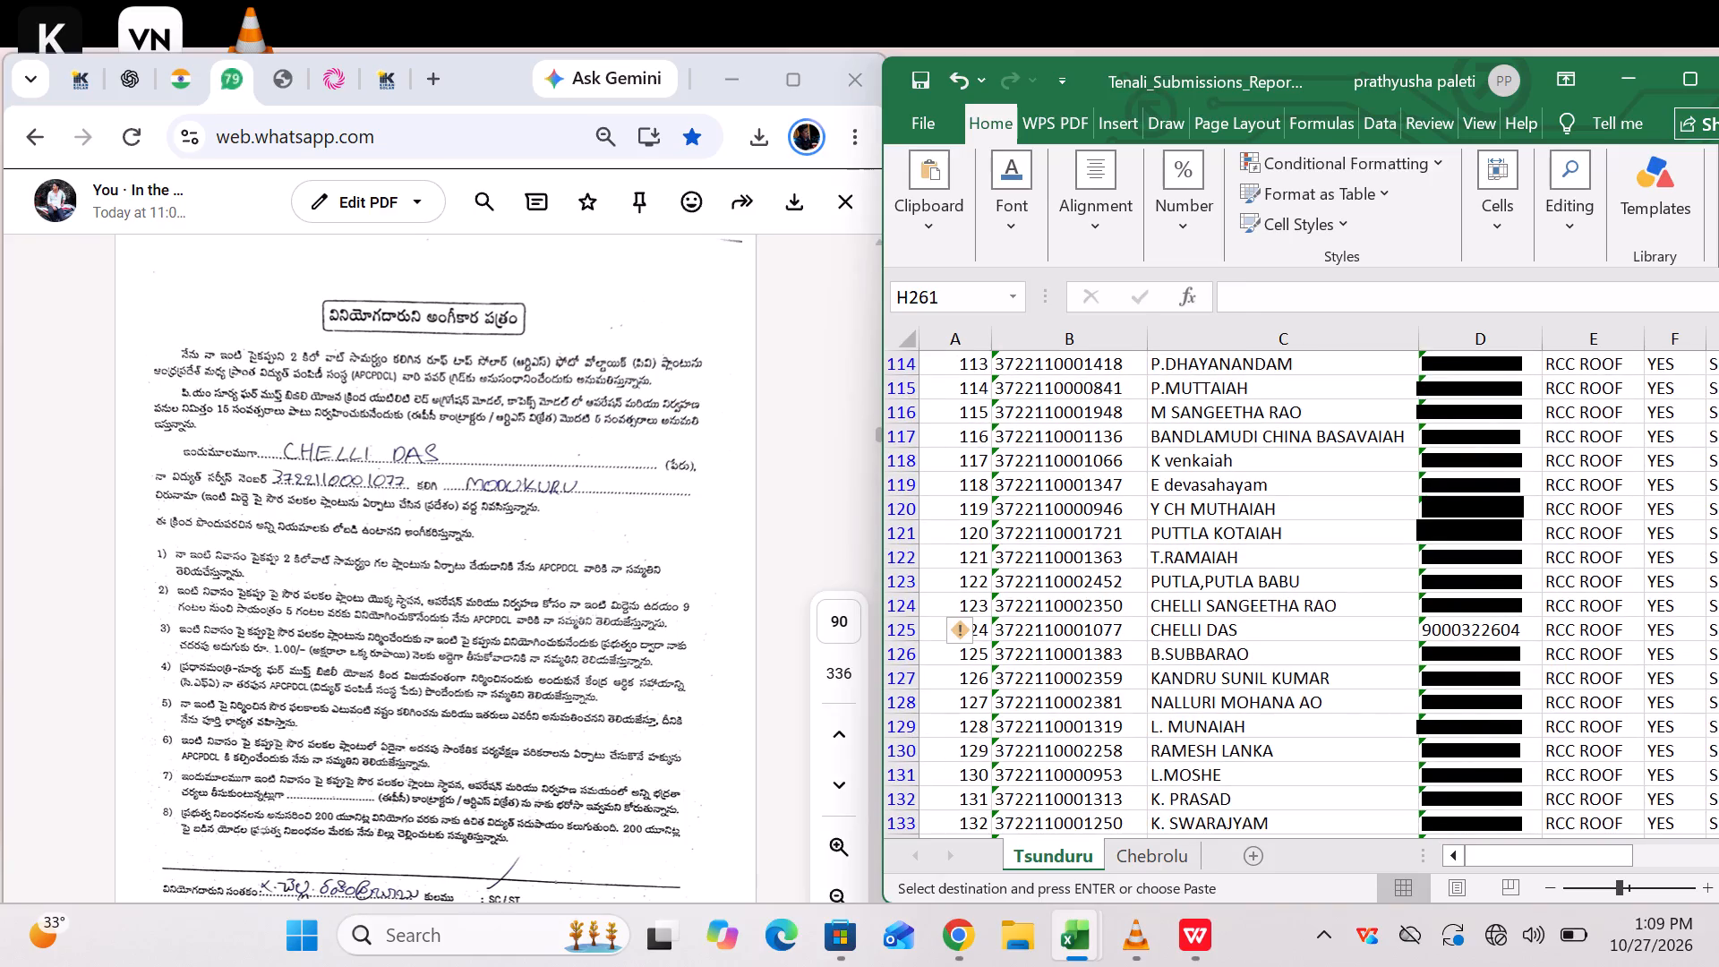
{"action": "key", "text": "ctrl+b"}
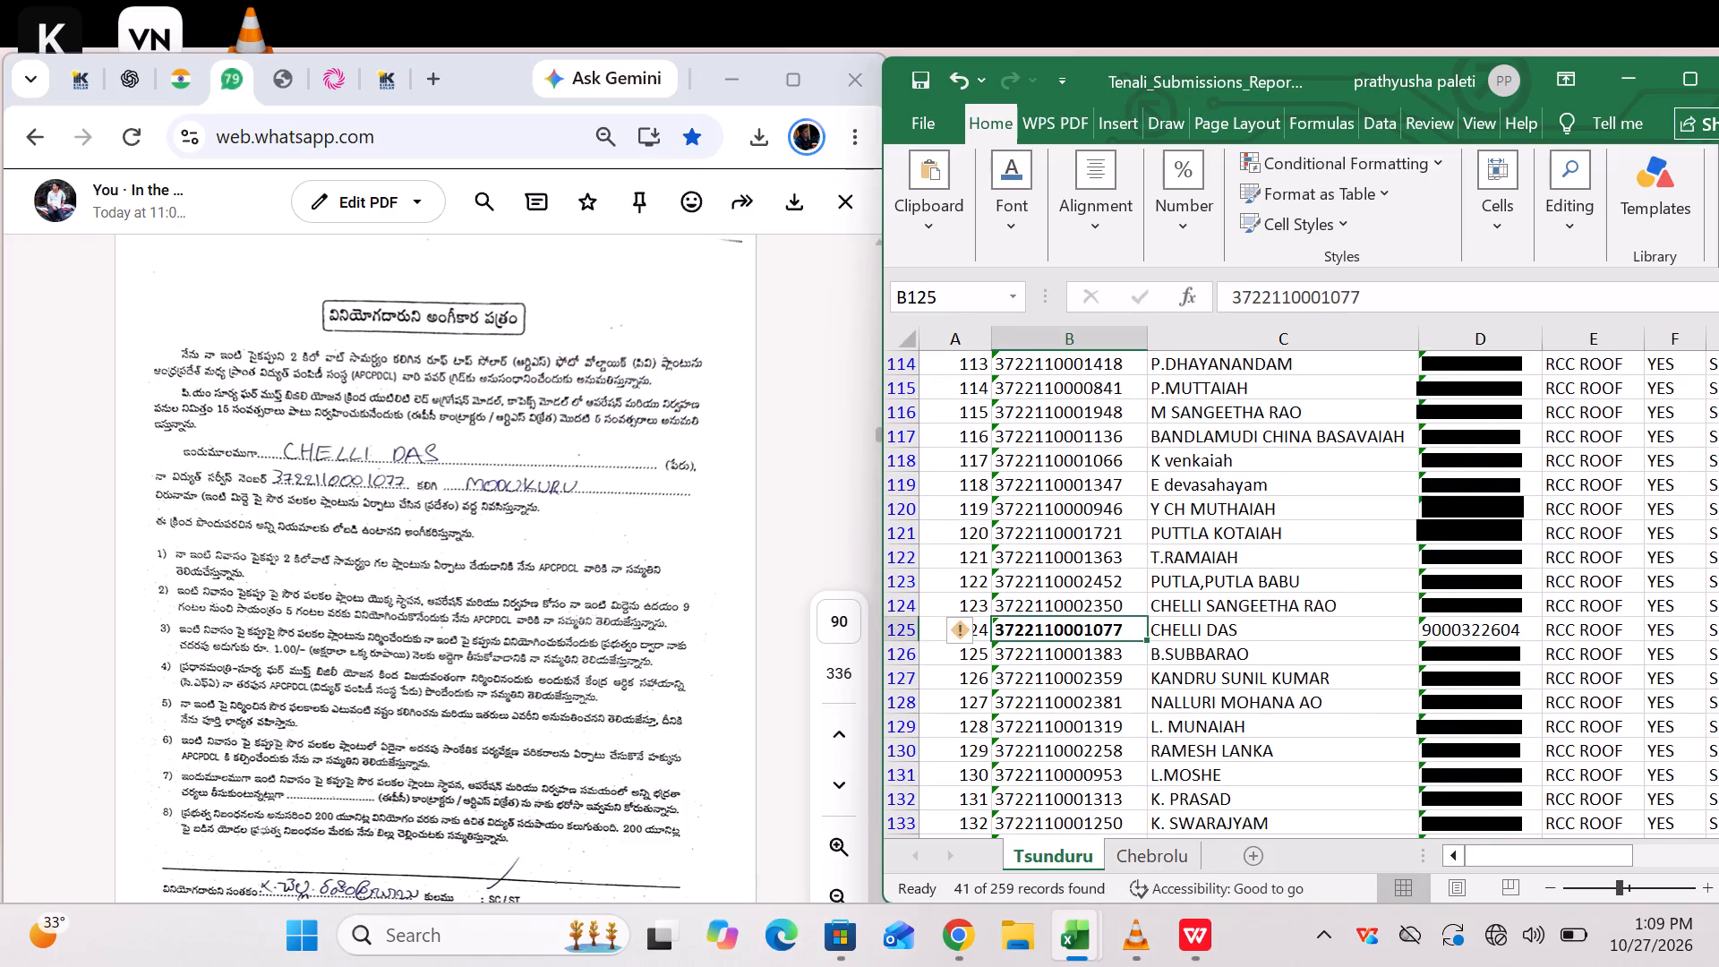
Bold the USCNO in cell B124 for the consumer on the page 91 consent form.
{"action": "scroll", "coordinate": [508, 563], "scroll_direction": "down", "scroll_amount": 3}
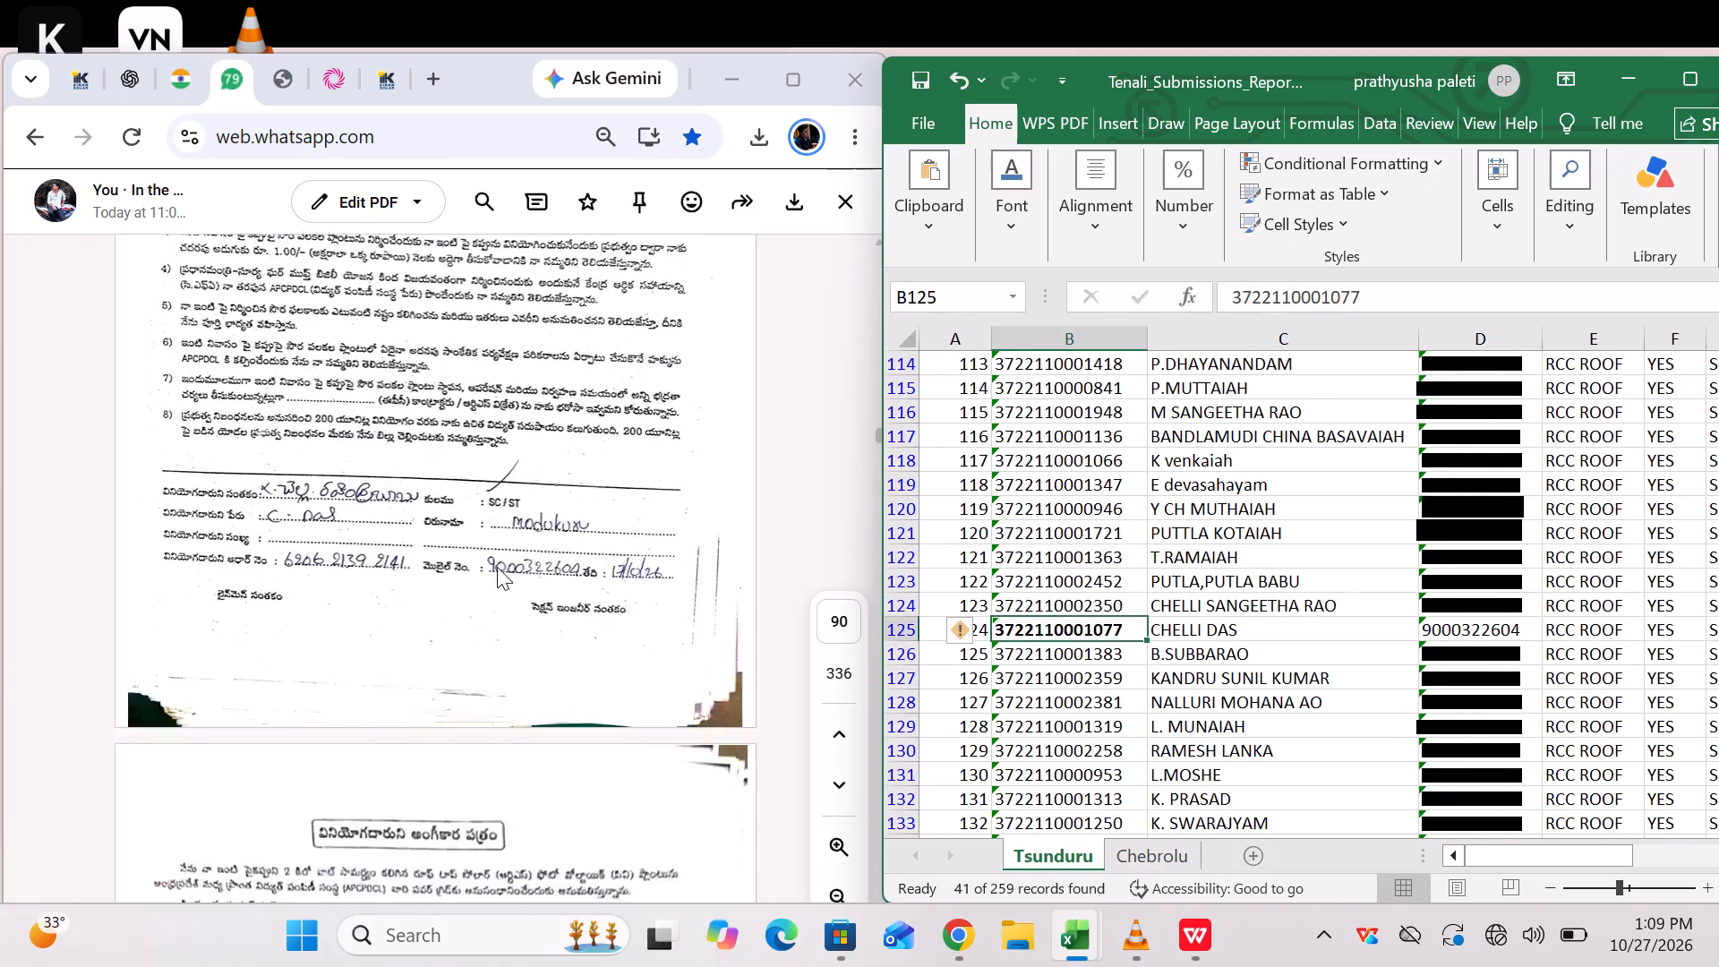
{"action": "scroll", "coordinate": [497, 567], "scroll_direction": "down", "scroll_amount": 3}
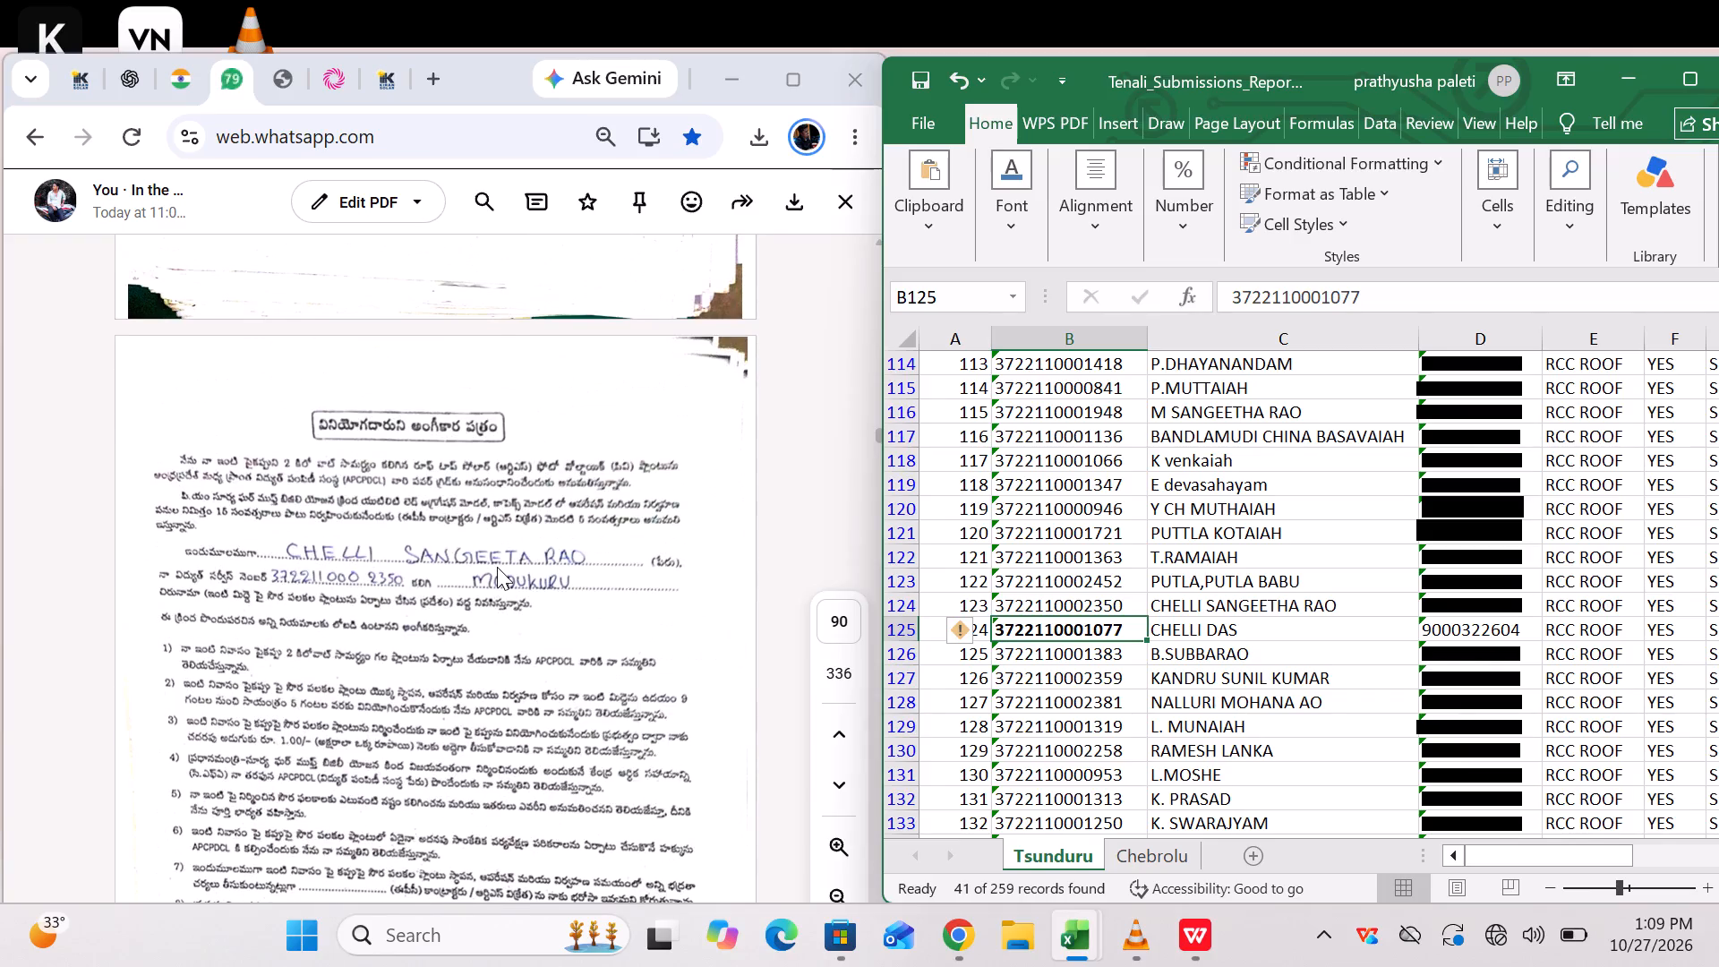
{"action": "left_click", "coordinate": [1082, 608]}
{"action": "key", "text": "ctrl+b"}
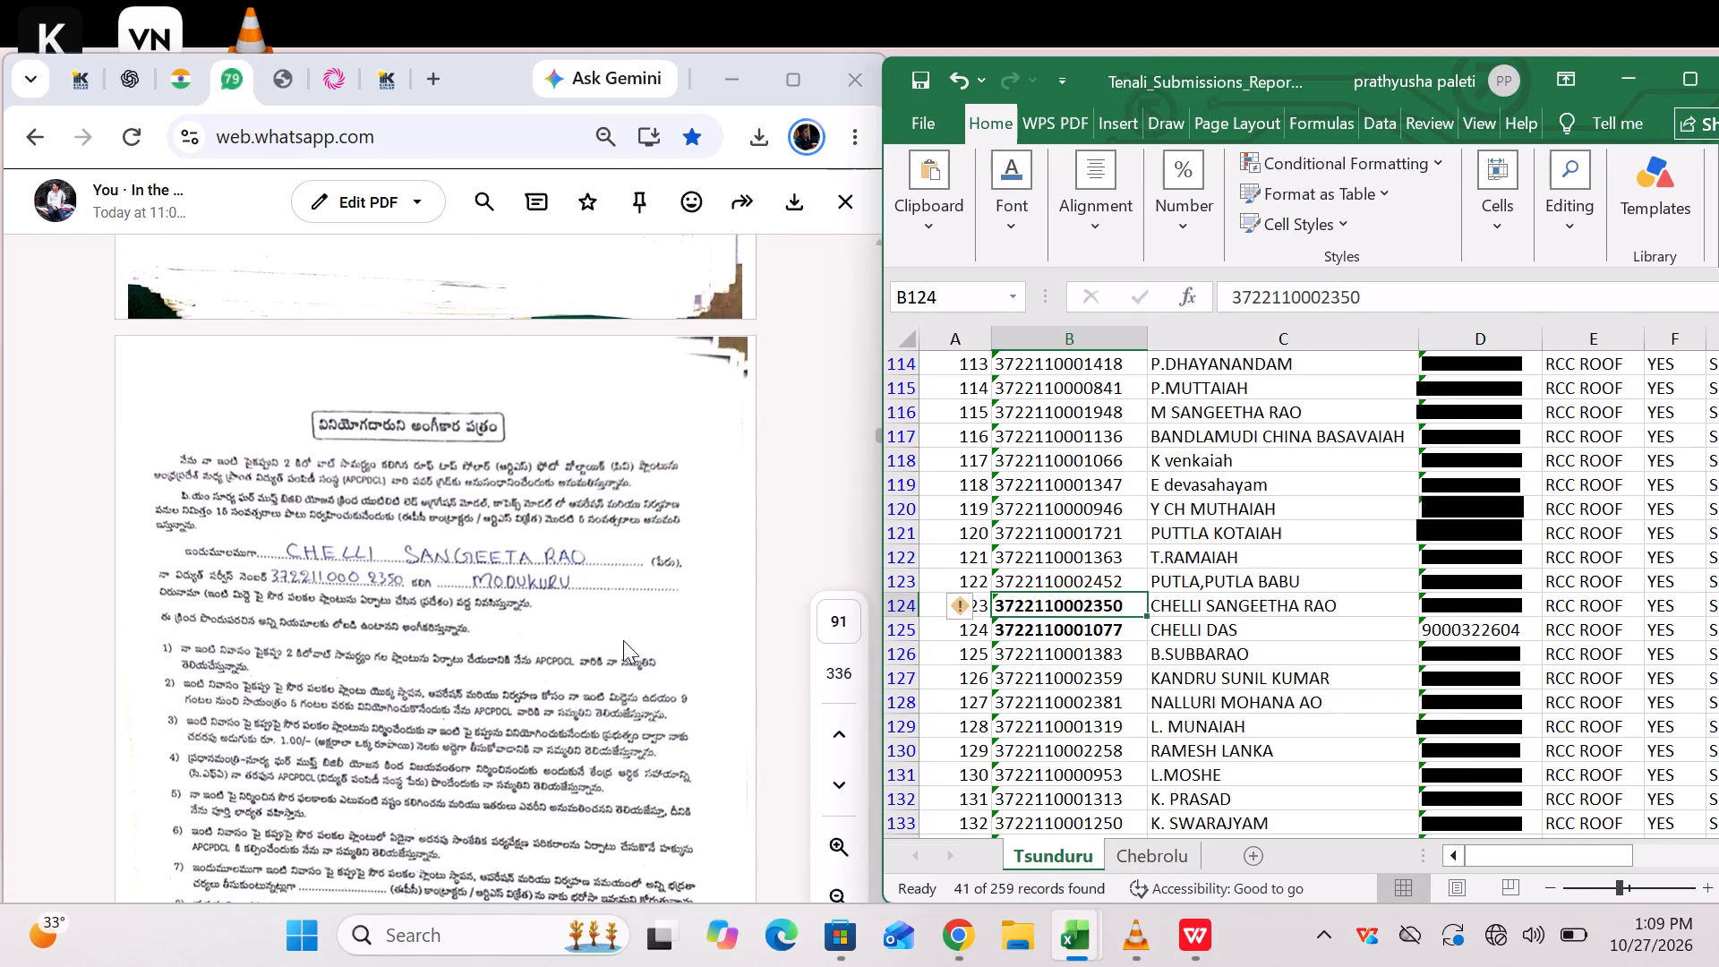
Bold the USCNO in cell B127 for the consumer on the page 92 consent form.
{"action": "scroll", "coordinate": [519, 641], "scroll_direction": "down", "scroll_amount": 7}
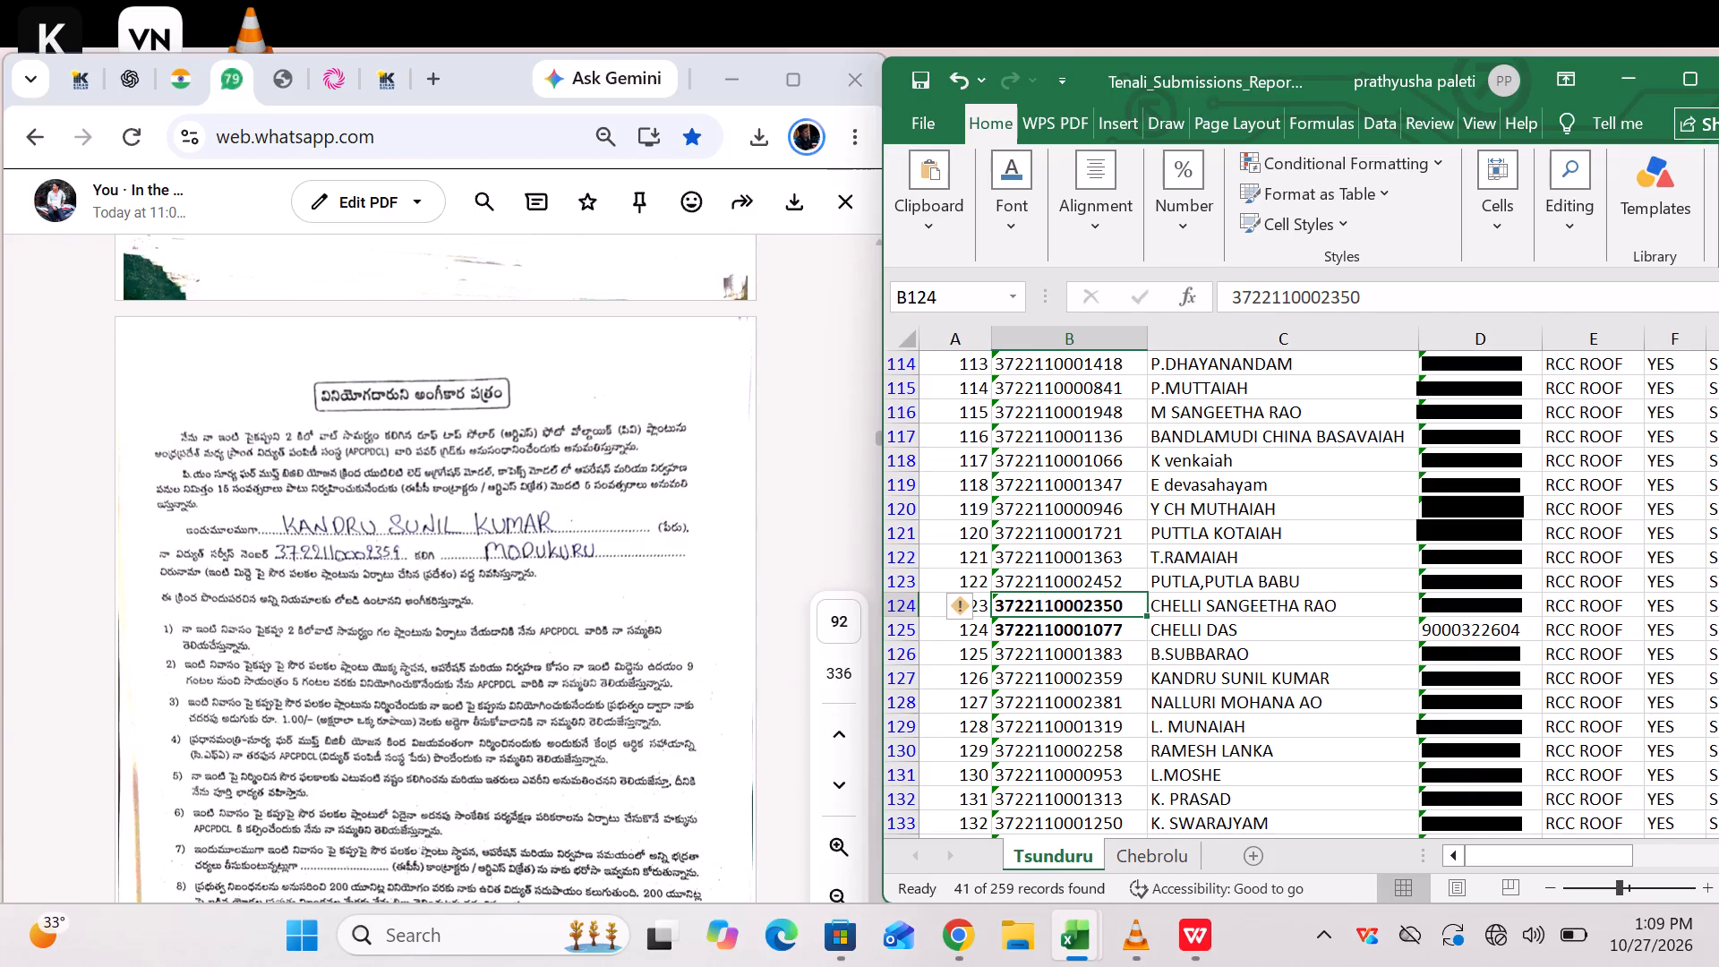
{"action": "left_click", "coordinate": [1063, 685]}
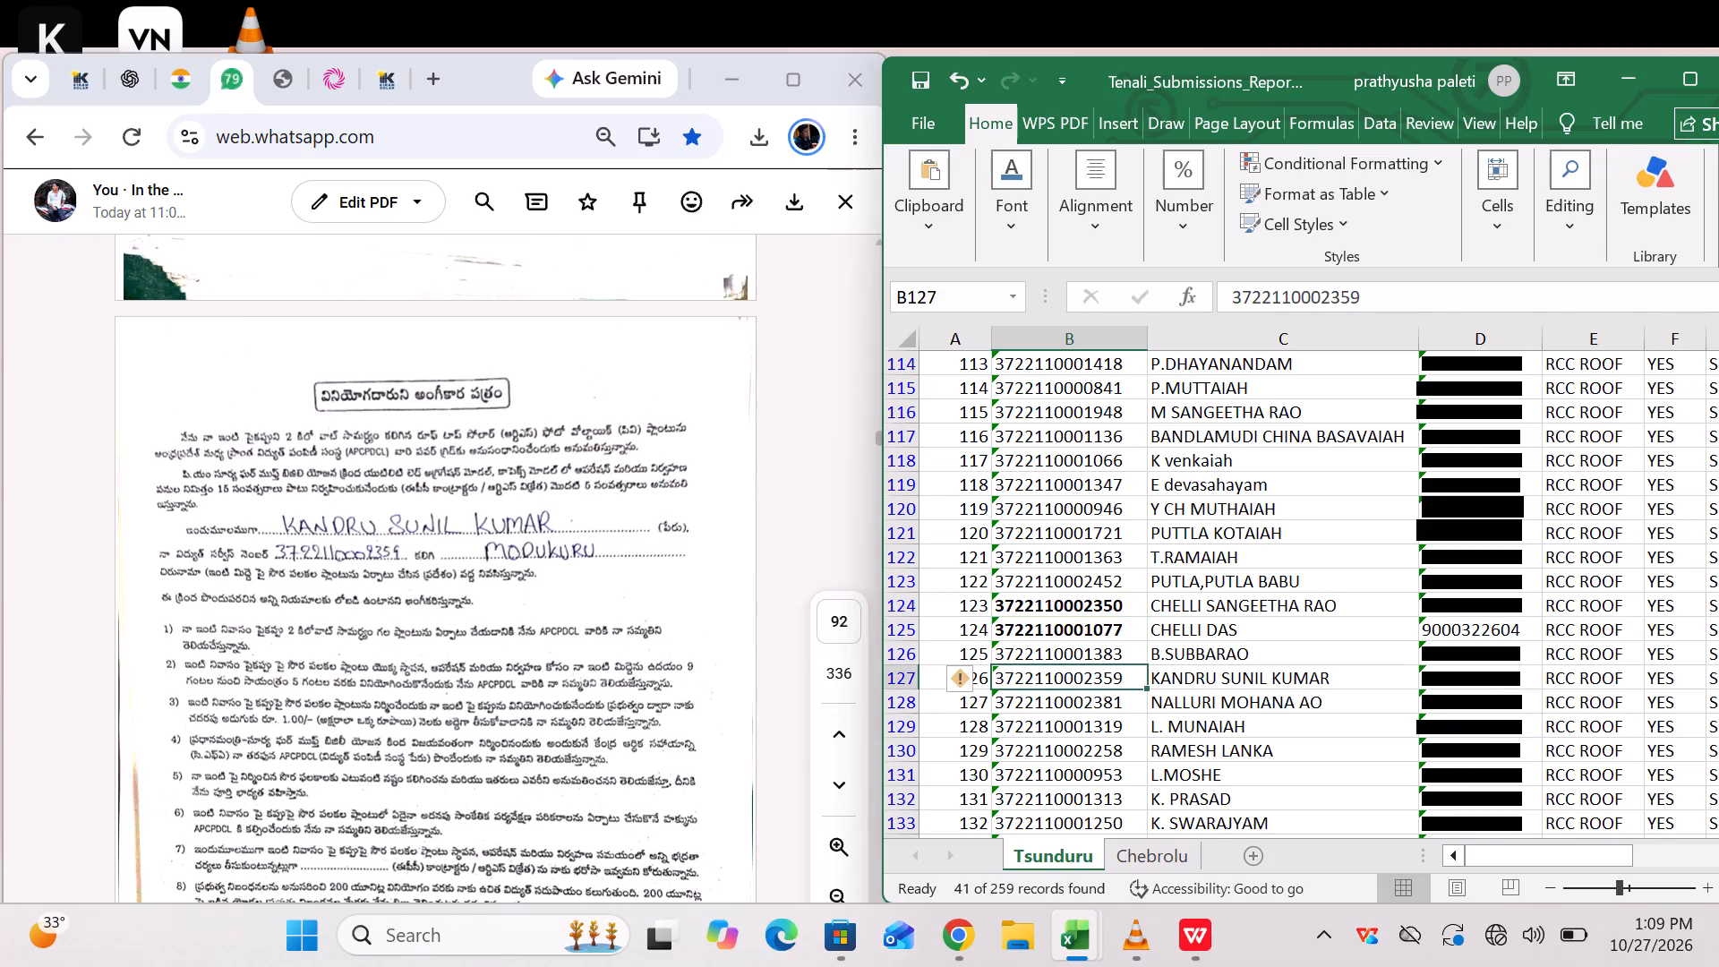
{"action": "key", "text": "ctrl+b"}
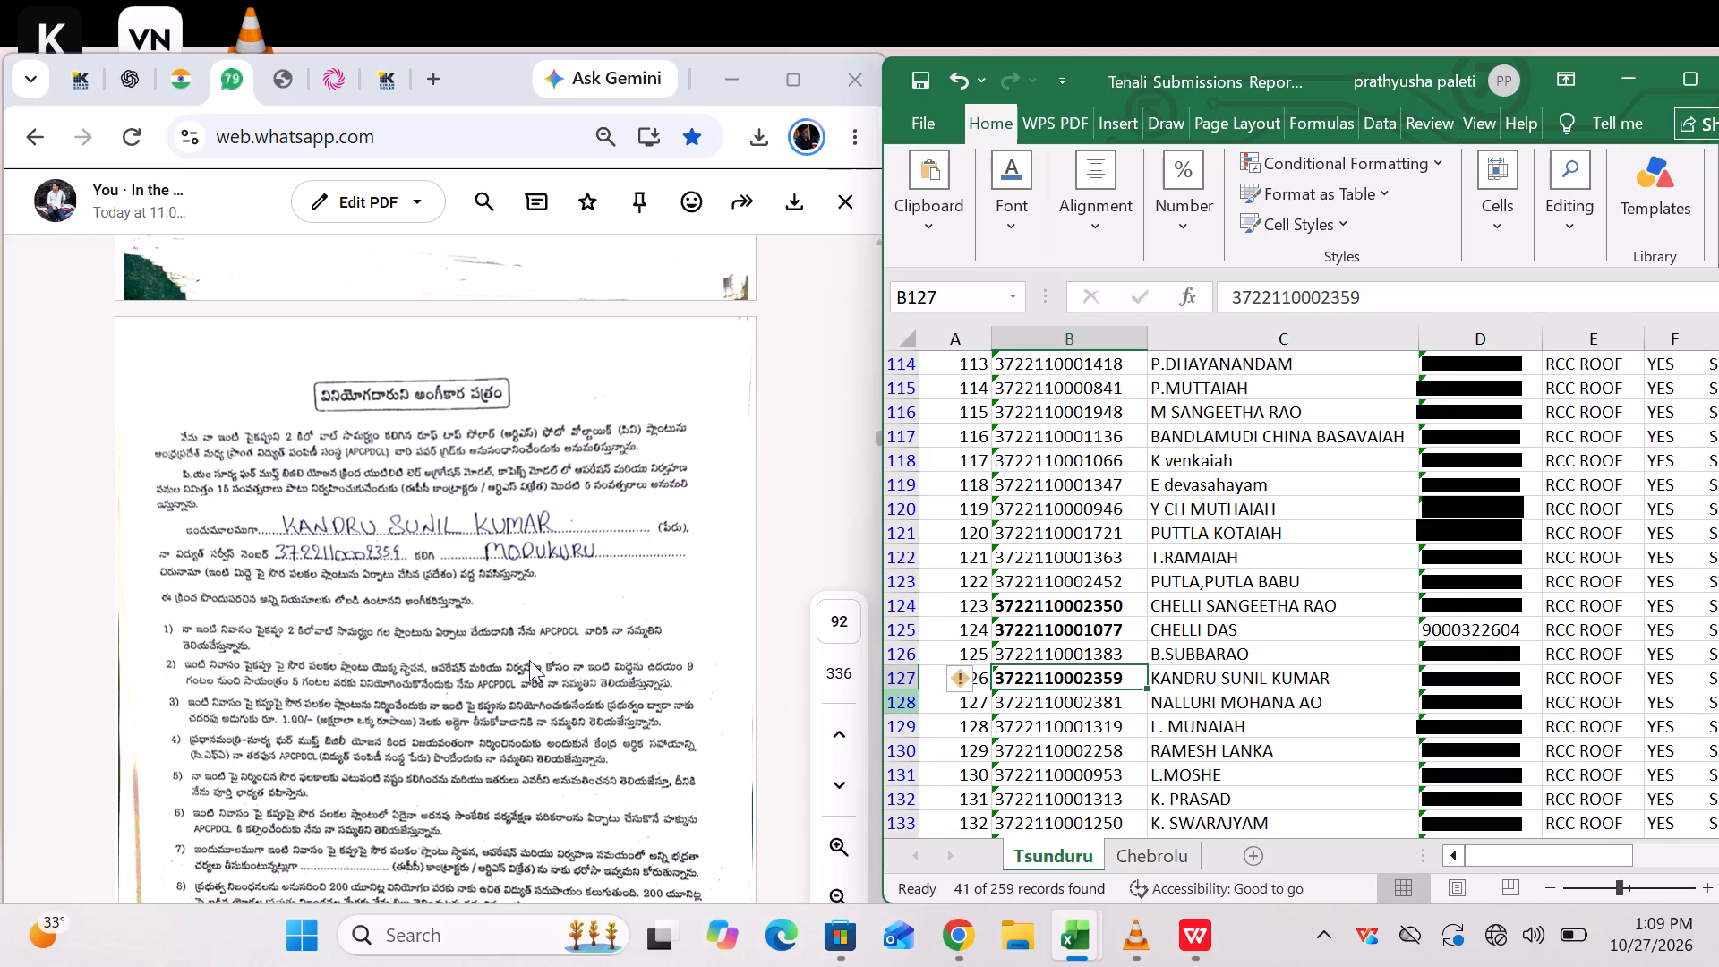
Bold the USCNO in cell B123 for the consumer on the page 93 consent form.
{"action": "scroll", "coordinate": [533, 656], "scroll_direction": "down", "scroll_amount": 7}
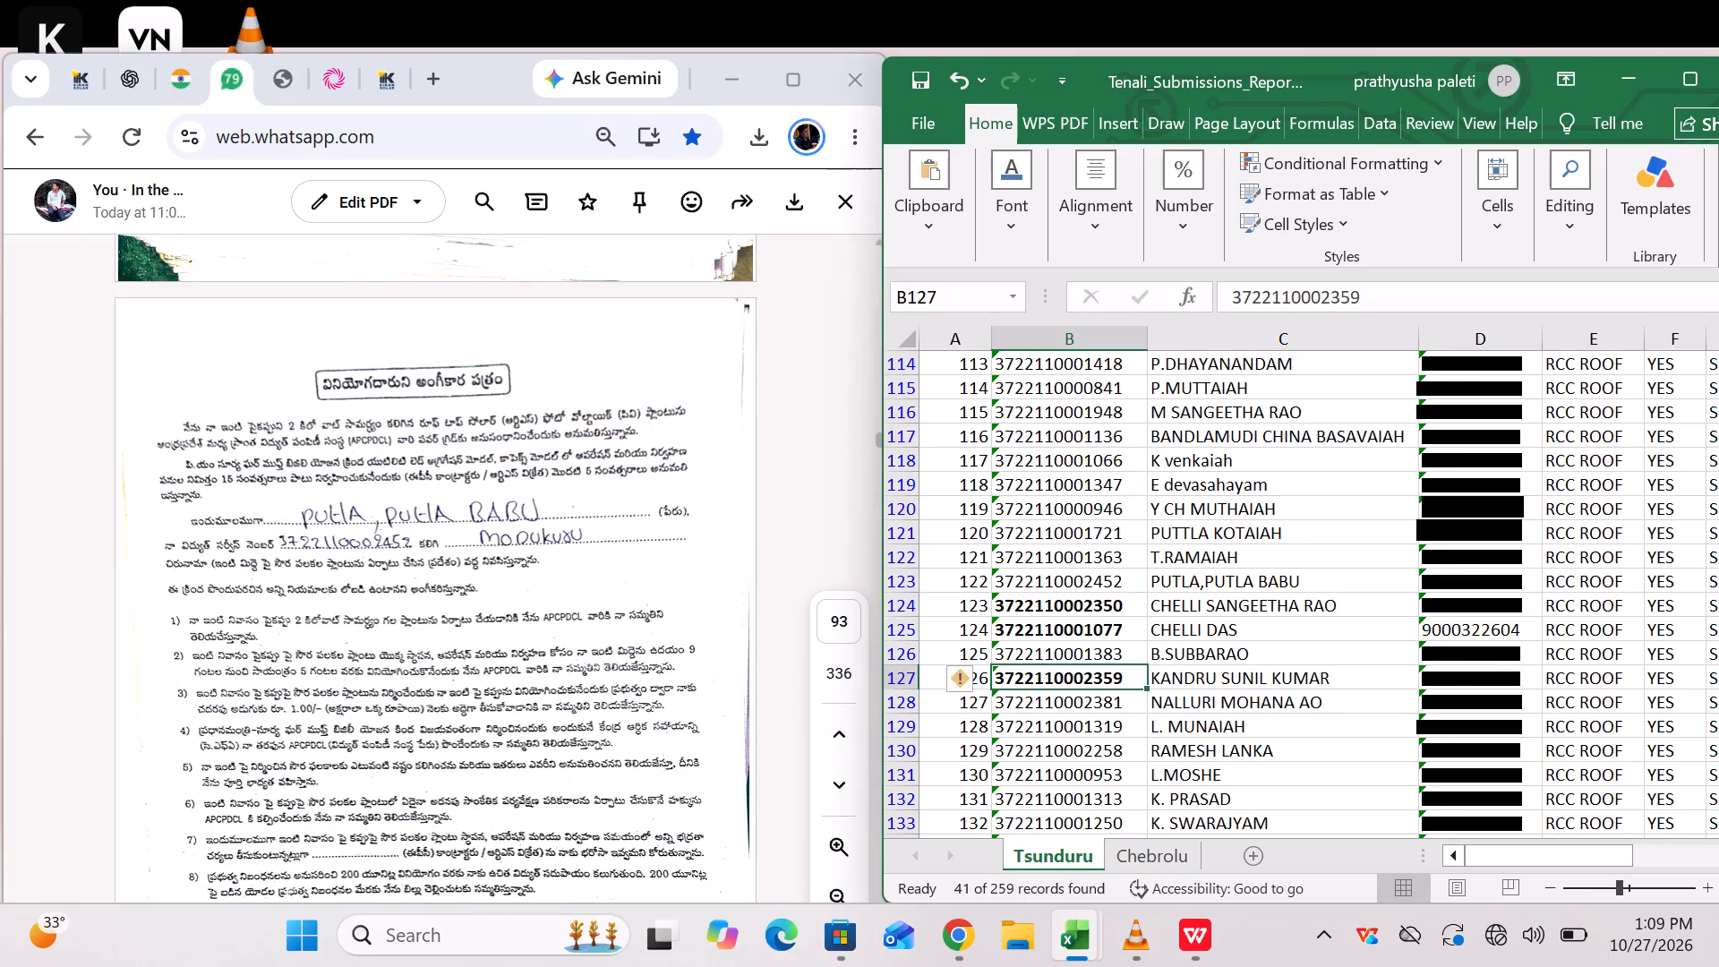
{"action": "left_click", "coordinate": [1094, 588]}
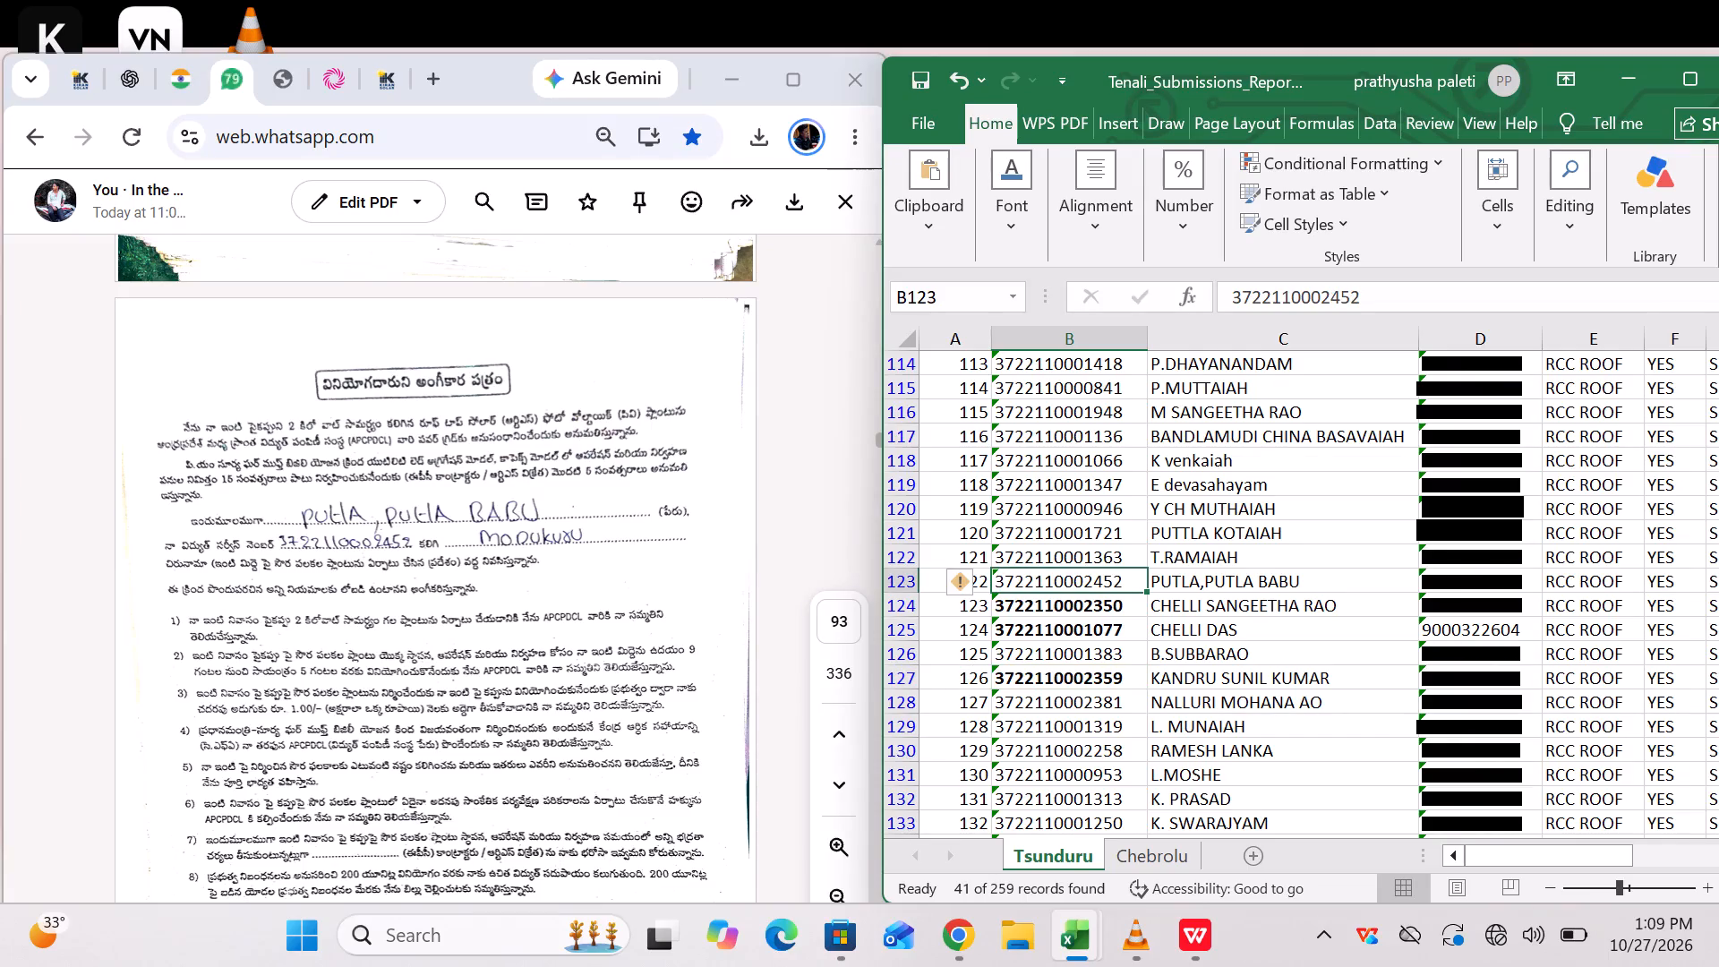
{"action": "key", "text": "ctrl+b"}
Look through the filtered Modukuru rows for the consumer name and USCNO written on the page 94 consent form.
{"action": "scroll", "coordinate": [466, 563], "scroll_direction": "down", "scroll_amount": 8}
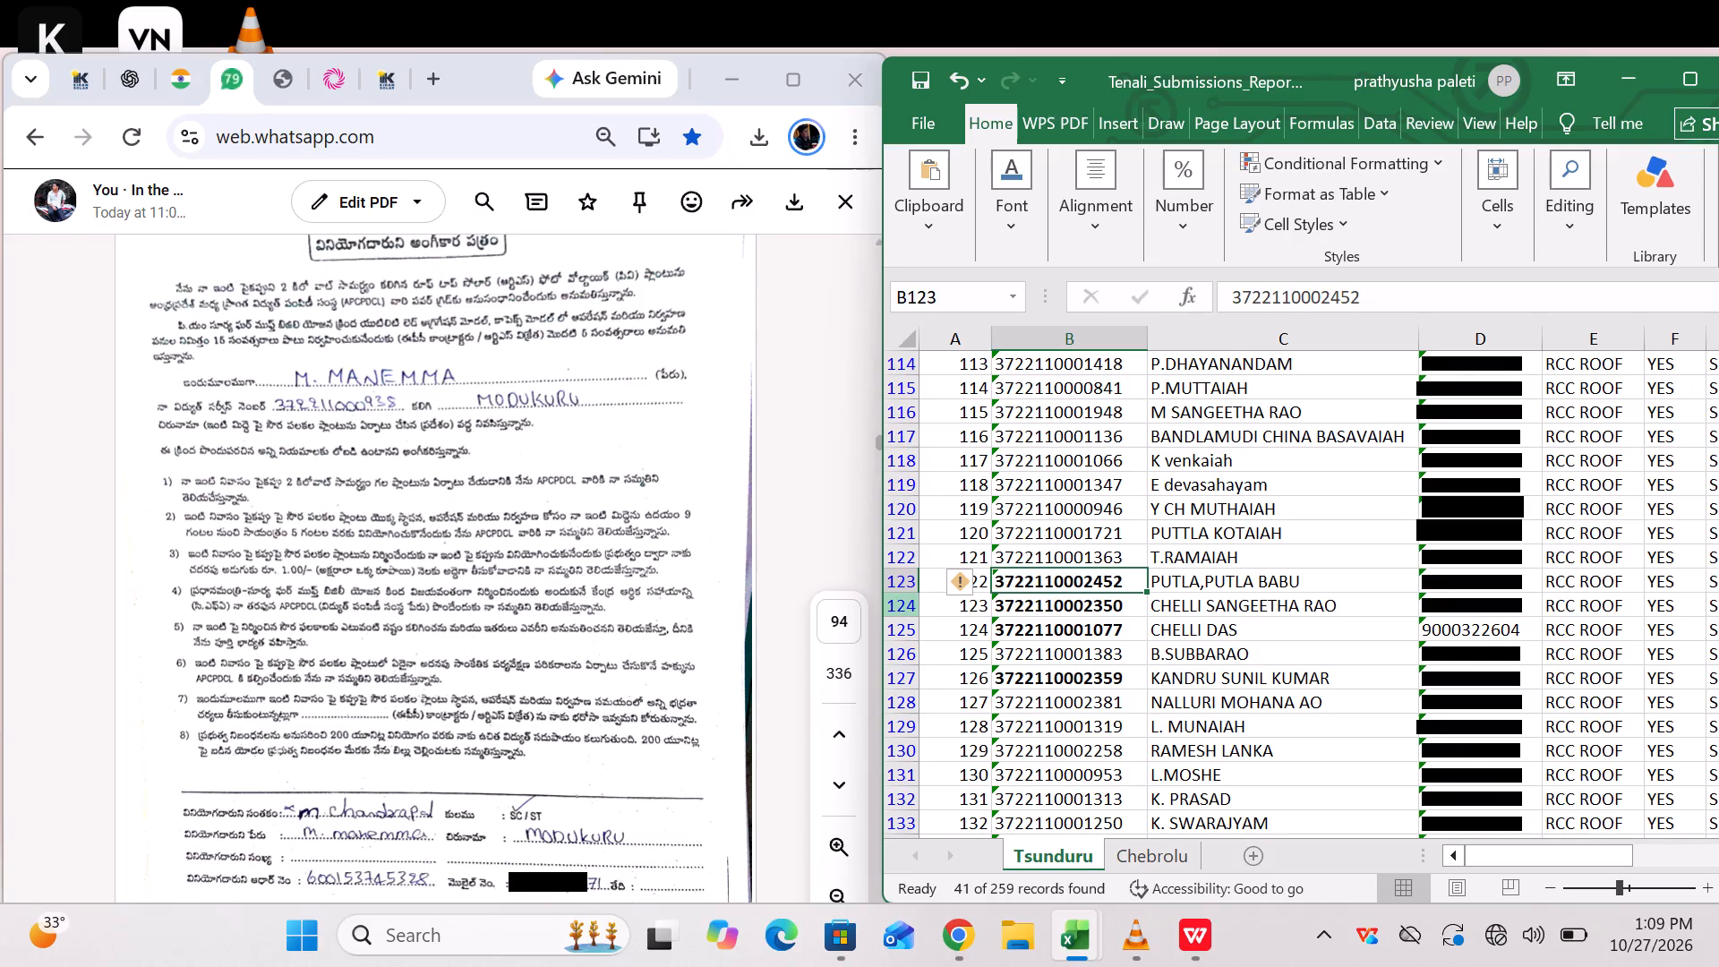
{"action": "scroll", "coordinate": [1114, 771], "scroll_direction": "down", "scroll_amount": 1}
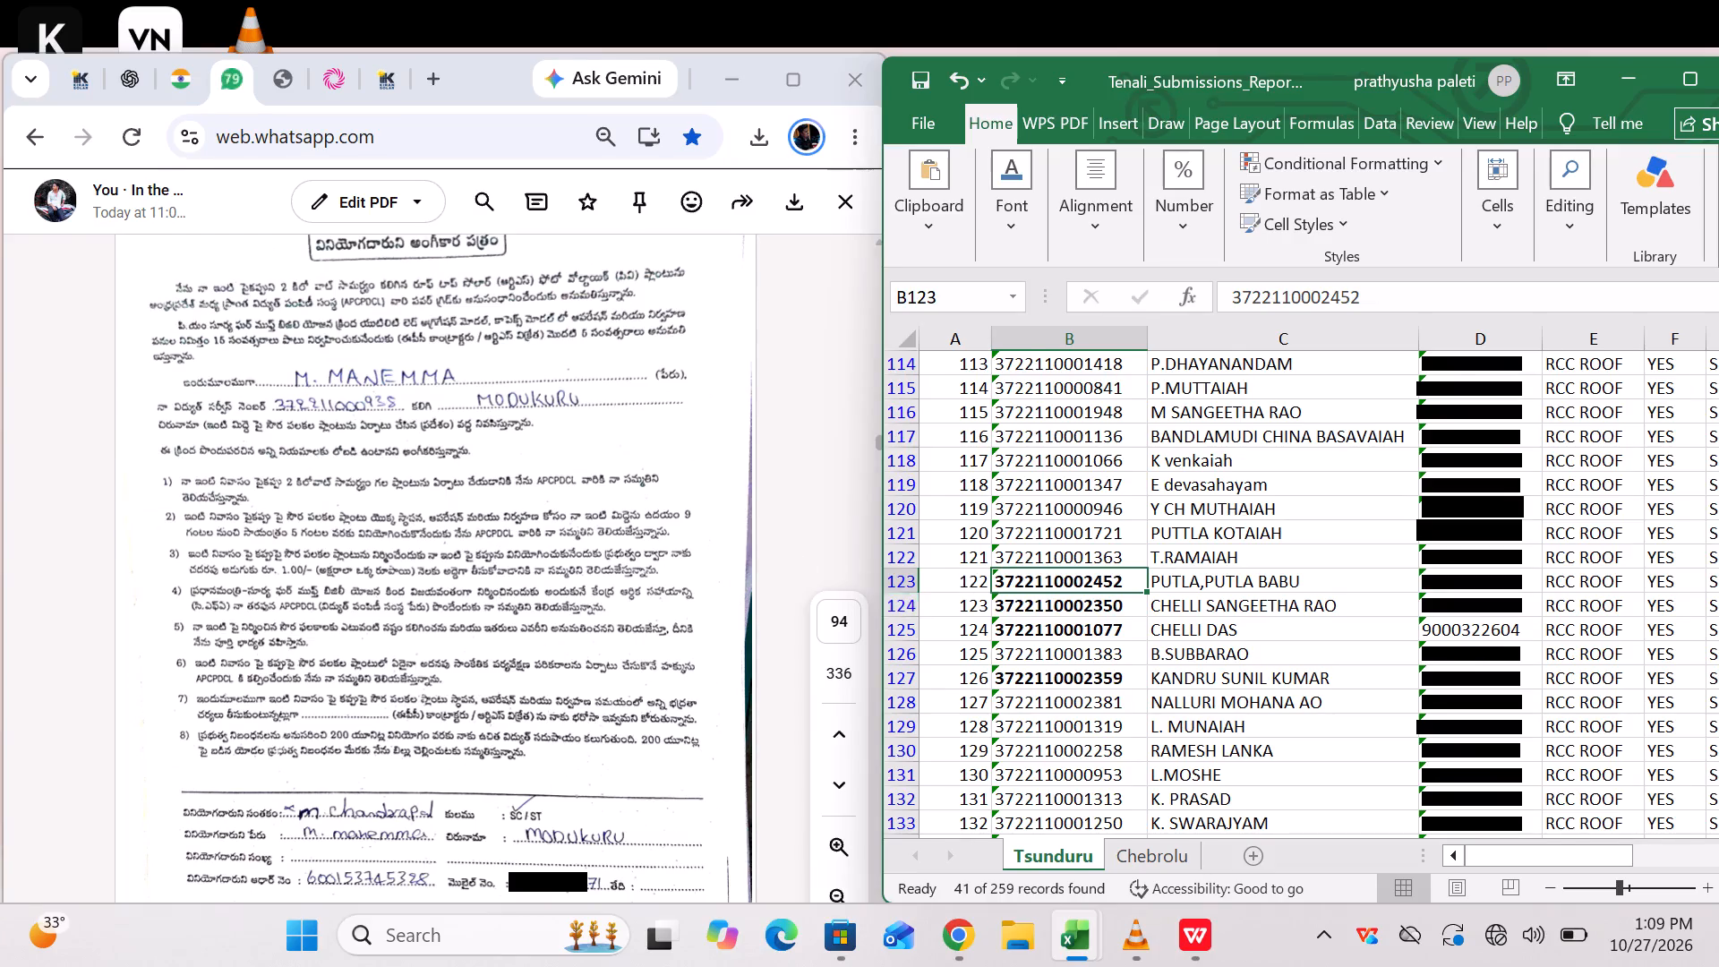
{"action": "scroll", "coordinate": [1114, 771], "scroll_direction": "down", "scroll_amount": 2}
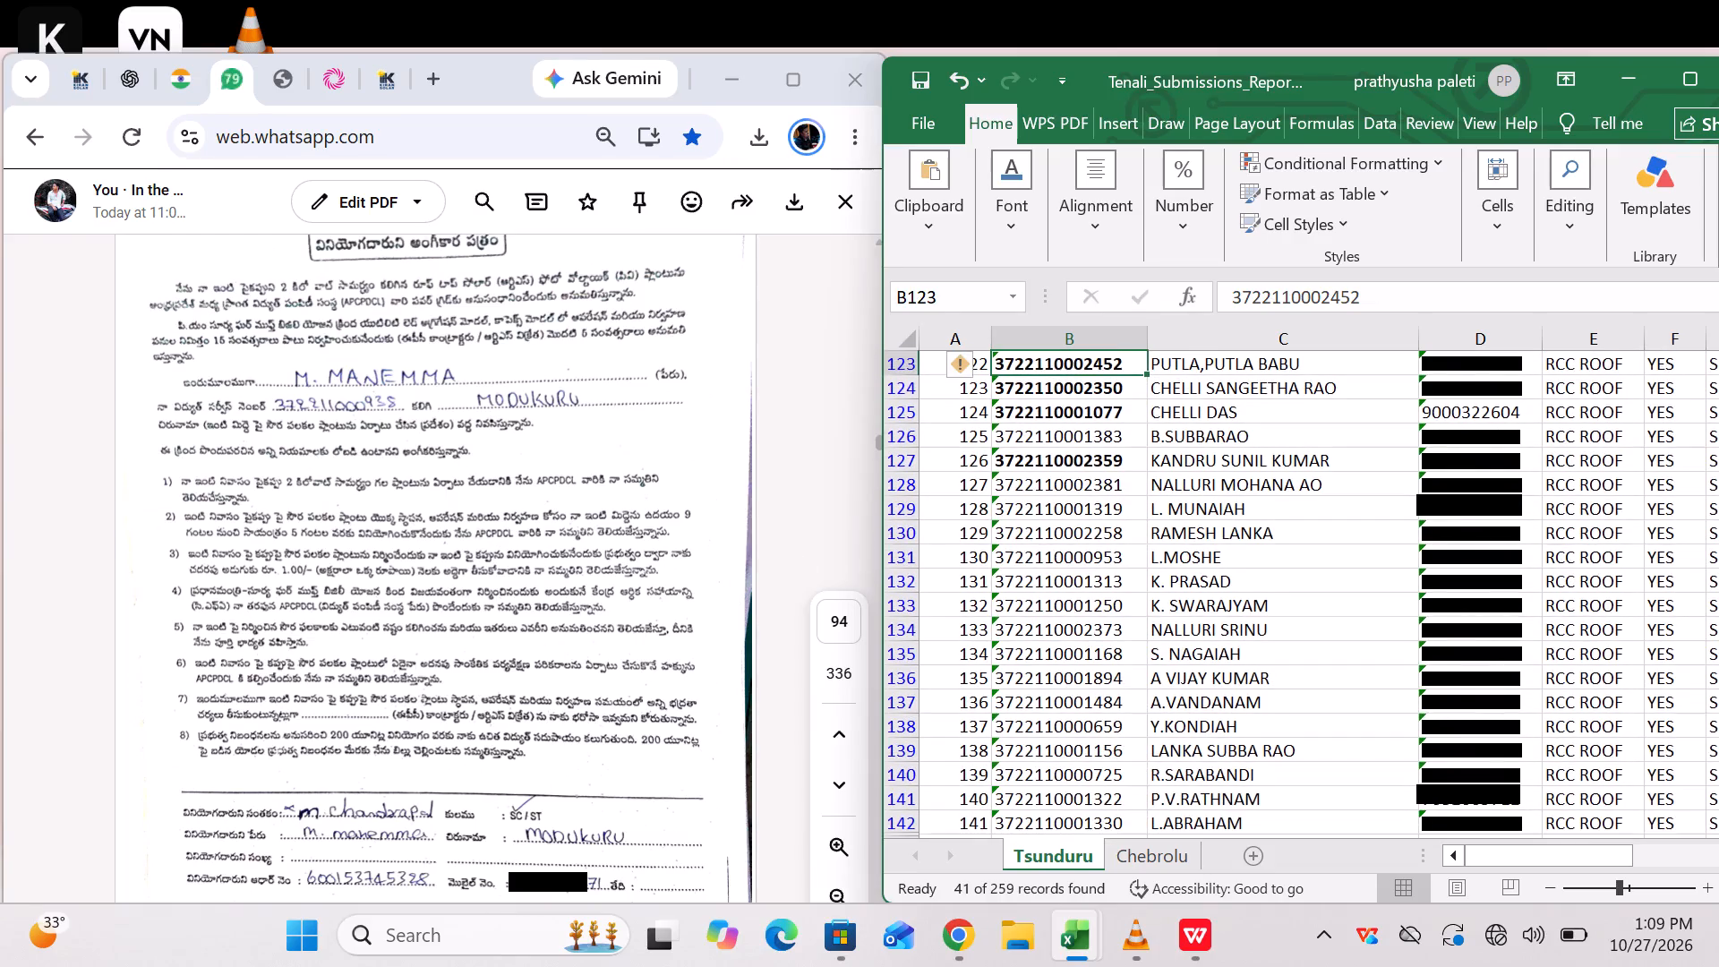
{"action": "scroll", "coordinate": [1112, 755], "scroll_direction": "up", "scroll_amount": 5}
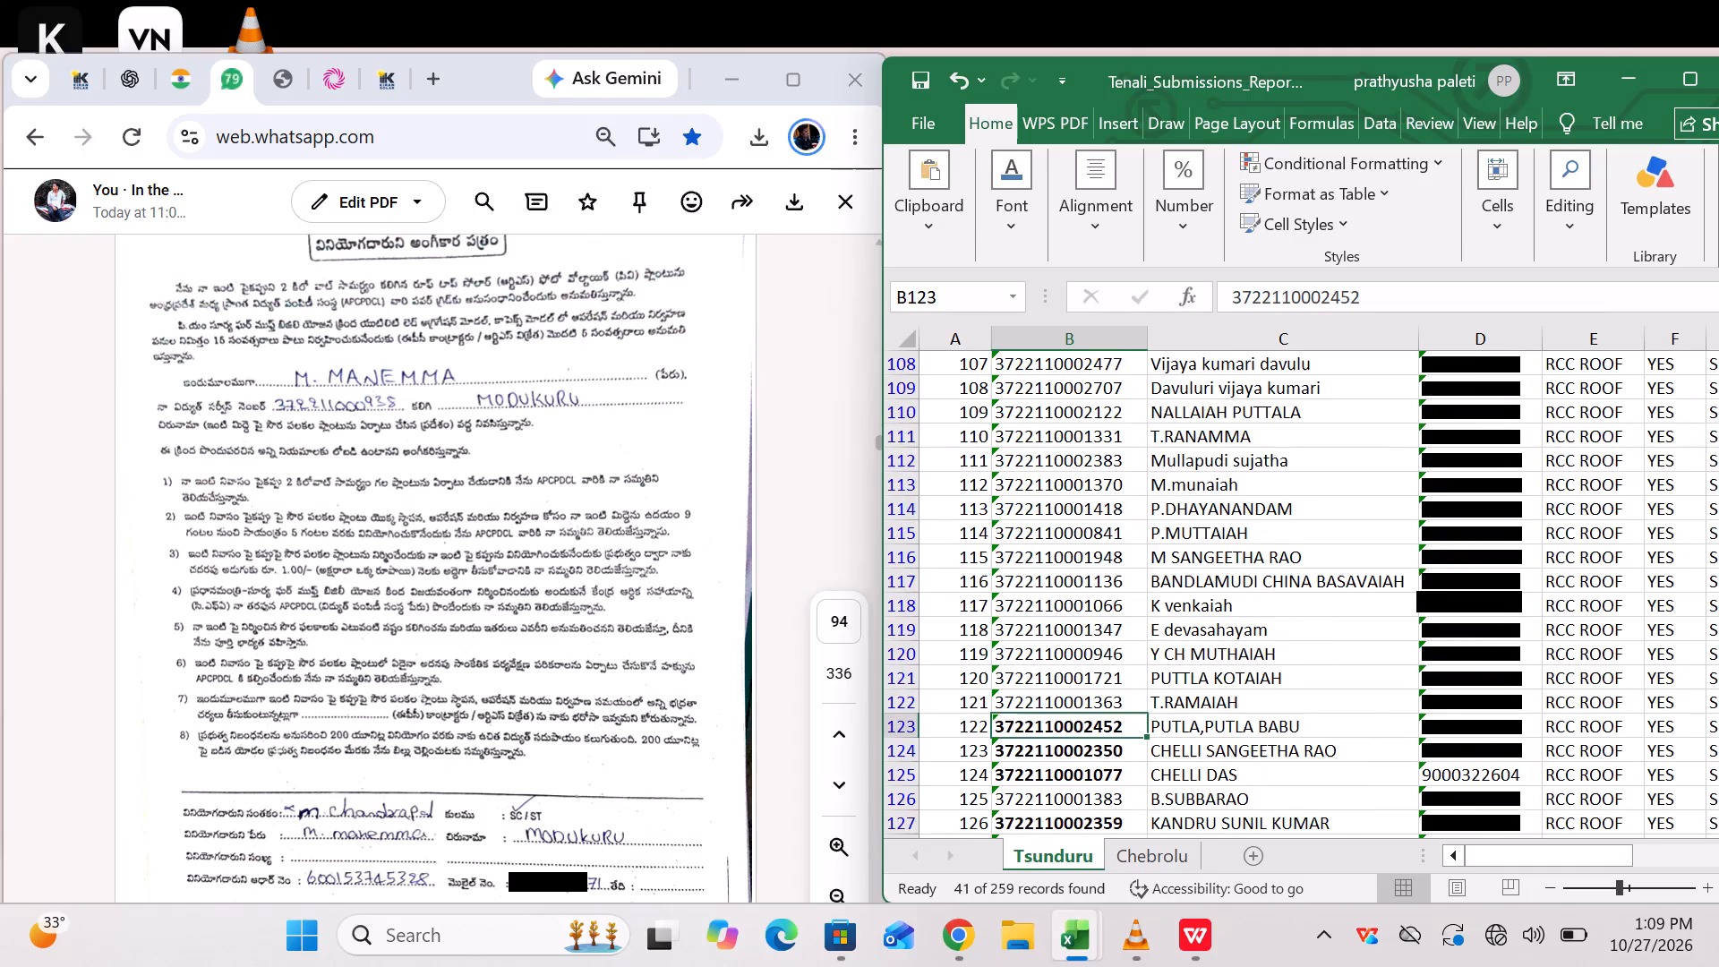
{"action": "scroll", "coordinate": [1109, 755], "scroll_direction": "up", "scroll_amount": 5}
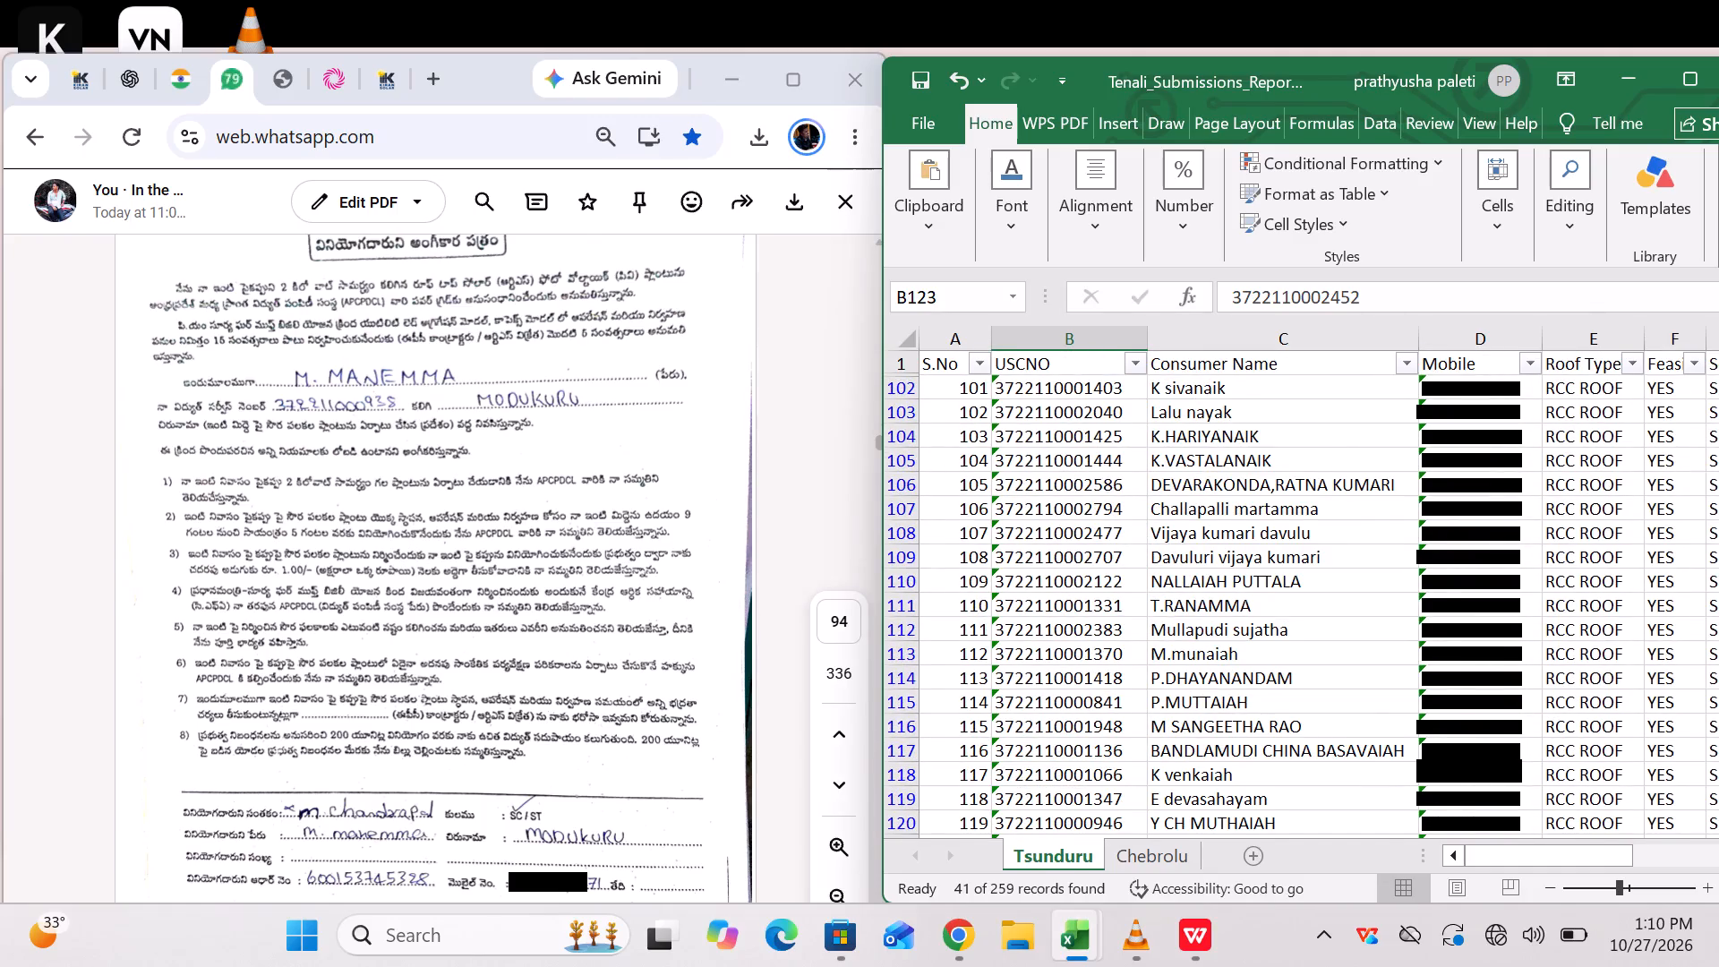
{"action": "scroll", "coordinate": [1114, 768], "scroll_direction": "down", "scroll_amount": 2}
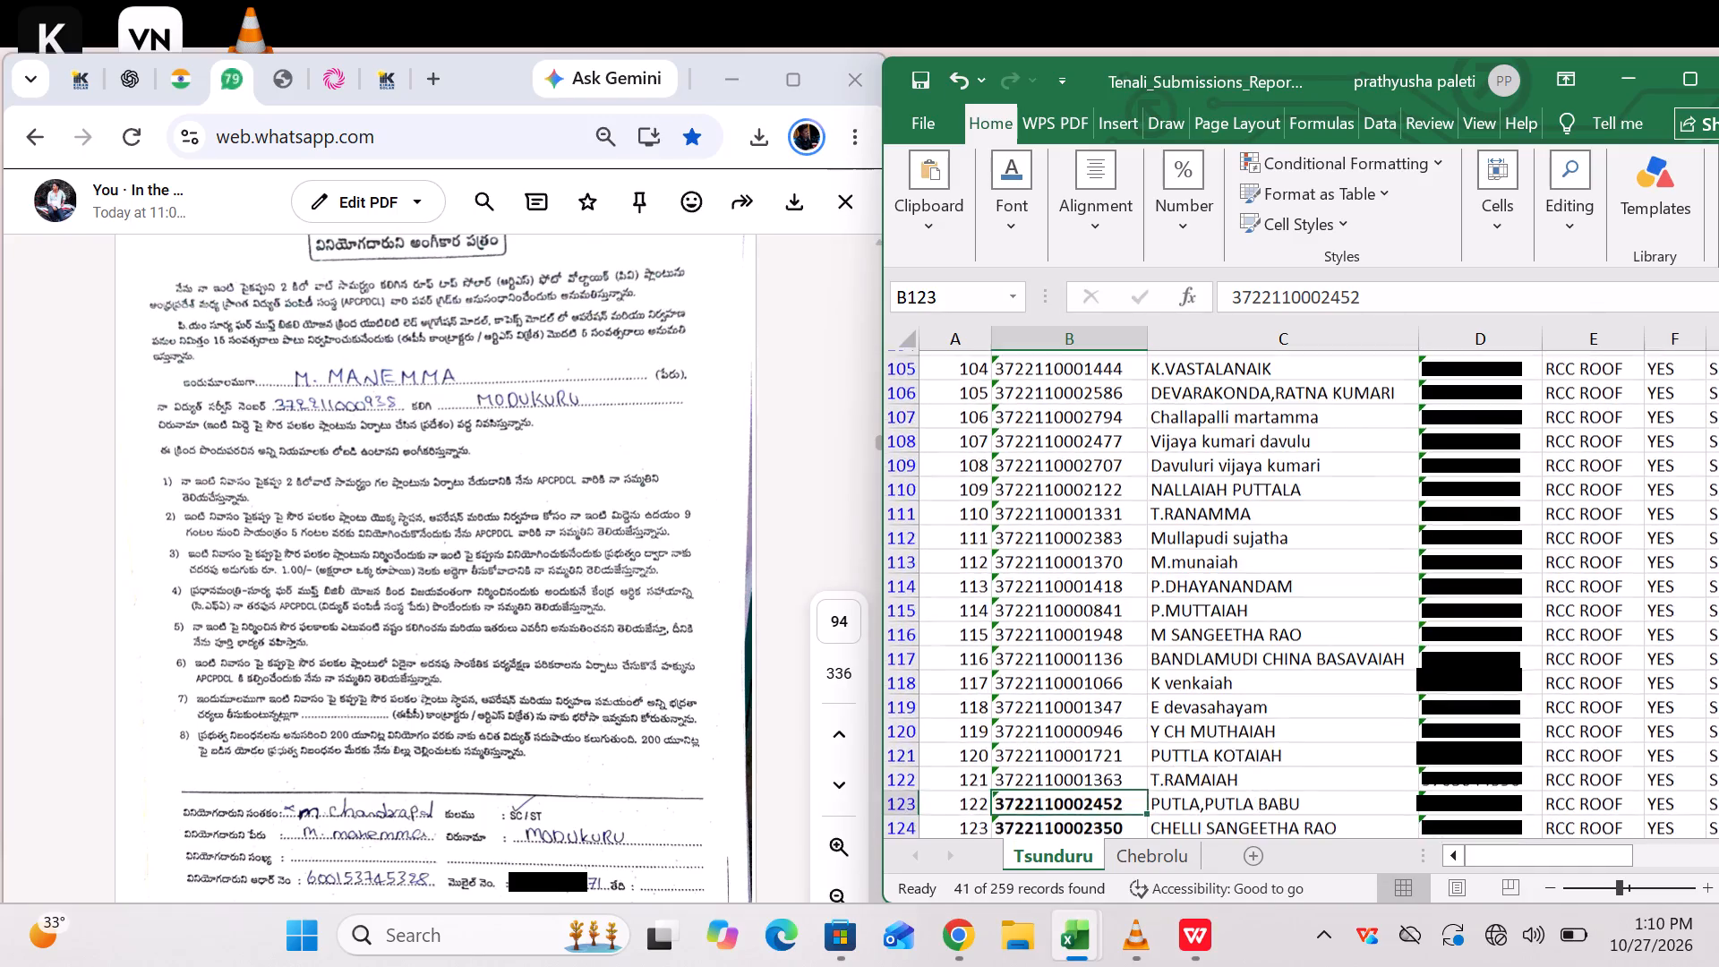
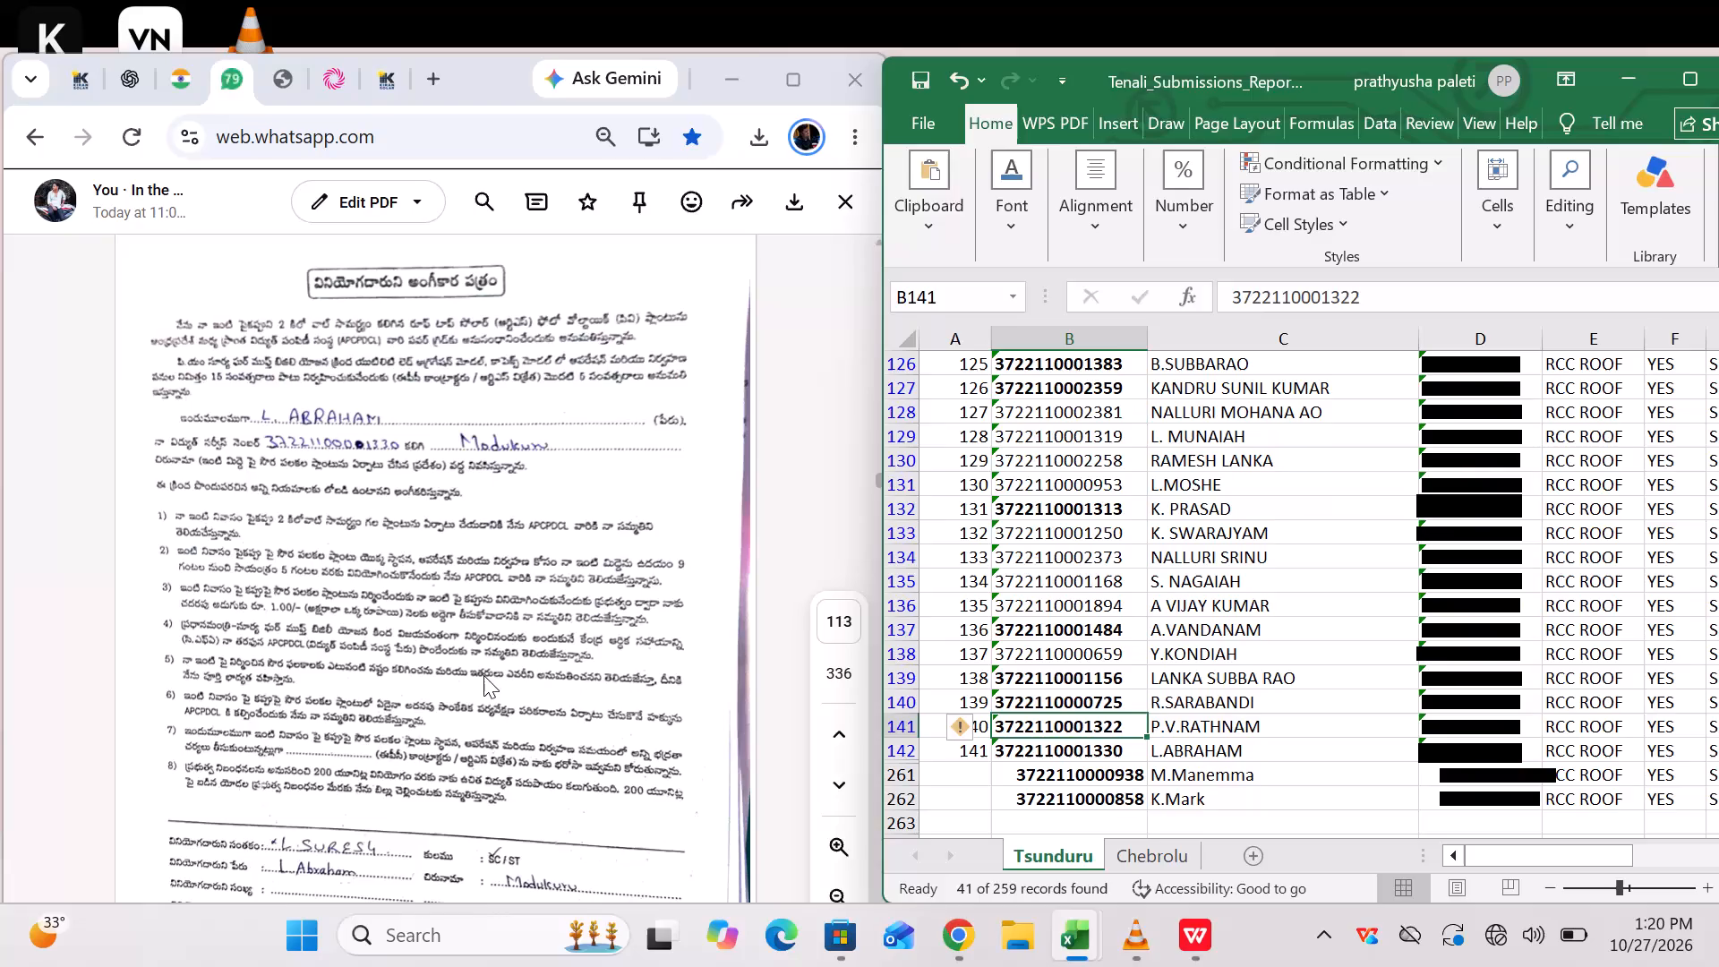
{"action": "scroll", "coordinate": [483, 675], "scroll_direction": "up", "scroll_amount": 9}
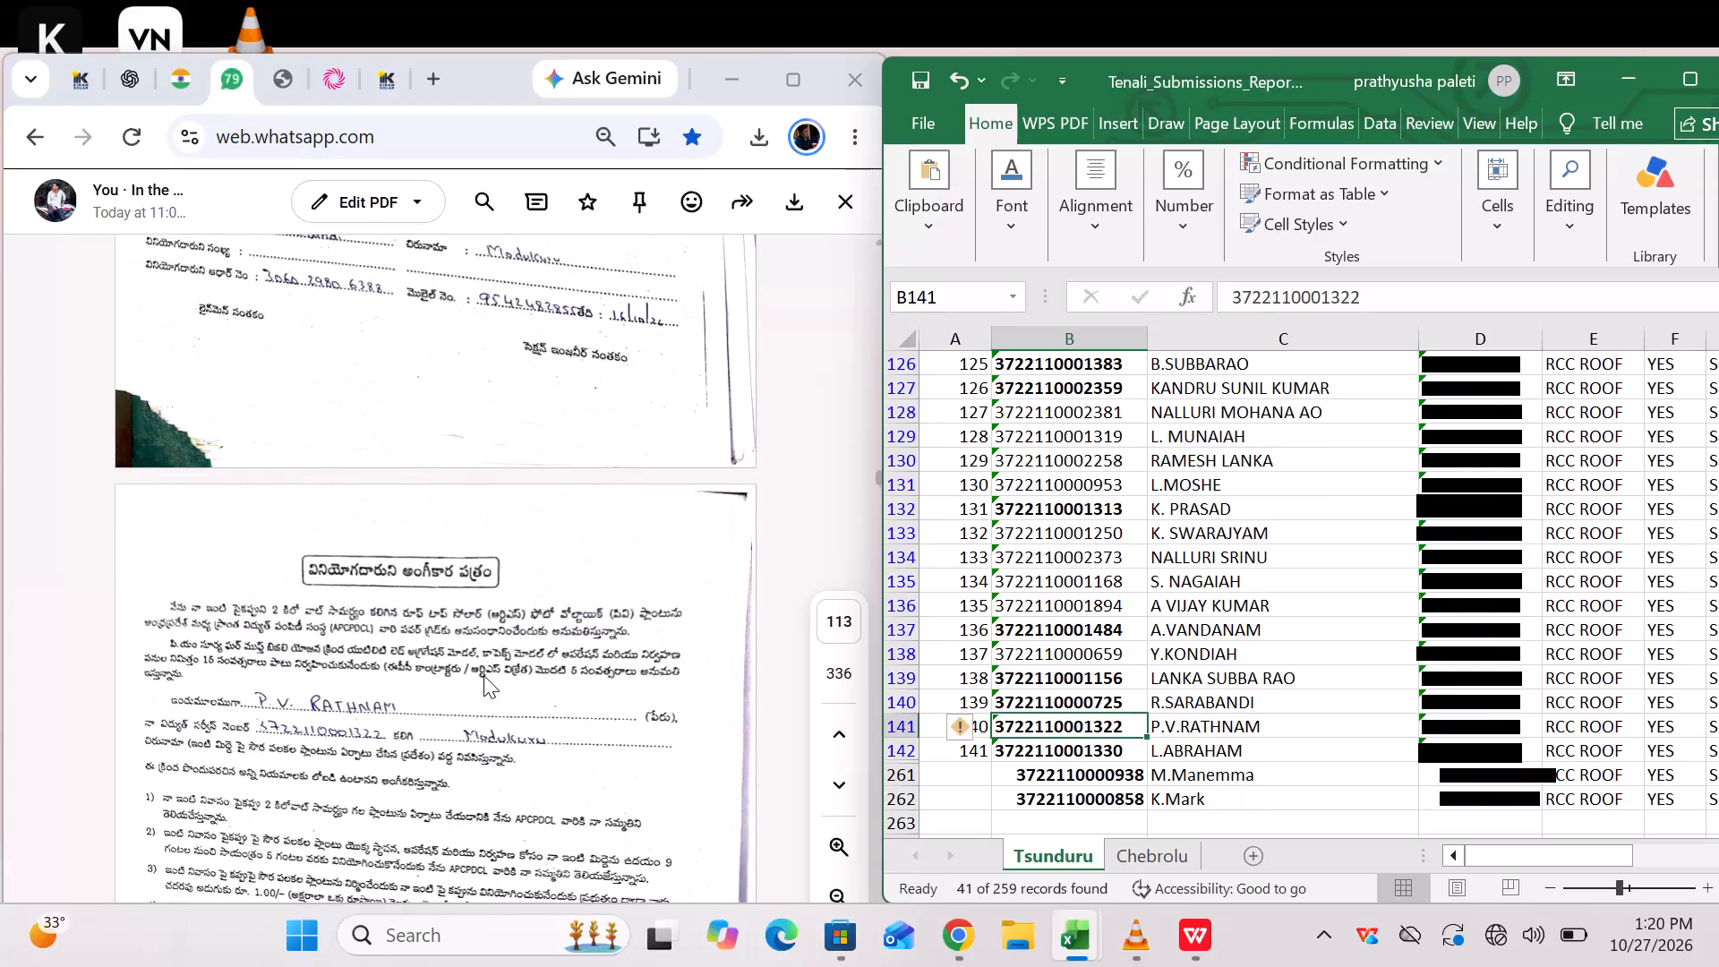
{"action": "scroll", "coordinate": [483, 675], "scroll_direction": "up", "scroll_amount": 5}
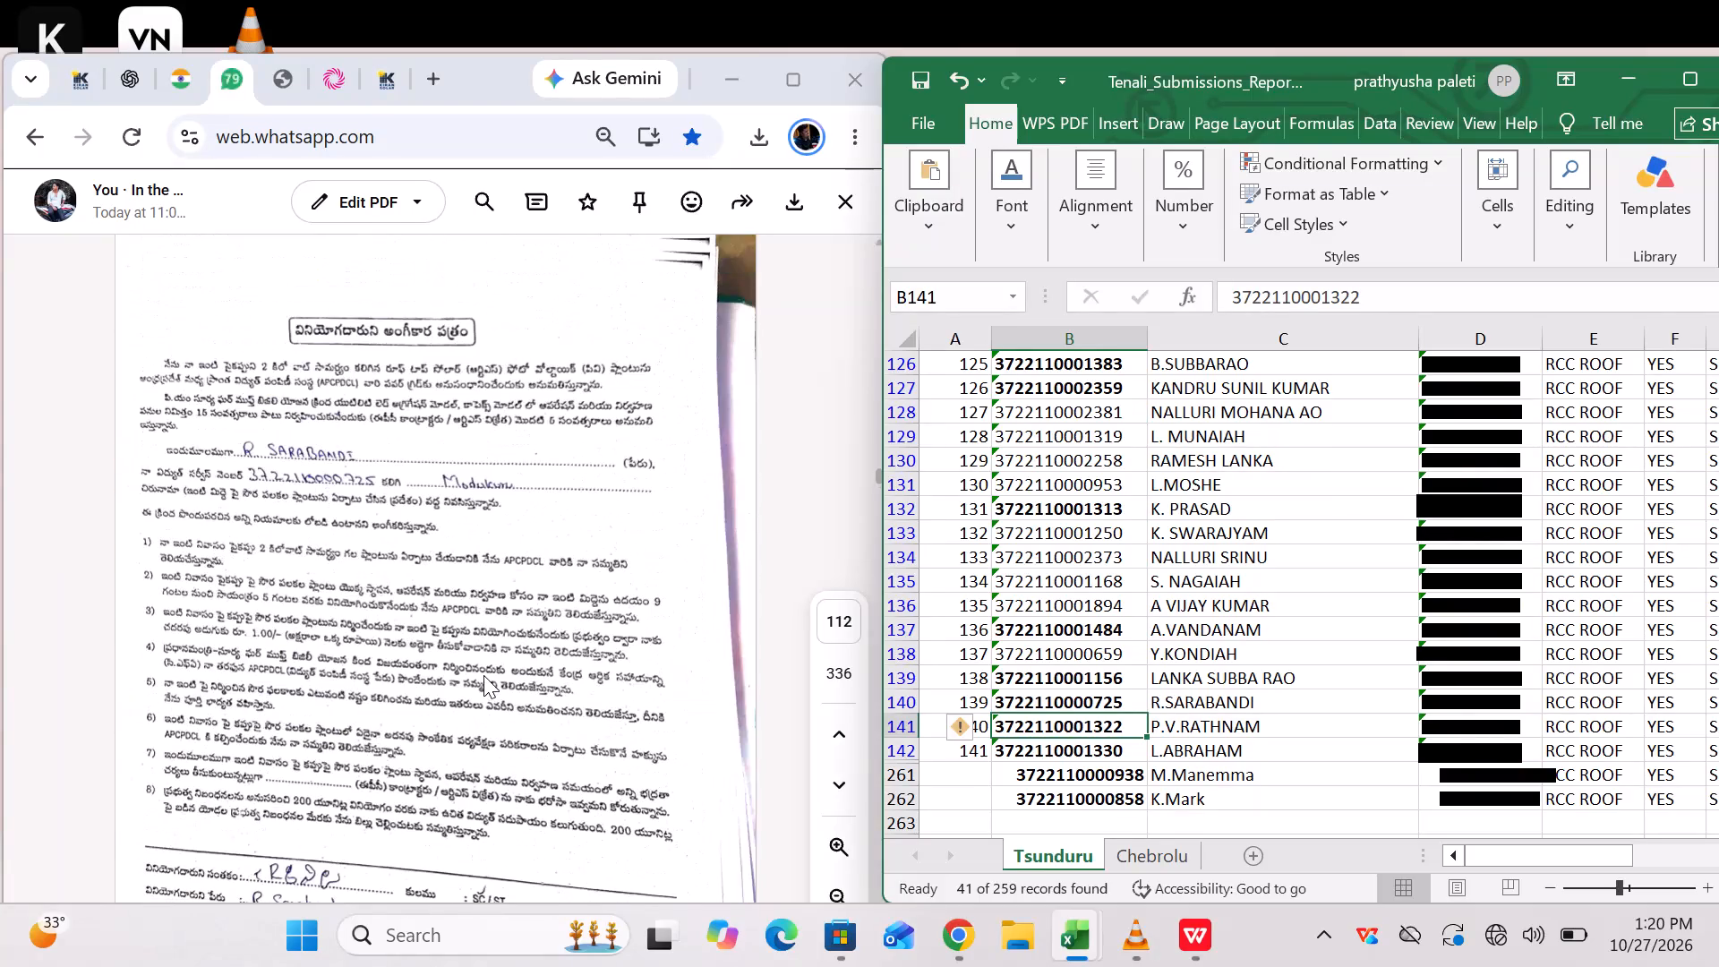
{"action": "scroll", "coordinate": [483, 675], "scroll_direction": "up", "scroll_amount": 11}
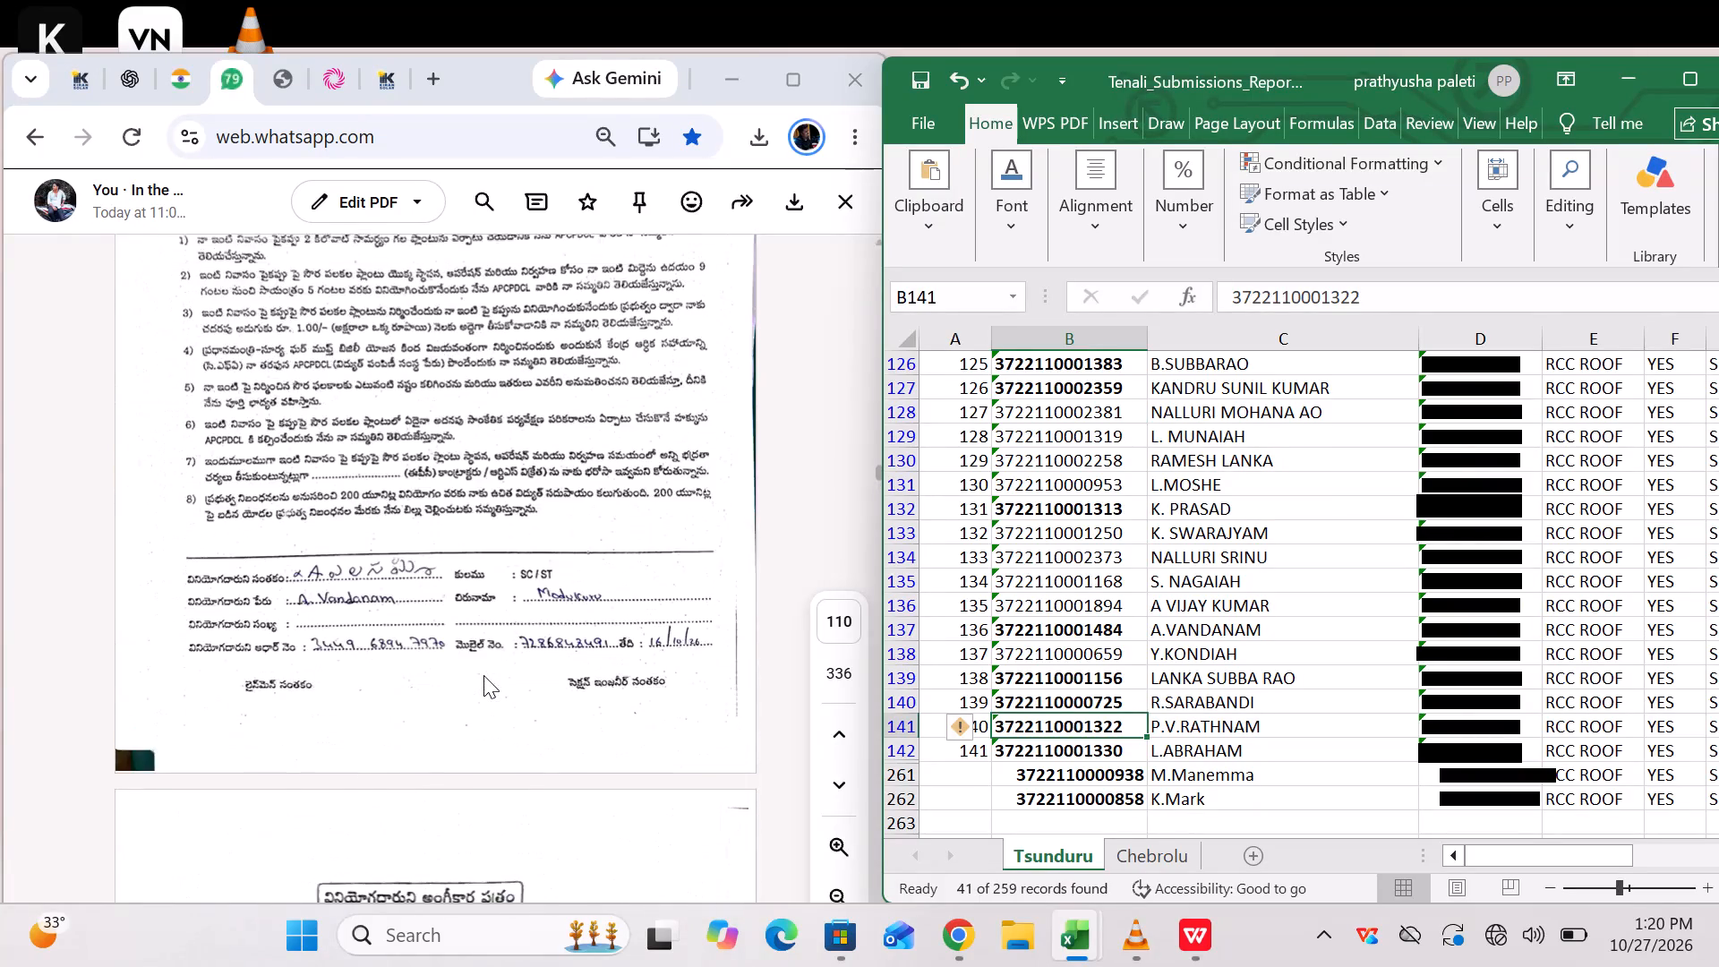
{"action": "scroll", "coordinate": [483, 675], "scroll_direction": "up", "scroll_amount": 7}
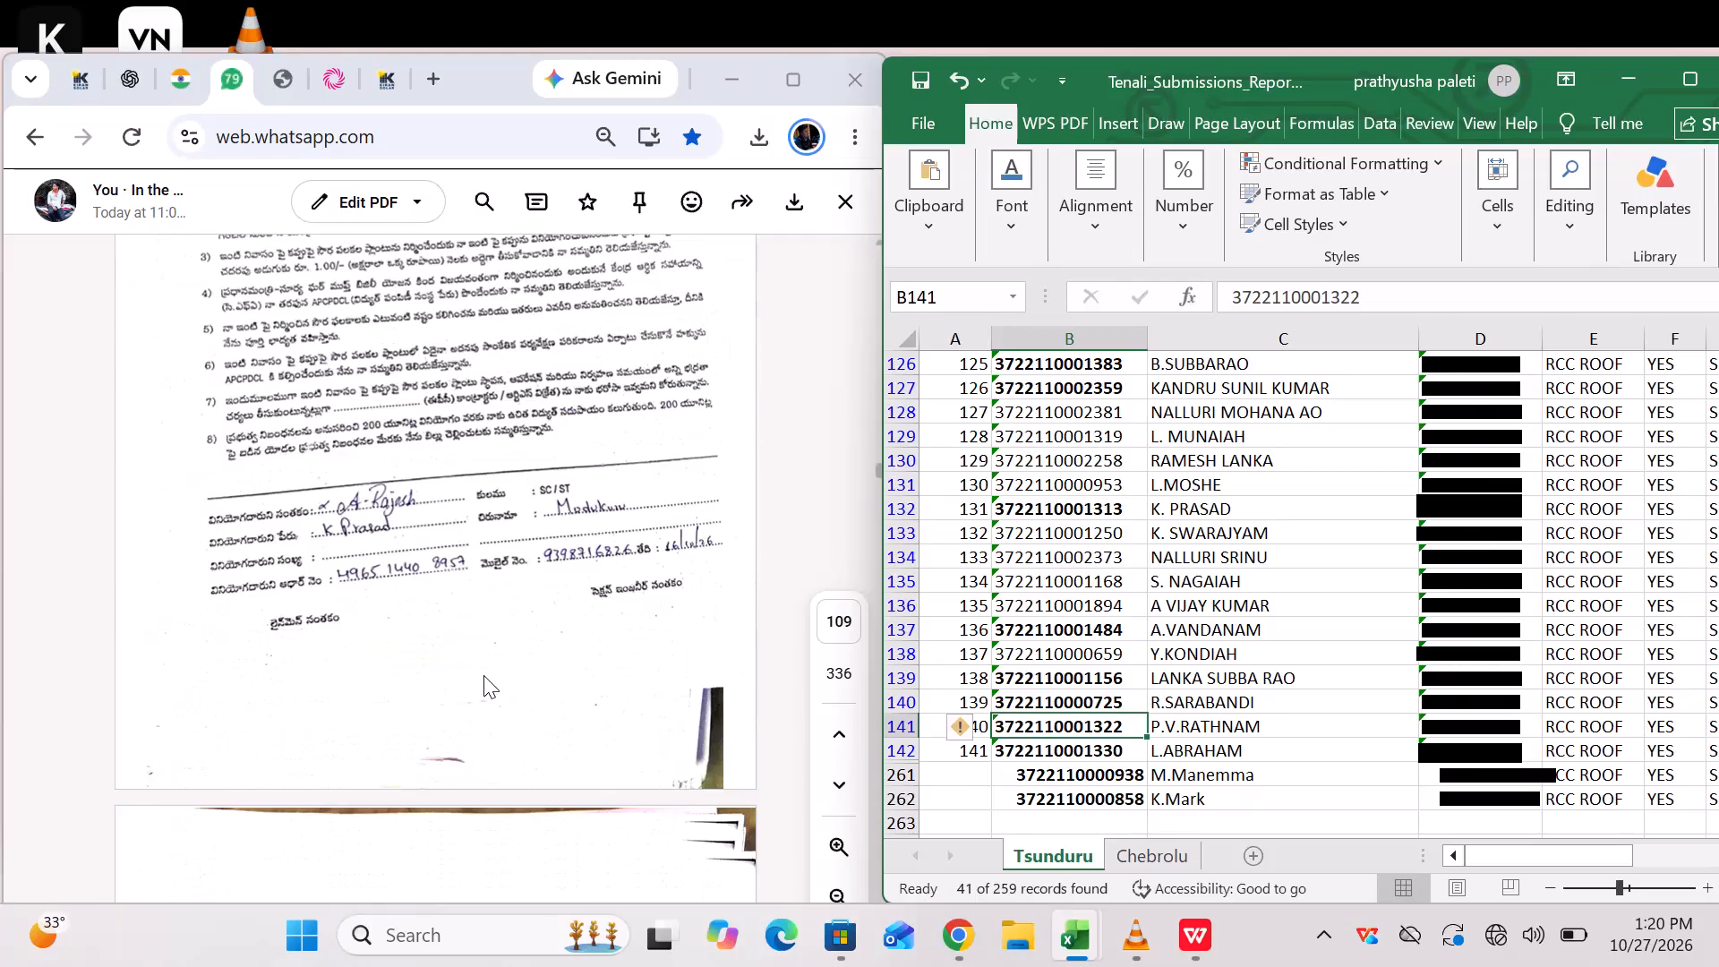
{"action": "scroll", "coordinate": [483, 675], "scroll_direction": "up", "scroll_amount": 6}
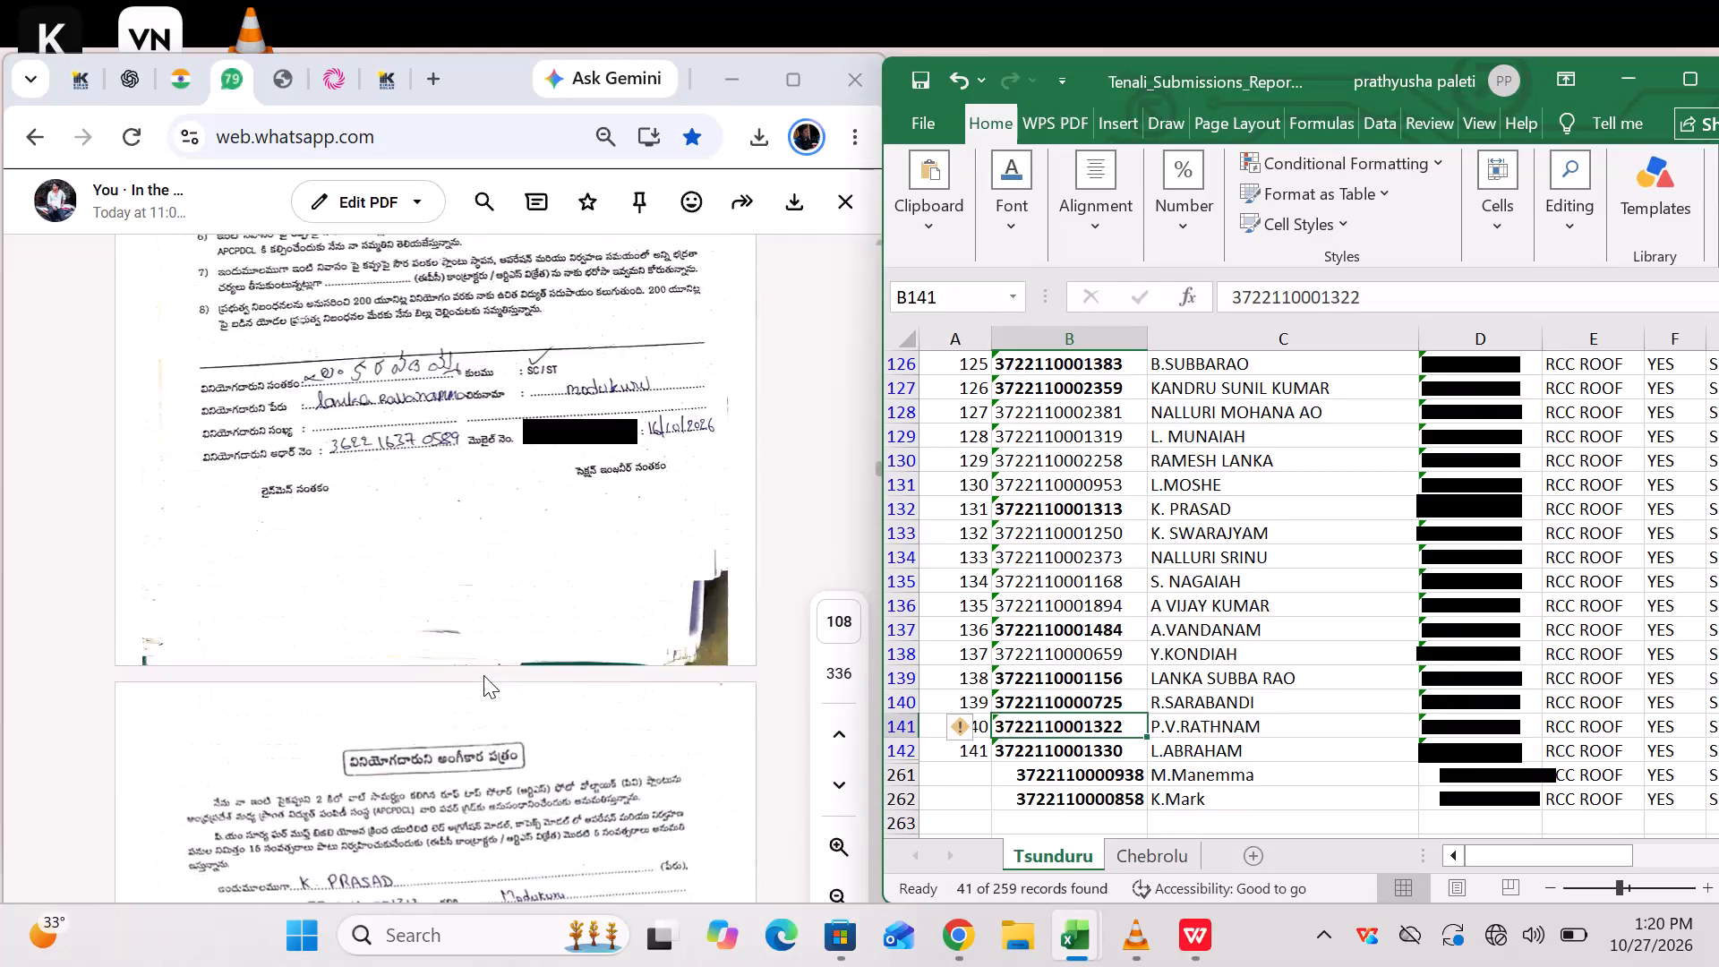
{"action": "scroll", "coordinate": [483, 675], "scroll_direction": "up", "scroll_amount": 11}
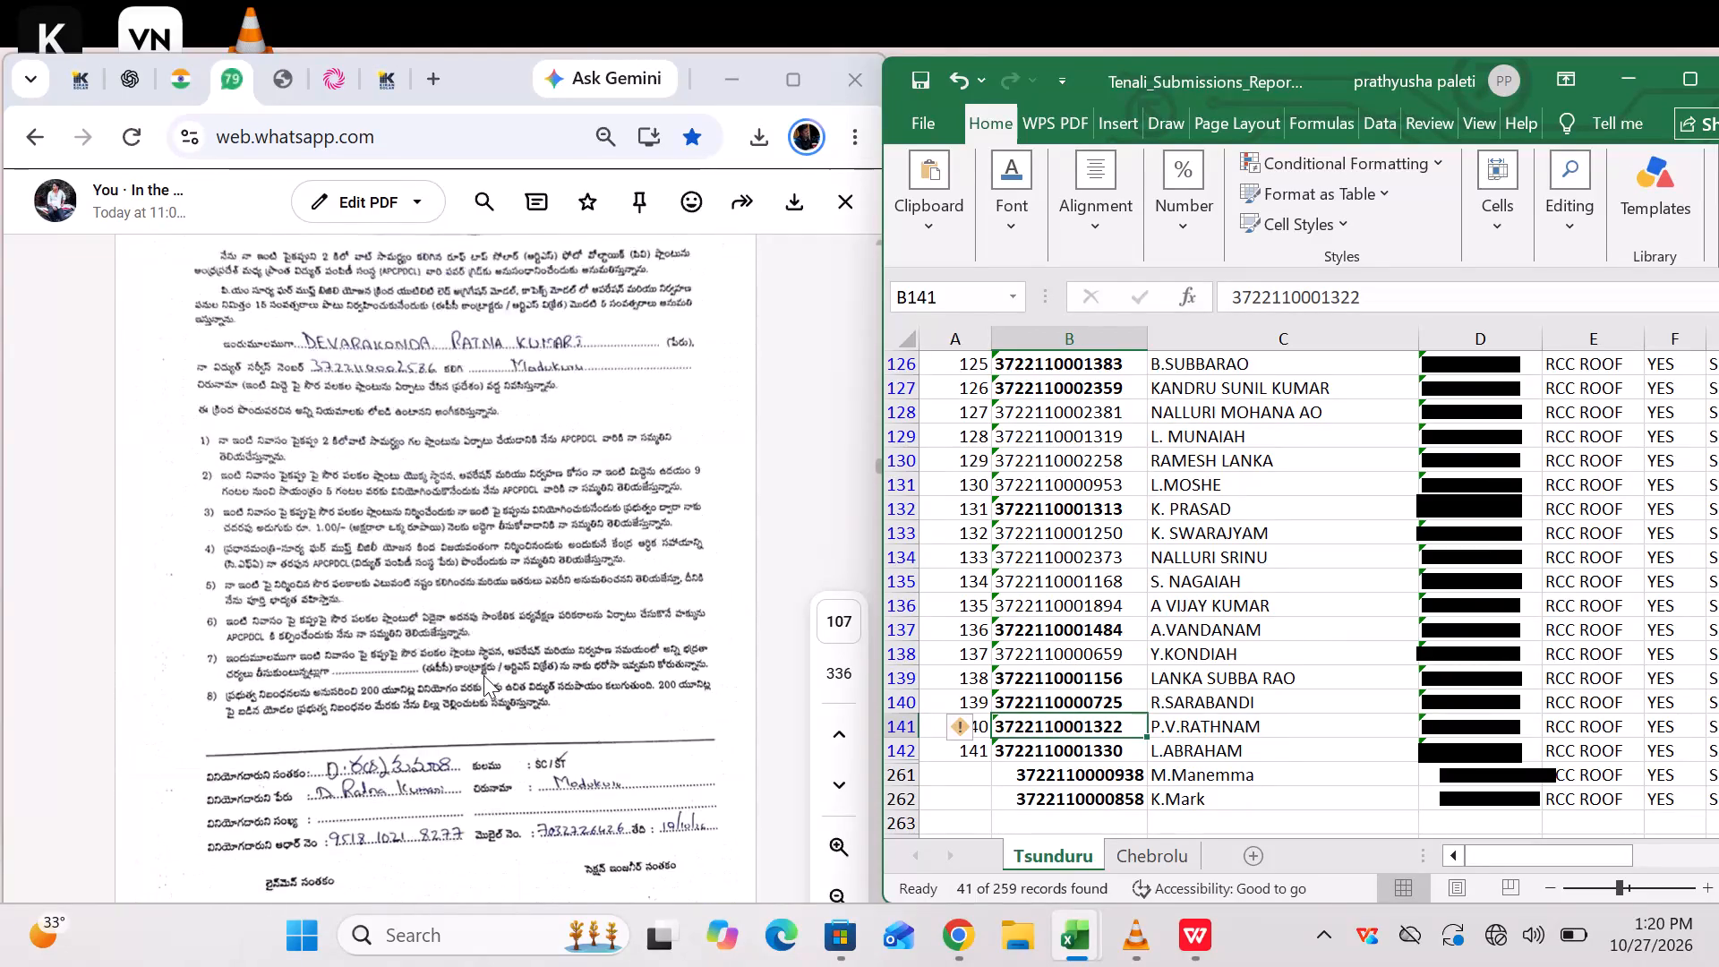
{"action": "scroll", "coordinate": [483, 675], "scroll_direction": "up", "scroll_amount": 6}
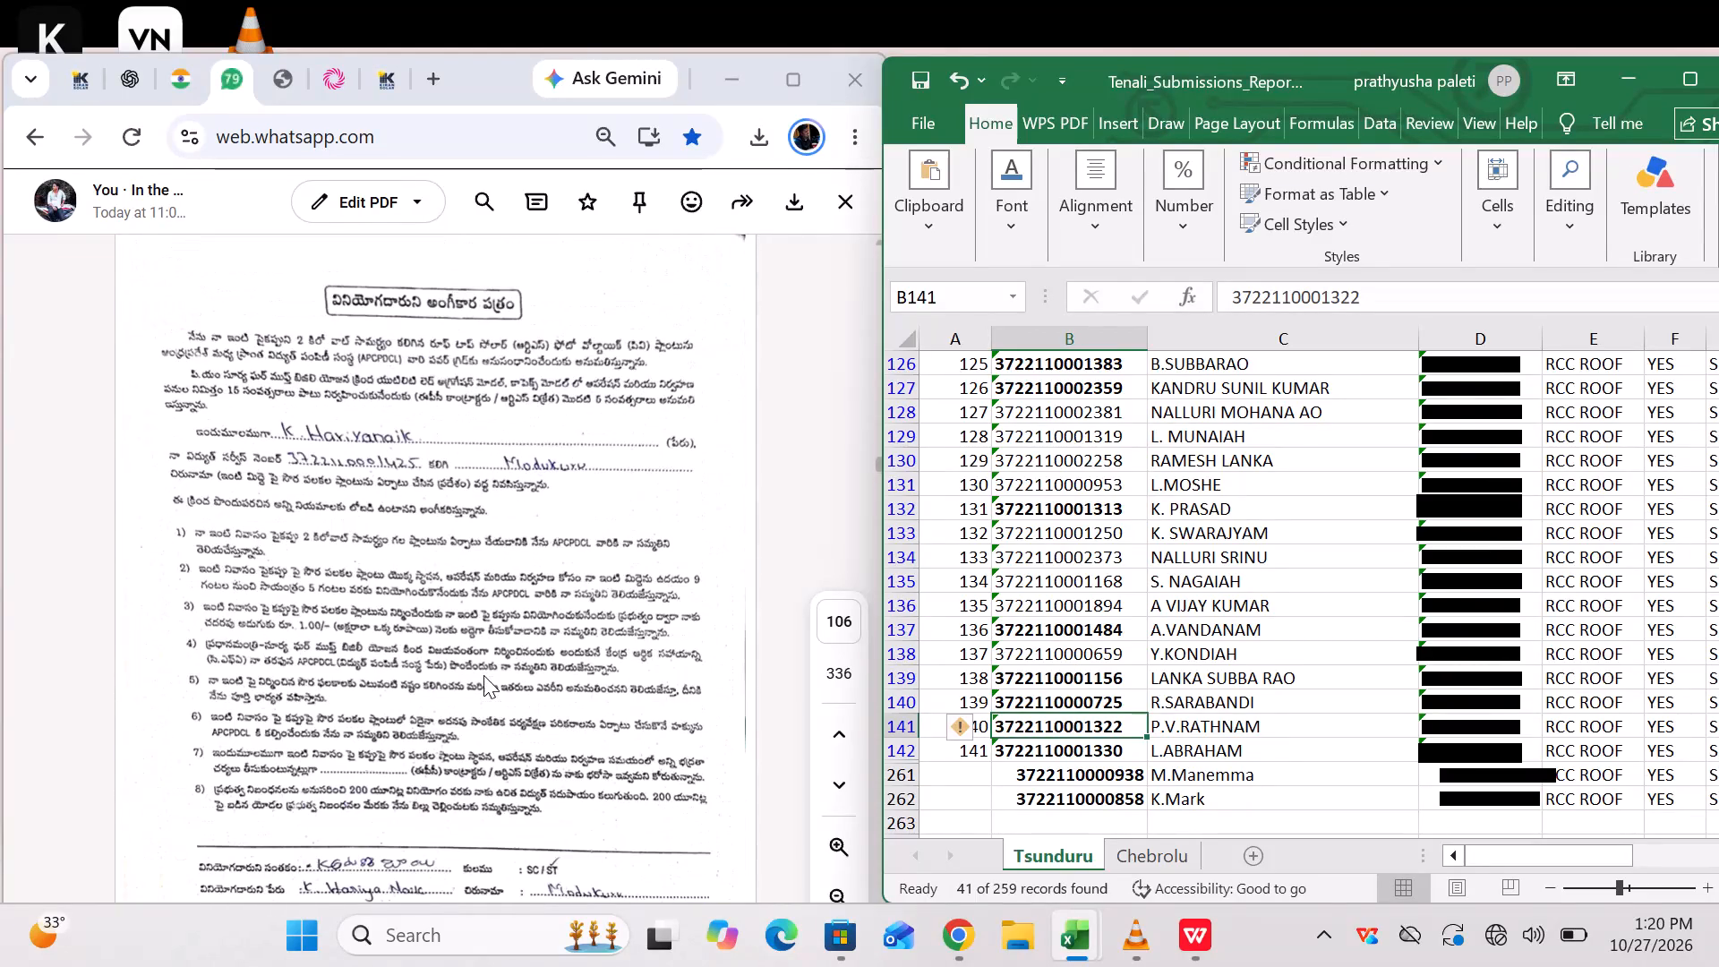
{"action": "scroll", "coordinate": [483, 675], "scroll_direction": "up", "scroll_amount": 7}
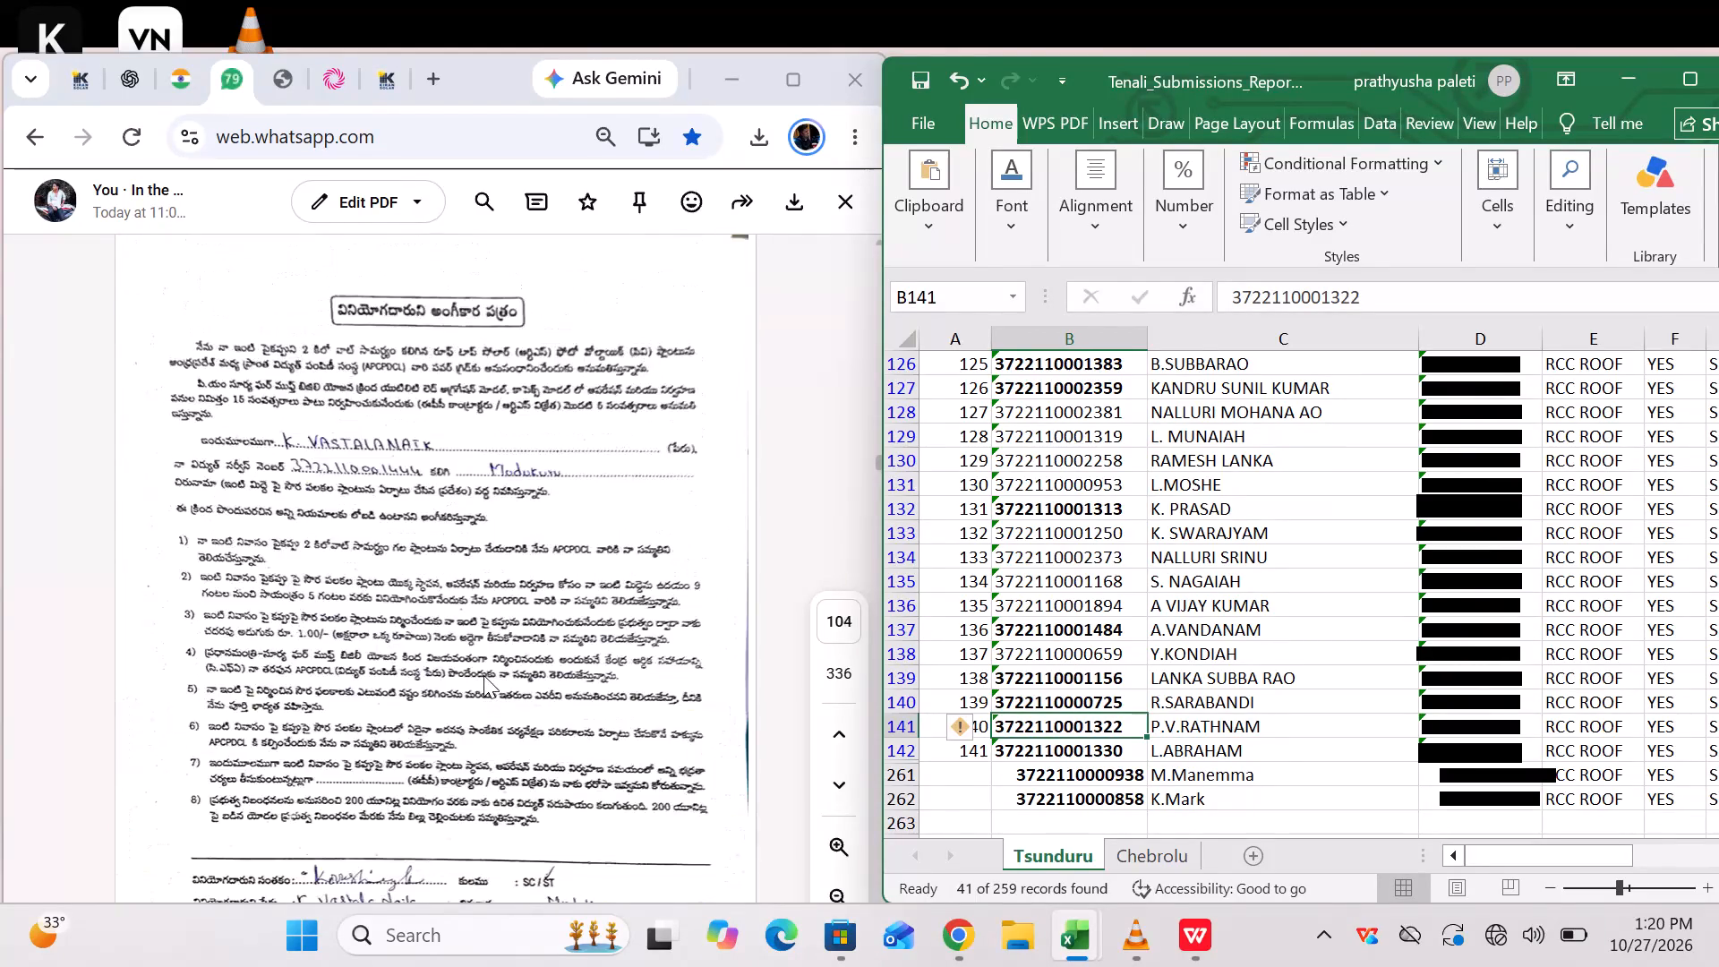
{"action": "scroll", "coordinate": [483, 675], "scroll_direction": "up", "scroll_amount": 7}
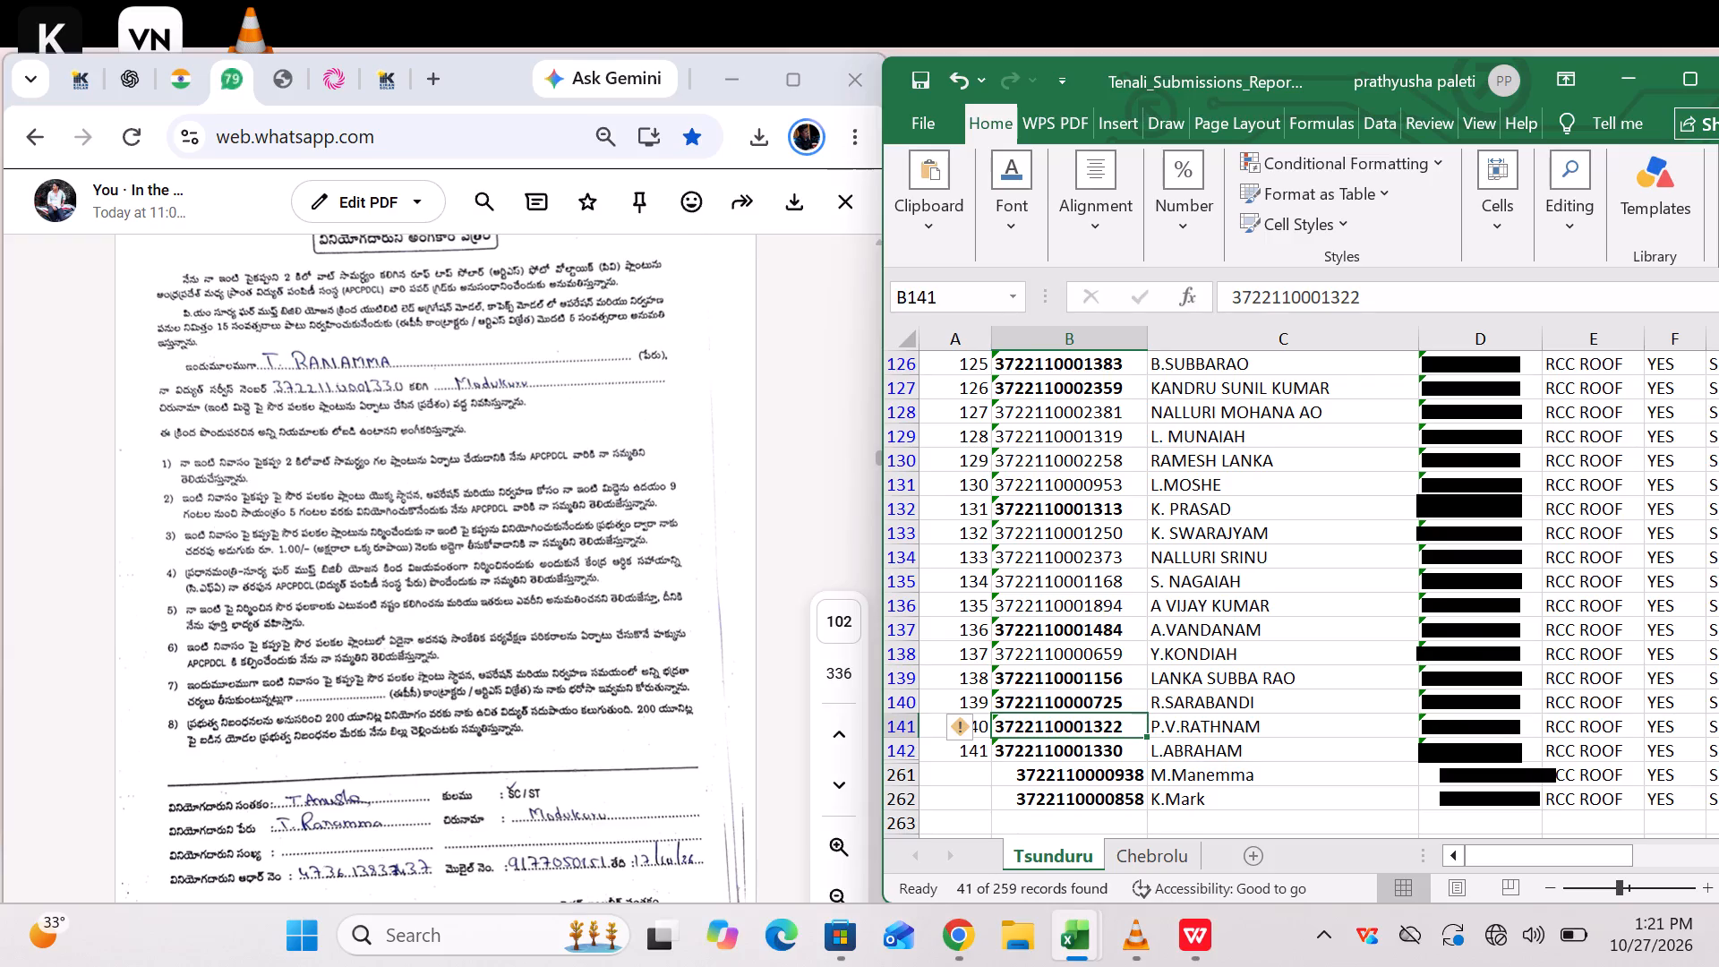
{"action": "scroll", "coordinate": [1269, 703], "scroll_direction": "up", "scroll_amount": 3}
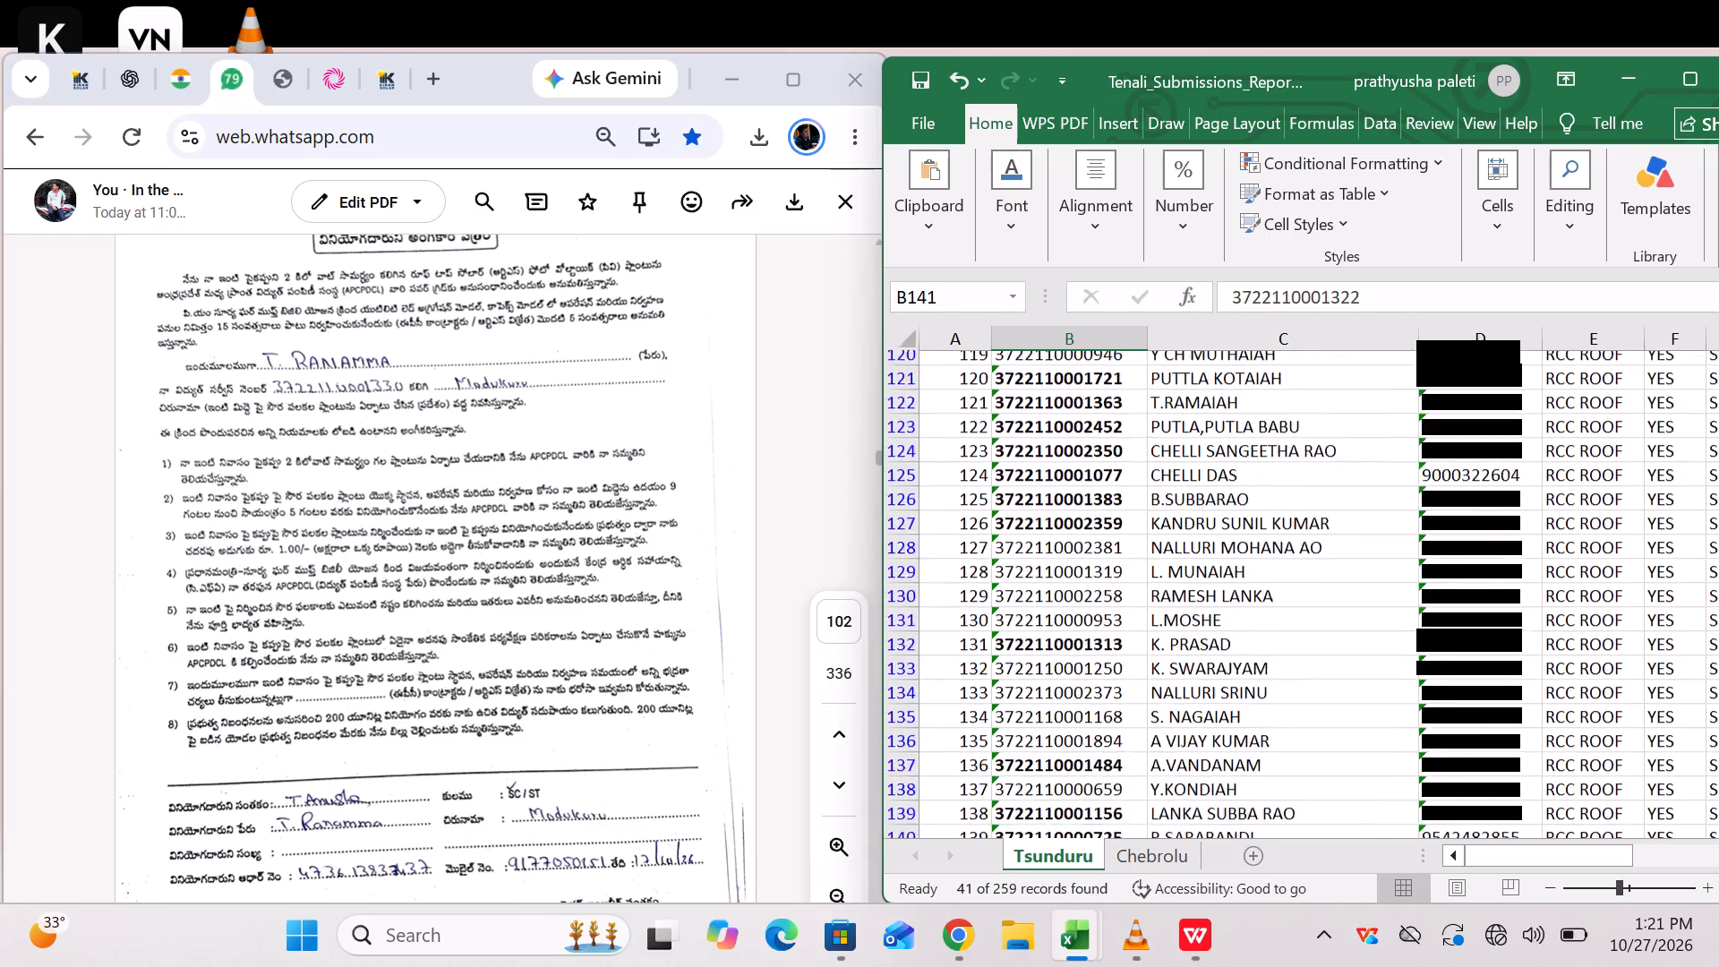
{"action": "scroll", "coordinate": [1269, 705], "scroll_direction": "up", "scroll_amount": 16}
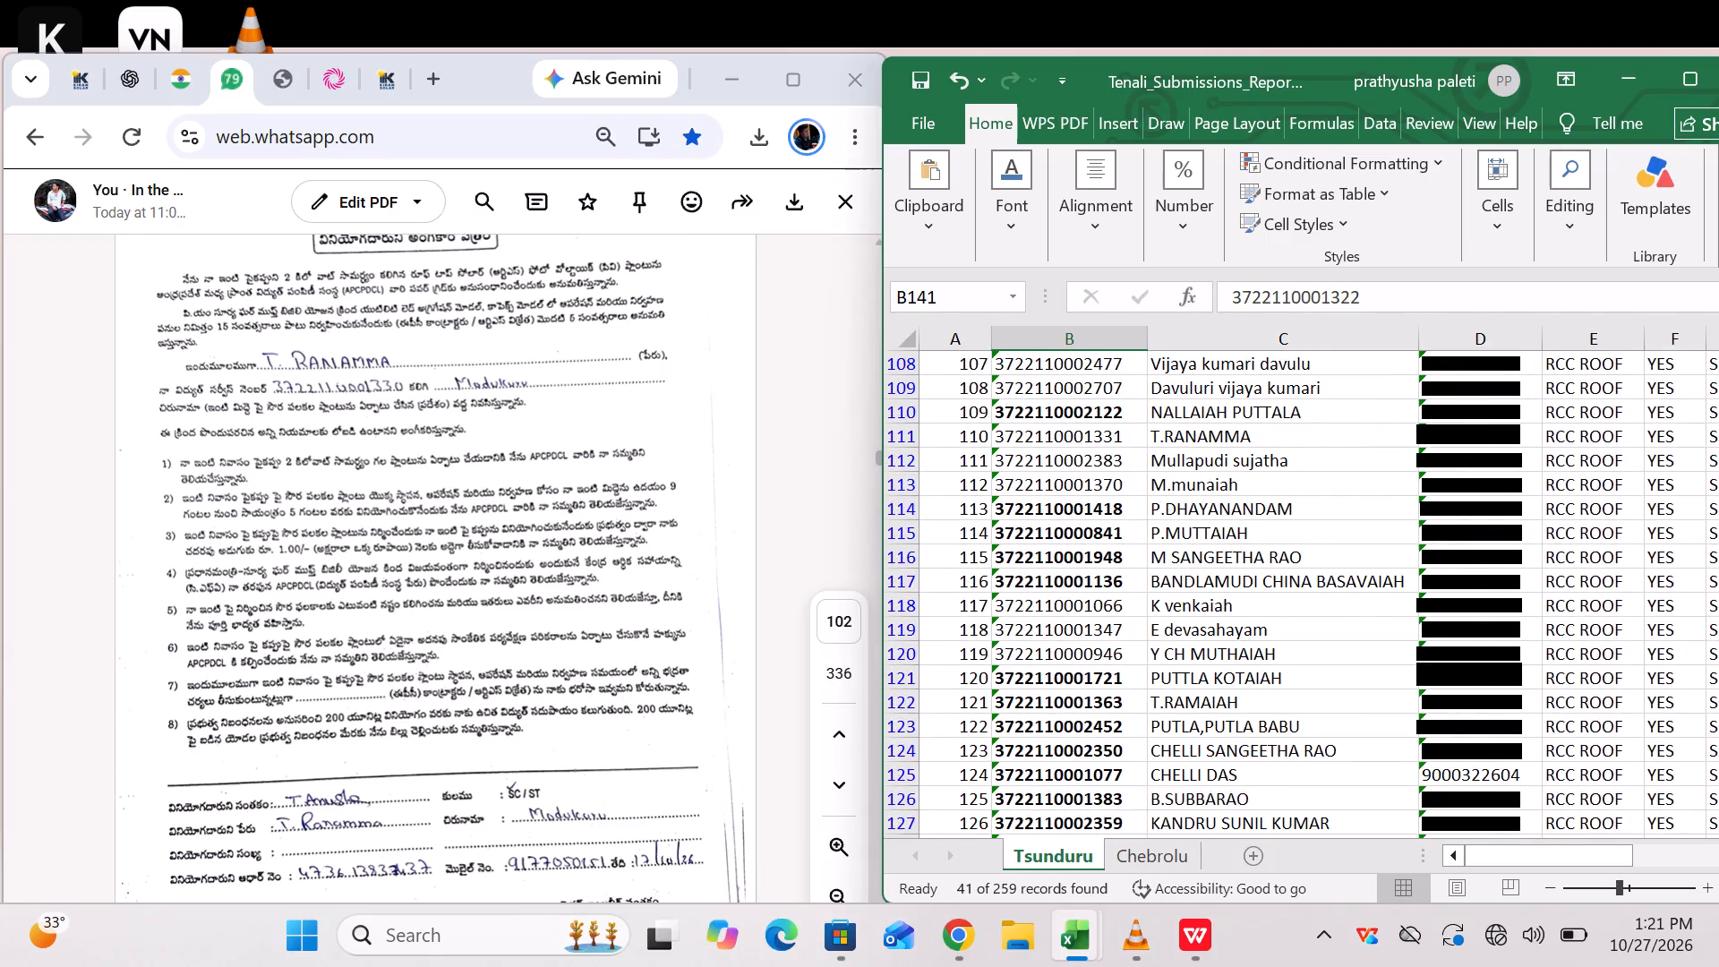
{"action": "left_click", "coordinate": [1411, 355]}
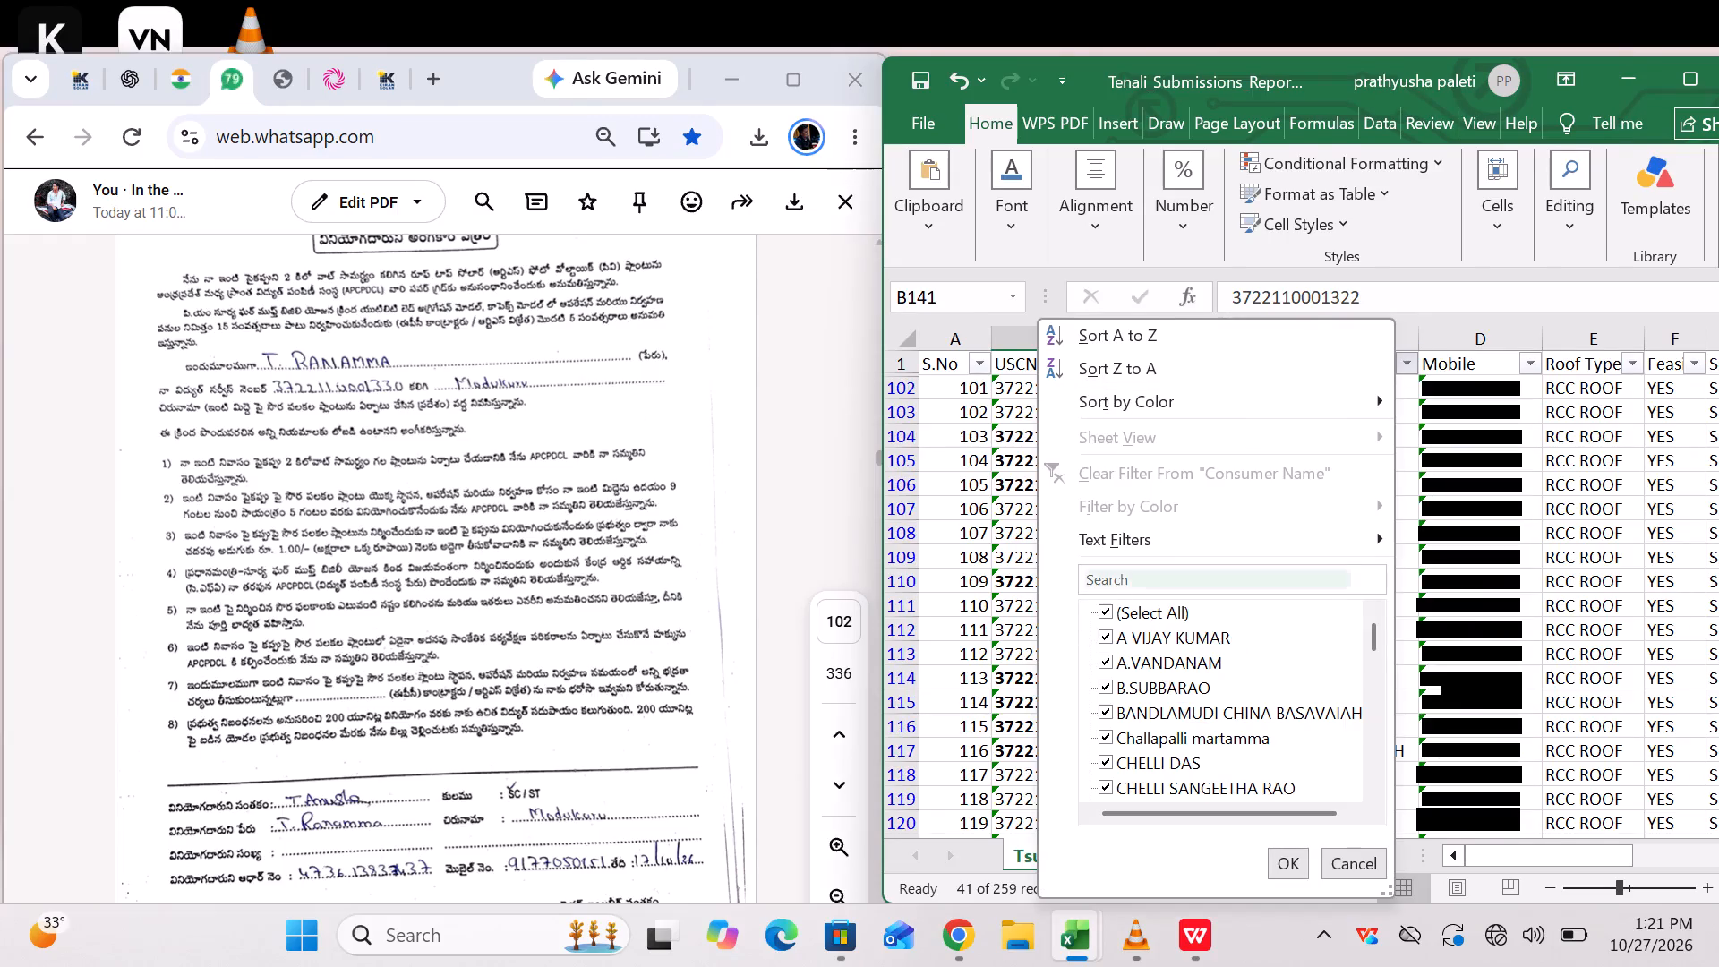
Search the consumer names for "rana" and select row 111 to check its USCNO against the page 102 consent form.
{"action": "left_click", "coordinate": [1150, 581]}
{"action": "type", "text": "rana"}
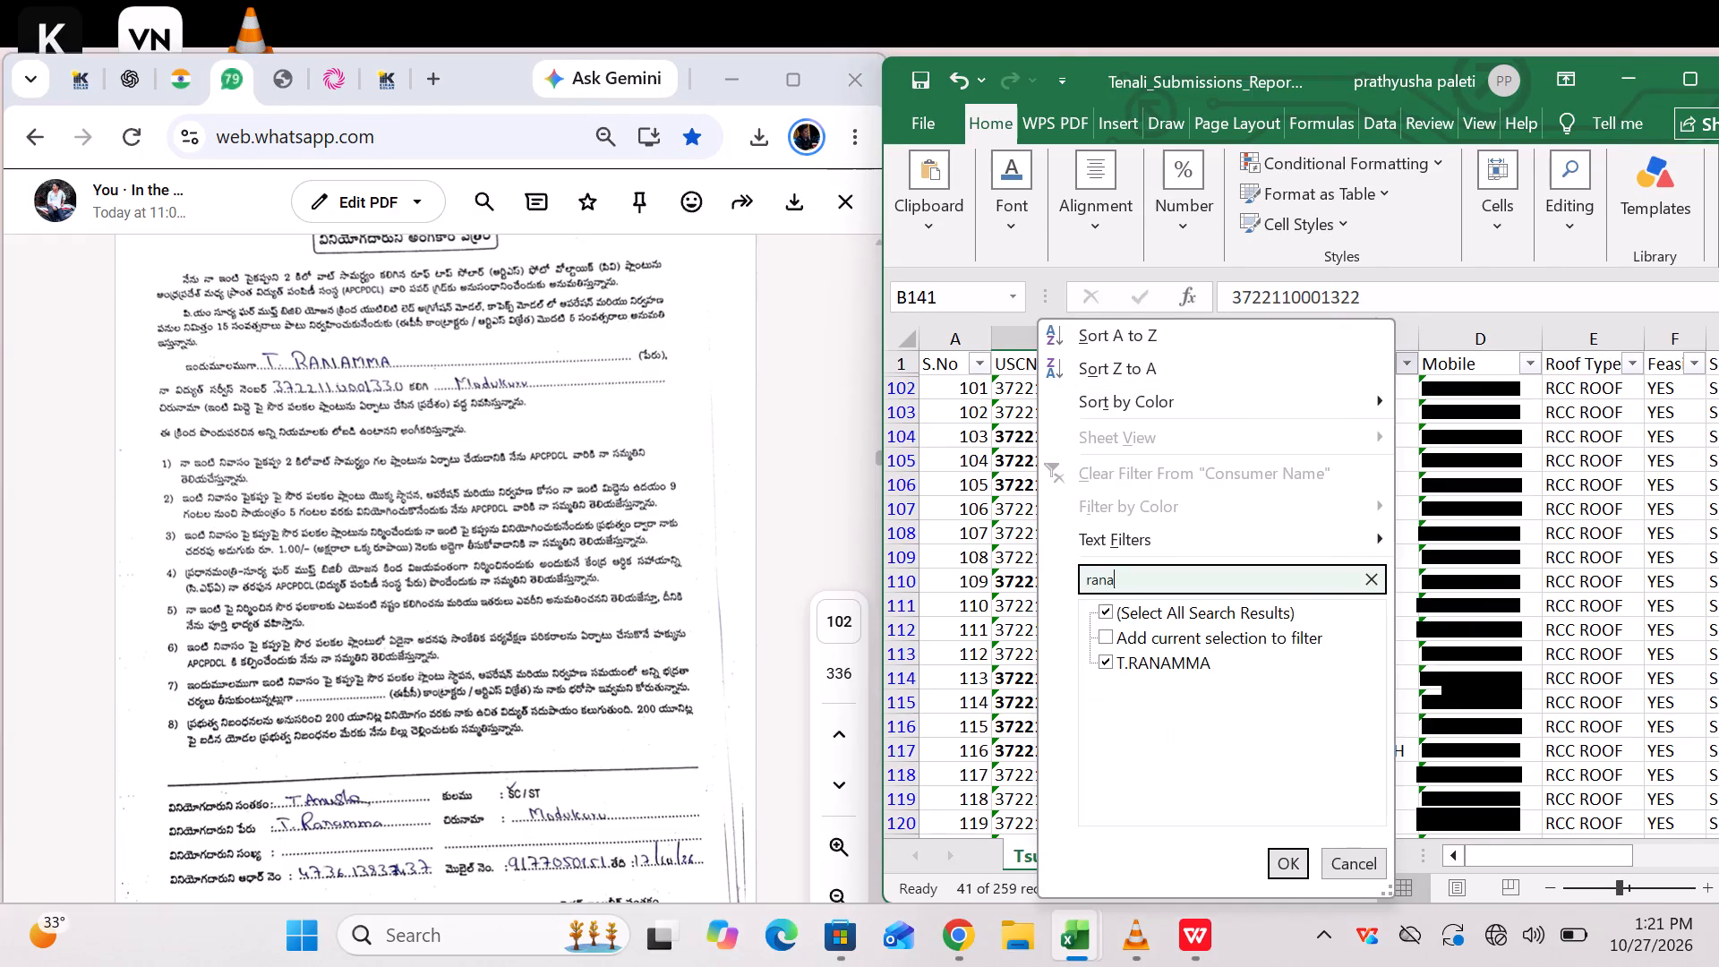
{"action": "left_click", "coordinate": [1345, 871]}
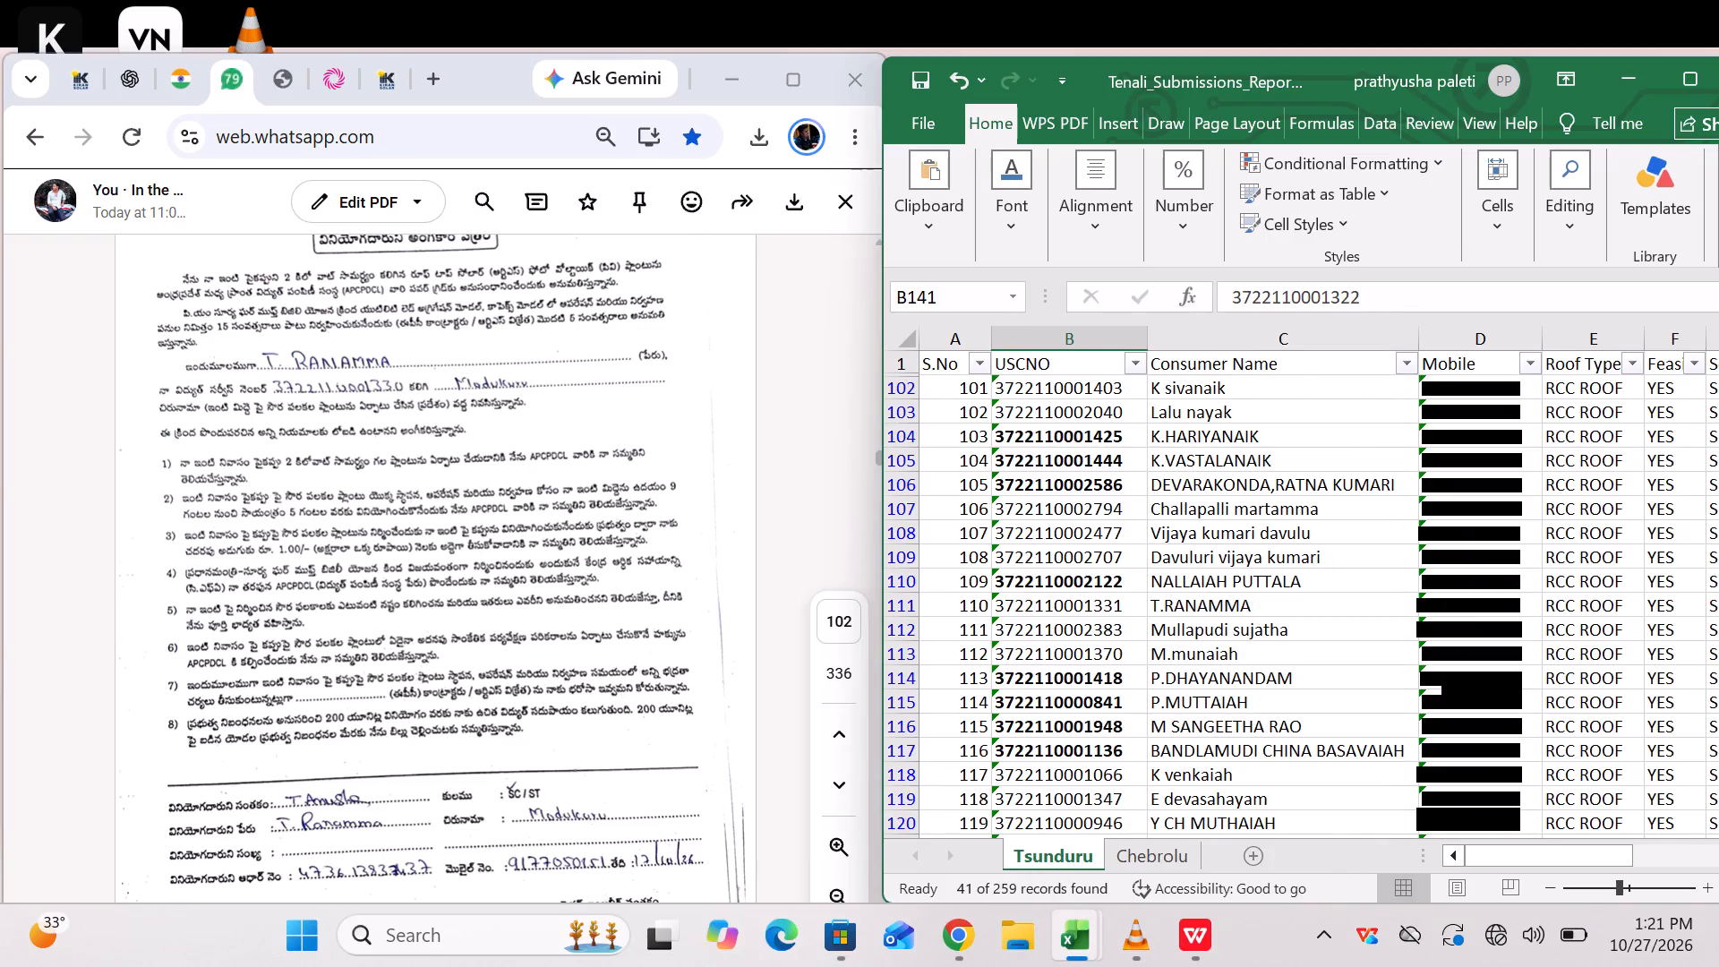
{"action": "left_click", "coordinate": [1104, 610]}
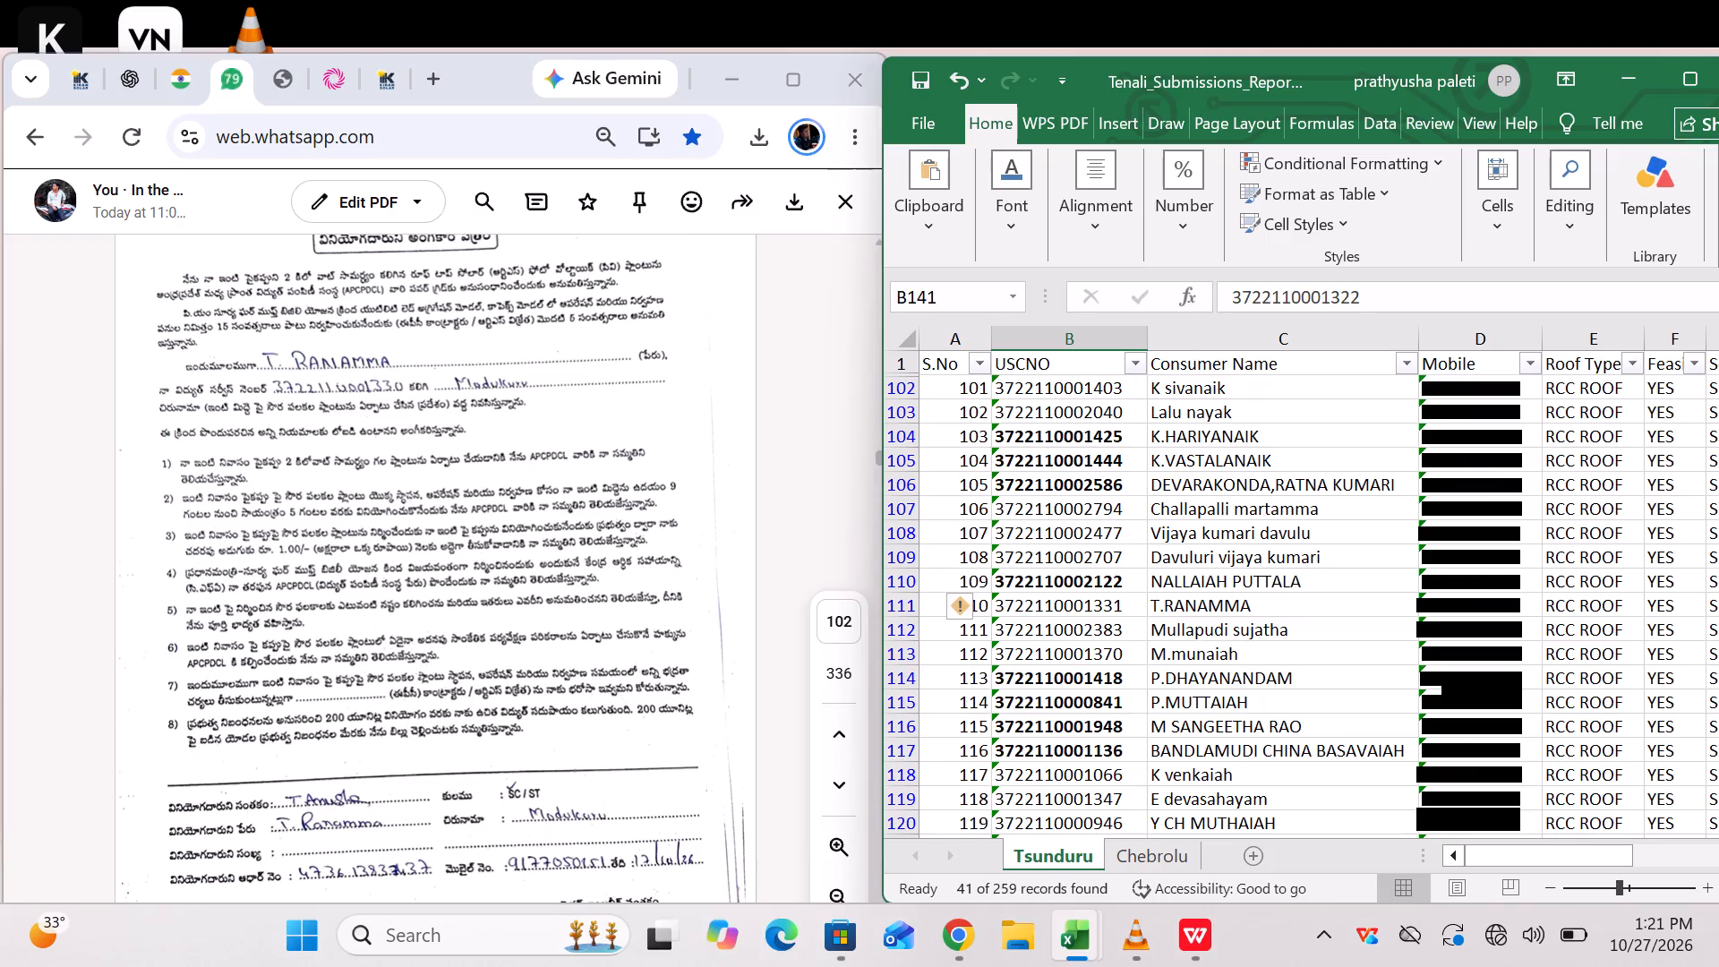
{"action": "left_click", "coordinate": [907, 606]}
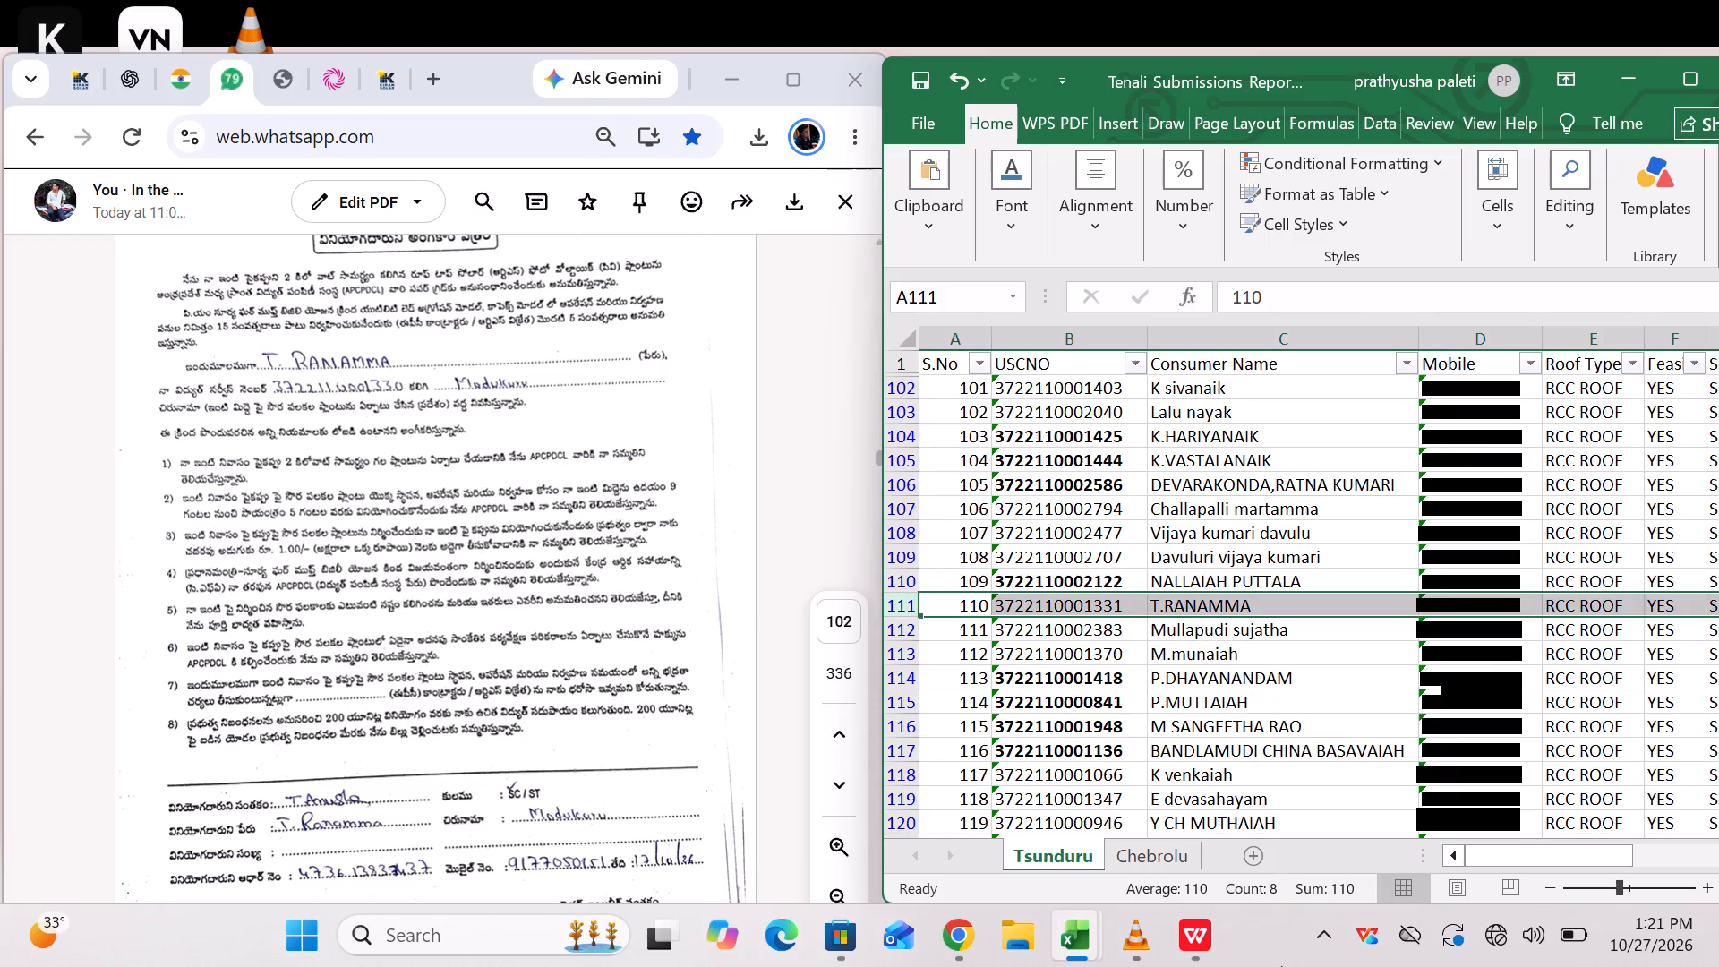